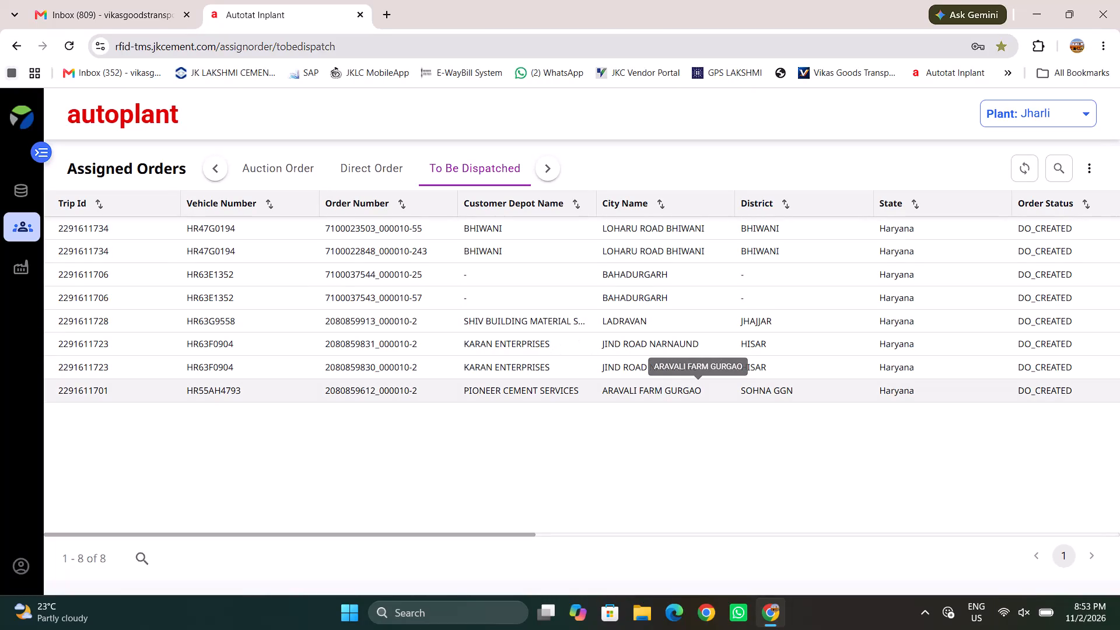
Examine the To Be Dispatched orders across their columns, including trip status, trip date and DI number.
scroll(698, 386, "up", 2)
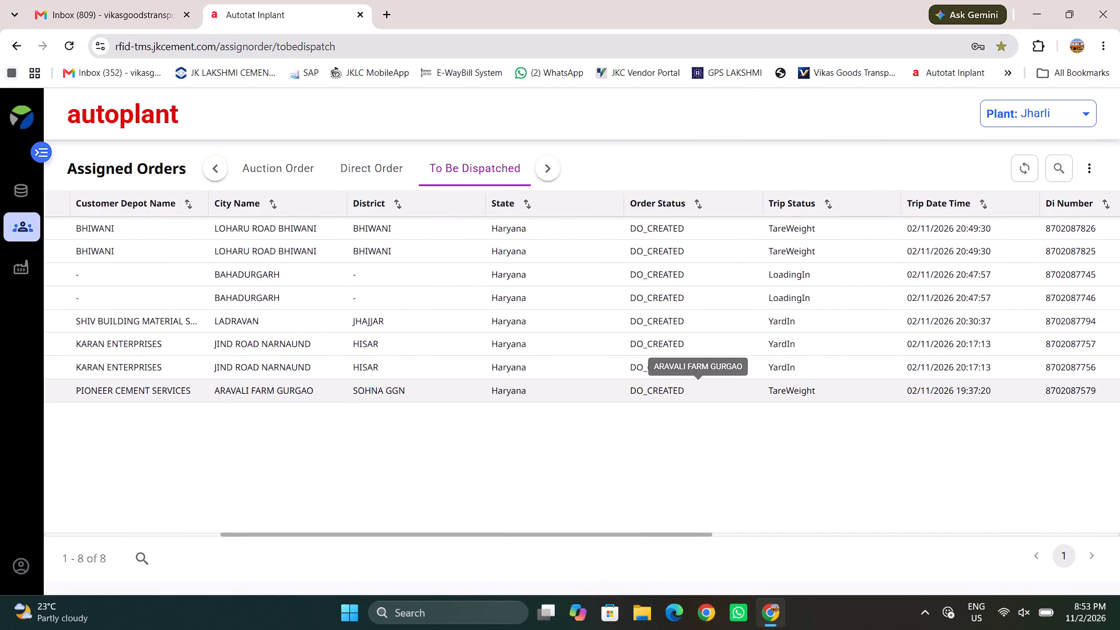
scroll(698, 386, "up", 1)
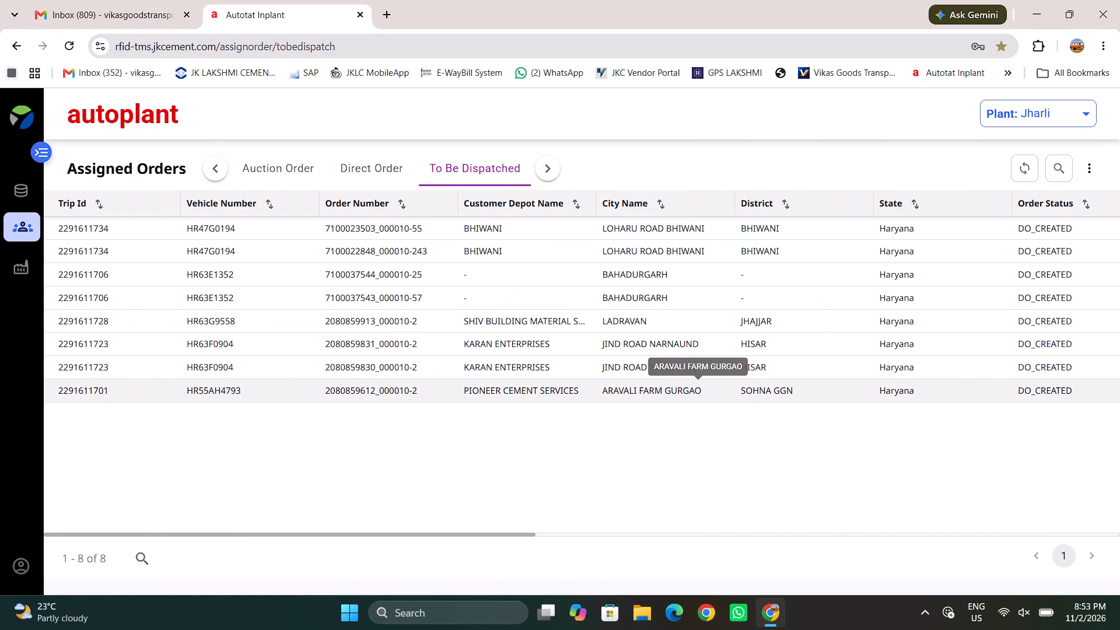
scroll(698, 386, "up", 1)
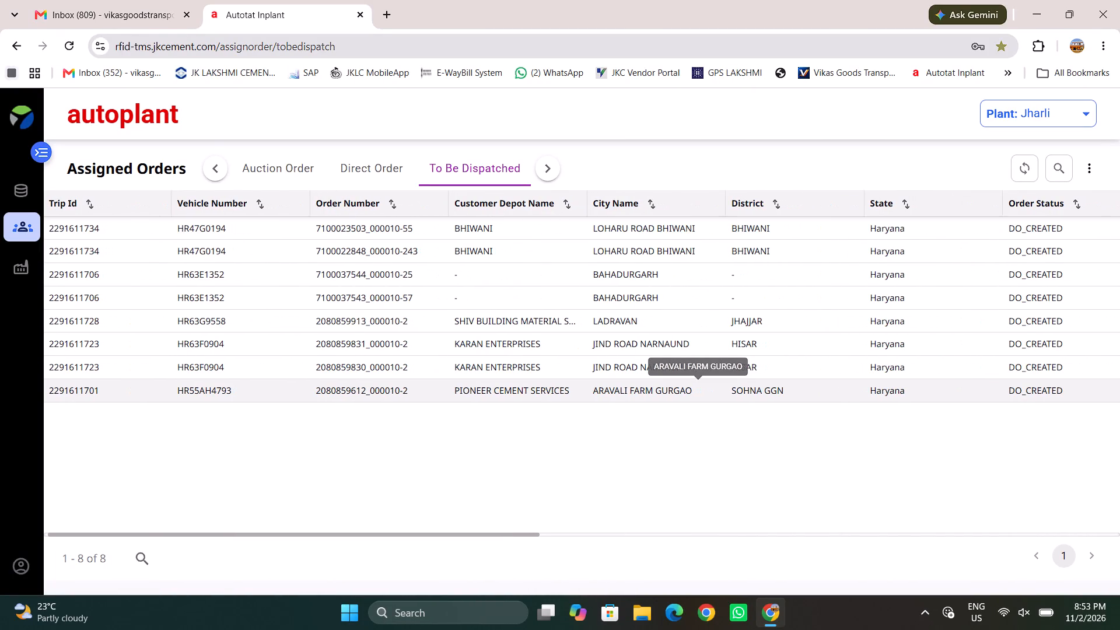
scroll(698, 386, "up", 2)
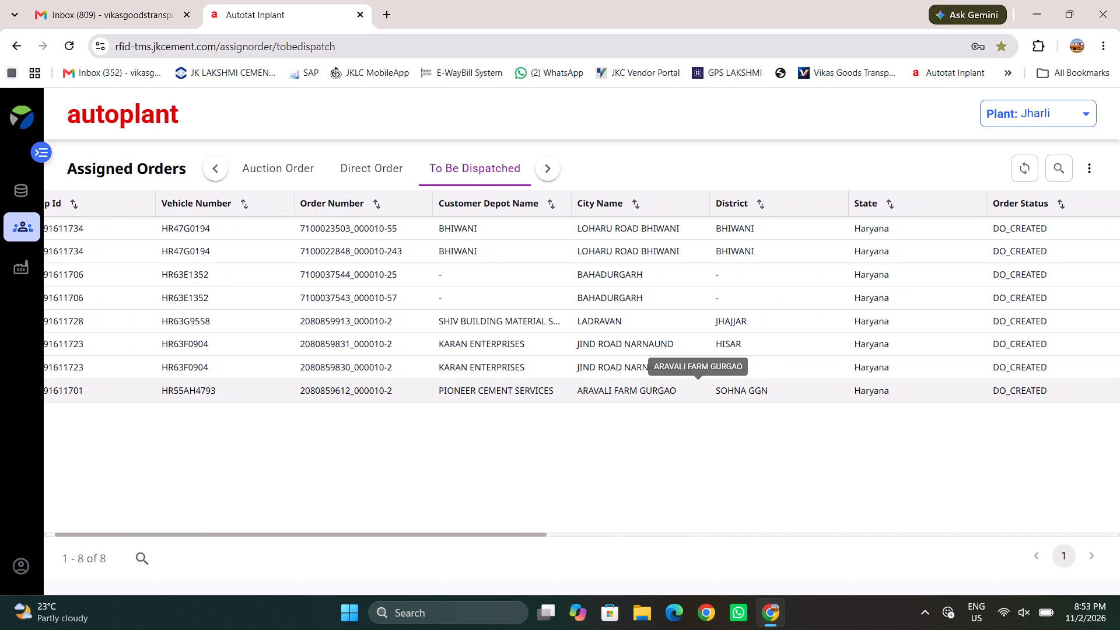
scroll(698, 386, "up", 1)
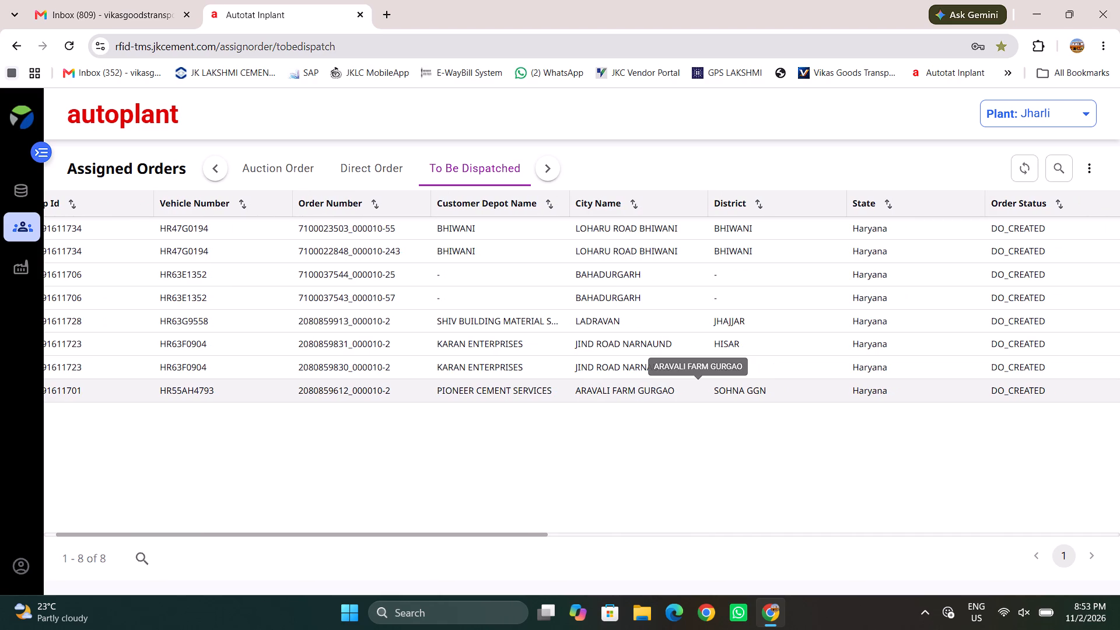
scroll(698, 386, "up", 1)
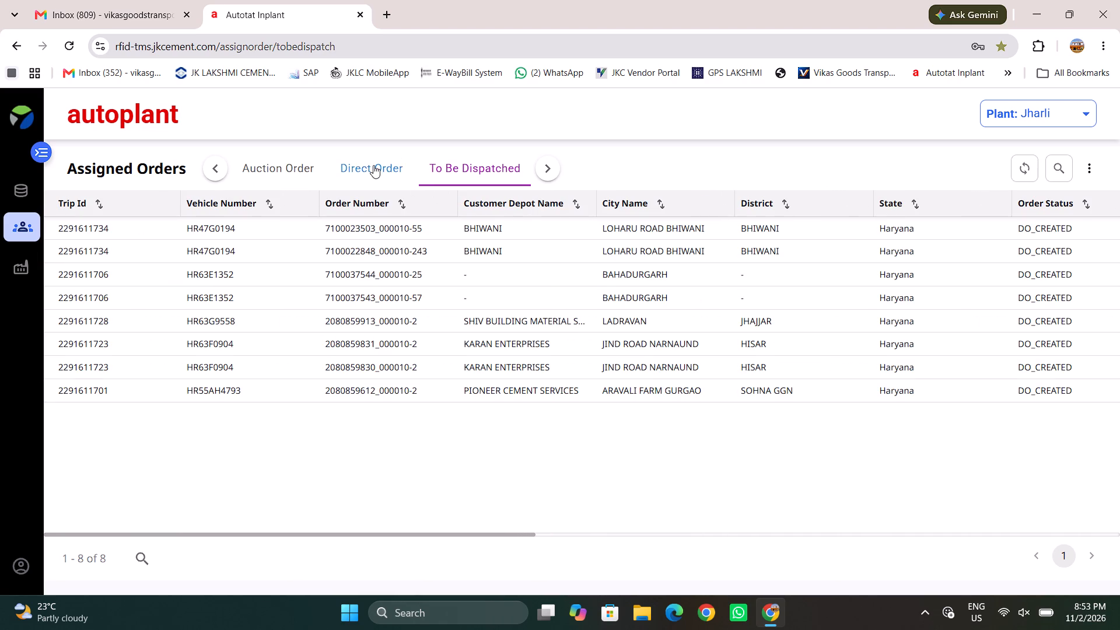
Open the Direct Order list and review the assigned order's quantity, city, material and freight columns.
left_click(373, 165)
scroll(677, 285, "left", 2)
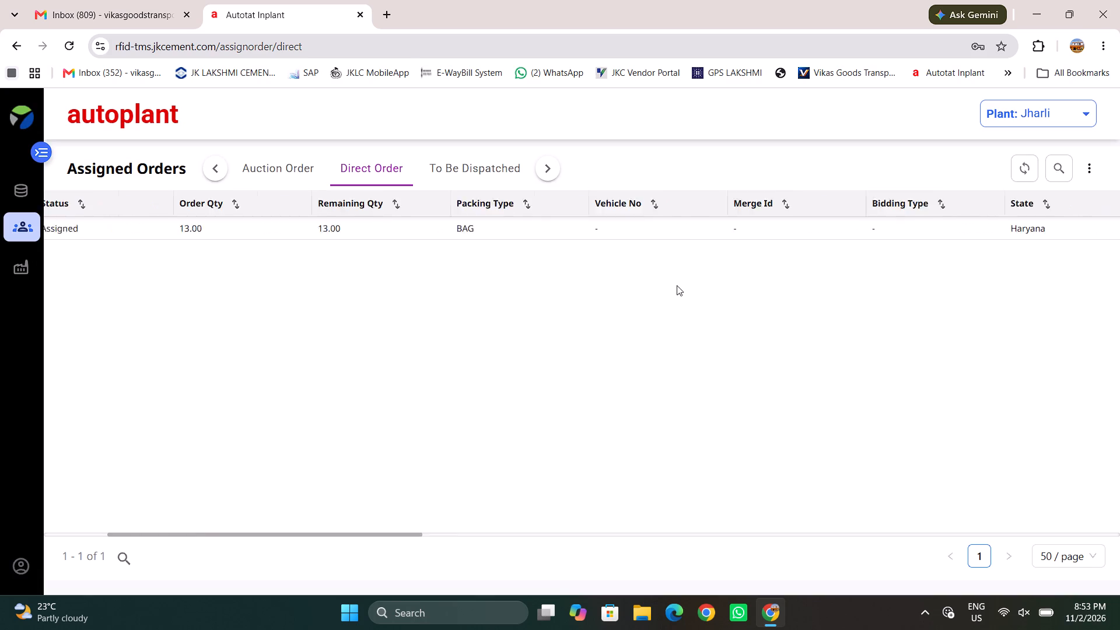
scroll(677, 285, "left", 9)
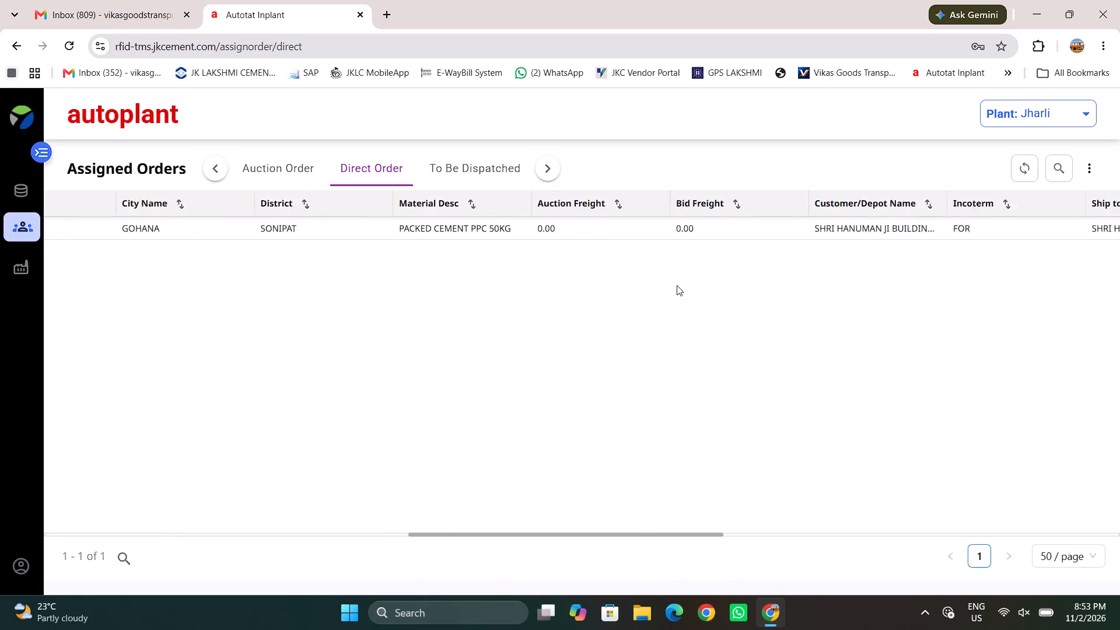
Show the Yet to start auction orders and look through the first page's destinations, materials, quantities and dedicated order freight.
left_click(293, 164)
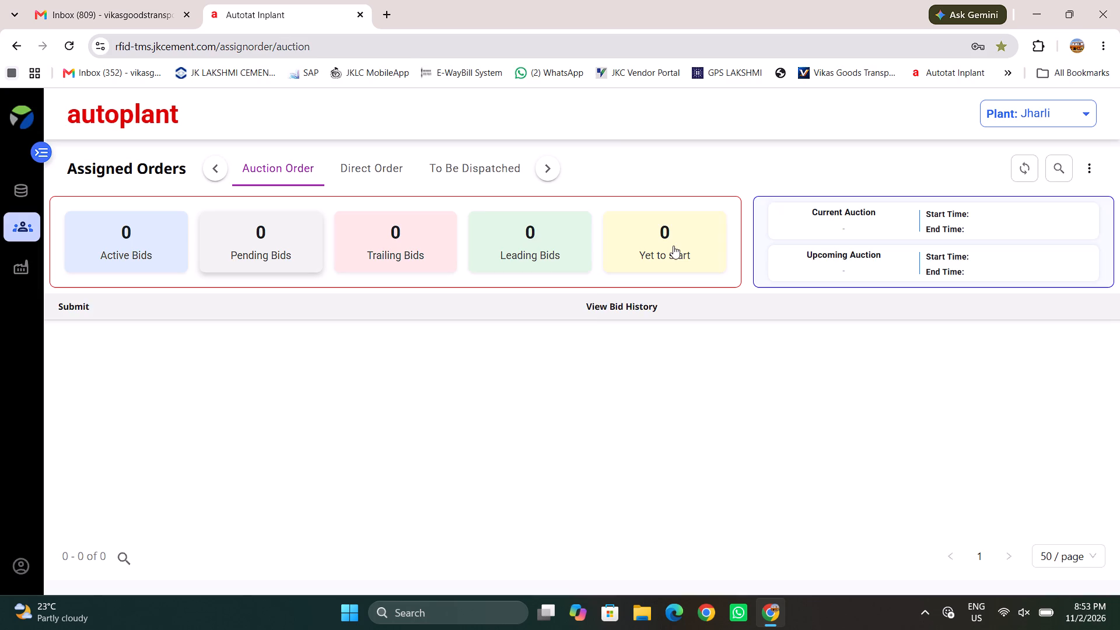
left_click(673, 246)
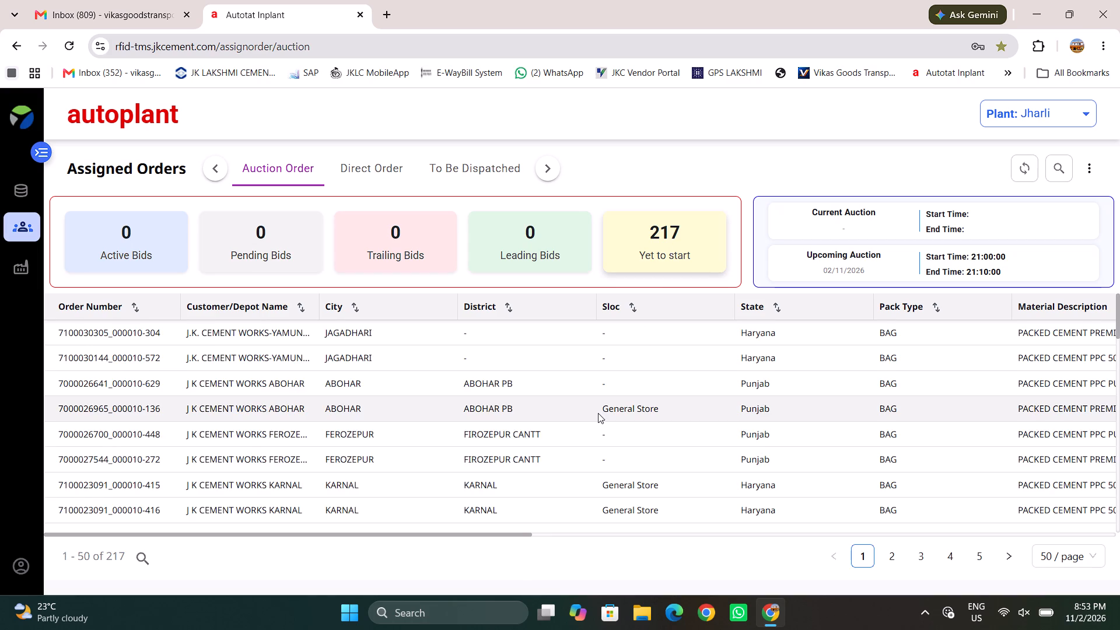
scroll(598, 413, "down", 6)
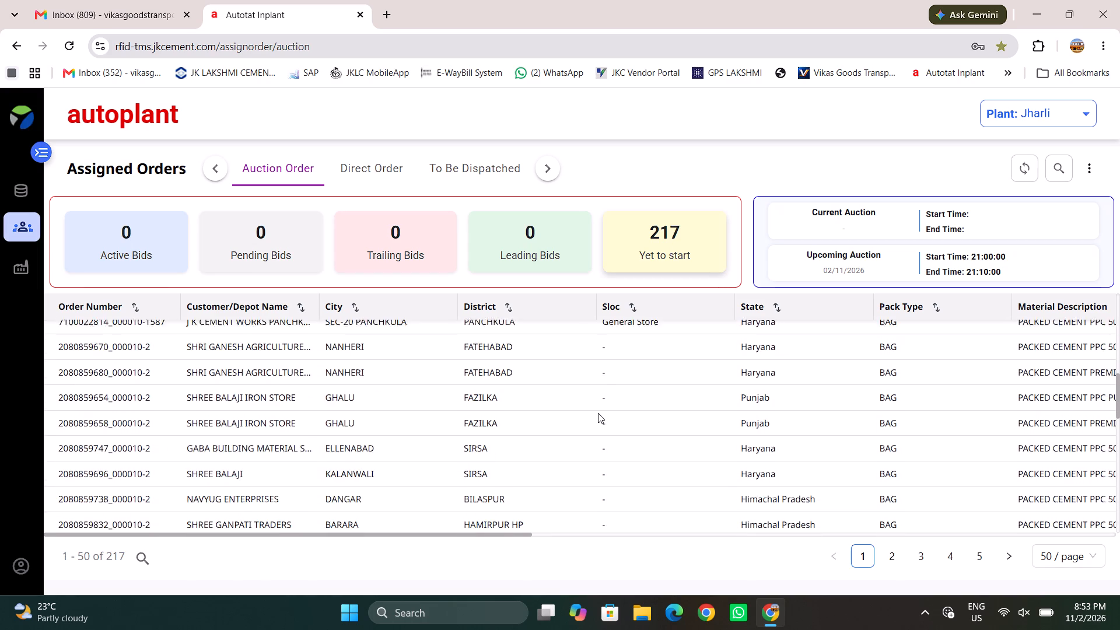
scroll(598, 413, "down", 5)
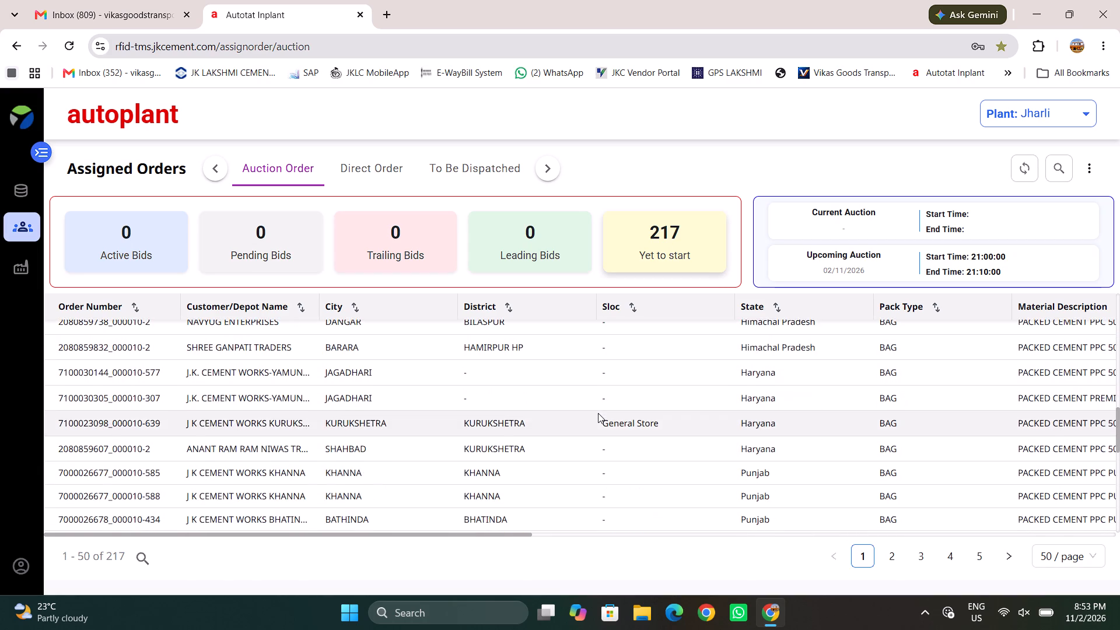
scroll(598, 413, "down", 5)
scroll(598, 413, "up", 6)
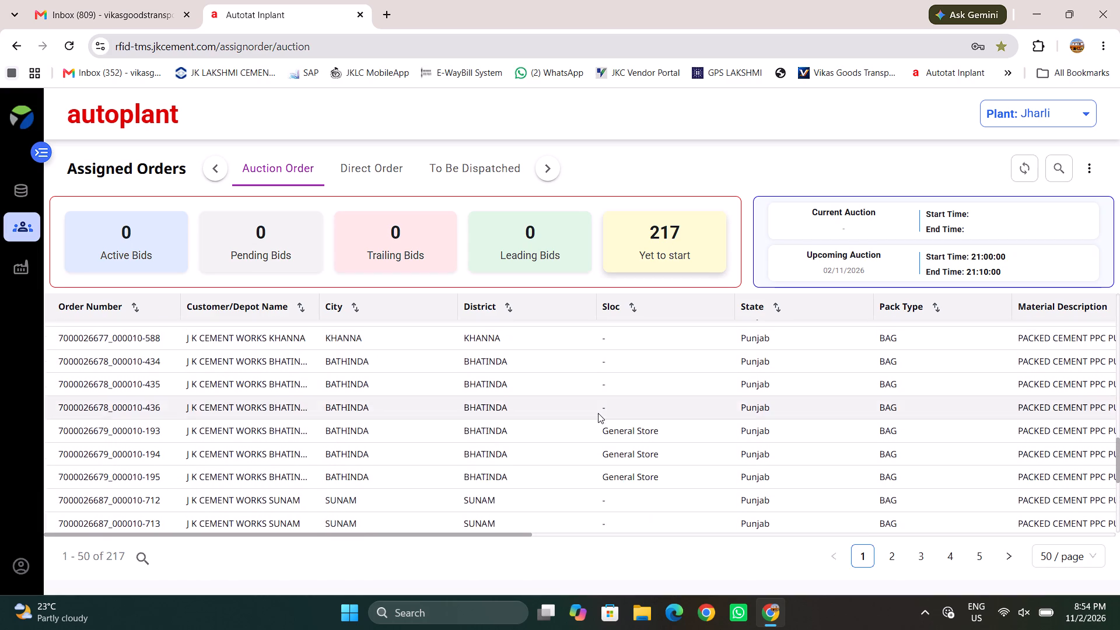
scroll(598, 413, "up", 1)
scroll(598, 413, "left", 2)
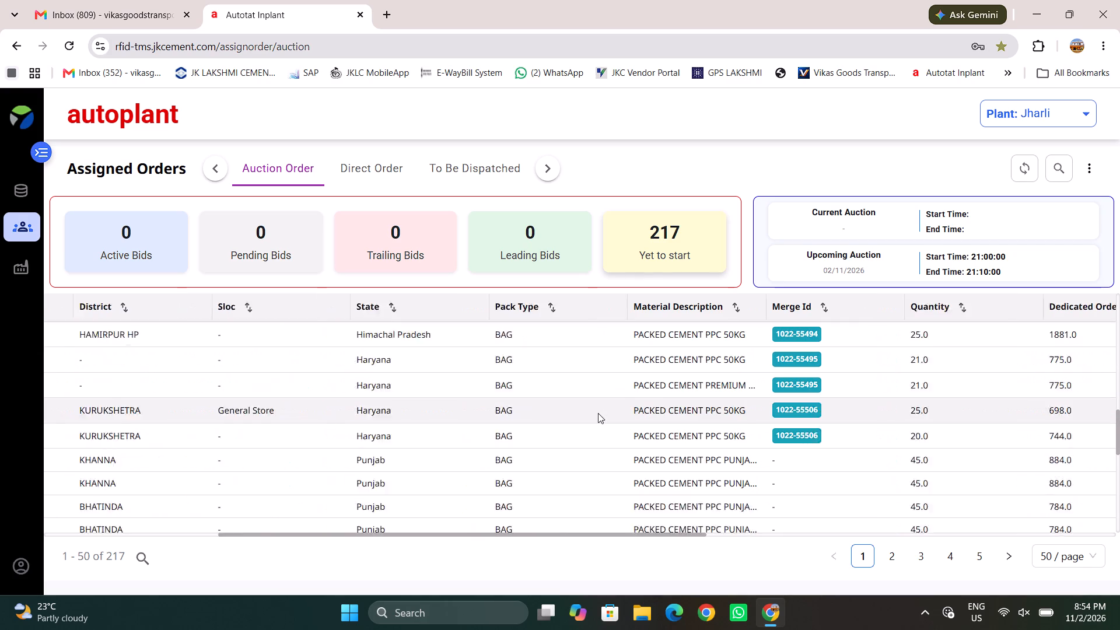
scroll(598, 413, "left", 2)
Go to page 5 of the Yet to start auction orders and look through its entries back to the first row.
left_click(982, 551)
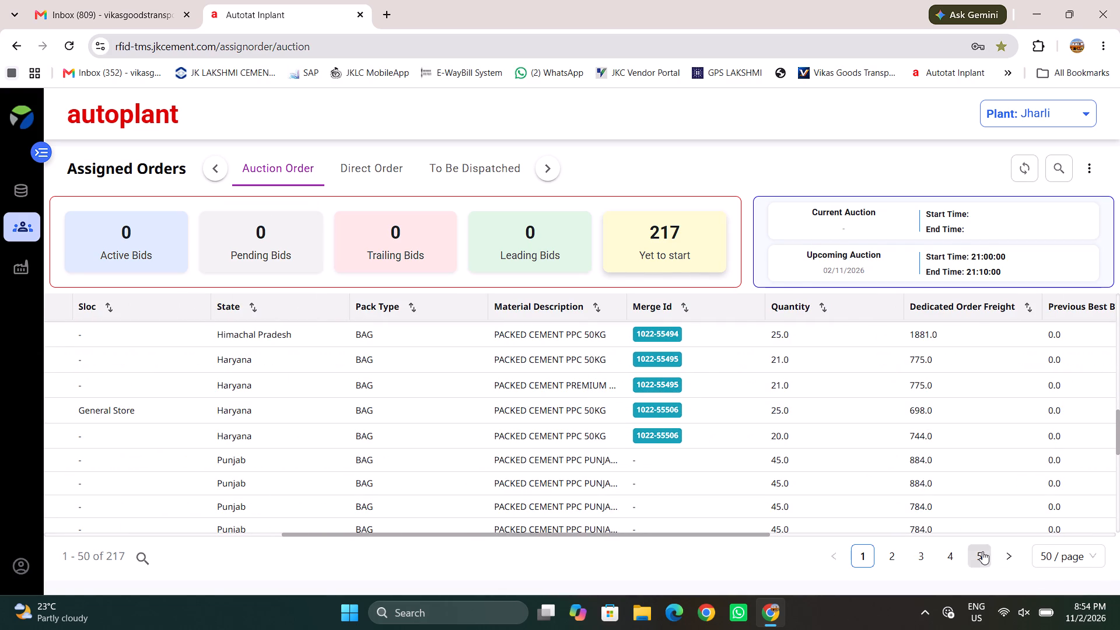
scroll(712, 363, "right", 11)
scroll(712, 363, "up", 6)
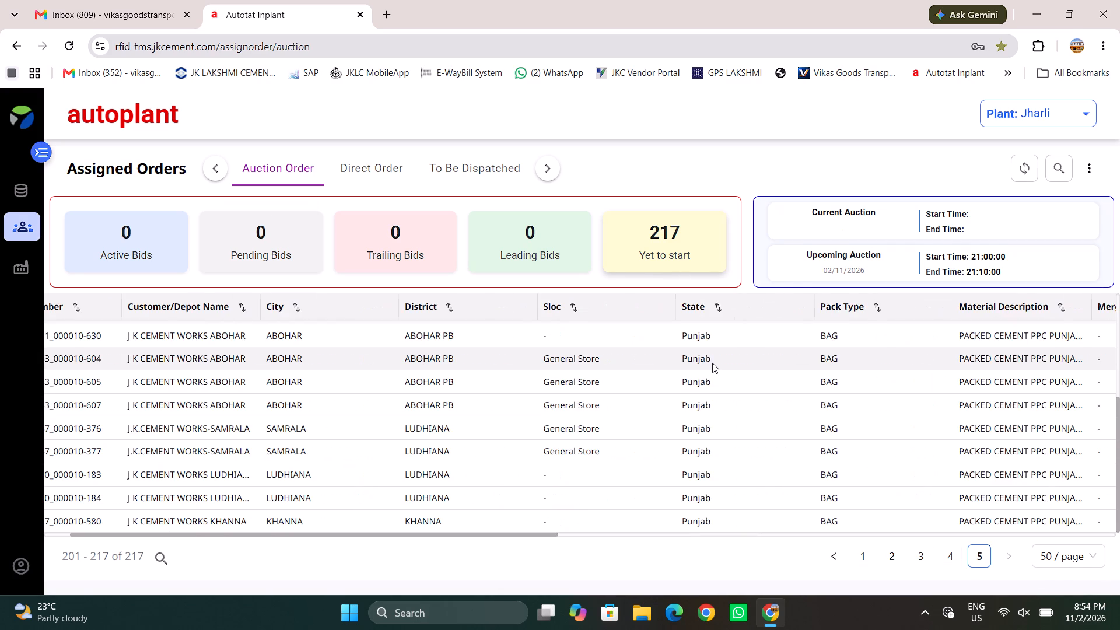
scroll(712, 363, "up", 5)
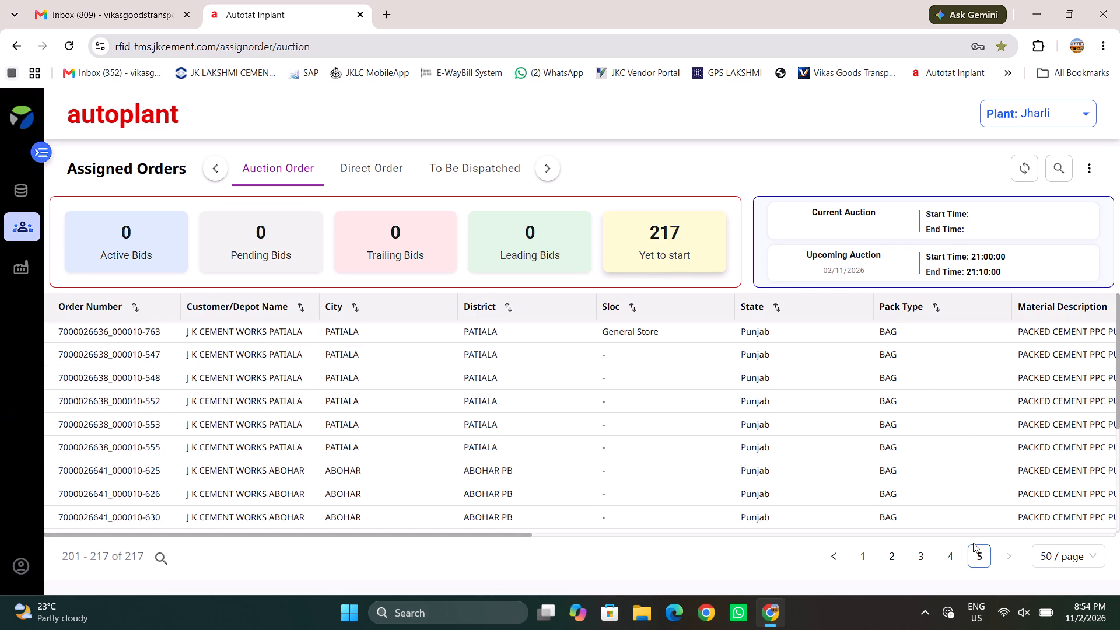
Go to page 4 of the Yet to start auction orders and examine its destinations, materials, quantities and dedicated order freight.
left_click(949, 559)
scroll(650, 413, "down", 16)
scroll(650, 413, "up", 2)
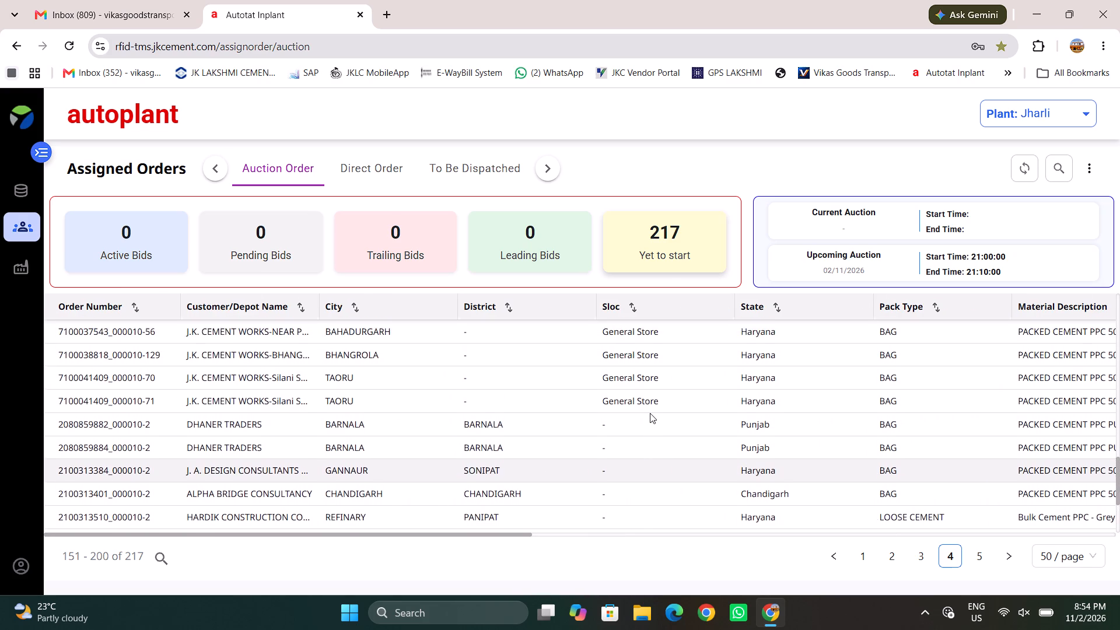
scroll(650, 413, "left", 4)
scroll(650, 413, "right", 1)
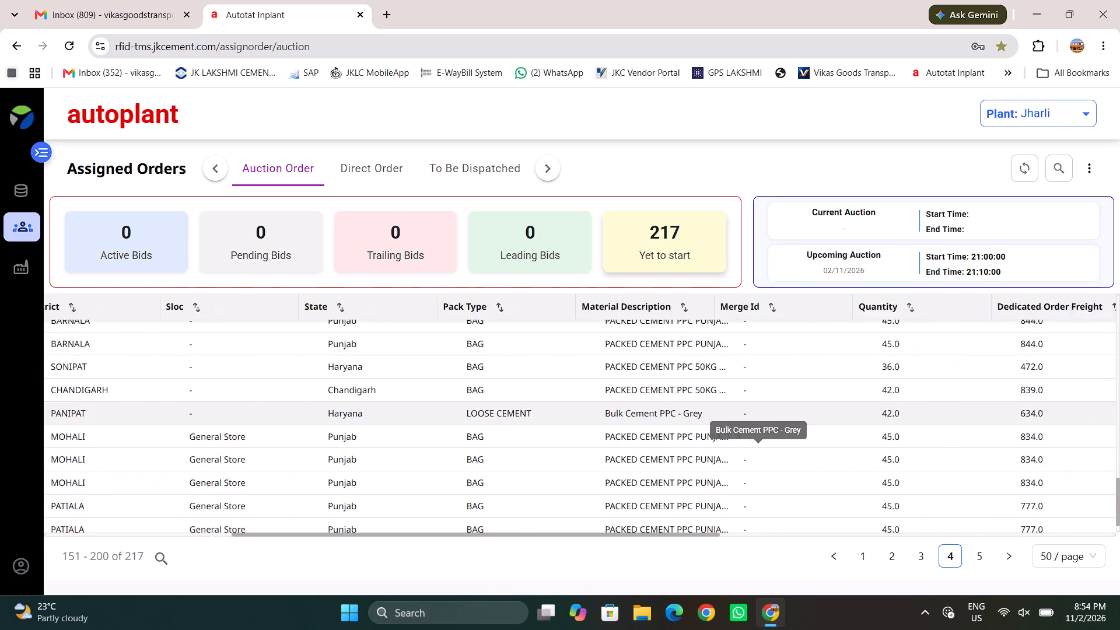
scroll(650, 413, "right", 2)
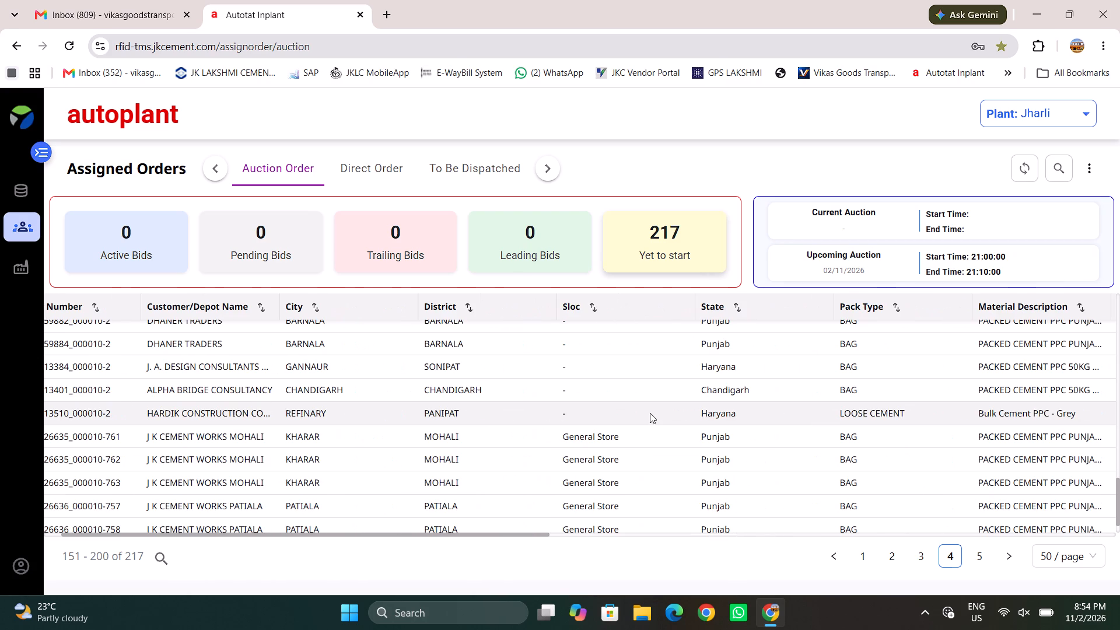
scroll(650, 413, "left", 1)
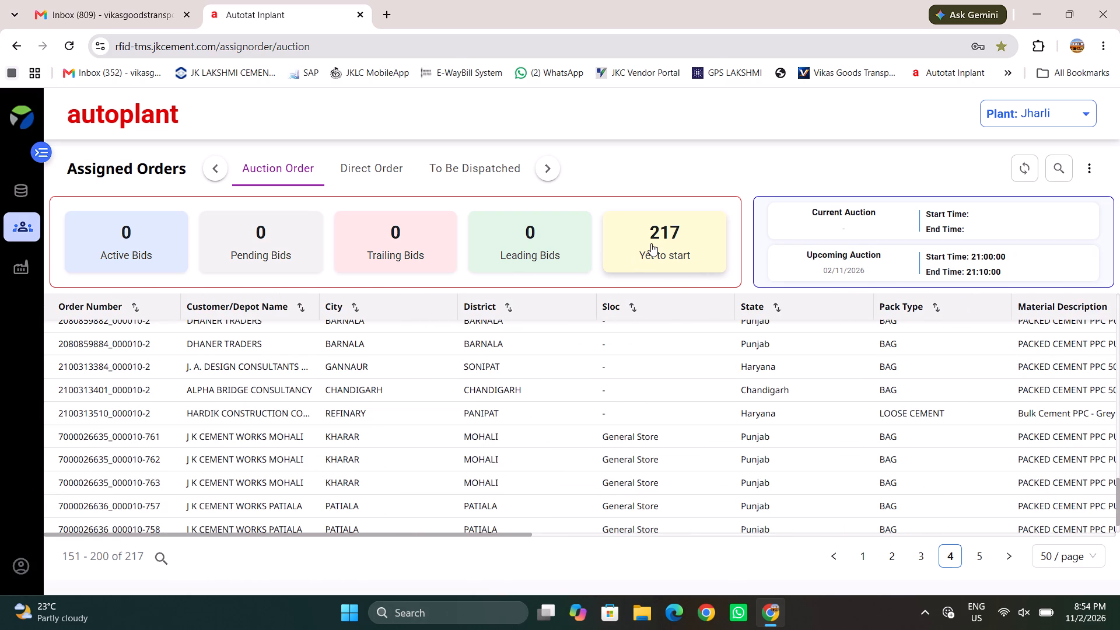
left_click(651, 243)
Switch through the Direct Order and To Be Dispatched lists and return to the Auction Order list.
left_click(365, 163)
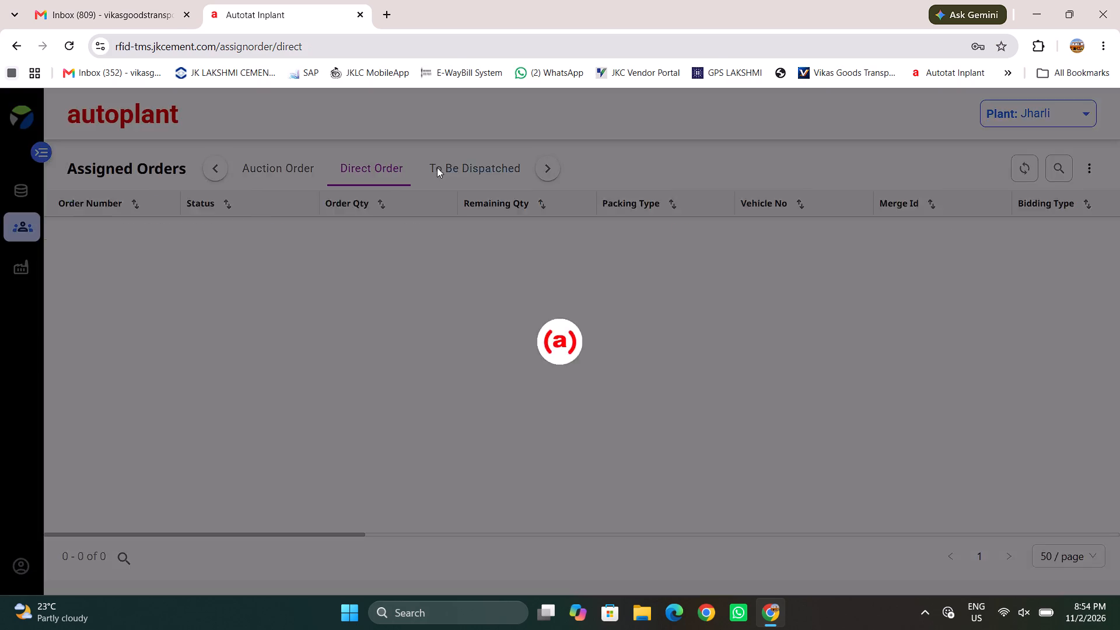
left_click(440, 167)
left_click(264, 162)
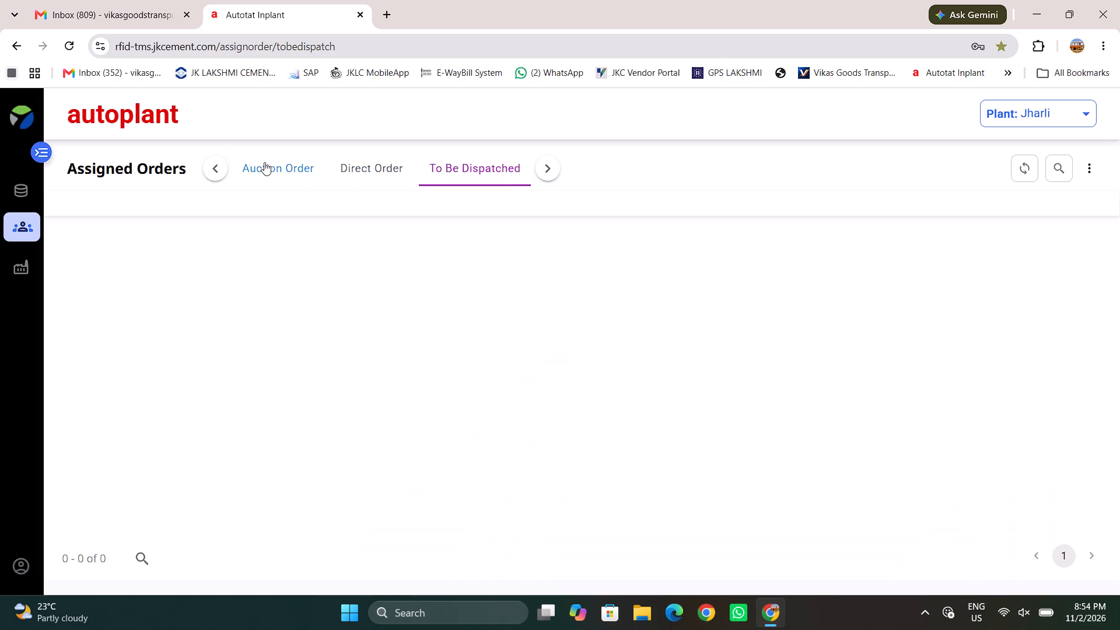
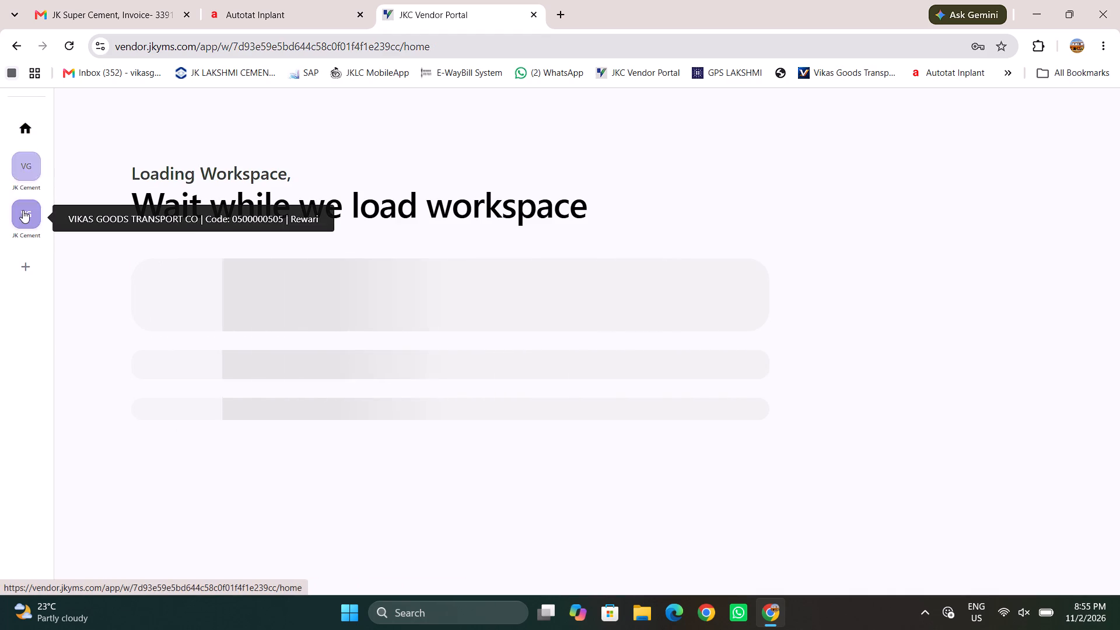
Open the purchase orders page of the Rewari JK Cement vendor workspace.
left_click(239, 306)
scroll(239, 306, "down", 5)
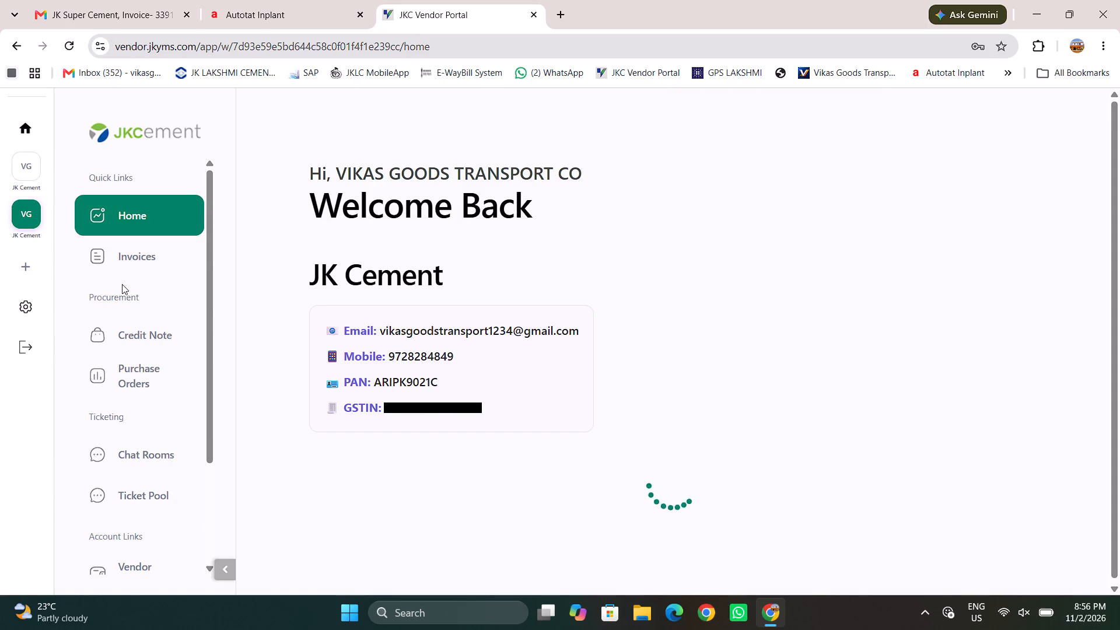
left_click(132, 369)
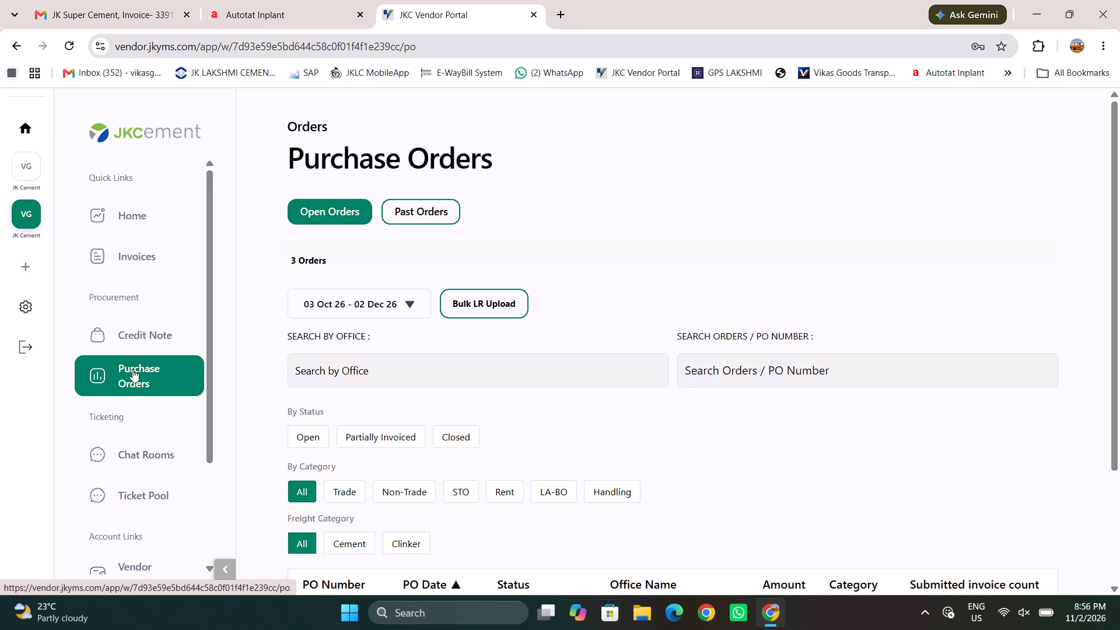
Open the vendor payments, filter them to Settlement Pending, and look through the bill numbers and amounts down to the oldest entry.
scroll(142, 513, "down", 3)
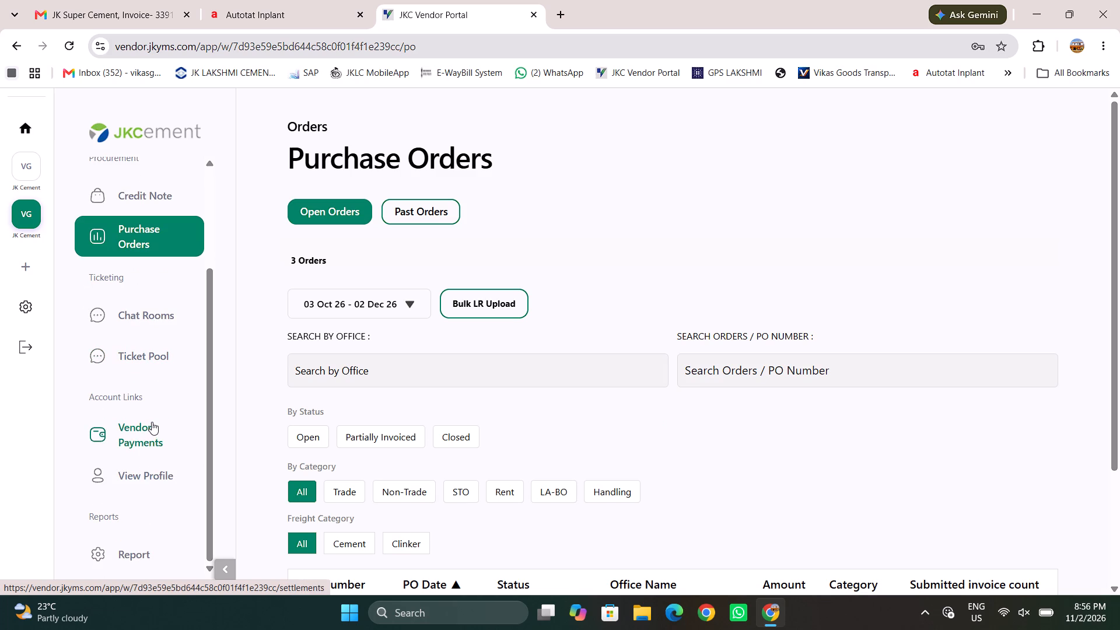
left_click(151, 423)
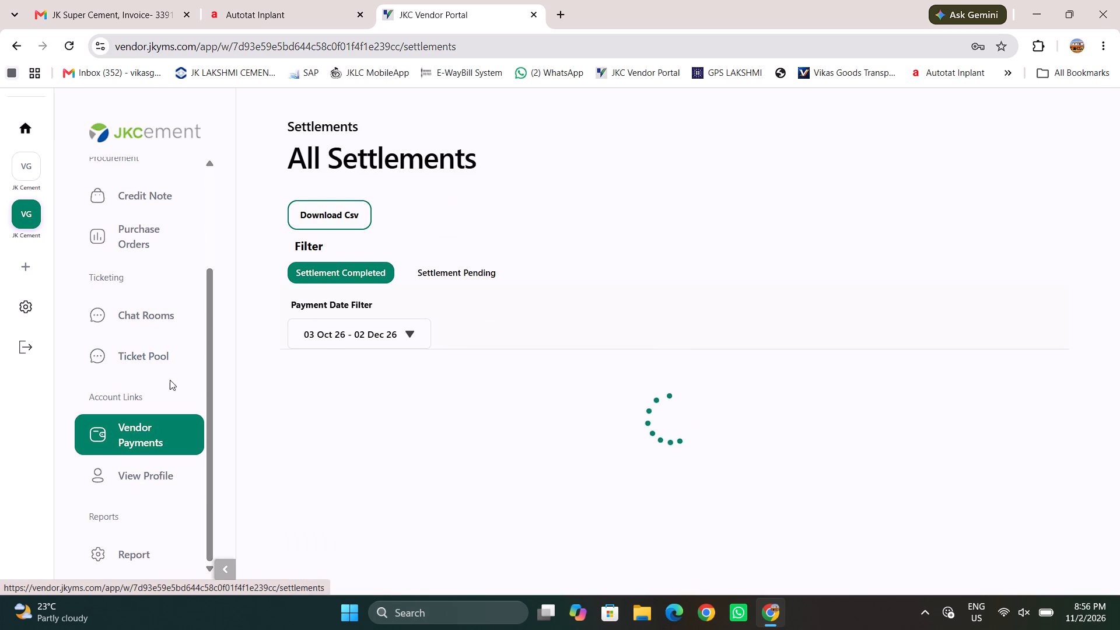
left_click(431, 279)
scroll(367, 423, "down", 2)
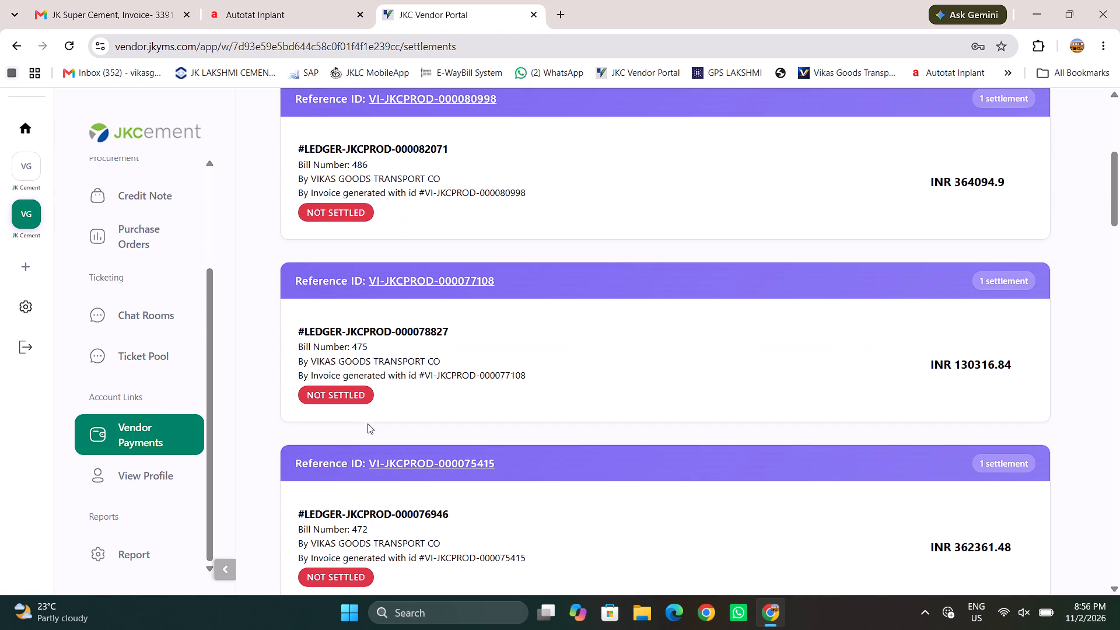
scroll(367, 423, "down", 2)
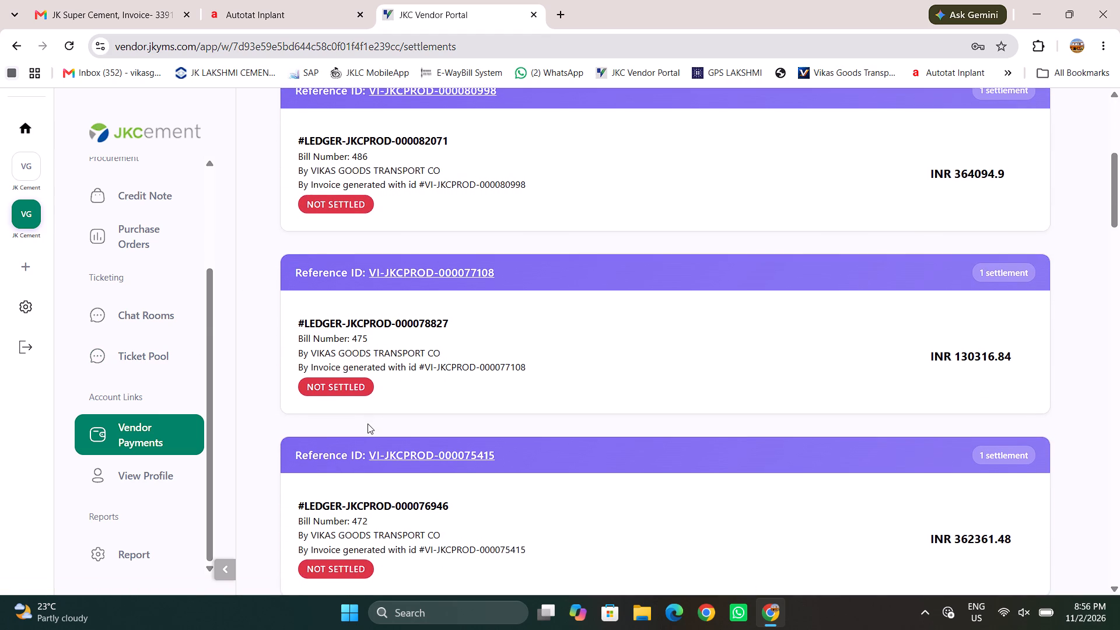
scroll(367, 423, "down", 13)
scroll(367, 423, "down", 8)
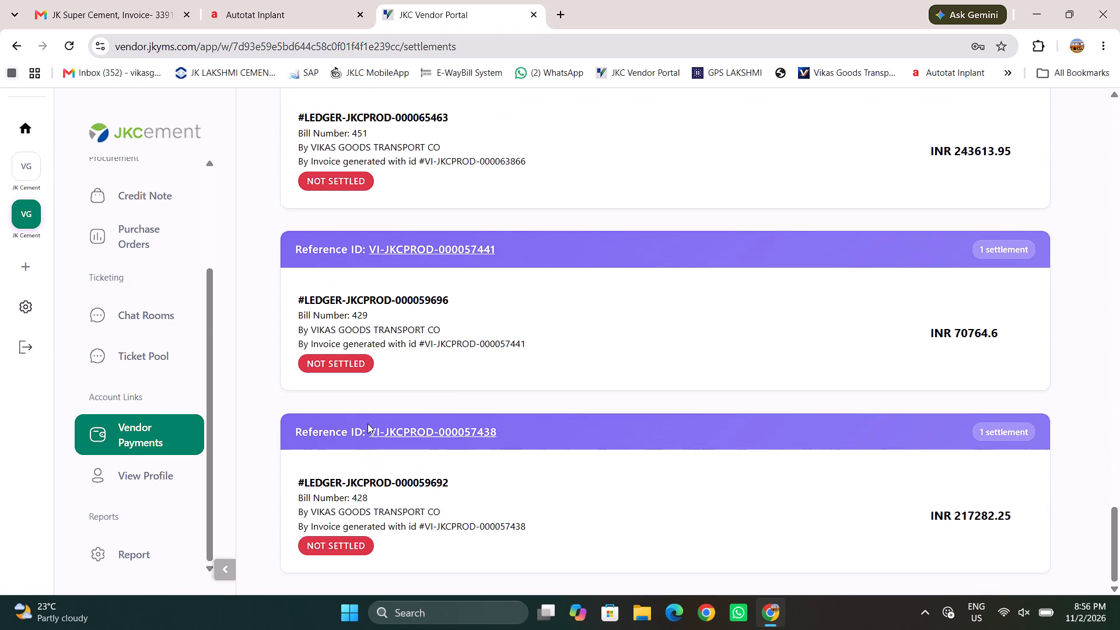
scroll(367, 423, "down", 7)
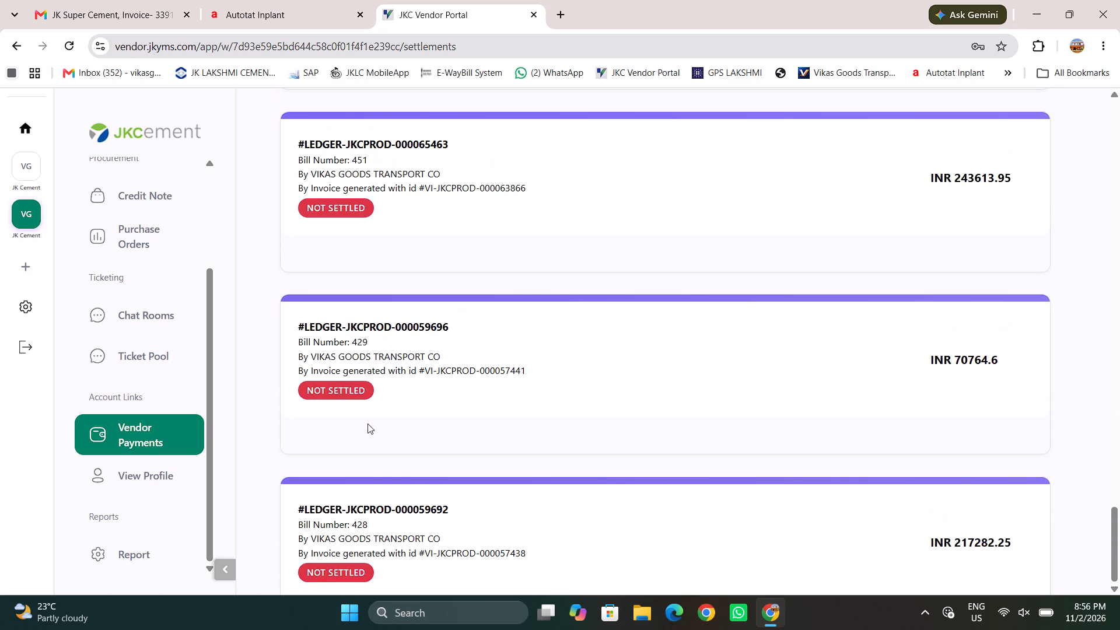
scroll(367, 423, "up", 13)
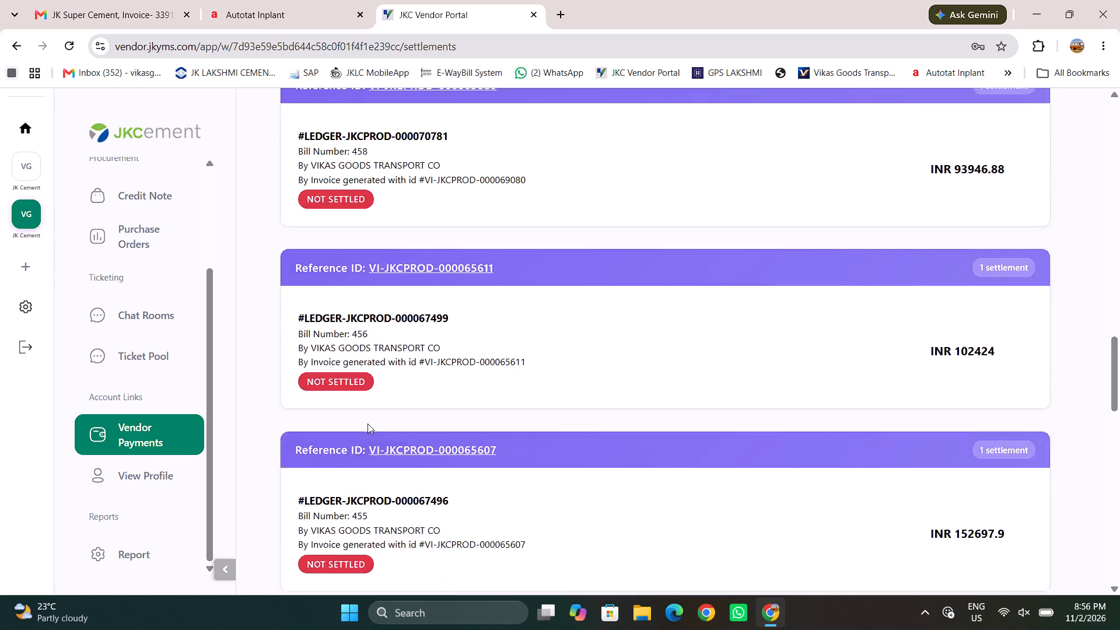
scroll(367, 423, "up", 10)
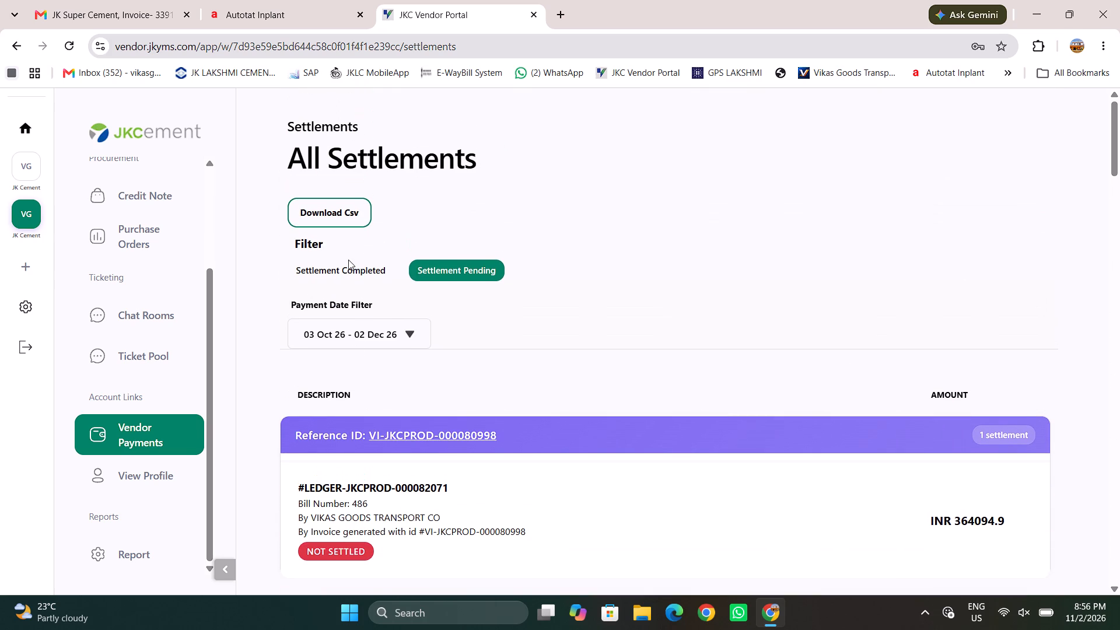
Set the payment date filter of the pending settlements to 01 Aug 26 - 02 Nov 26.
left_click(397, 340)
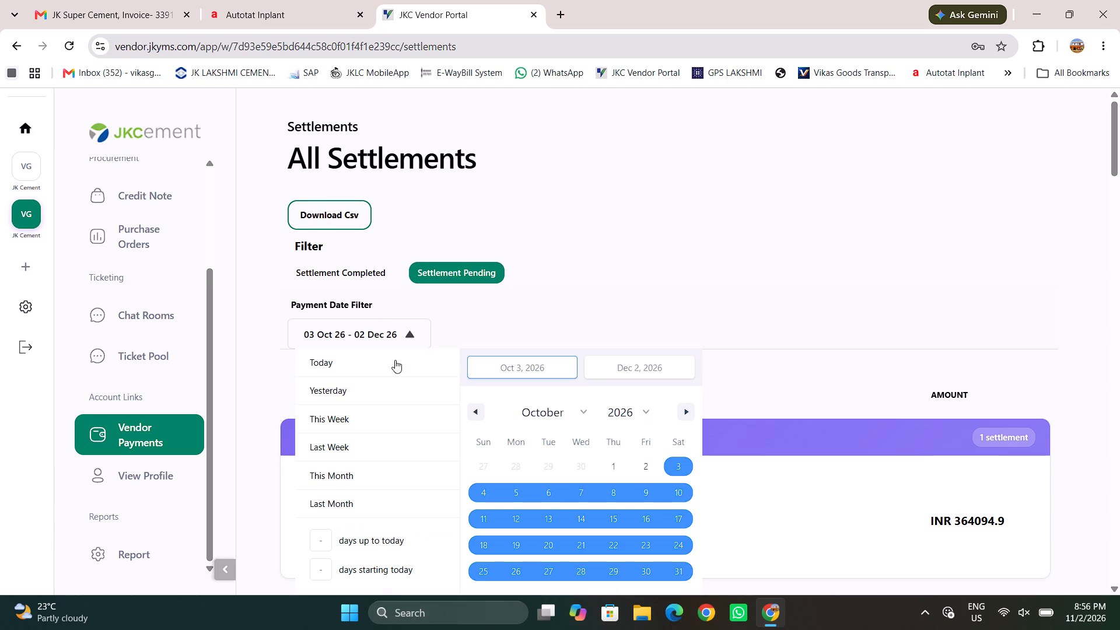
left_click(473, 412)
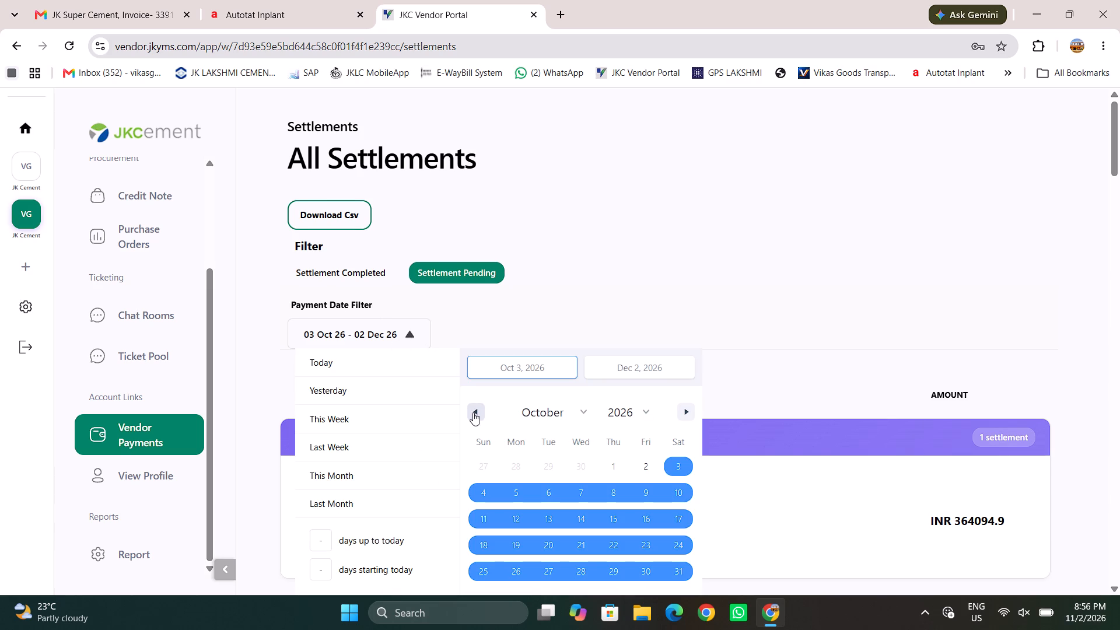
left_click(473, 412)
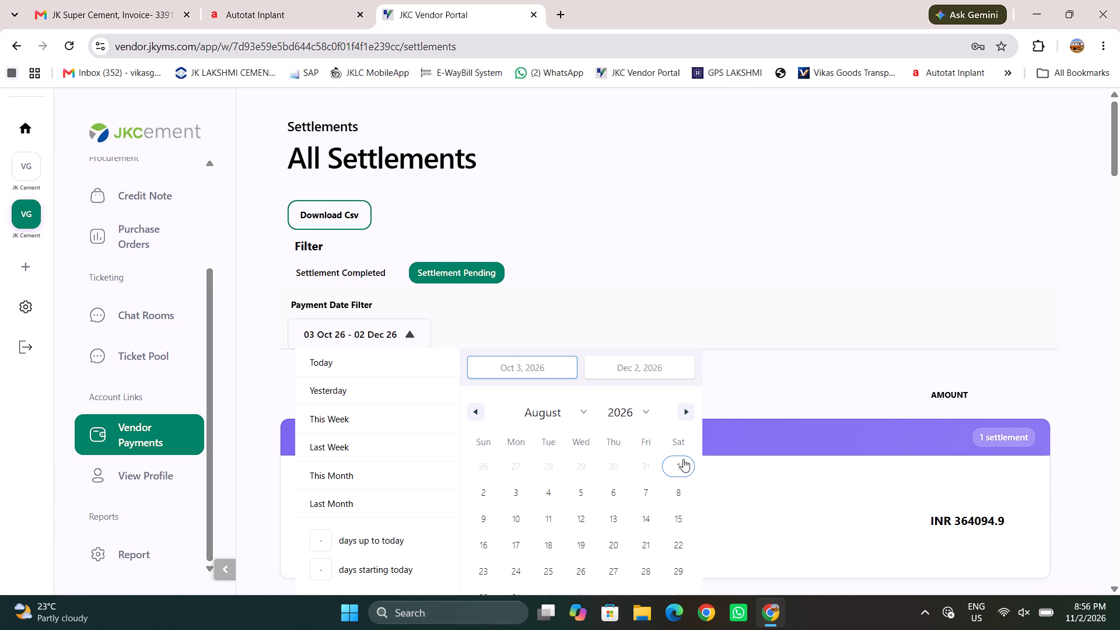
left_click(683, 459)
triple_click(683, 411)
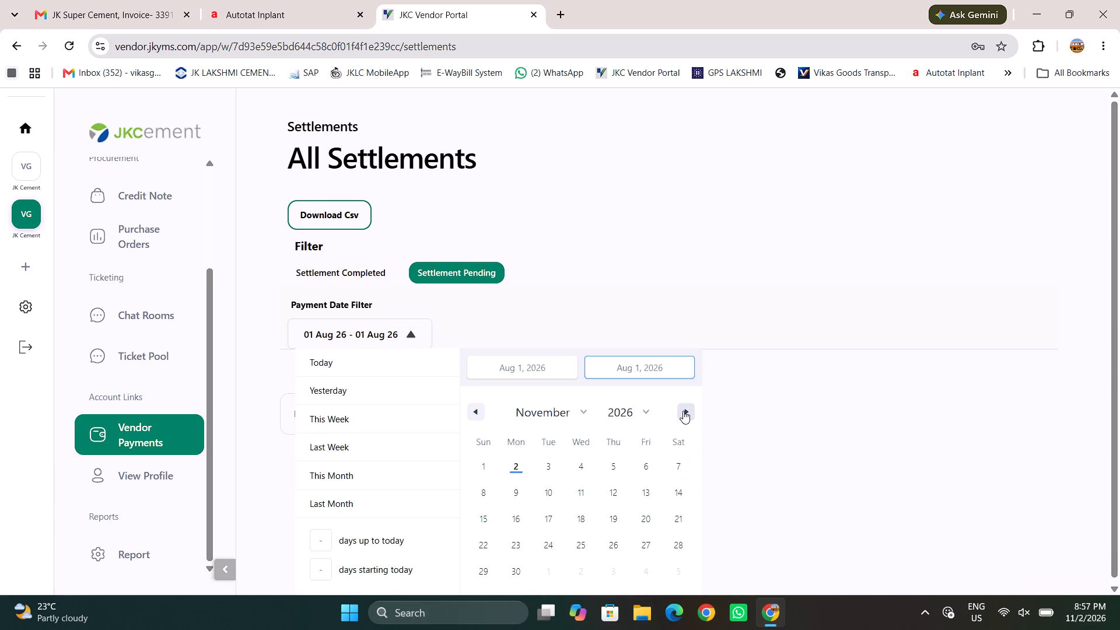
left_click(520, 468)
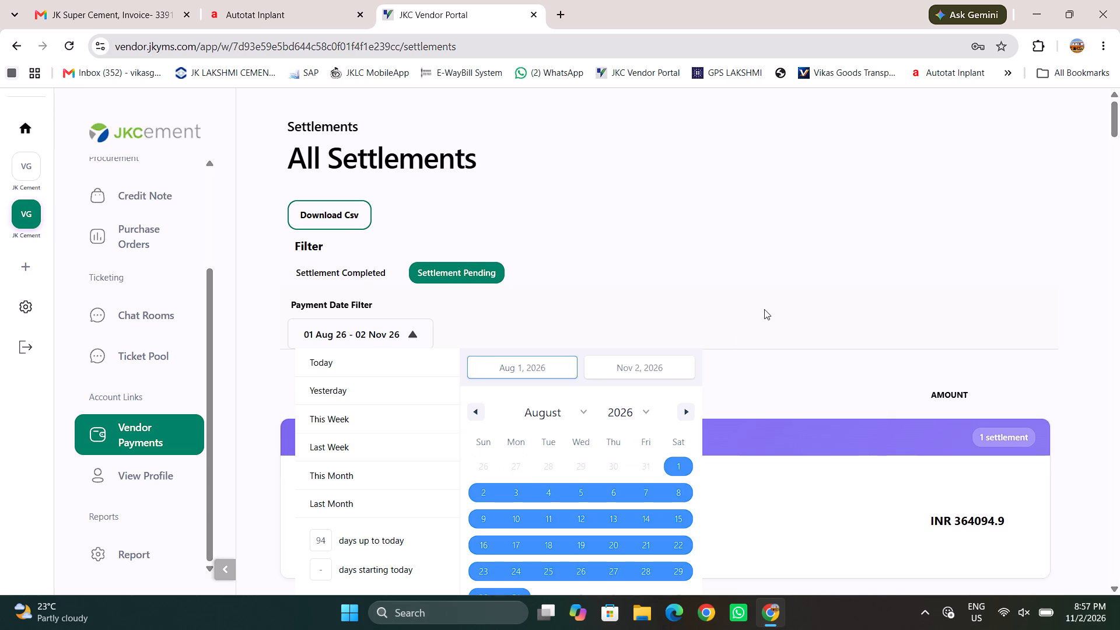
left_click(765, 258)
Look through the pending settlements for the chosen date range, checking their bill numbers, references and amounts.
scroll(670, 418, "down", 10)
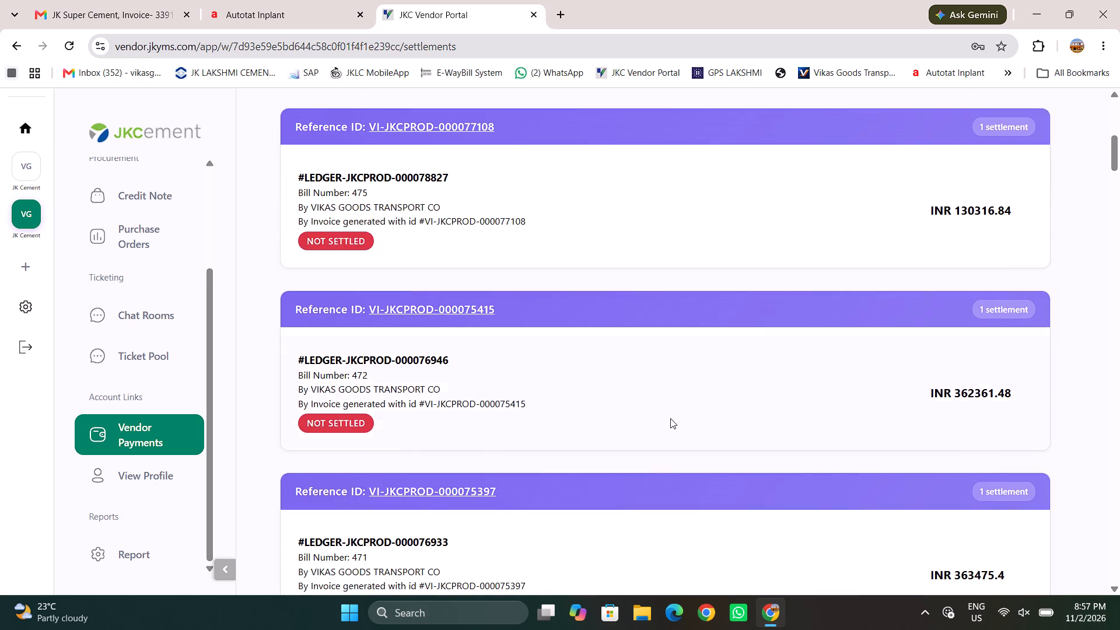
scroll(670, 418, "down", 19)
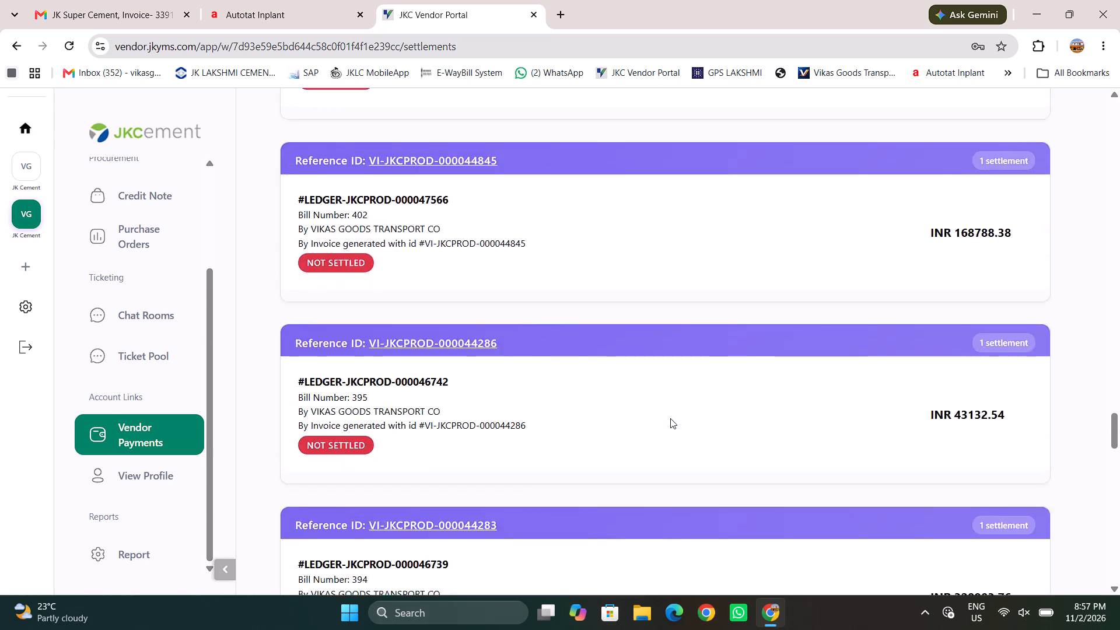
scroll(670, 418, "down", 9)
scroll(670, 418, "up", 11)
scroll(670, 418, "up", 13)
scroll(670, 418, "up", 10)
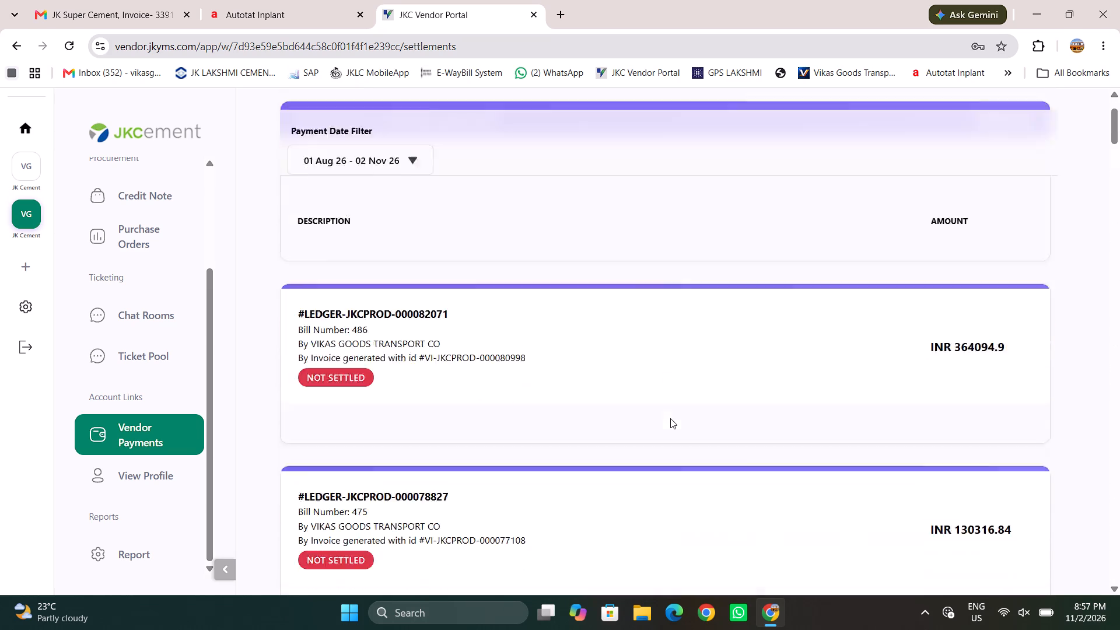
scroll(670, 418, "up", 15)
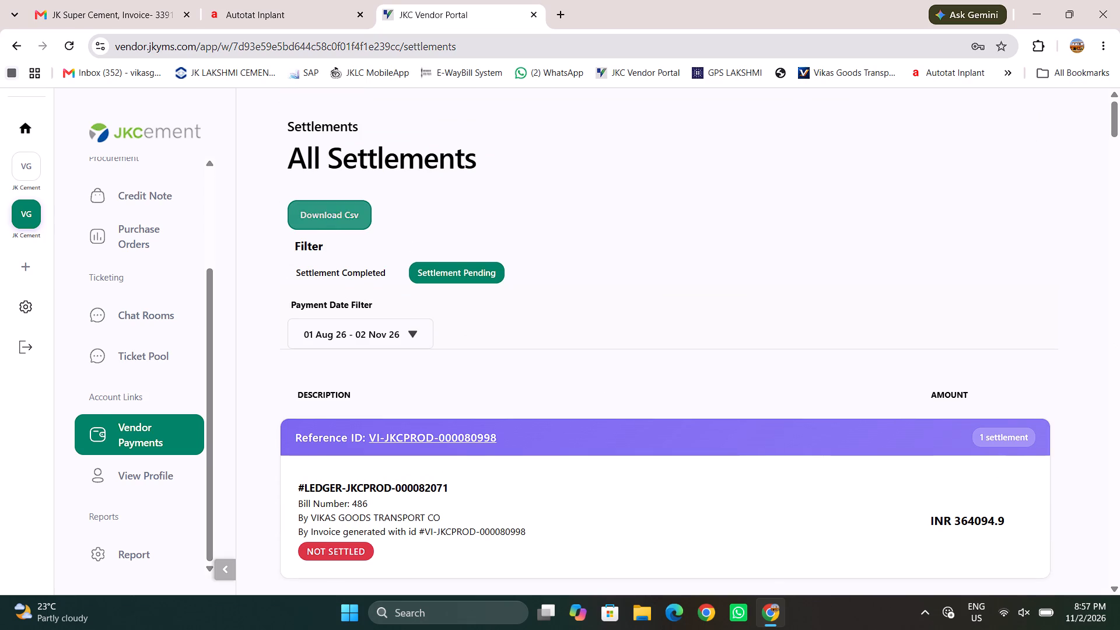
Open the invoices list and review each invoice's amount, bill number, date and settlement status.
scroll(138, 365, "up", 4)
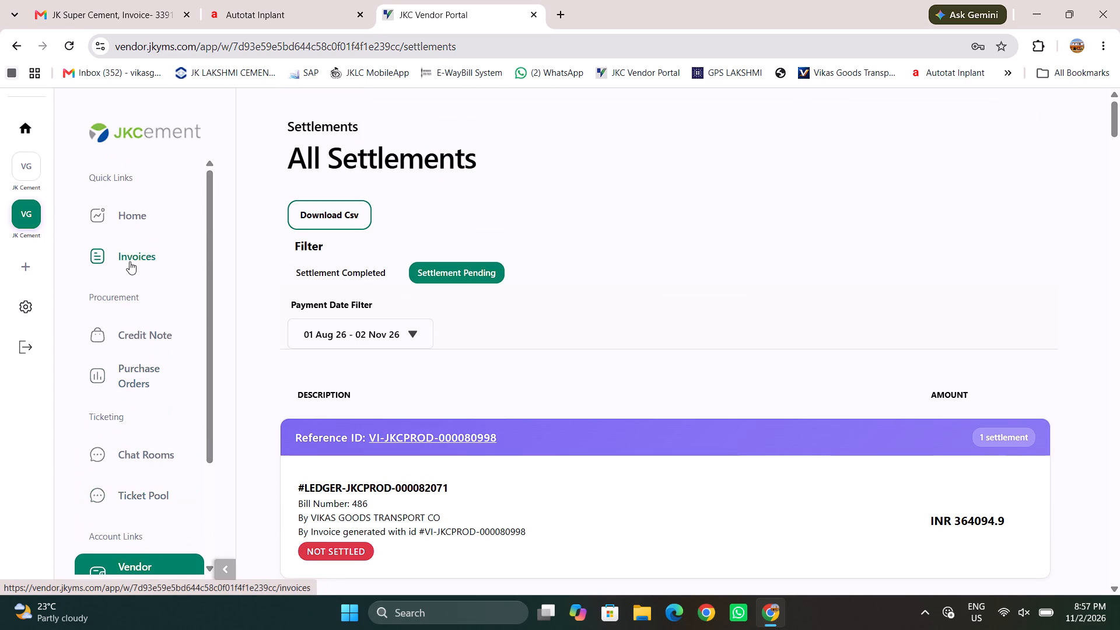
left_click(129, 261)
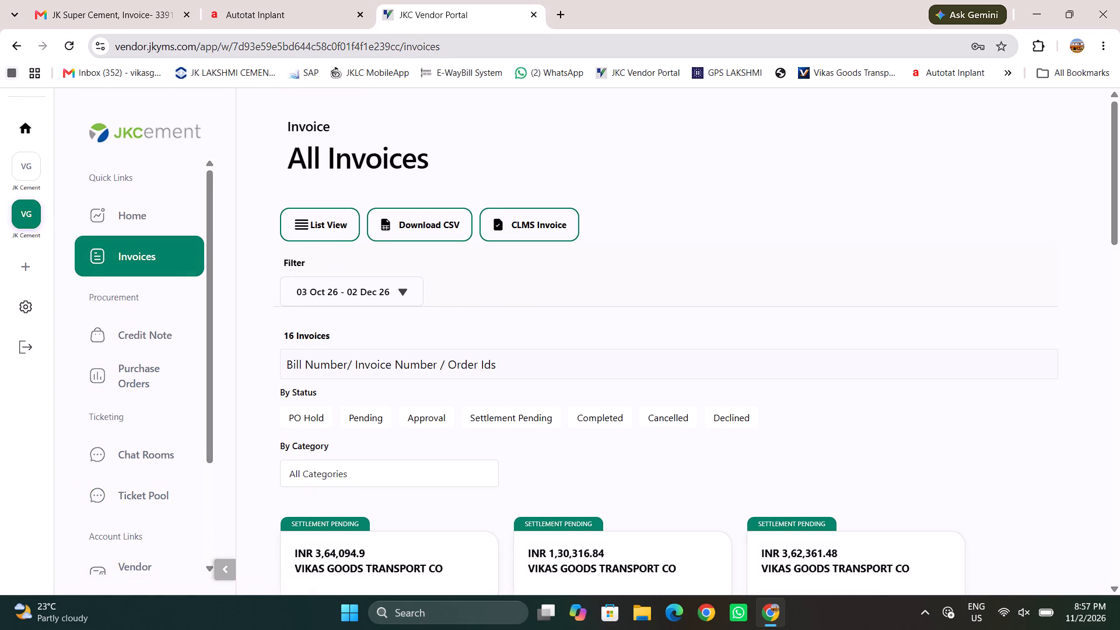
scroll(640, 362, "down", 7)
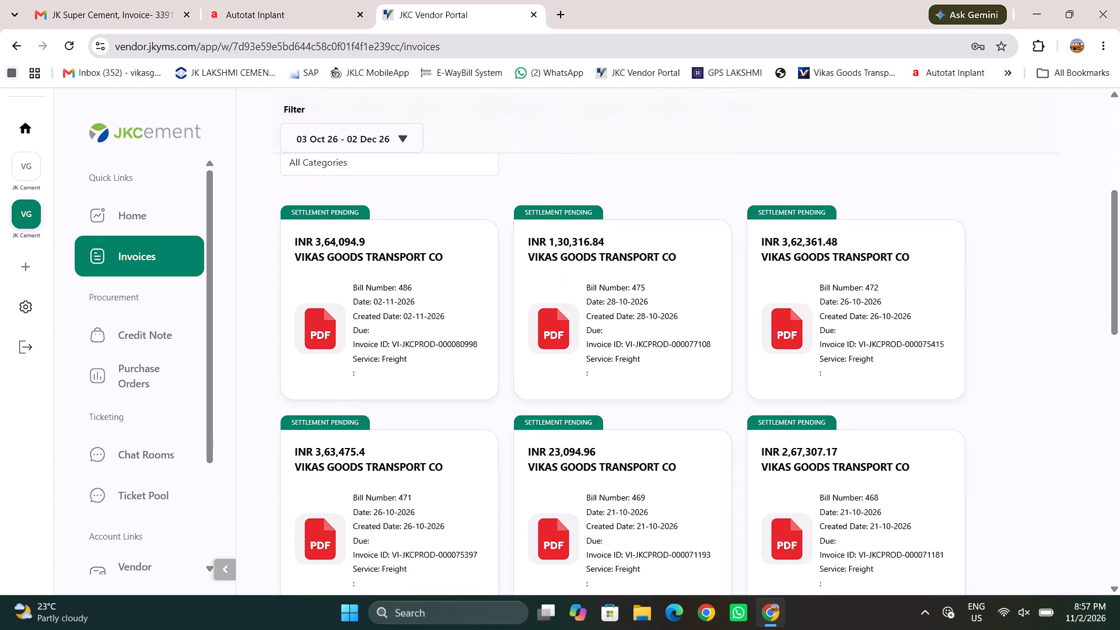
scroll(640, 362, "down", 7)
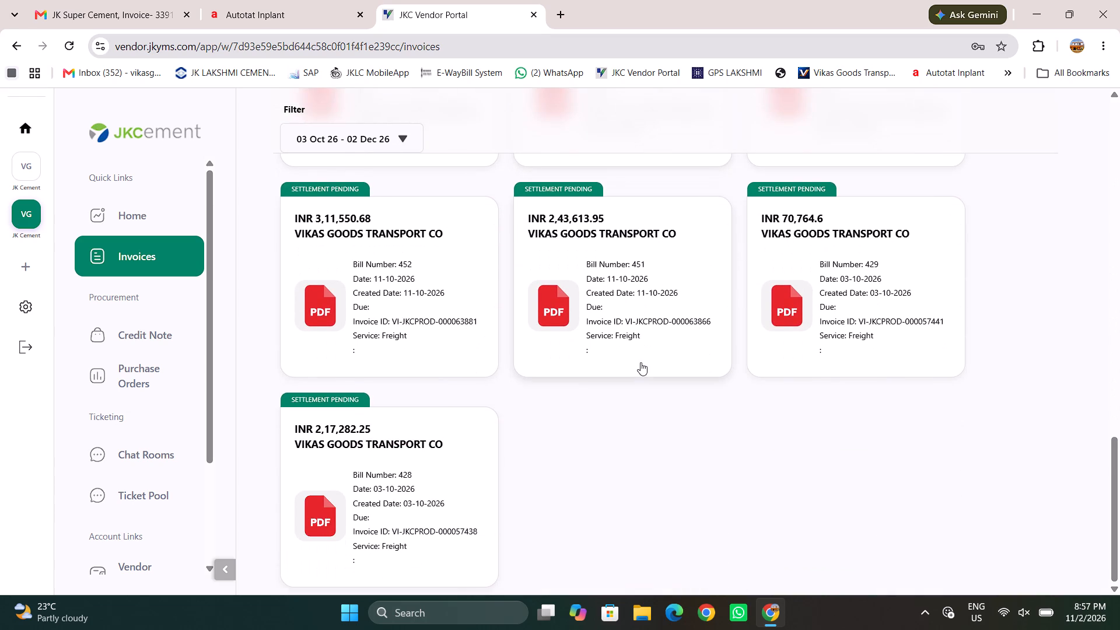
scroll(640, 362, "down", 3)
scroll(640, 362, "up", 17)
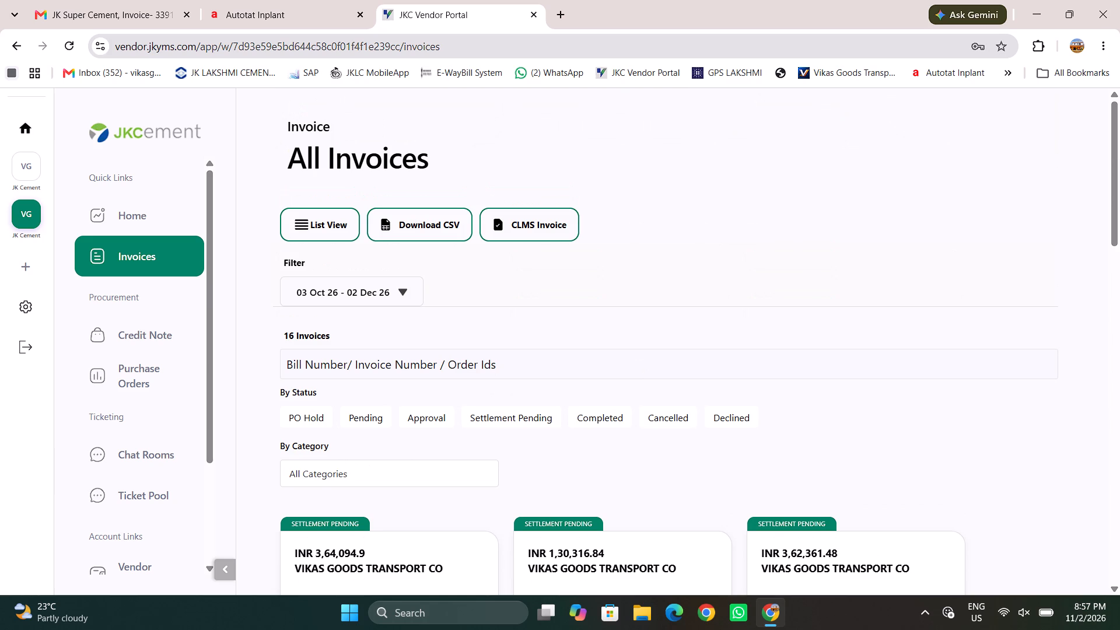
Return to the purchase orders and review the open orders' PO numbers, dates, status, amounts and categories.
scroll(180, 460, "down", 1)
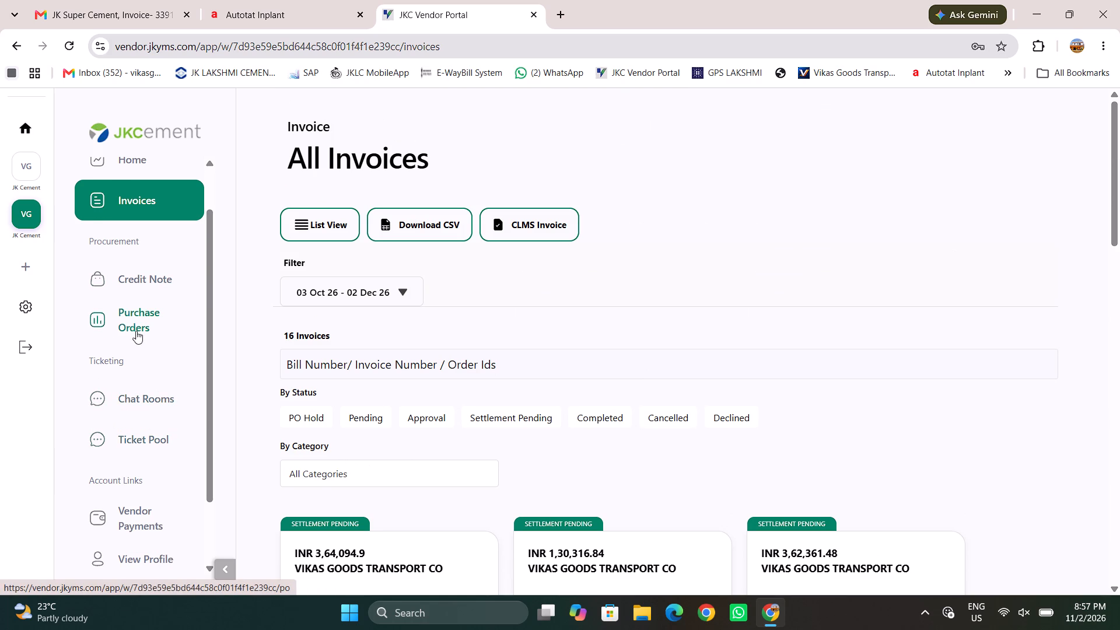
left_click(132, 324)
scroll(506, 254, "down", 2)
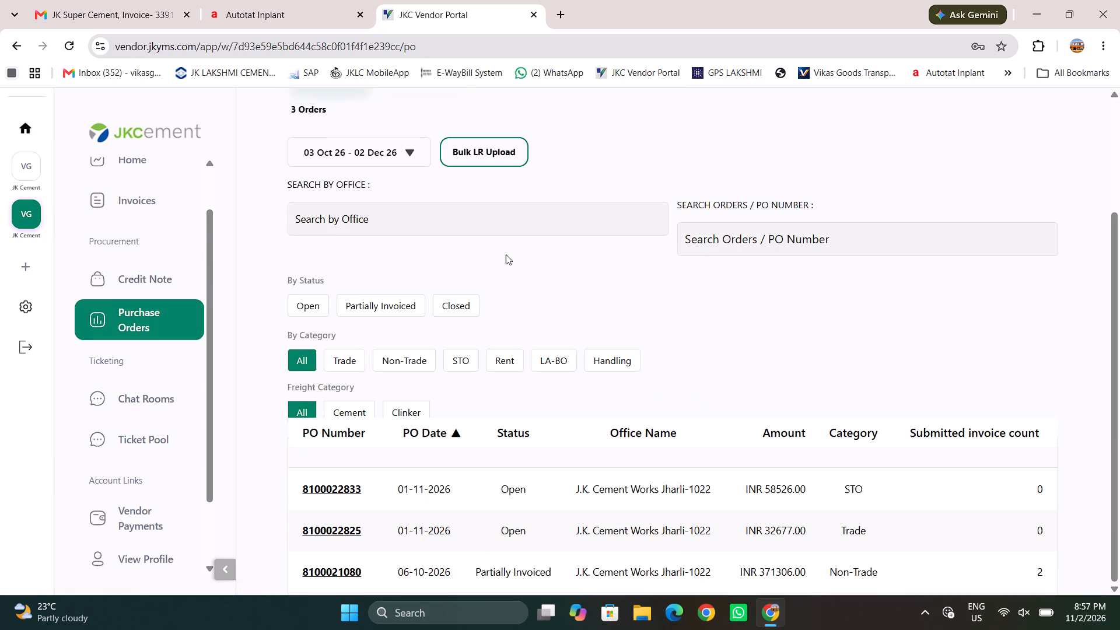
scroll(506, 254, "down", 3)
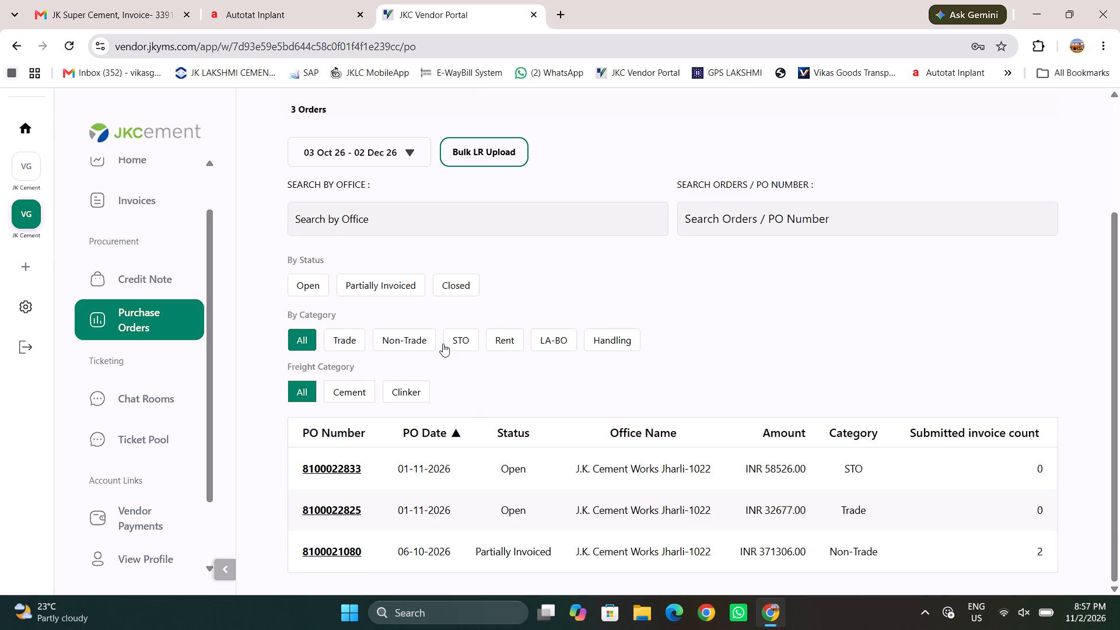
Set the purchase orders' date range to 01 Aug 26 - 02 Nov 26.
left_click(402, 152)
left_click(478, 238)
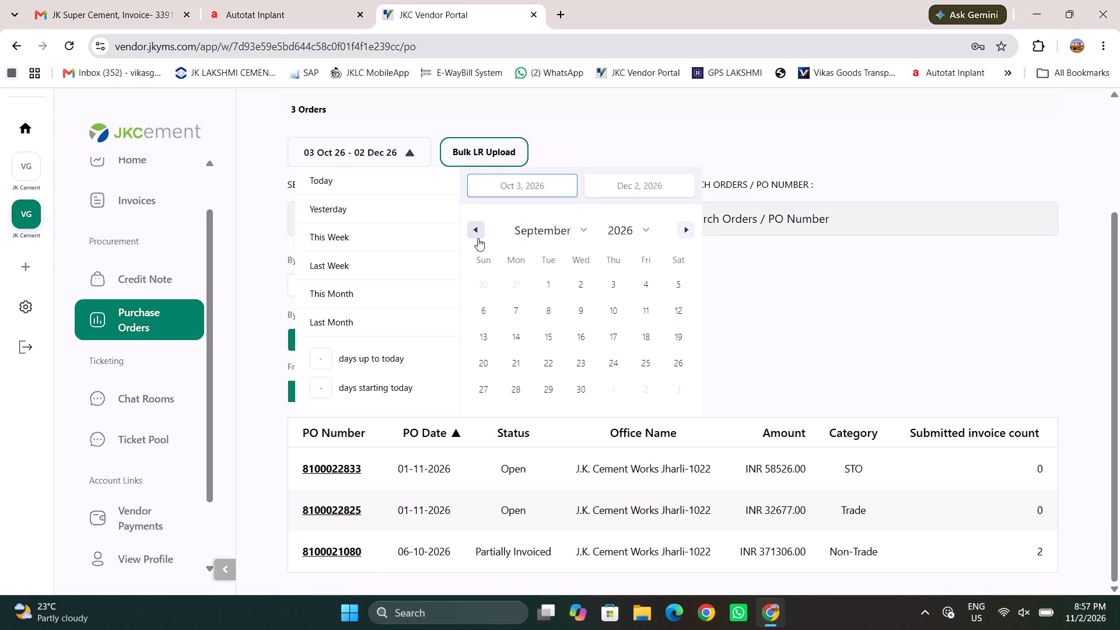
left_click_drag(463, 225, 474, 222)
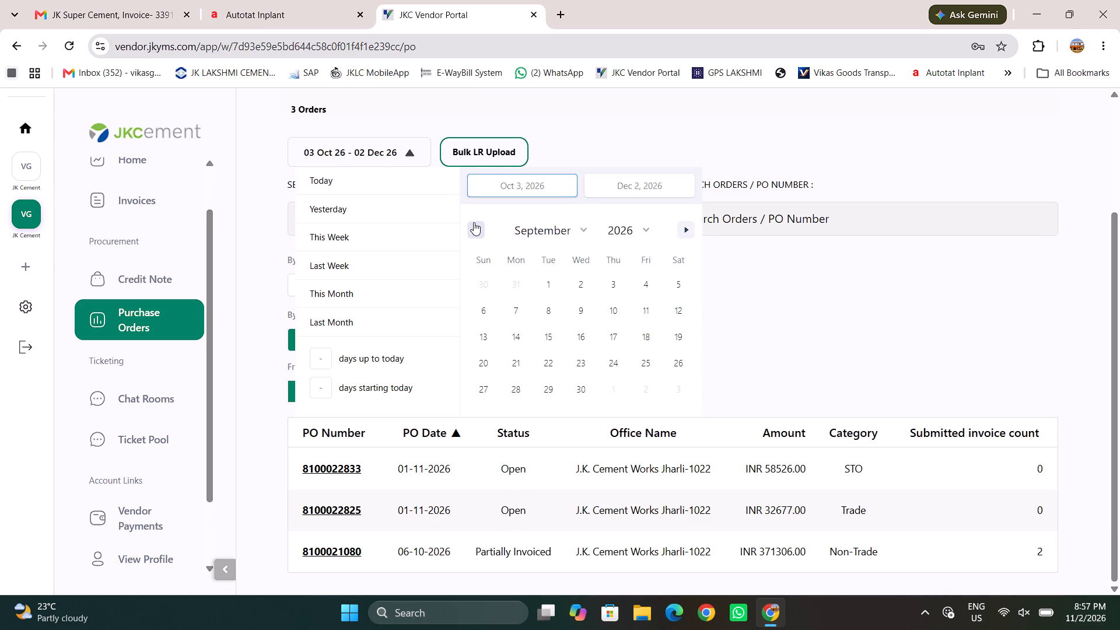
left_click(474, 222)
left_click(669, 279)
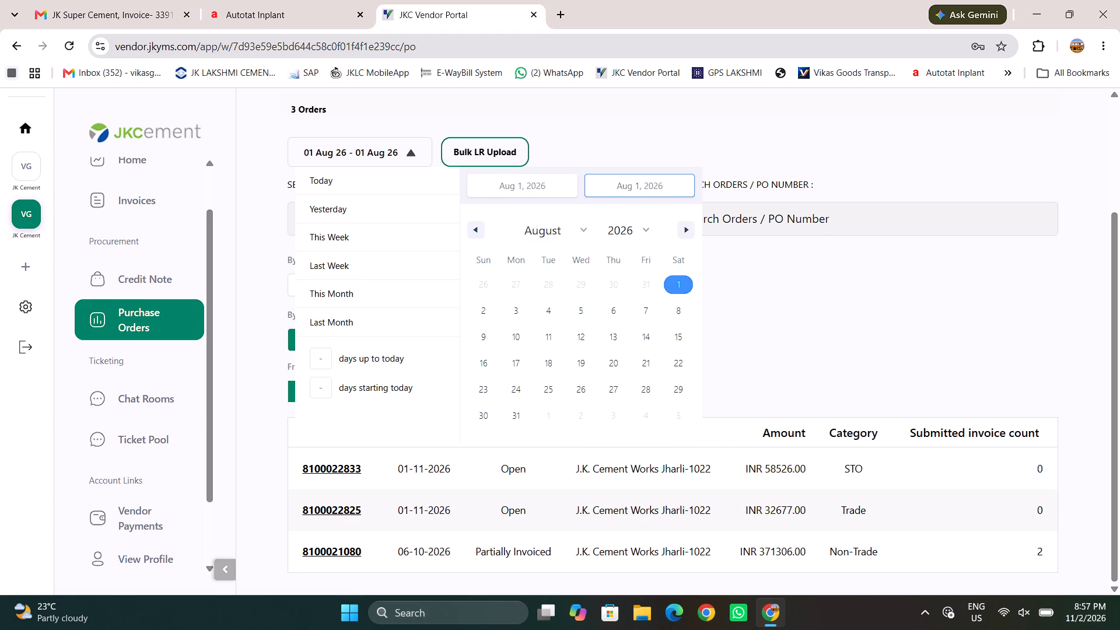
triple_click(681, 249)
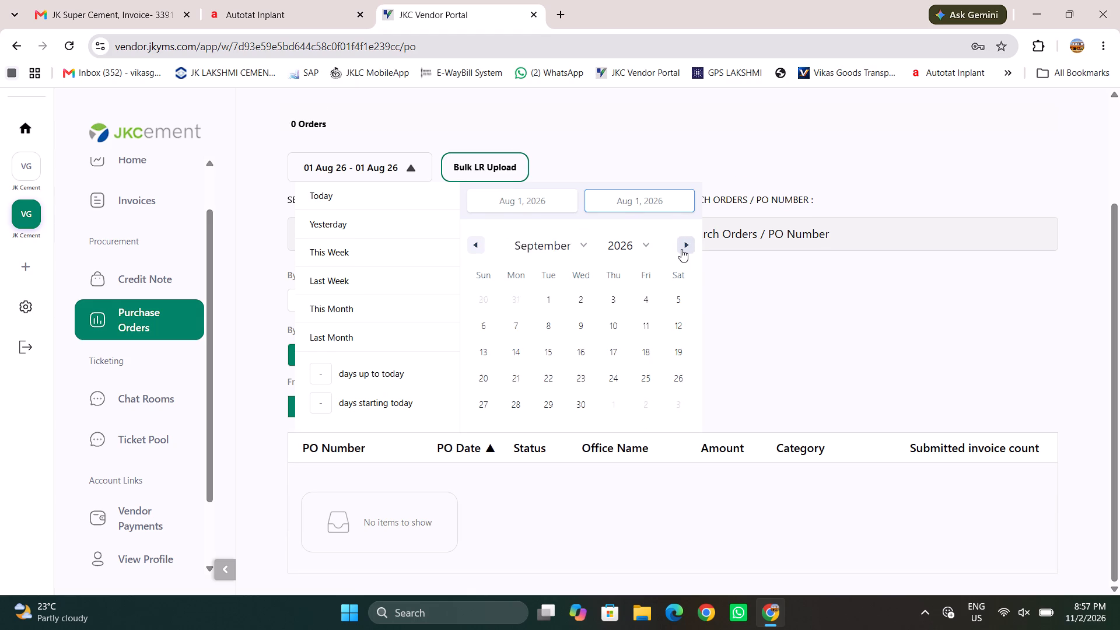
double_click(681, 249)
left_click(475, 253)
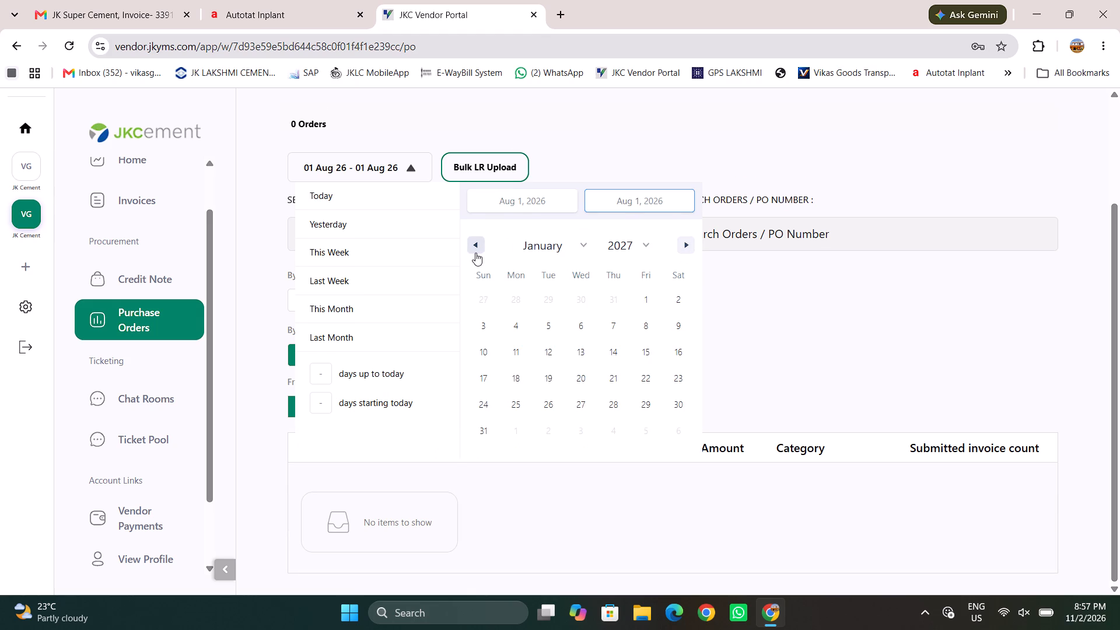
left_click(475, 253)
left_click(513, 303)
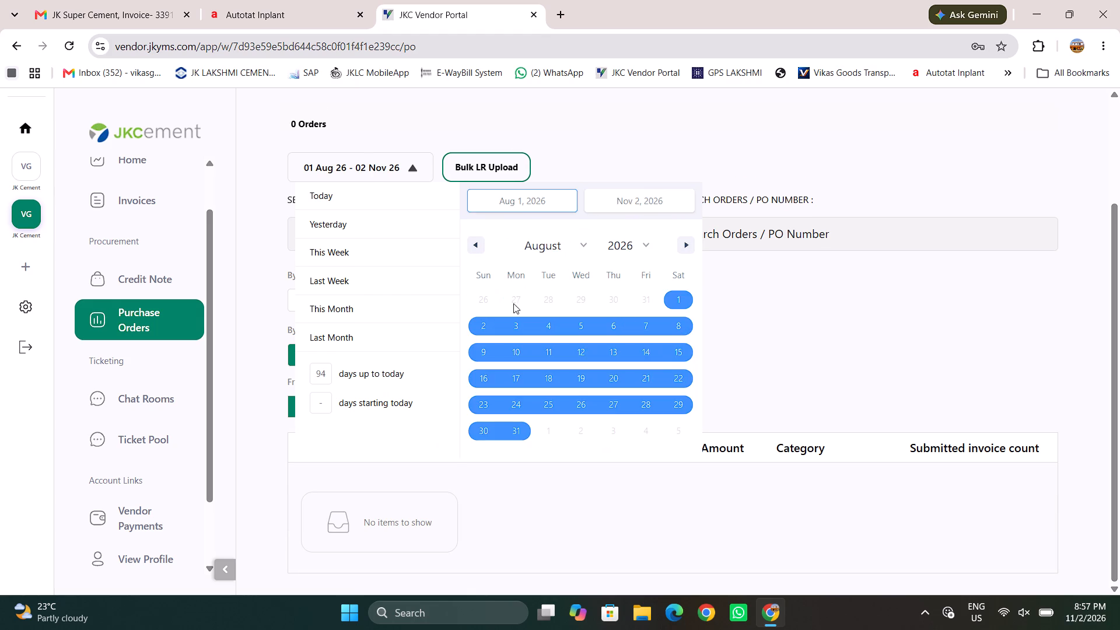
left_click(781, 318)
Review the purchase orders in the chosen date range, checking their PO numbers, dates, status, amounts, categories and submitted invoice counts.
scroll(621, 410, "down", 5)
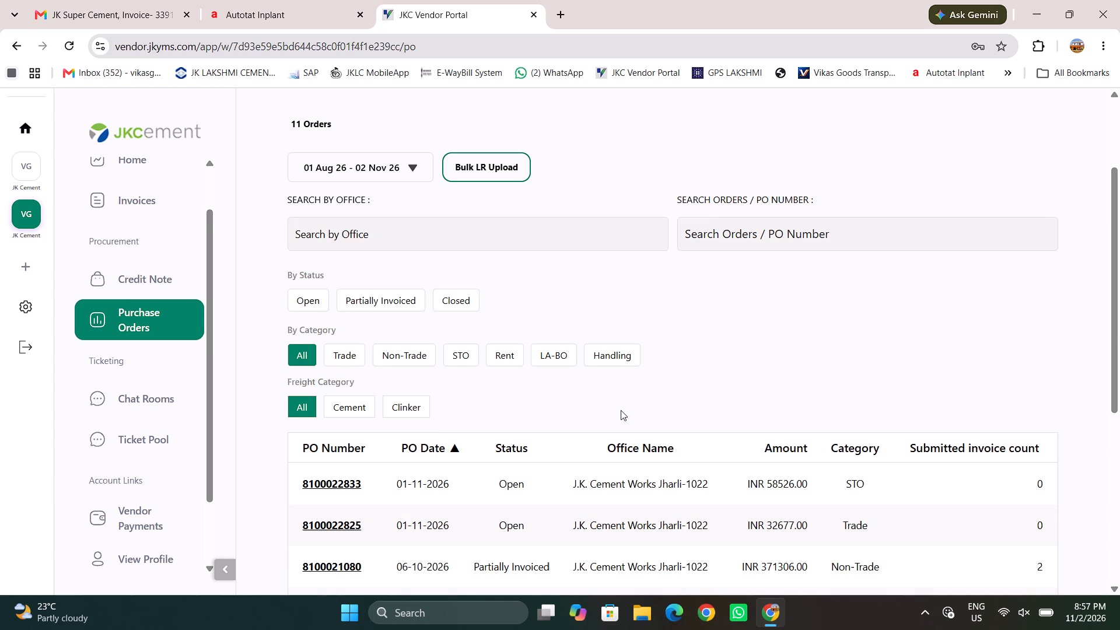
scroll(621, 410, "down", 4)
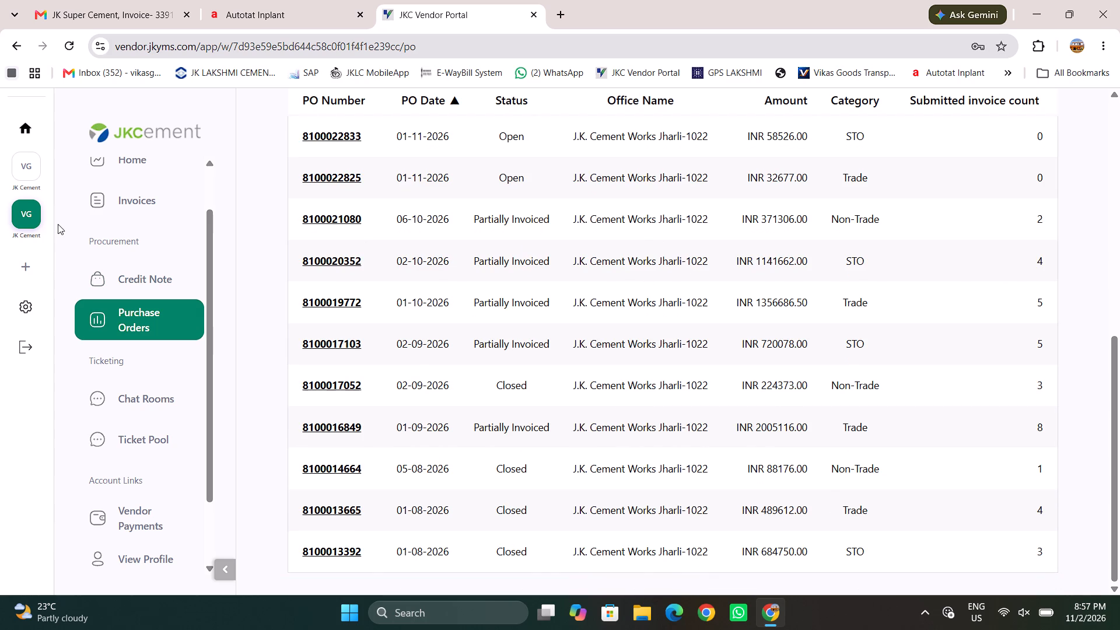
scroll(362, 291, "right", 1)
scroll(377, 281, "up", 1)
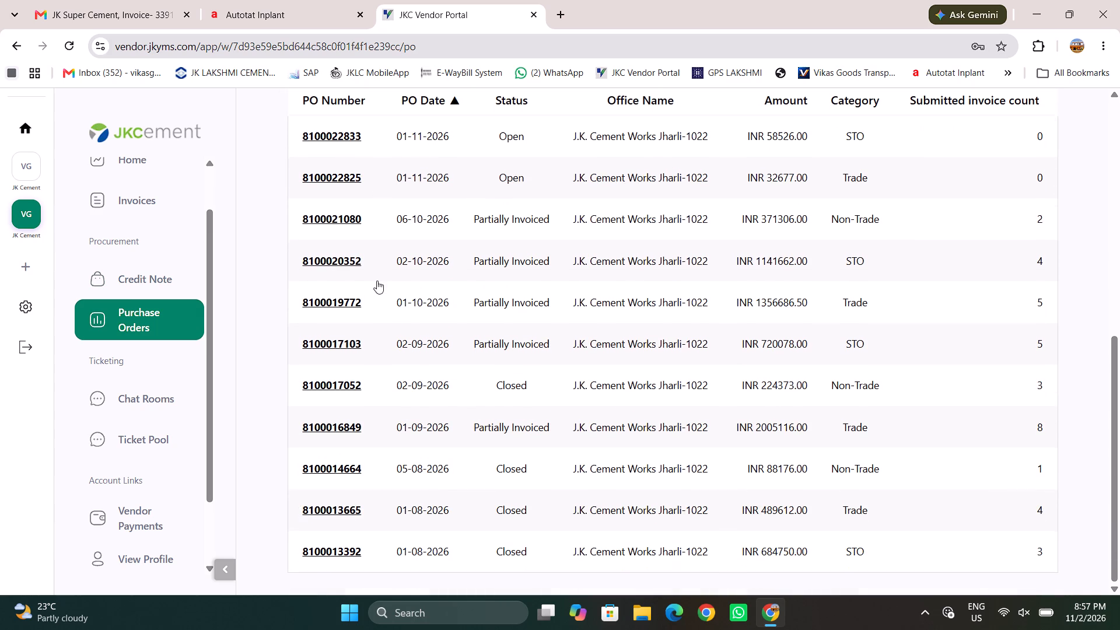
scroll(377, 281, "up", 2)
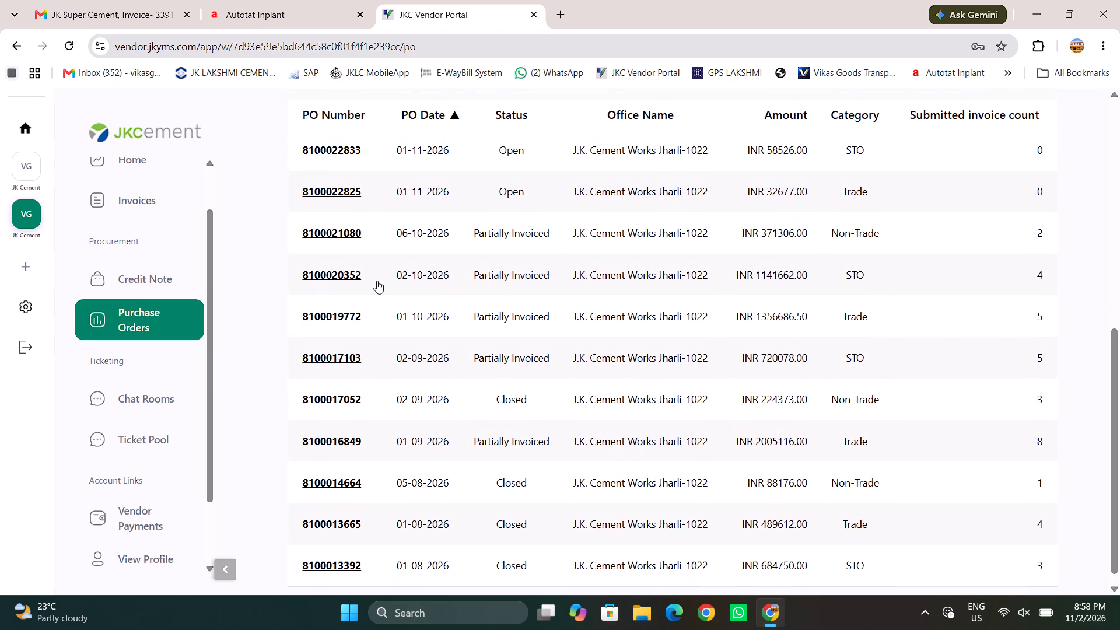
scroll(377, 281, "up", 1)
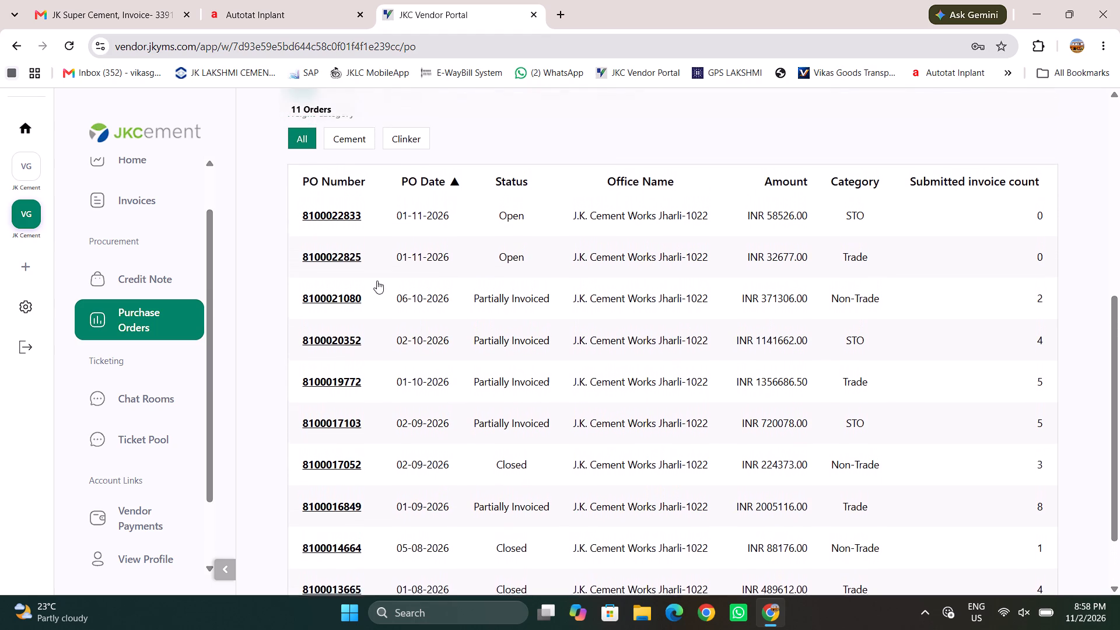
scroll(377, 281, "up", 1)
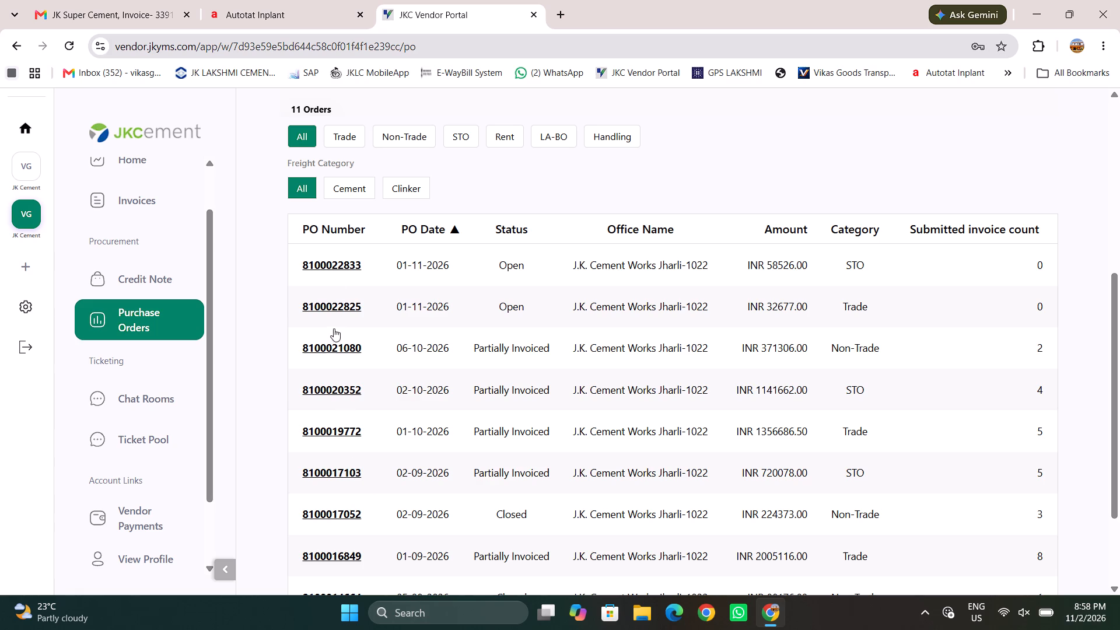
scroll(338, 339, "down", 2)
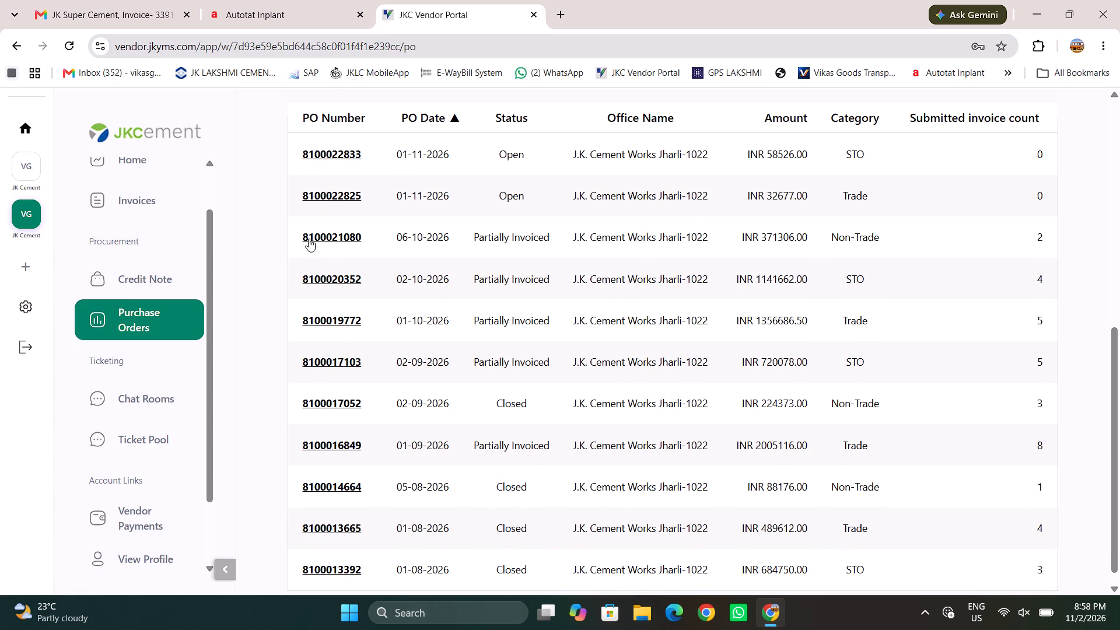
left_click(332, 283)
scroll(374, 395, "down", 1)
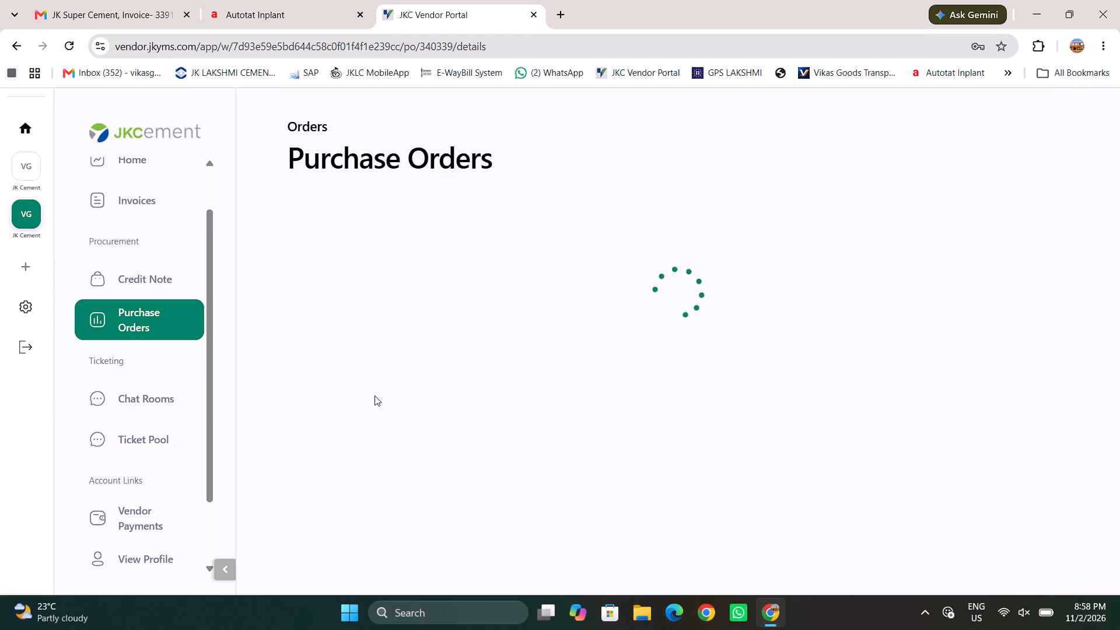
scroll(374, 395, "down", 7)
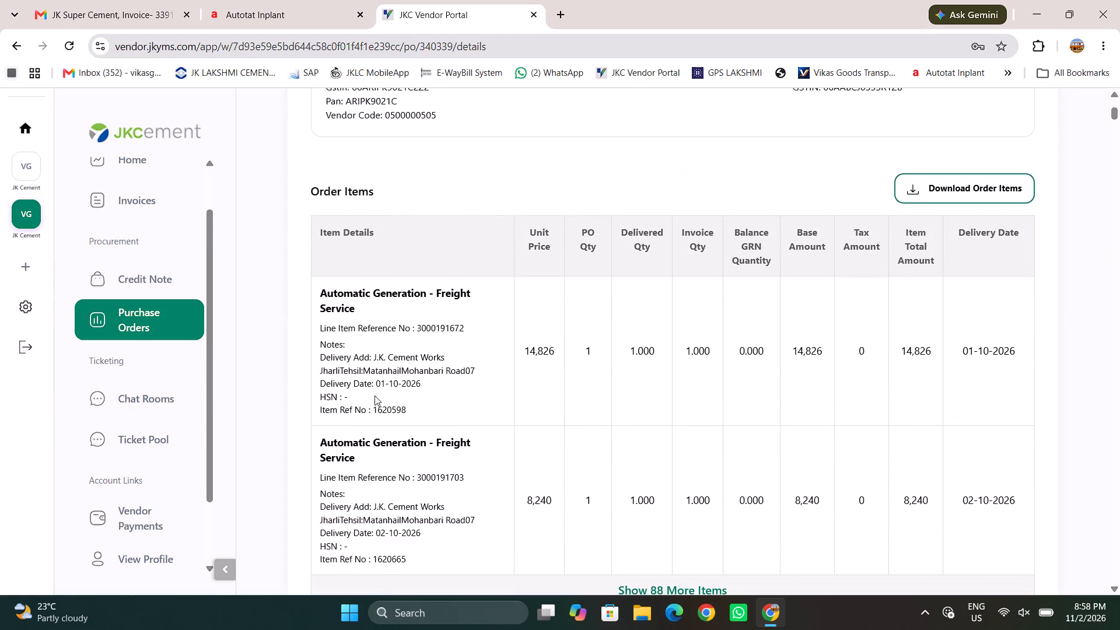
scroll(374, 395, "down", 5)
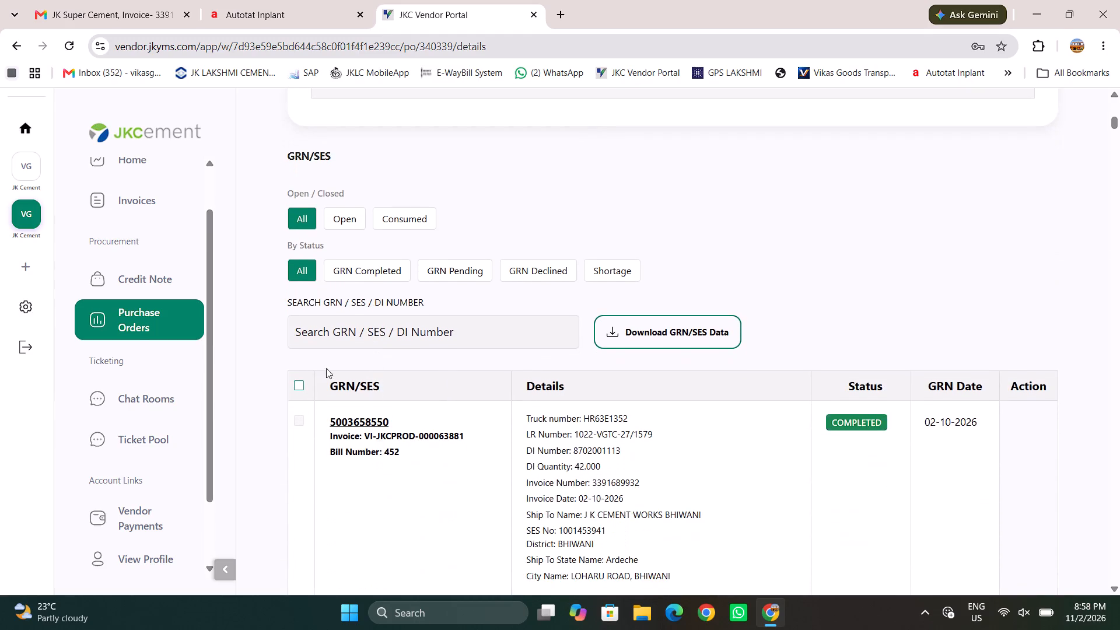
Filter the GRN/SES entries by GRN Pending to check the pending receipts, and restore the status filter to All.
left_click(436, 274)
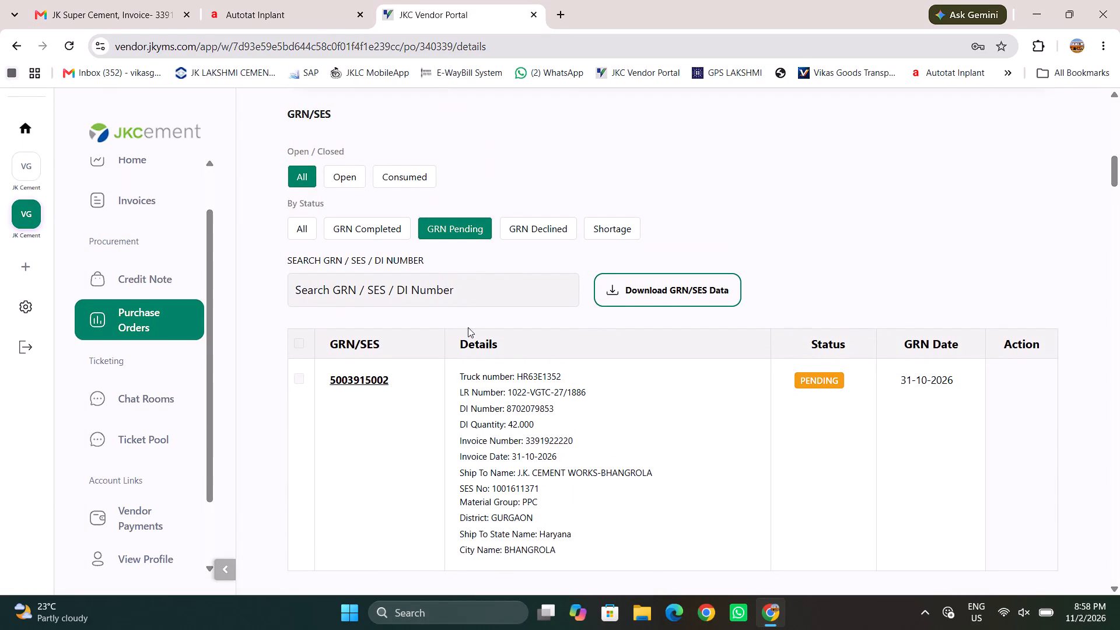
scroll(468, 327, "up", 3)
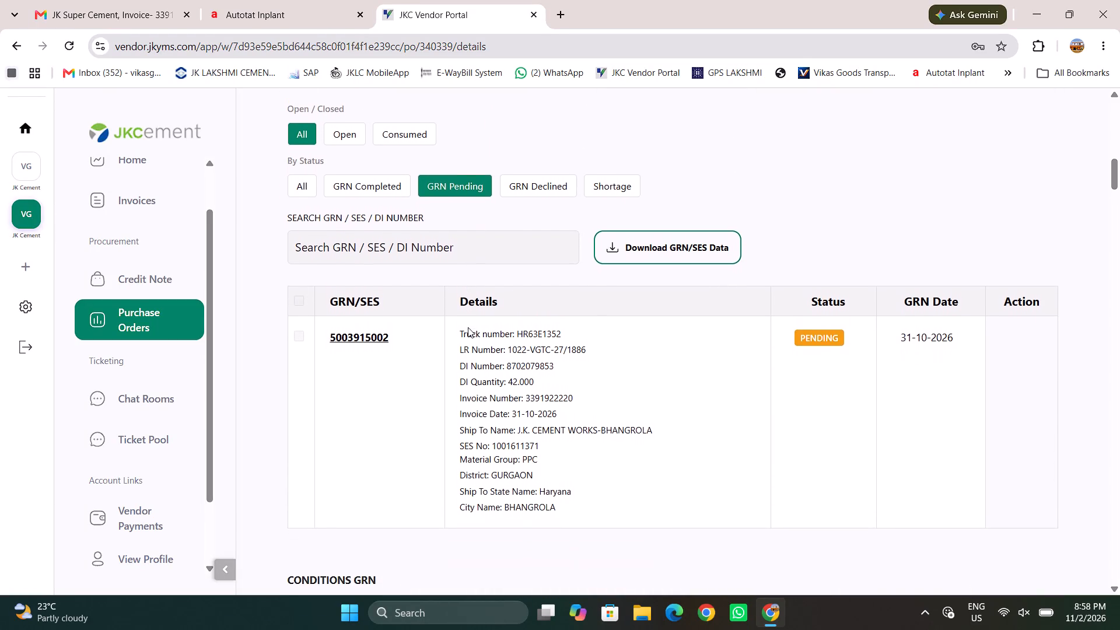
scroll(468, 327, "up", 1)
left_click(305, 275)
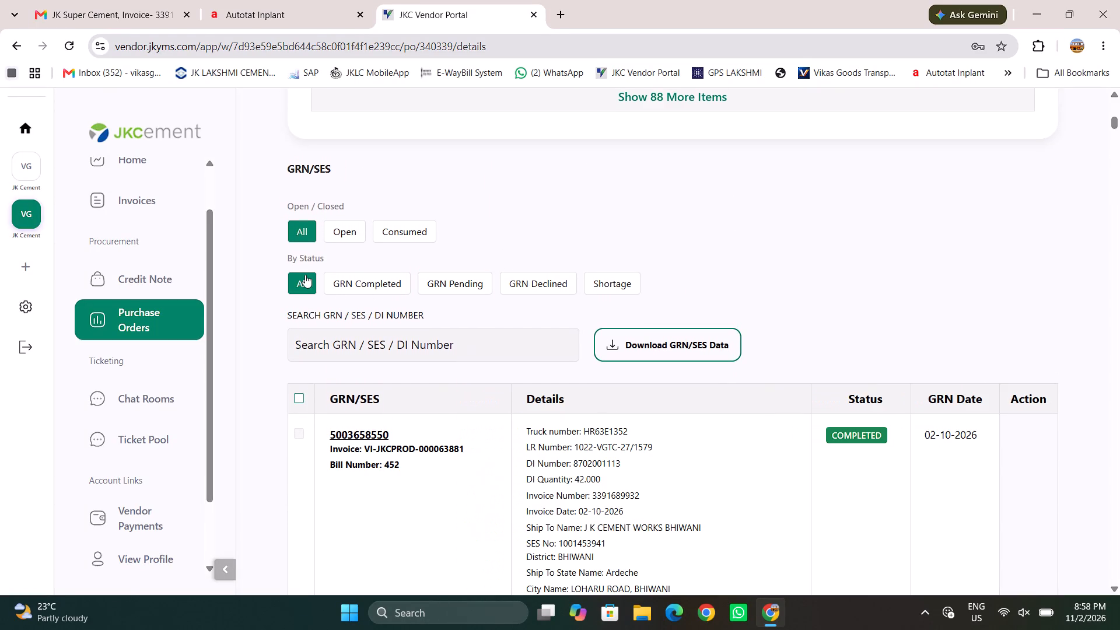
Select all available GRNs of the purchase order and generate a billing summary for an invoice against them.
left_click(301, 395)
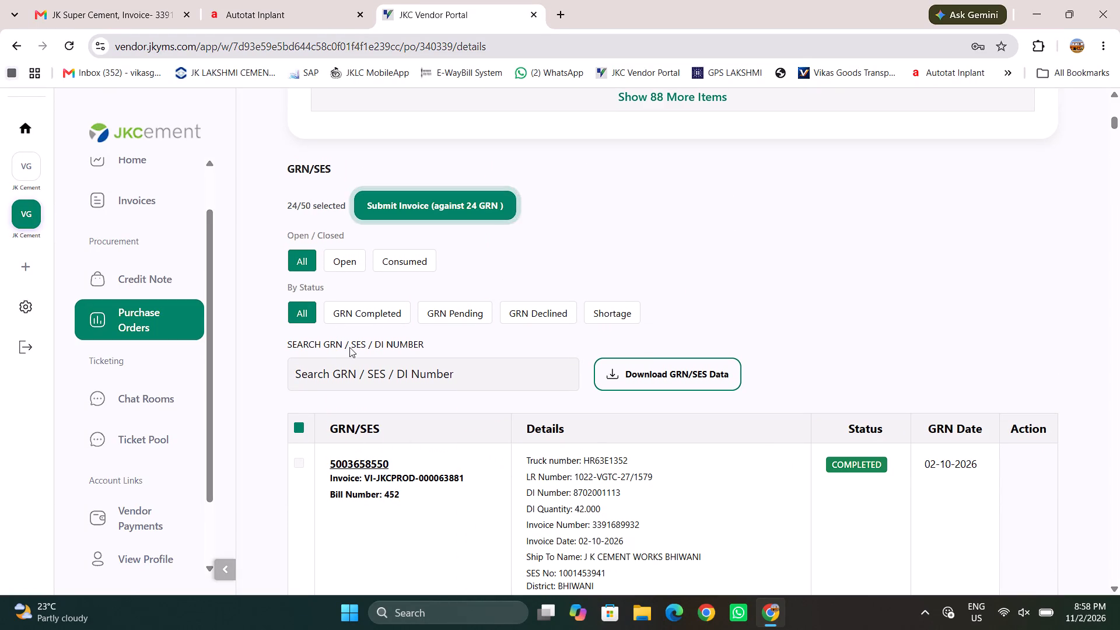
left_click(457, 211)
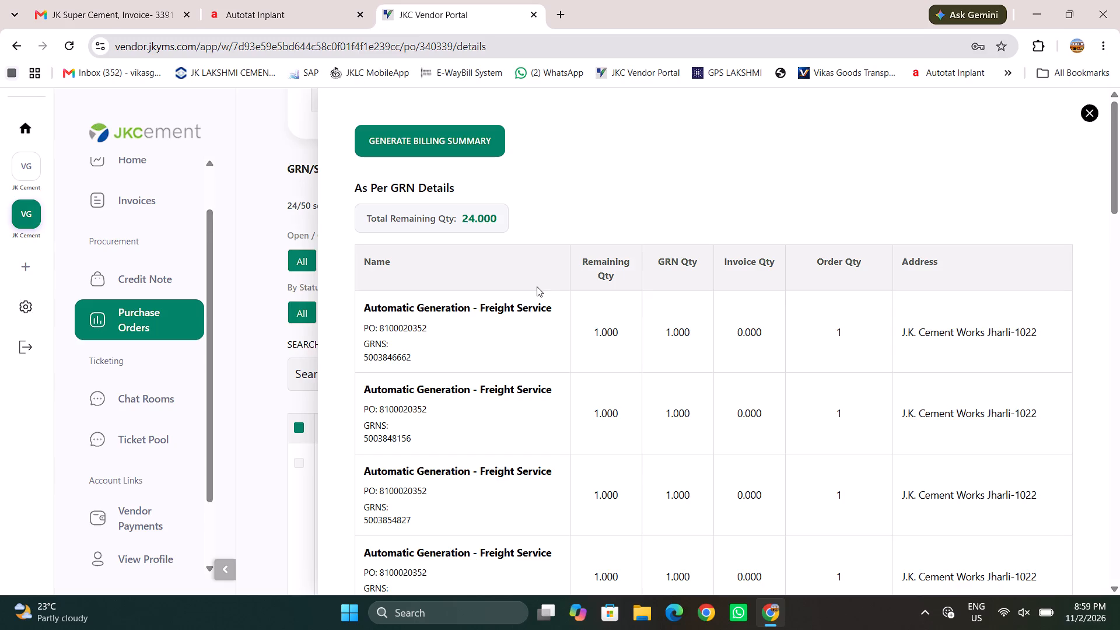
left_click(461, 131)
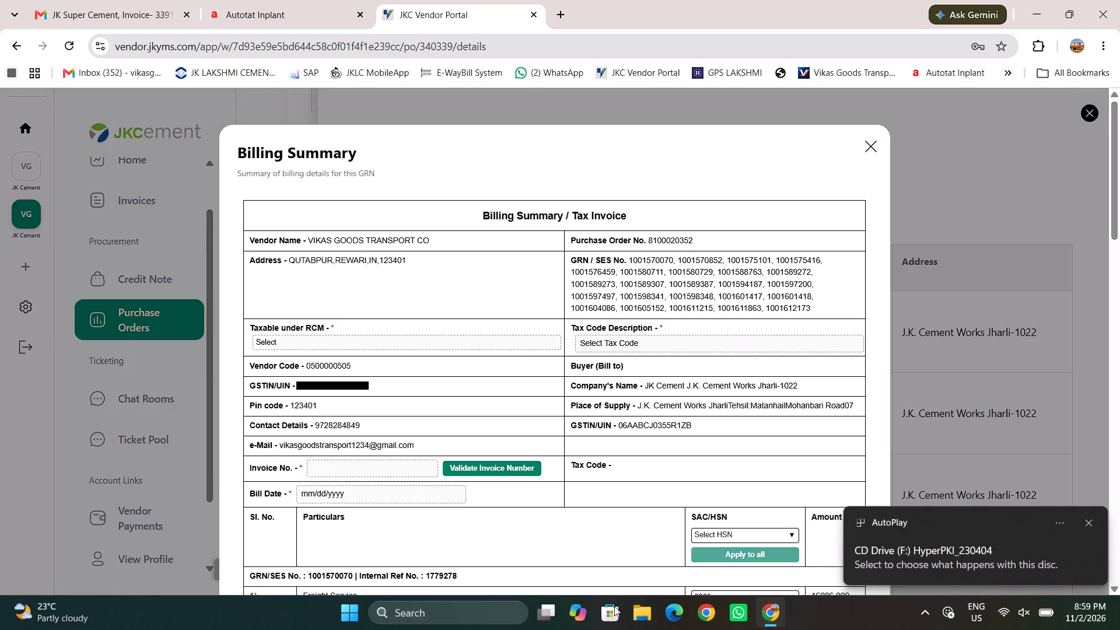
Check the most recent bill number among the folders in BILL > Bill 2026 on Google Drive (G:), and return to the billing summary.
left_click(642, 611)
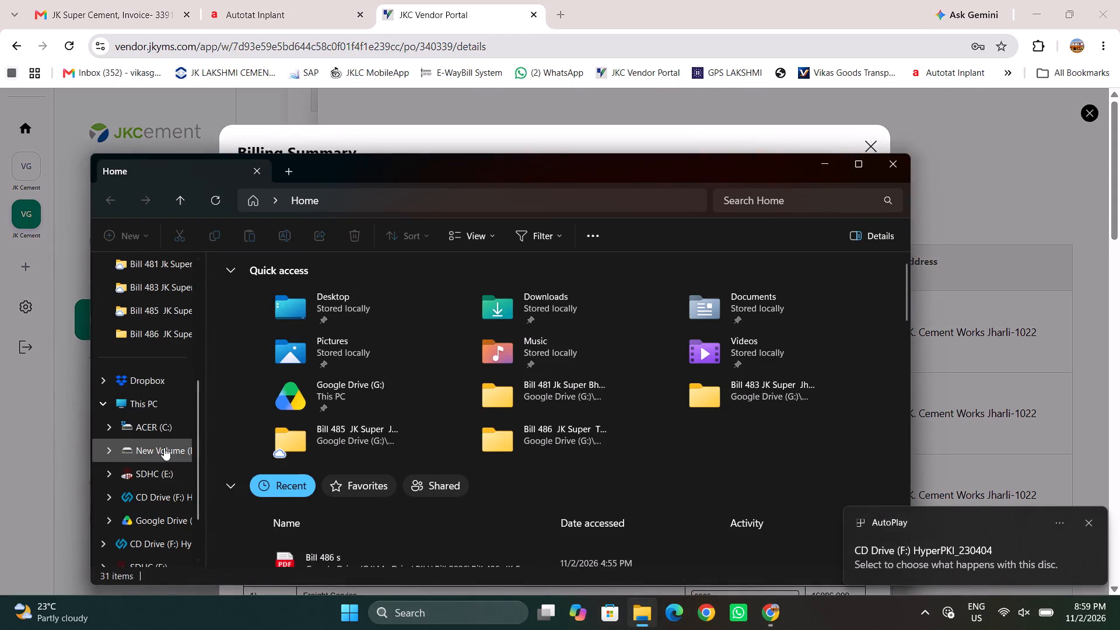
left_click(163, 519)
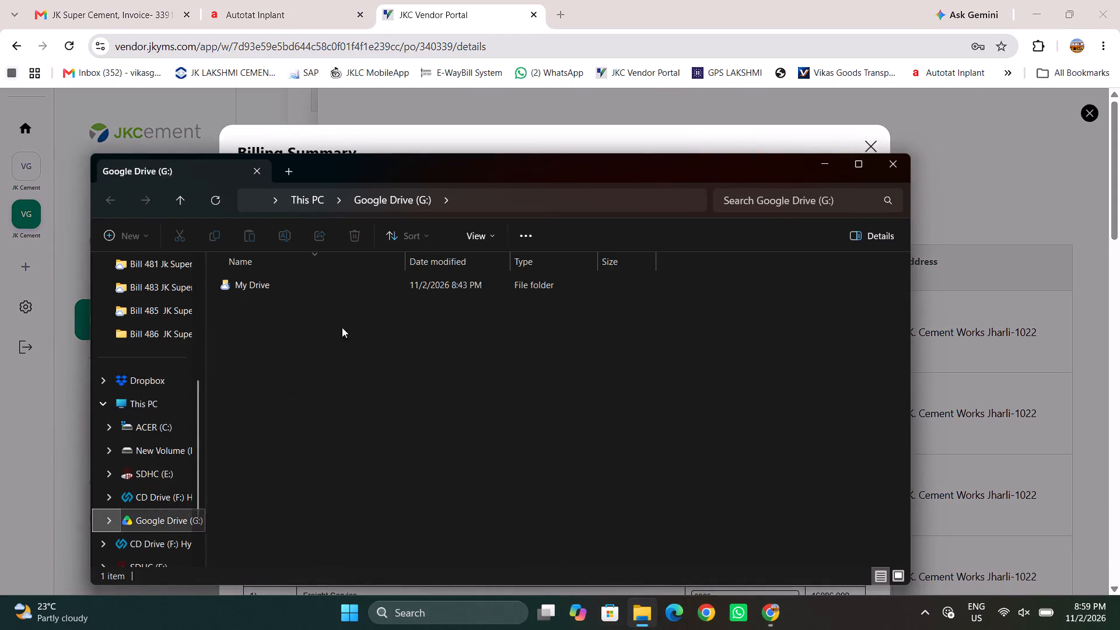
double_click(320, 303)
double_click(320, 285)
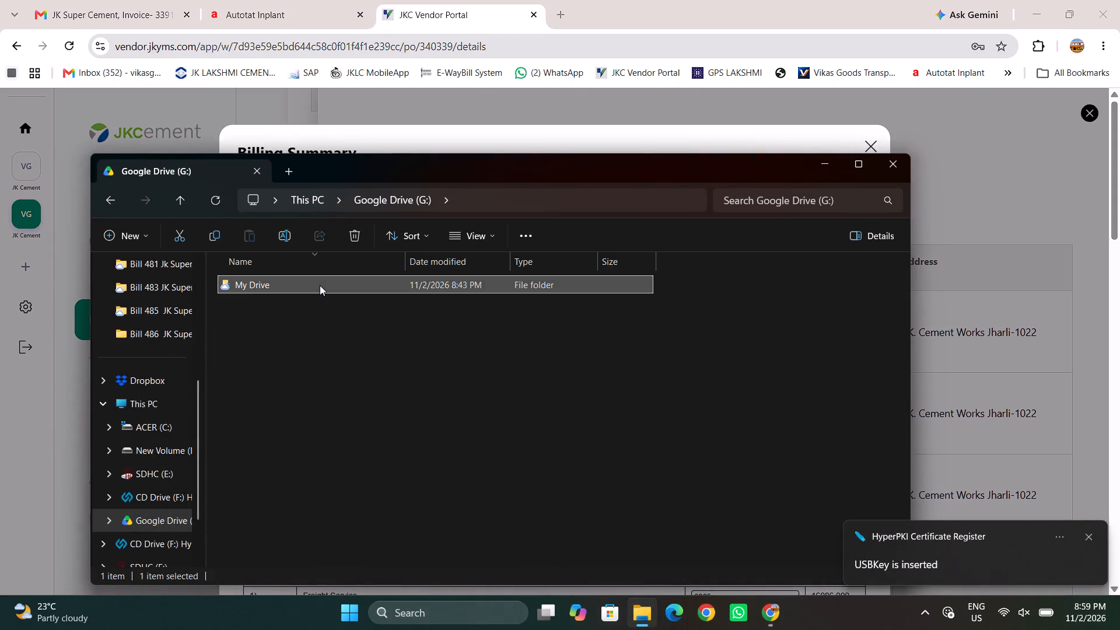
scroll(375, 425, "up", 1)
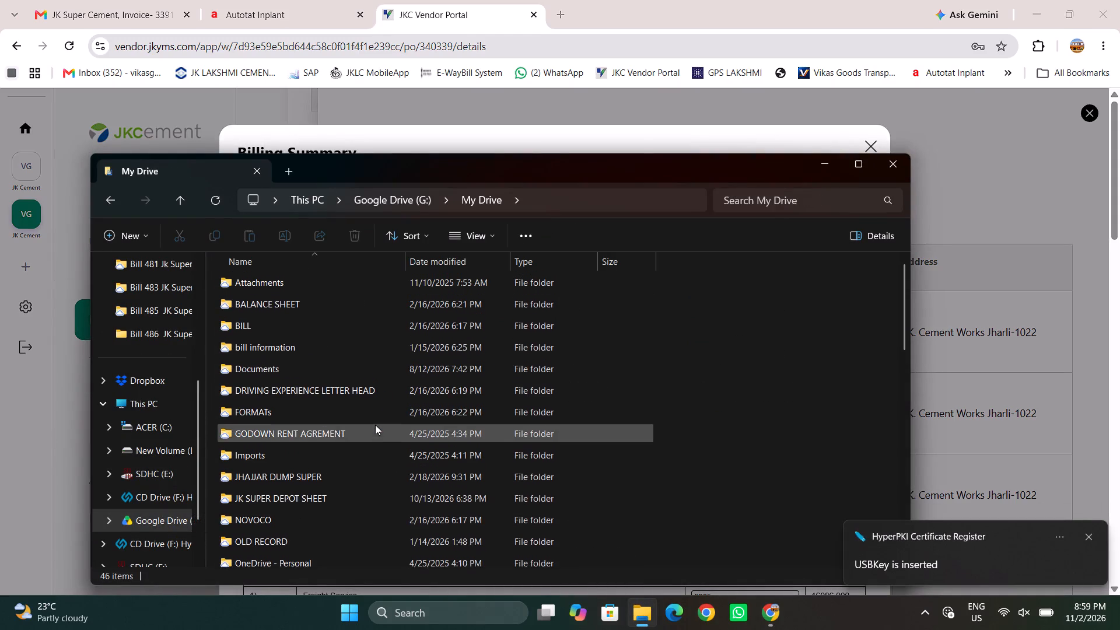
double_click(368, 321)
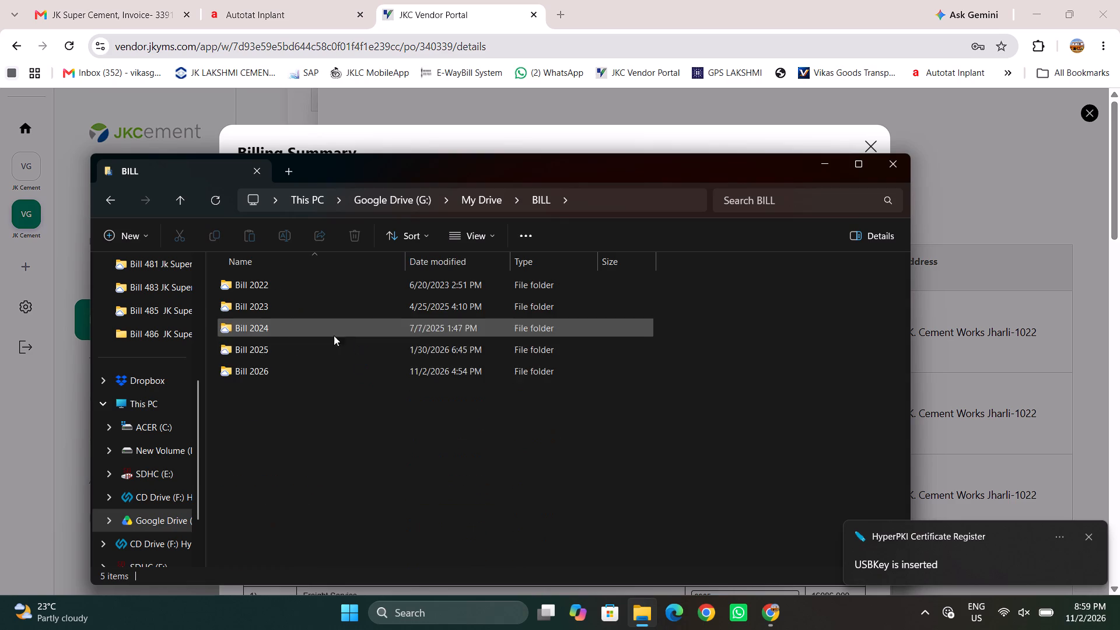
double_click(299, 374)
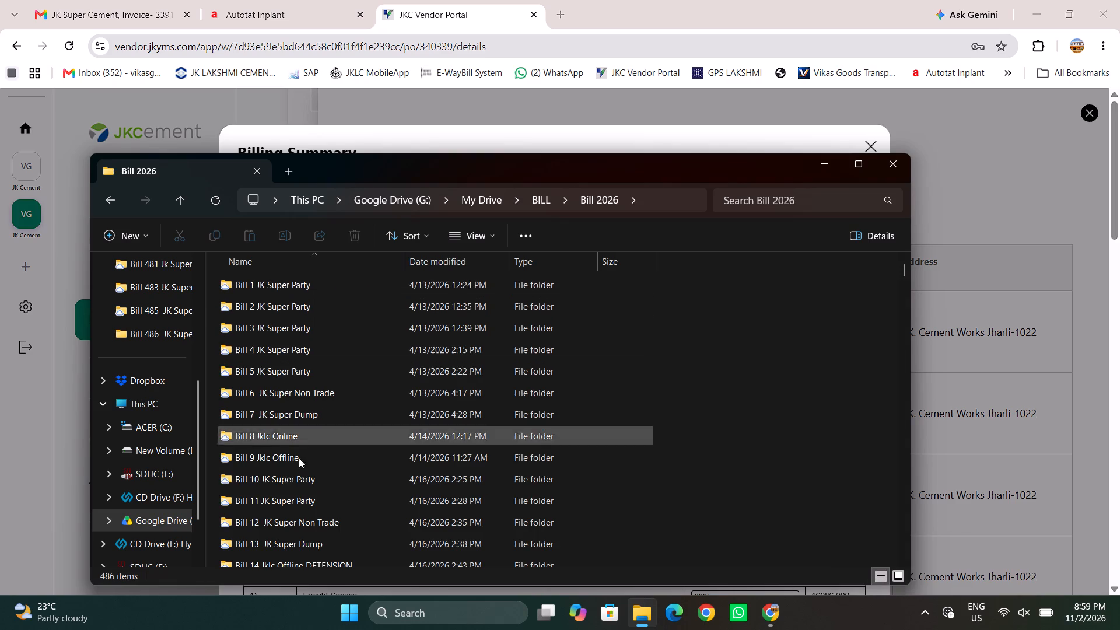
scroll(306, 477, "down", 17)
scroll(306, 477, "down", 18)
scroll(306, 477, "down", 20)
scroll(306, 477, "down", 11)
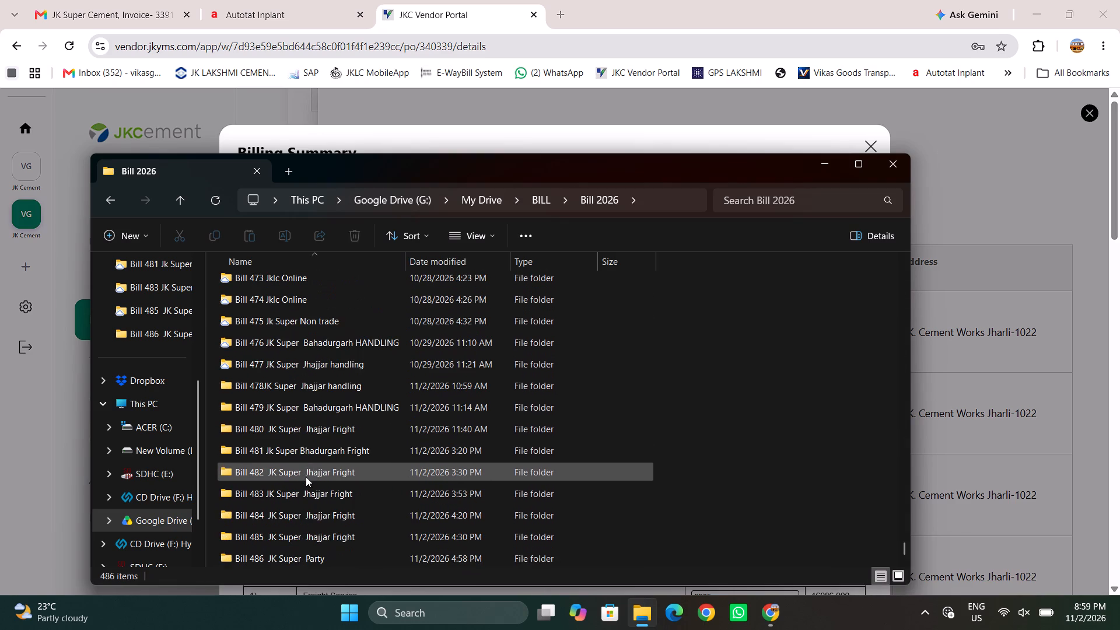
scroll(306, 477, "down", 9)
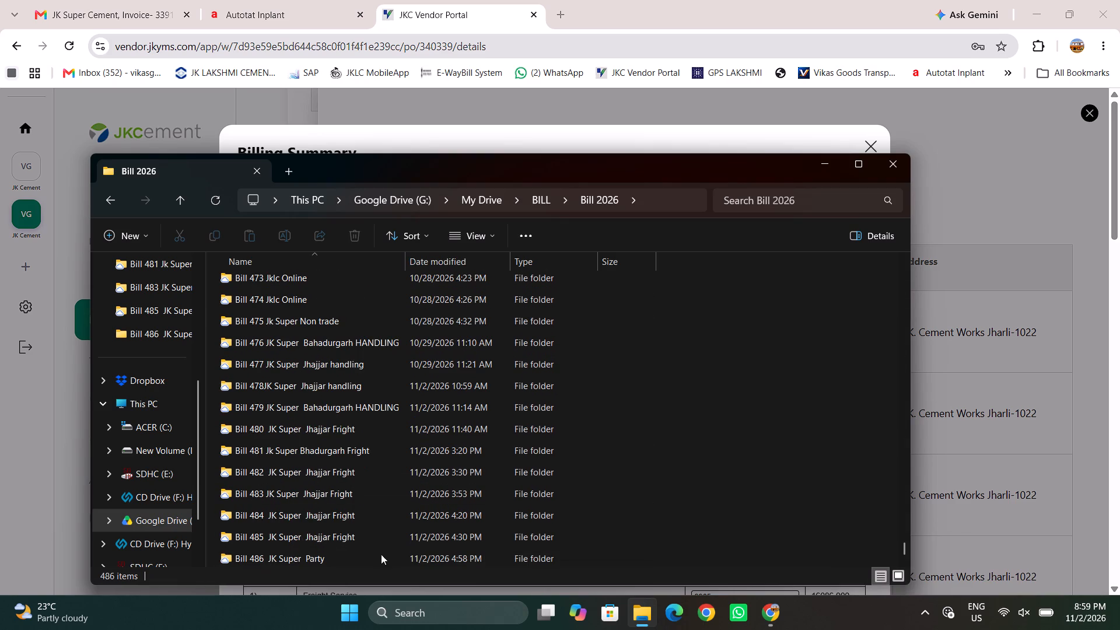
left_click(821, 176)
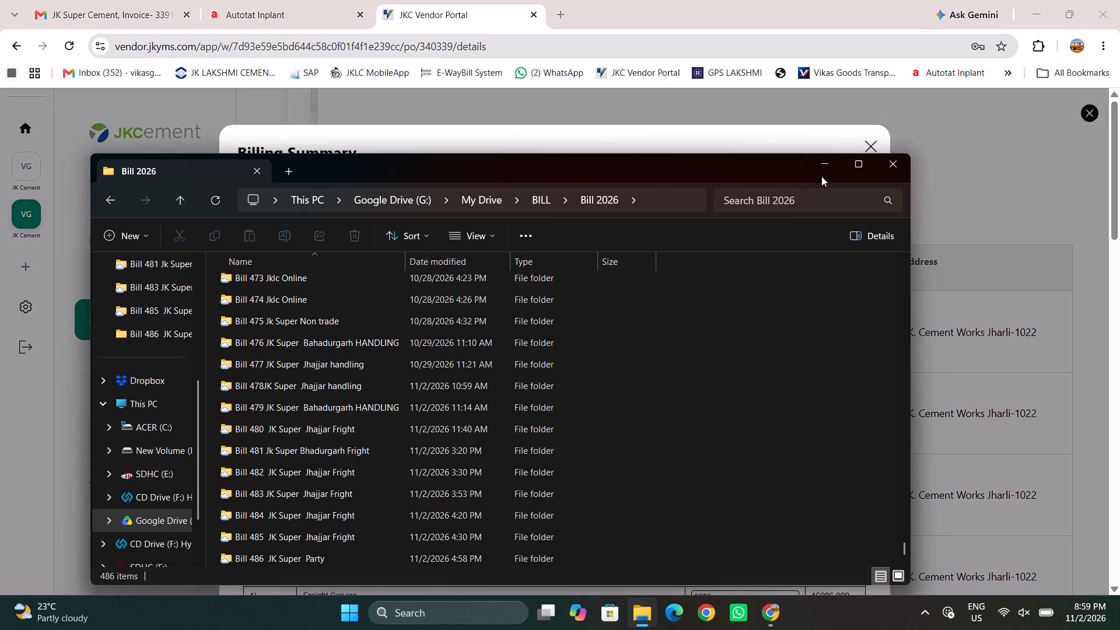
left_click(821, 170)
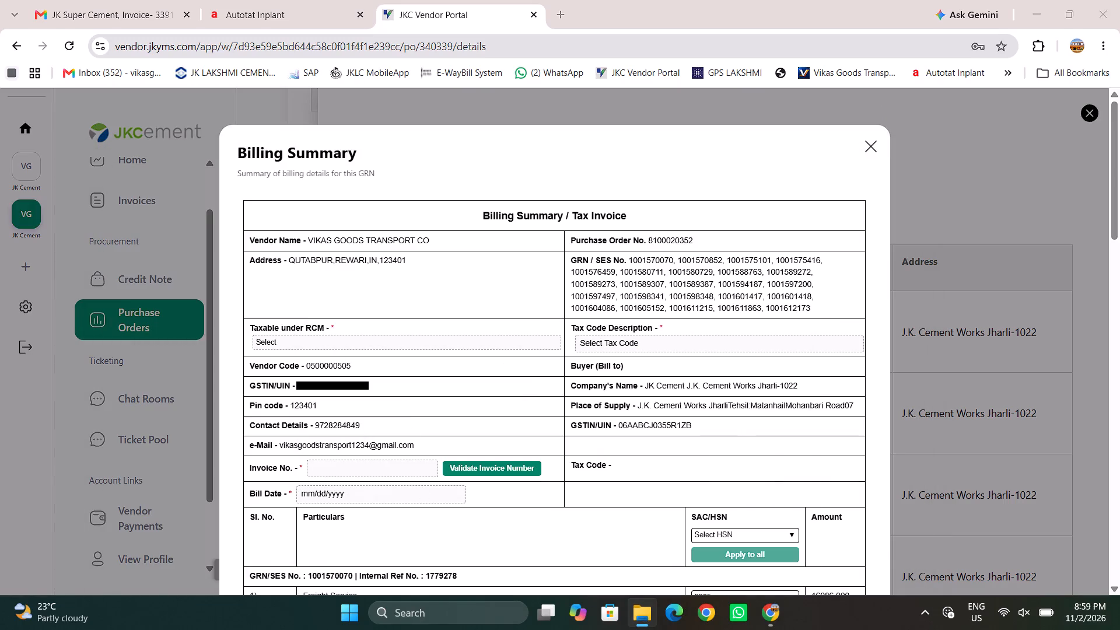
Enter invoice number 487 and bill date 11/02/2026 in the billing summary.
left_click(382, 470)
type("487")
left_click(422, 490)
left_click(403, 503)
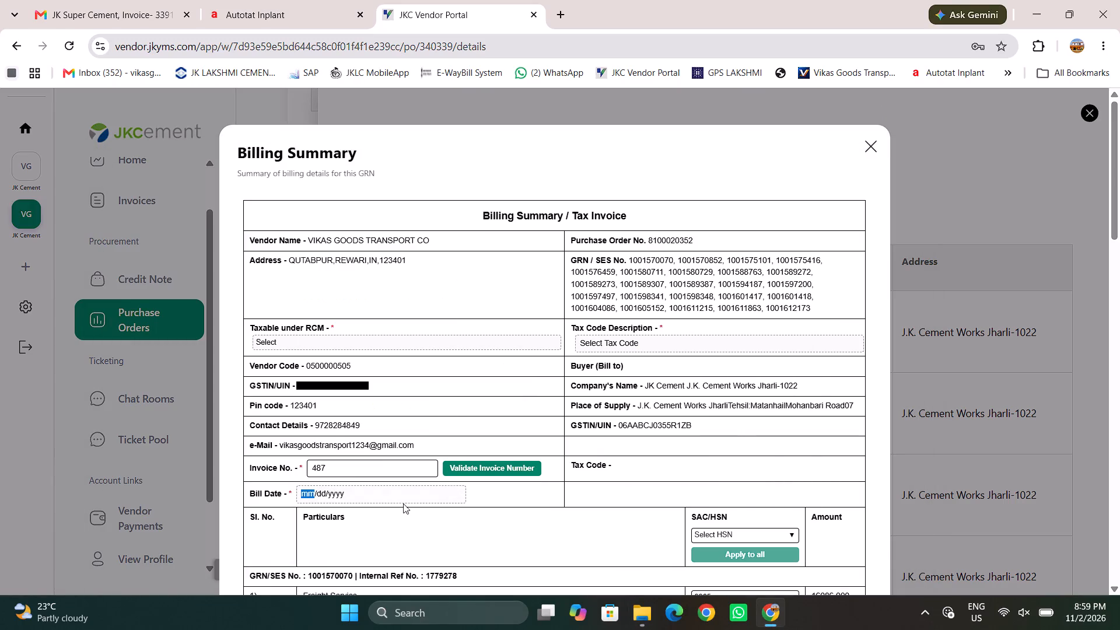
left_click(403, 503)
left_click(403, 494)
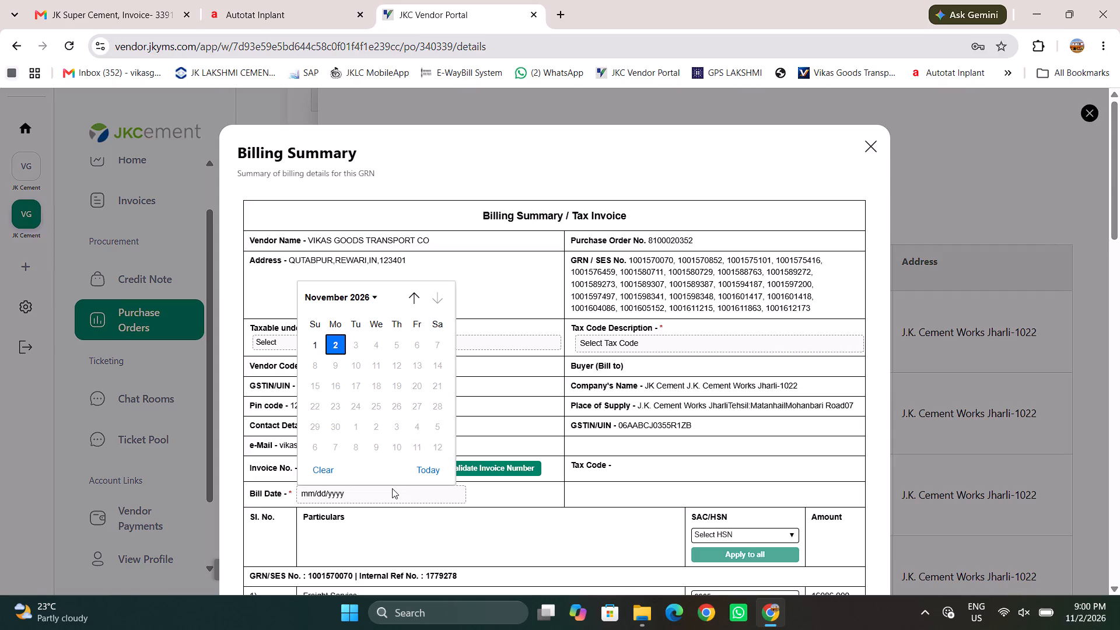
left_click(339, 342)
left_click(338, 345)
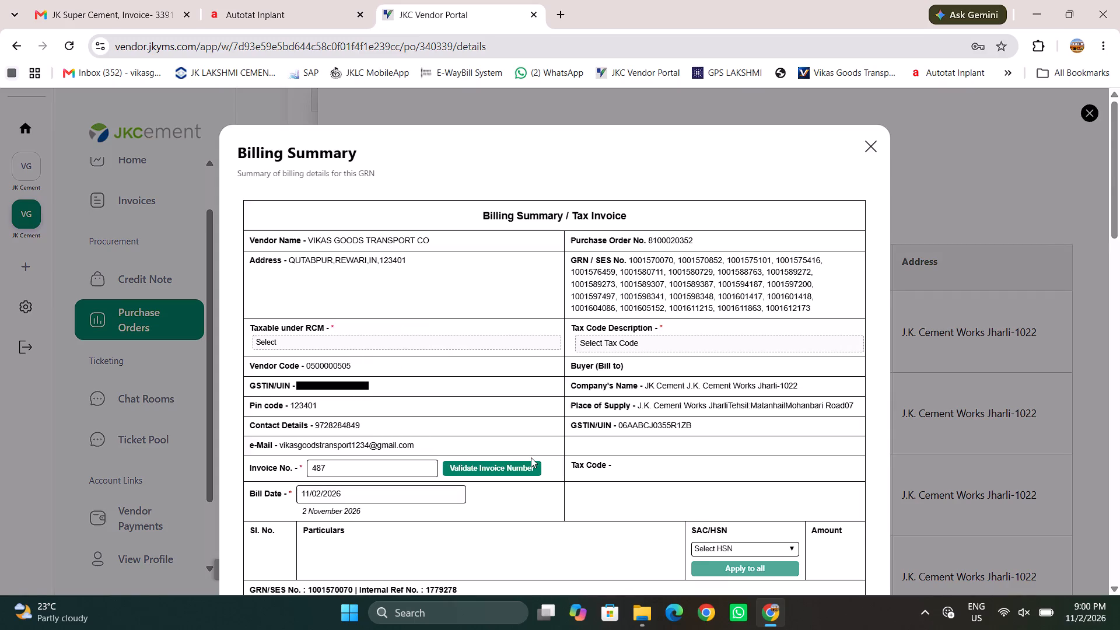
Set Taxable under RCM to No and the tax code description to GST: IN: CGST(9%) SGST(9%) - GC.
left_click(499, 343)
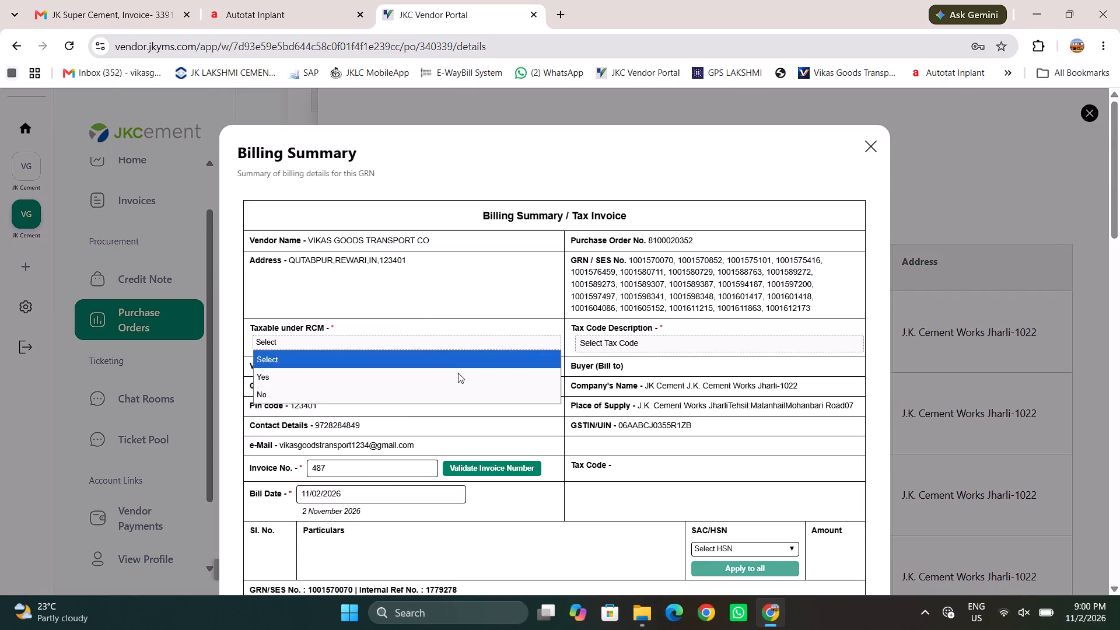
left_click(426, 401)
left_click(688, 352)
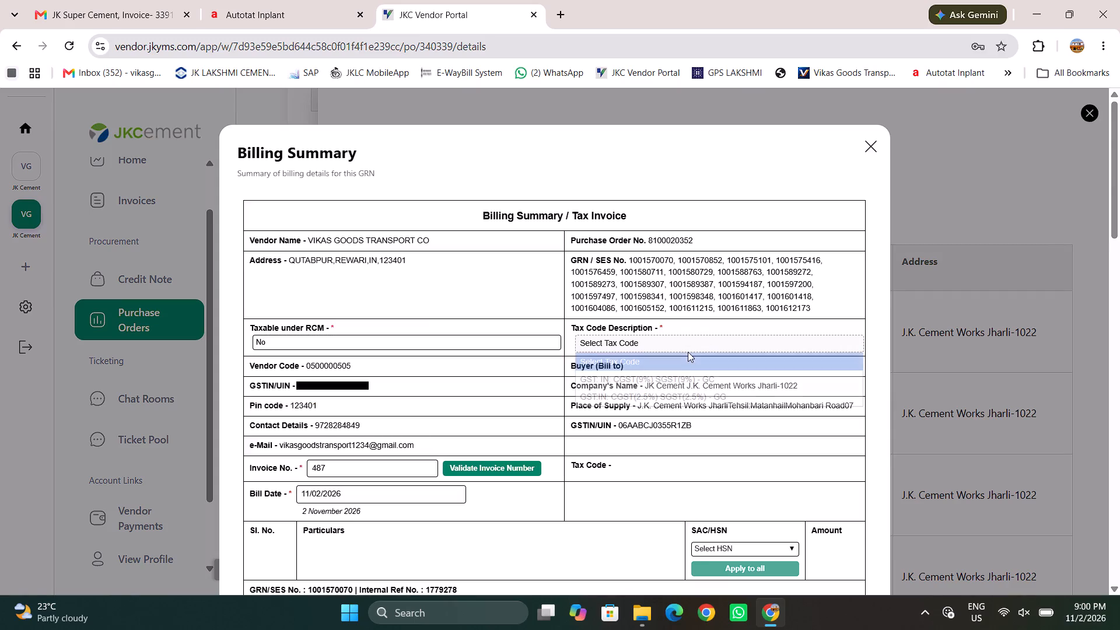
left_click(686, 378)
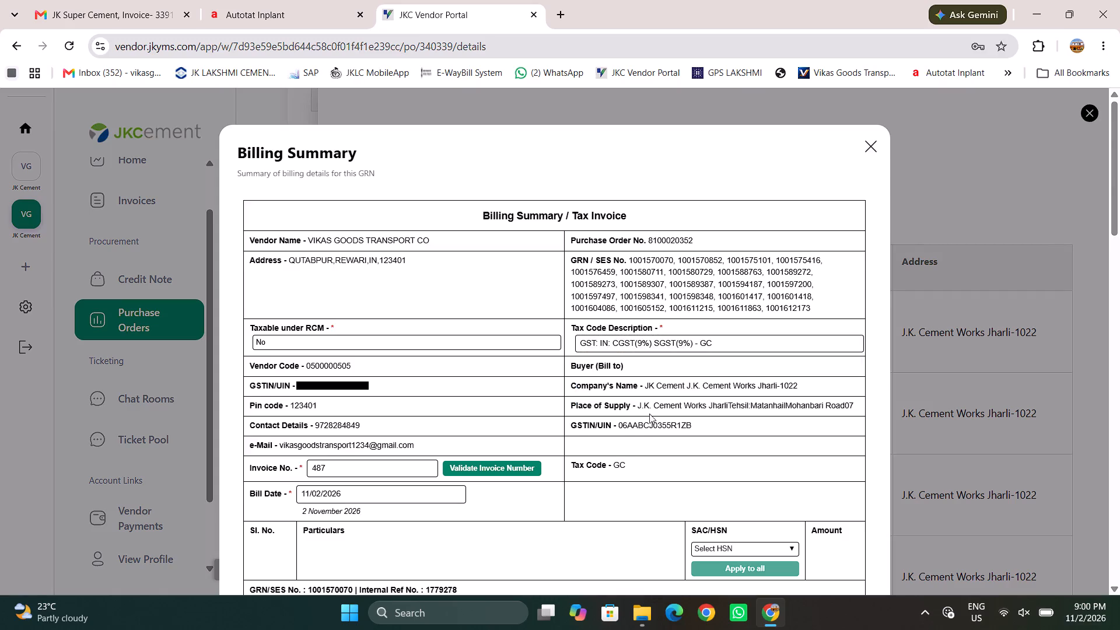
Validate invoice number 487 in the billing summary.
scroll(628, 440, "down", 3)
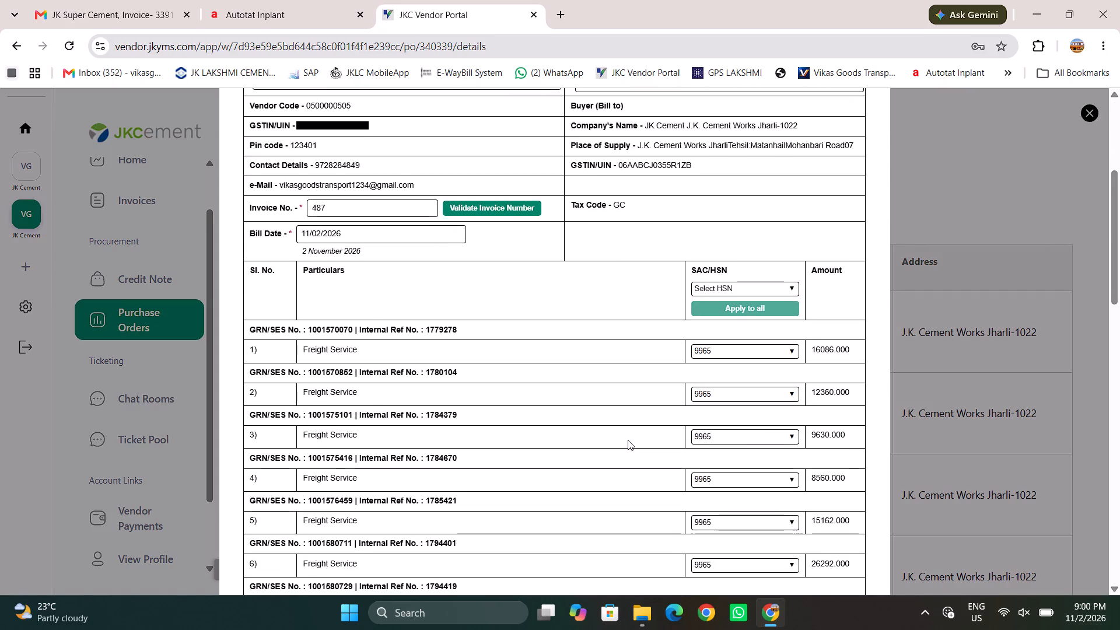
double_click(512, 213)
Submit the completed billing summary for invoice 487 to generate its PDF and proceed to invoice submission.
scroll(549, 329, "down", 17)
left_click(587, 528)
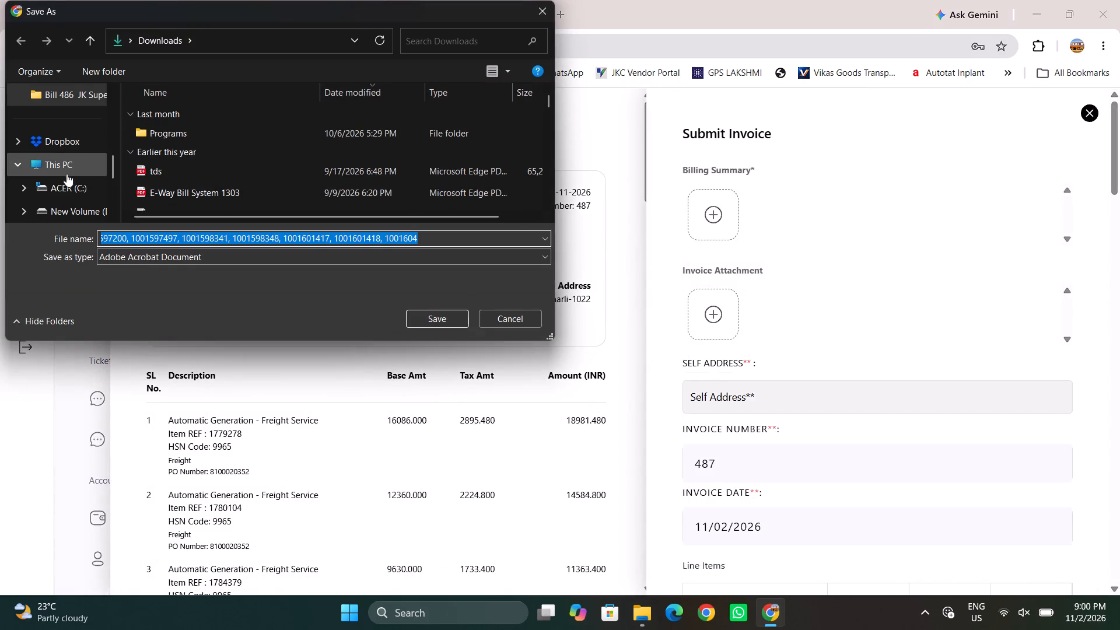
While saving the PDF, duplicate the Bill 486 JK Super Party folder in Google Drive (G:) > My Drive > BILL > Bill 2026.
left_click(67, 160)
scroll(192, 163, "down", 7)
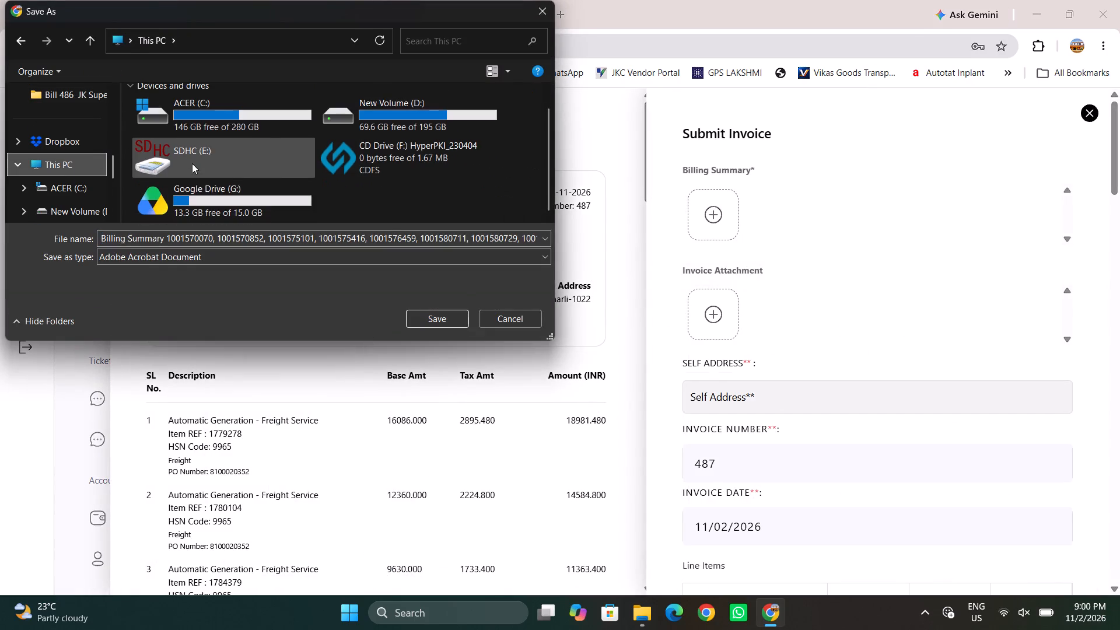
double_click(198, 194)
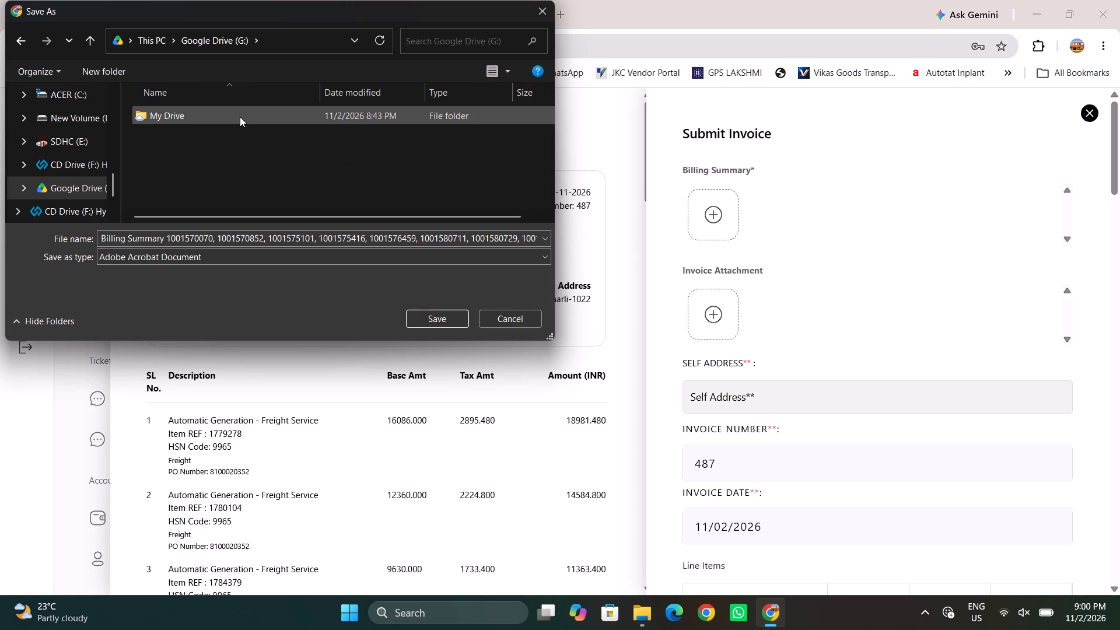
double_click(239, 115)
double_click(265, 164)
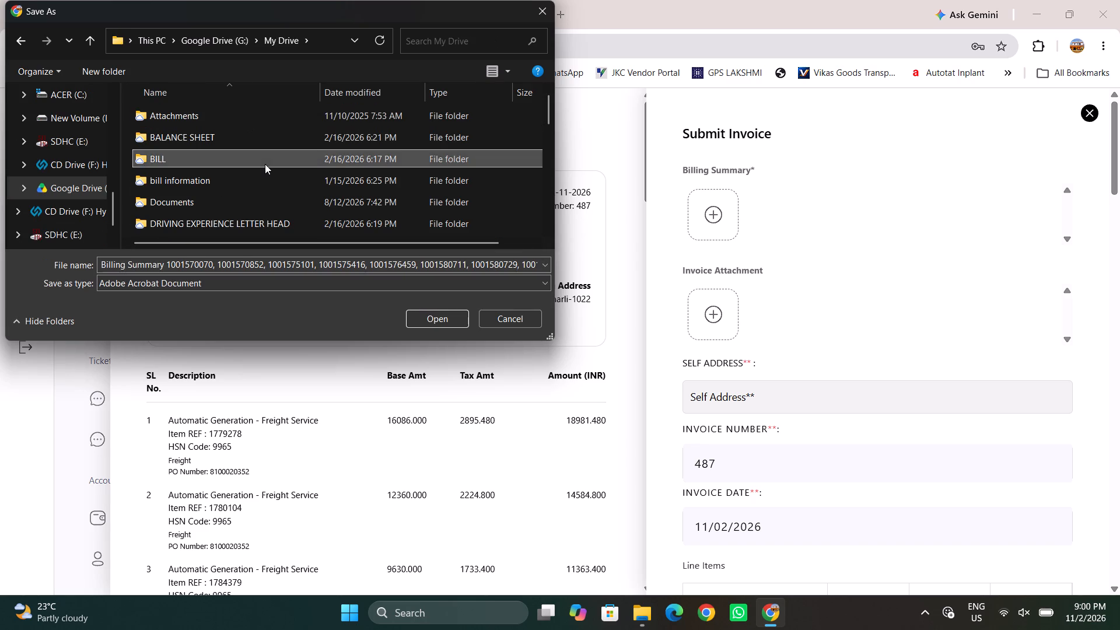
double_click(262, 209)
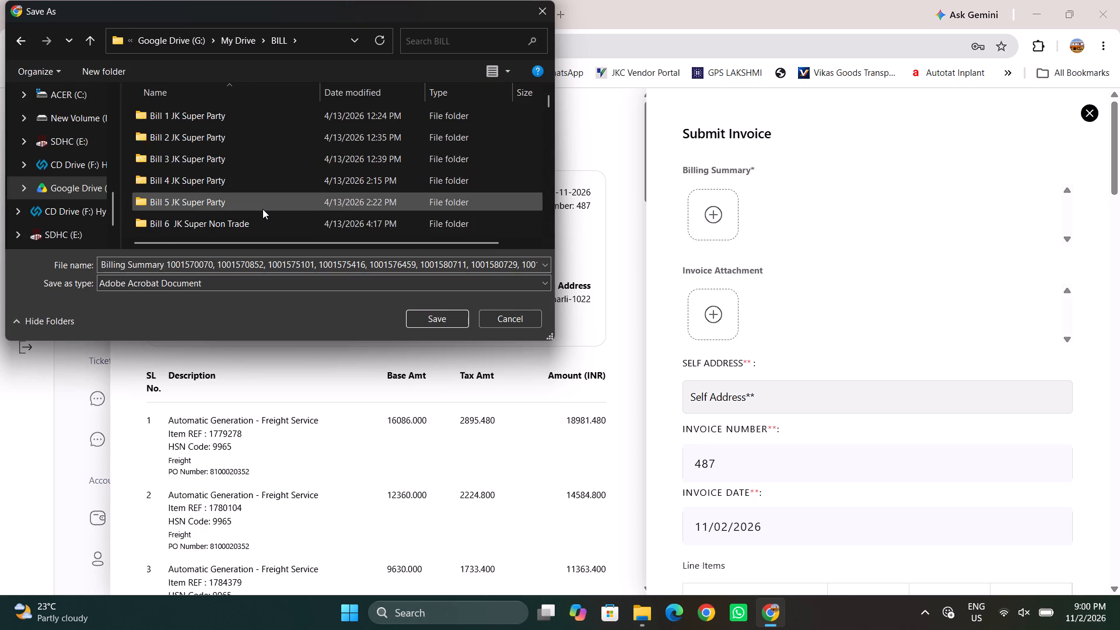
scroll(262, 209, "down", 20)
scroll(262, 209, "down", 20)
scroll(262, 209, "down", 20)
scroll(262, 209, "down", 20)
scroll(262, 209, "down", 20)
scroll(262, 209, "down", 20)
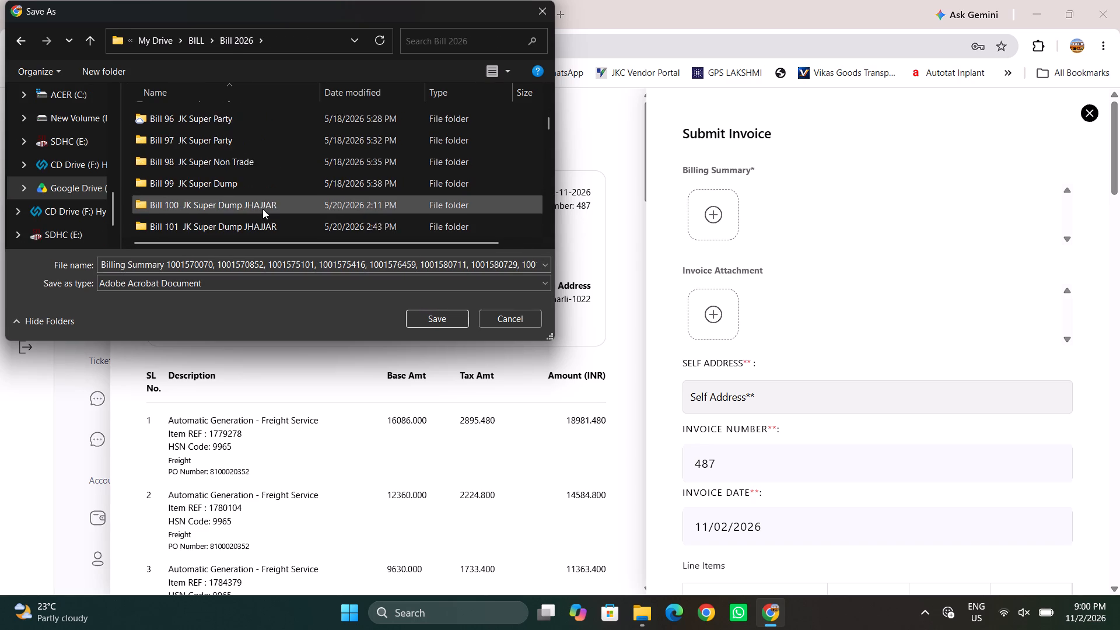
scroll(262, 209, "down", 20)
scroll(262, 209, "down", 20)
scroll(262, 209, "down", 20)
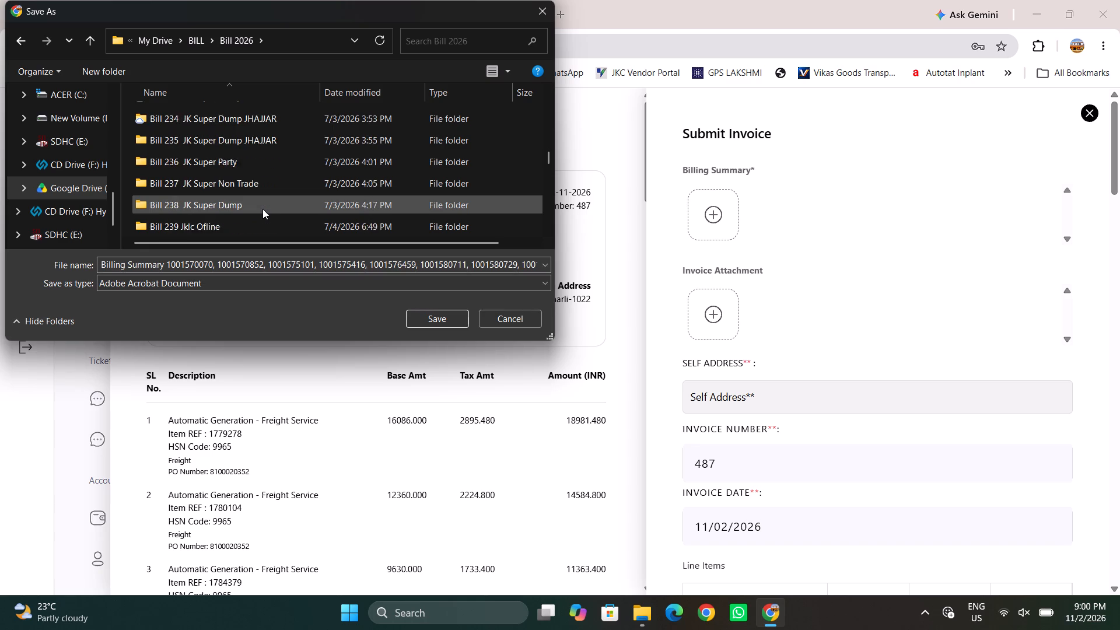
scroll(262, 209, "down", 20)
scroll(262, 209, "down", 20)
scroll(262, 209, "down", 20)
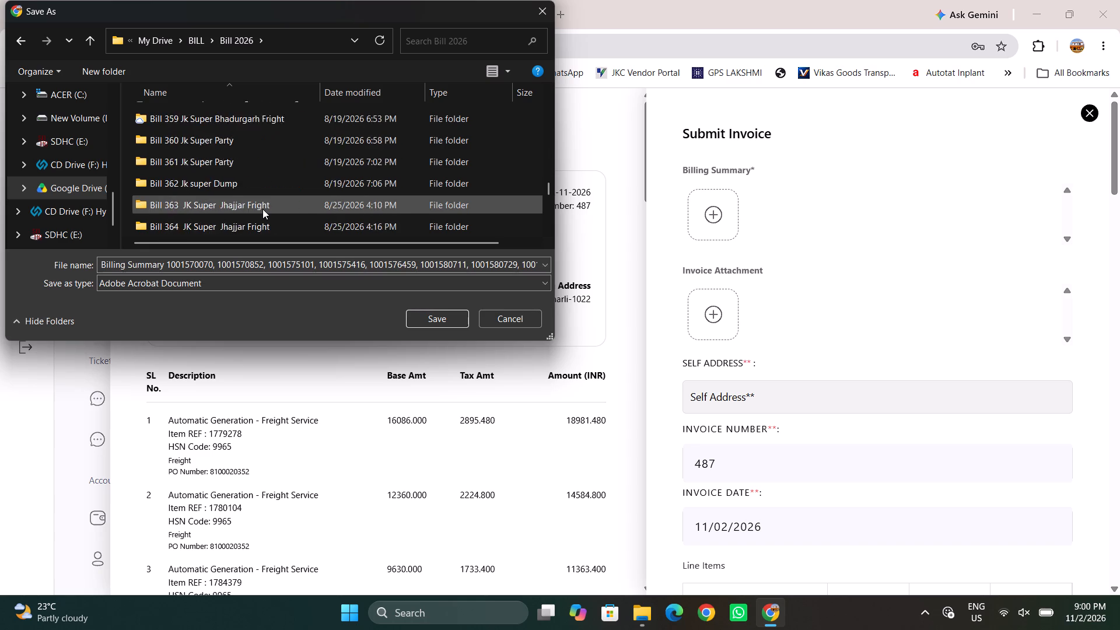
scroll(262, 209, "down", 20)
scroll(262, 209, "down", 20)
scroll(262, 209, "down", 20)
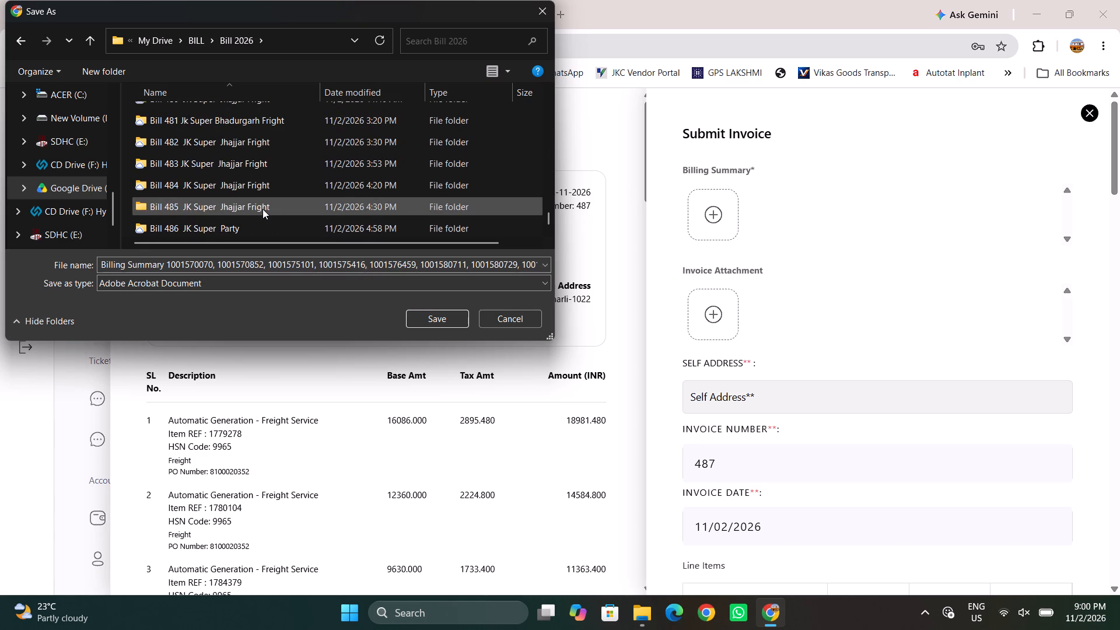
scroll(262, 209, "down", 5)
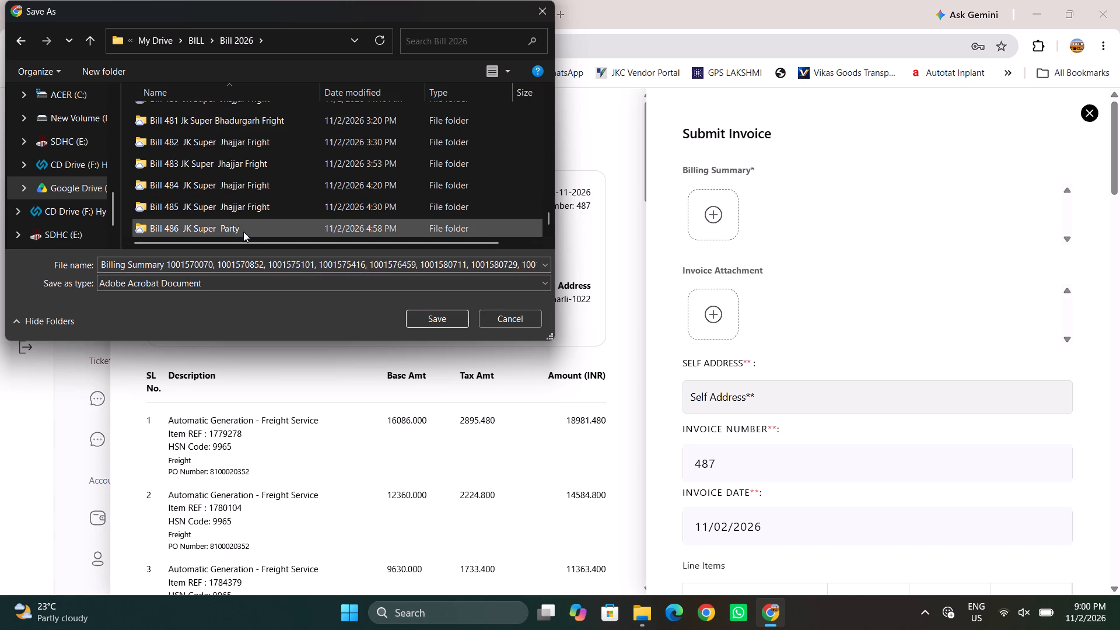
left_click(243, 232)
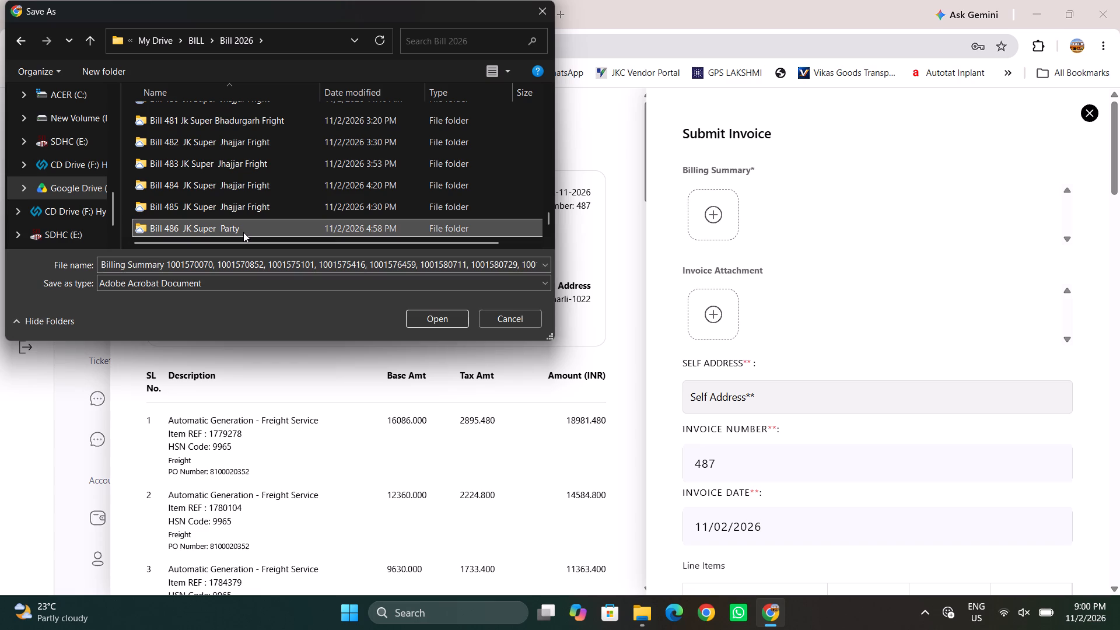
key("ctrl+c")
key("ctrl+v")
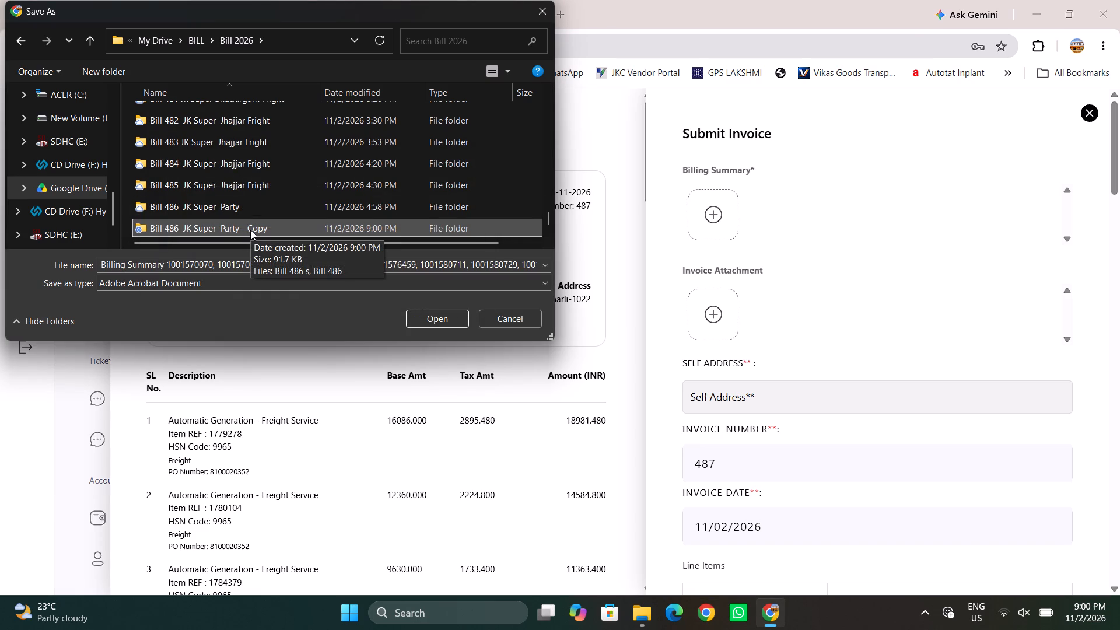
Rename the copied Bill 486 folder as Bill 487 JK Super dump.
right_click(250, 230)
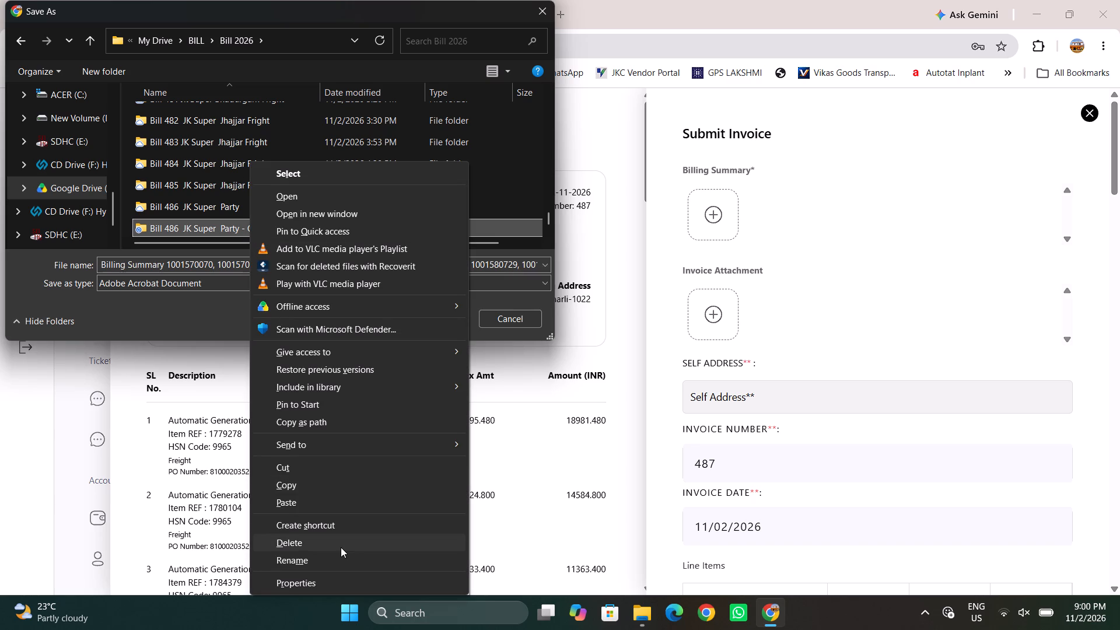
left_click(341, 558)
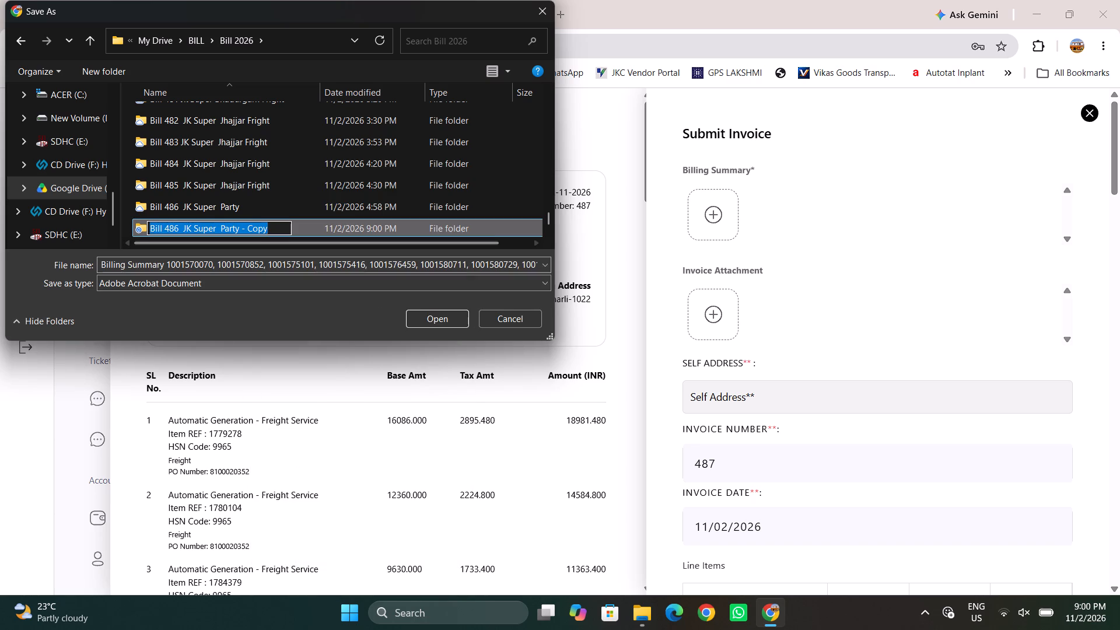
left_click(180, 224)
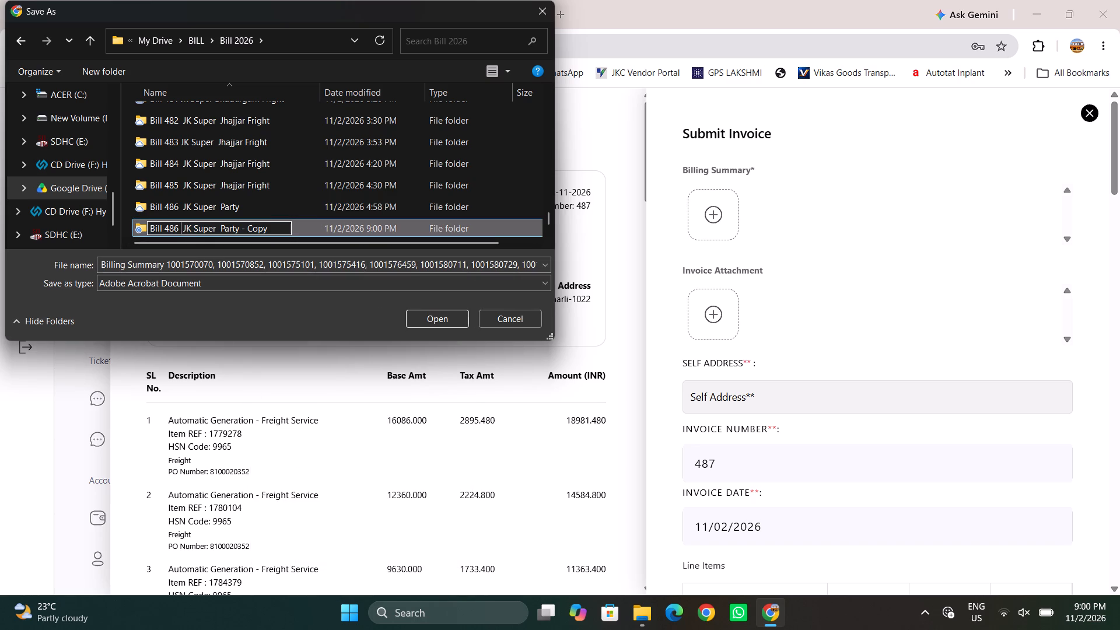
key("BackSpace")
key("BackSpace")
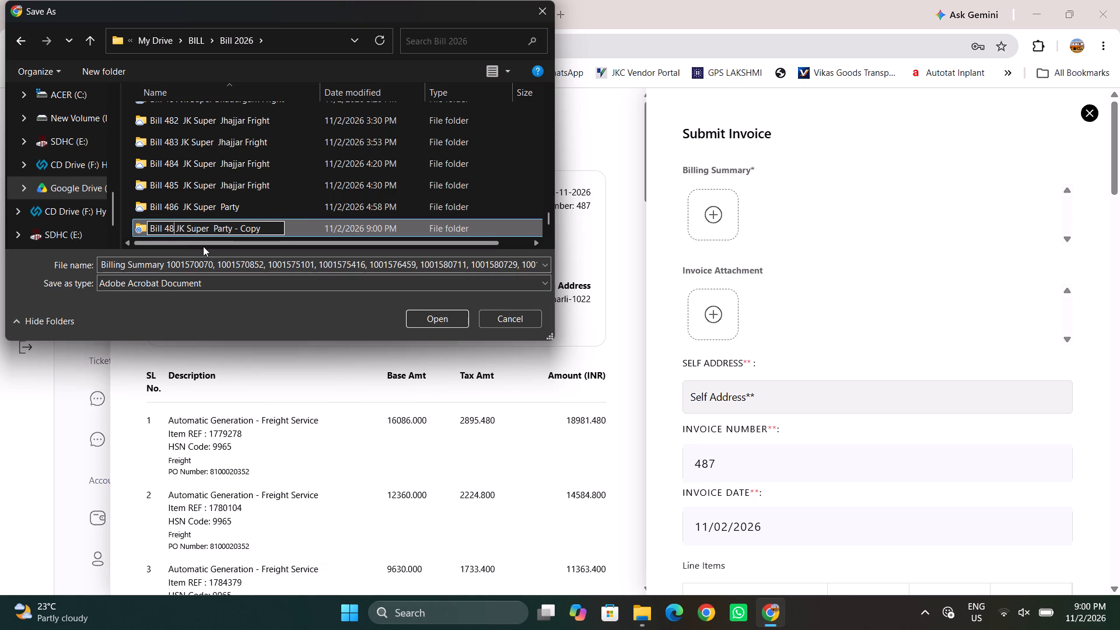
key("7")
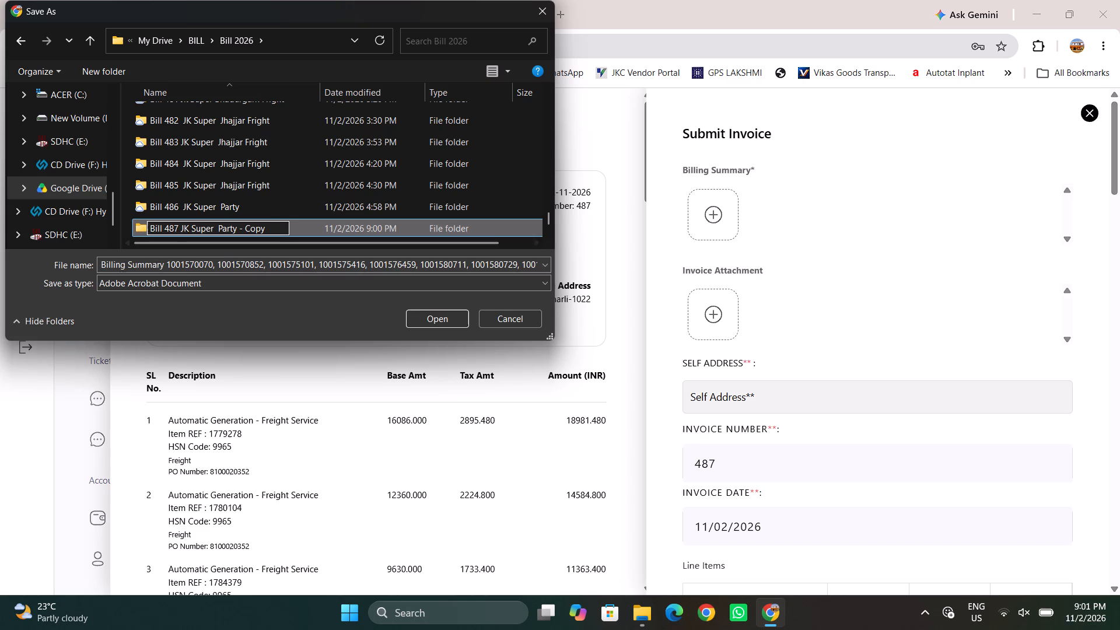
key("Right")
key("Right")
key("Right")
key("Right")
key("Right")
key("Right")
key("Right")
key("Right")
key("Right")
key("Right")
key("Right")
key("Right")
key("Right")
key("Right")
key("Right")
key("Right")
key("Right")
key("Right")
key("Right")
key("Right")
key("Right")
key("Right")
key("Right")
key("BackSpace")
key("BackSpace")
key("BackSpace")
key("BackSpace")
key("BackSpace")
key("BackSpace")
key("BackSpace")
key("BackSpace")
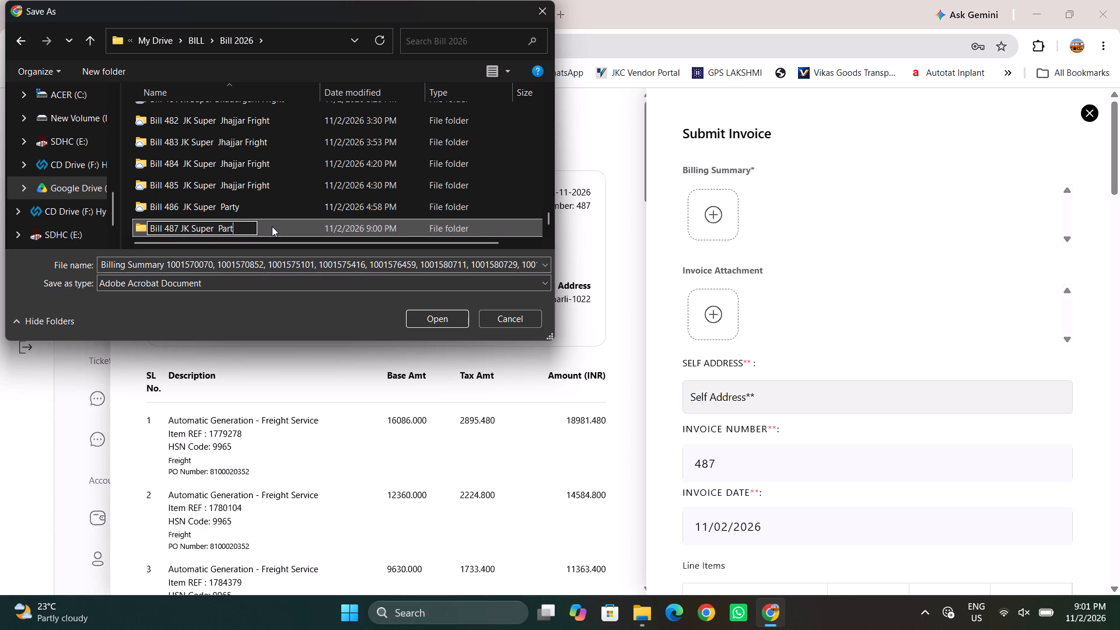
key("BackSpace")
key("BackSpace")
key("BackSpace")
key("BackSpace")
type("dump")
left_click(513, 155)
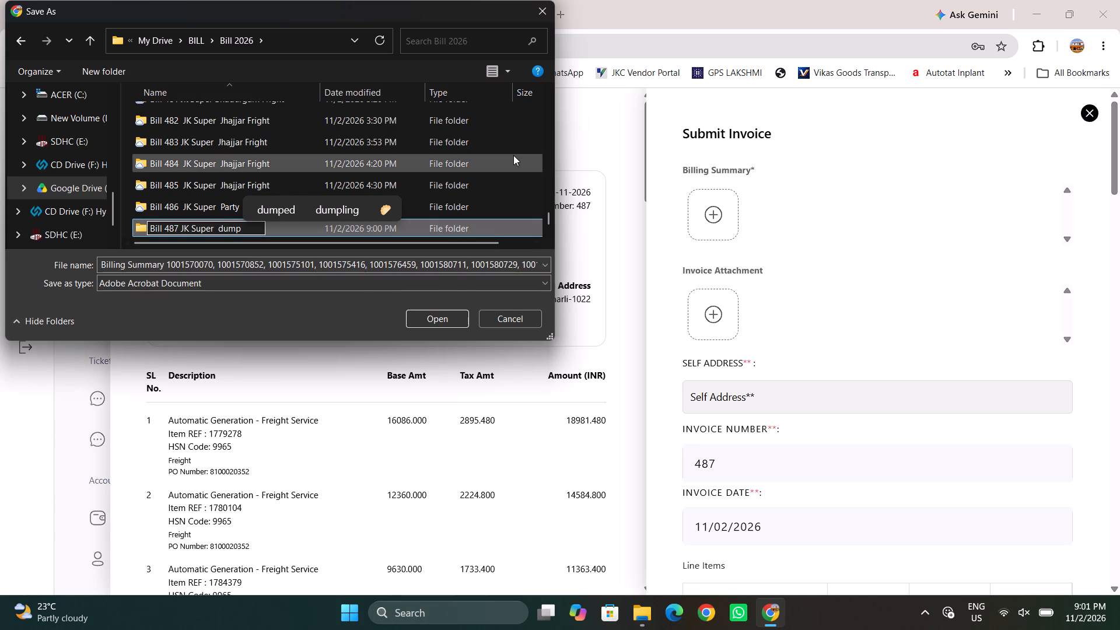
left_click(439, 163)
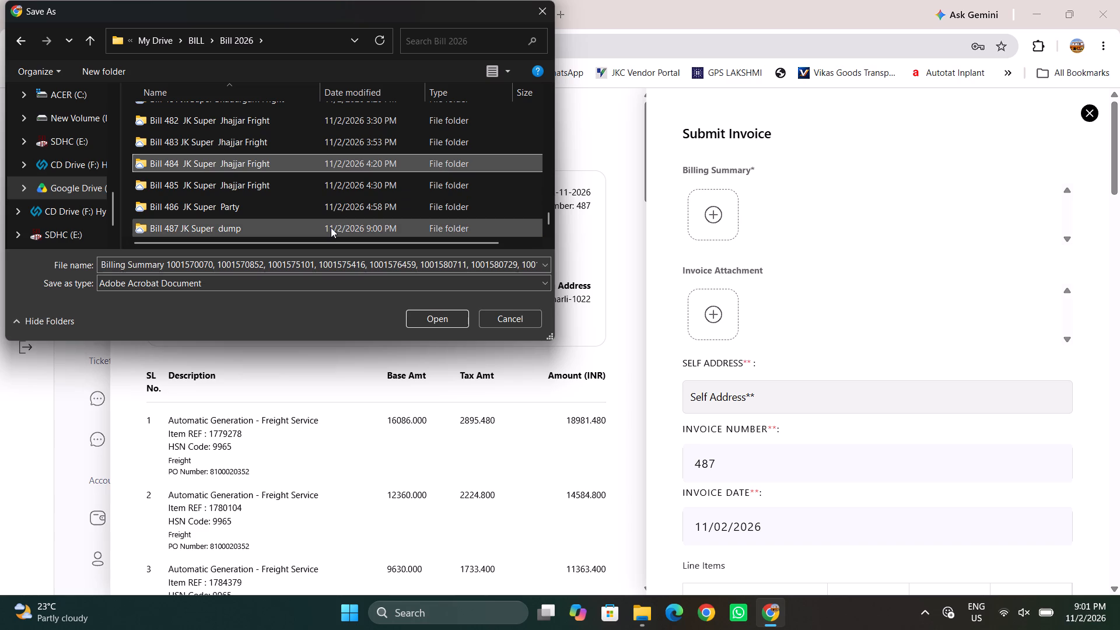
Delete the two PDFs, Bill 486 s and Bill 486, from the Bill 487 JK Super dump folder.
double_click(331, 228)
left_click(226, 120)
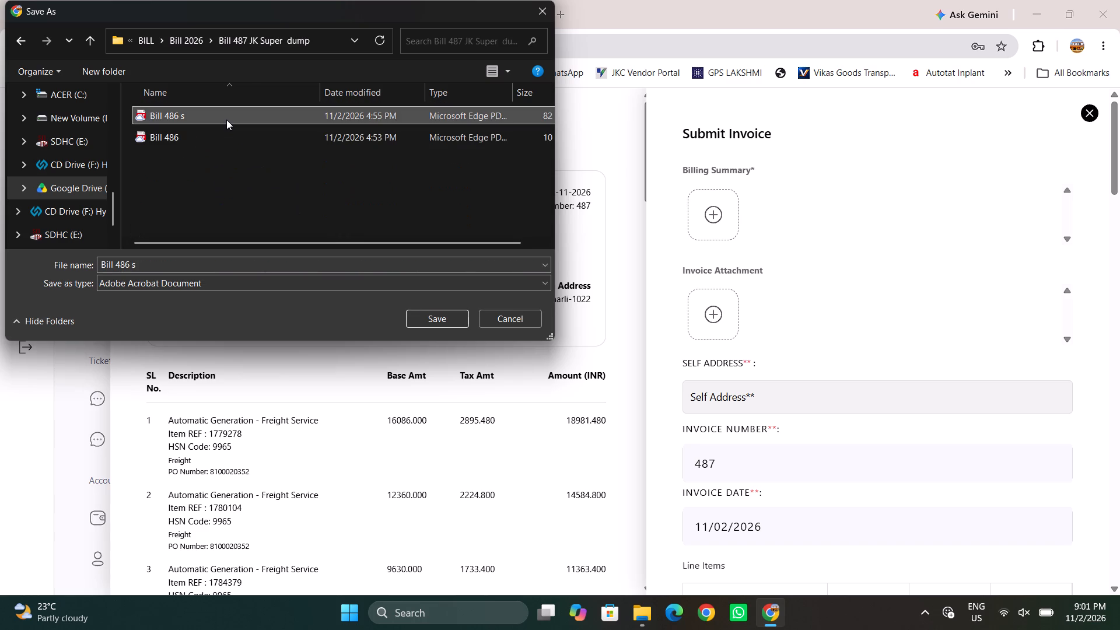
key("Delete")
left_click(233, 131)
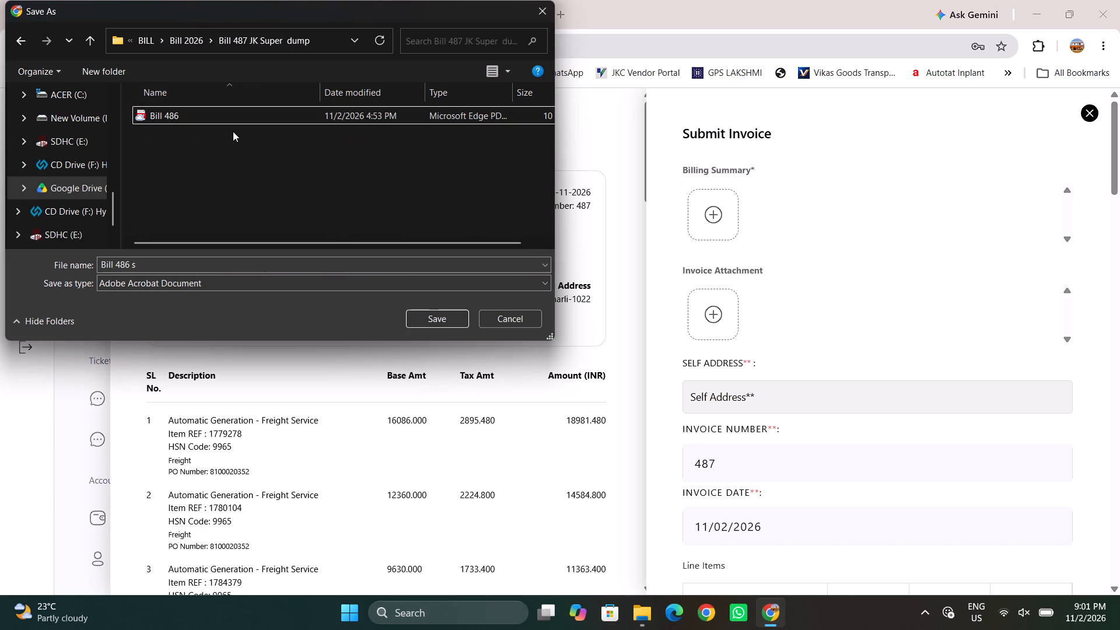
left_click(240, 115)
key("Delete")
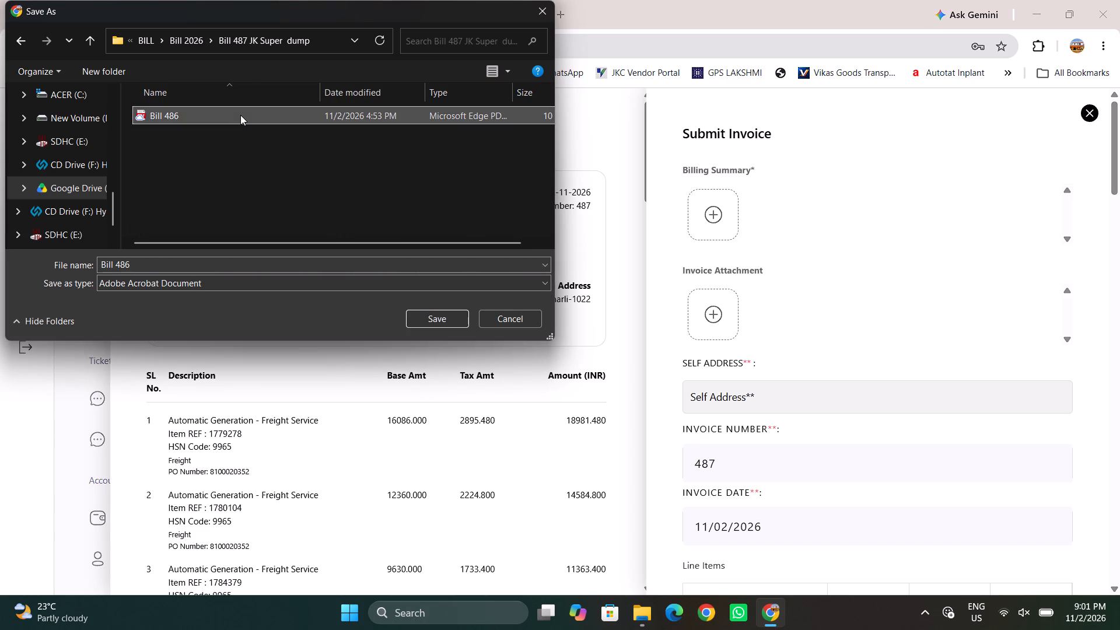
Save the billing summary PDF as Bill 487 in the Bill 487 JK Super dump folder.
left_click(163, 268)
left_click(163, 268)
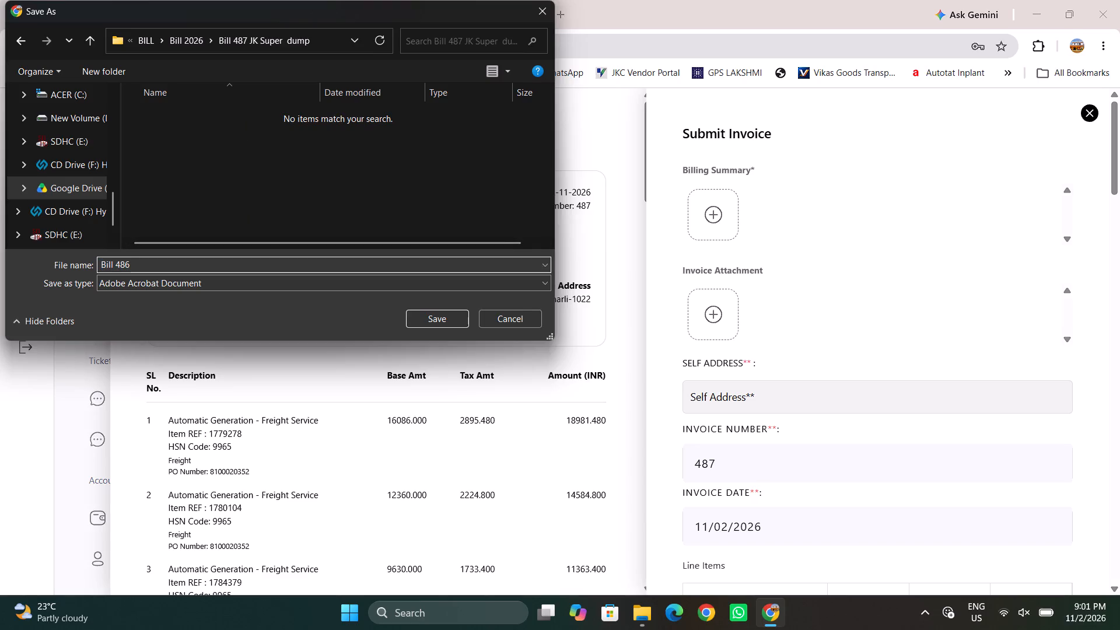
key("BackSpace")
key("7")
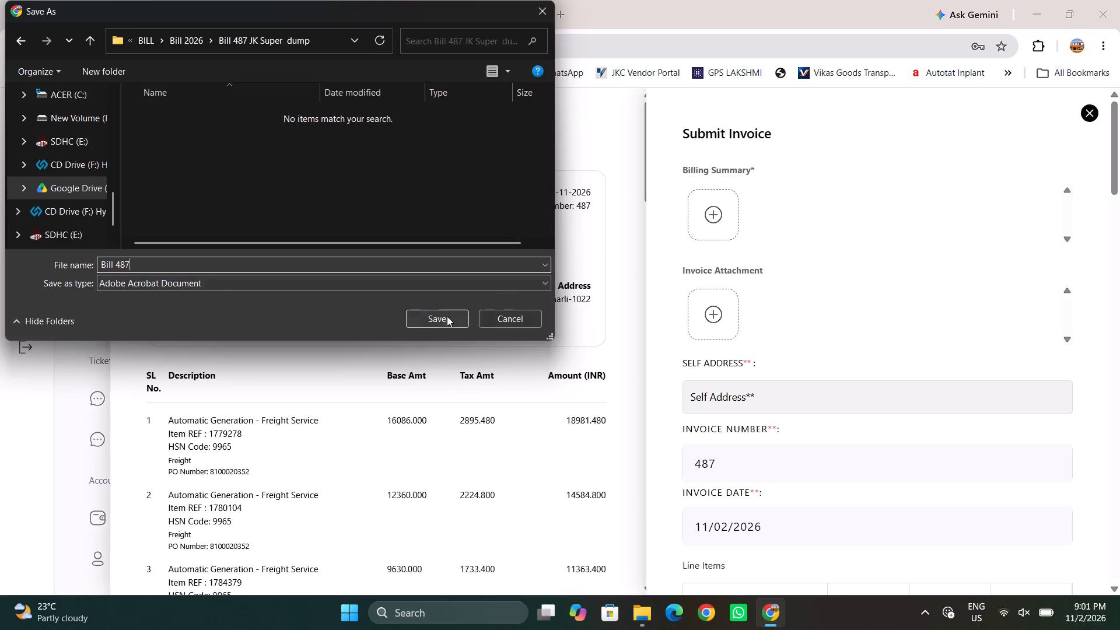
left_click(446, 316)
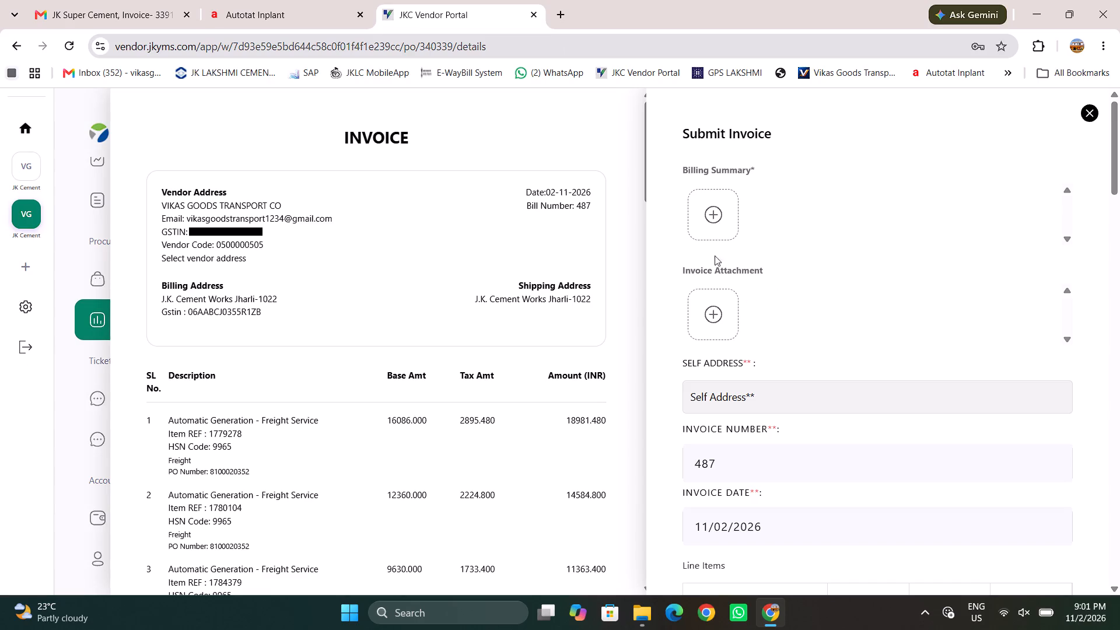
Start attaching the Billing Summary and browse to the Bill 487 JK Super dump folder within Bill 2026.
left_click(725, 201)
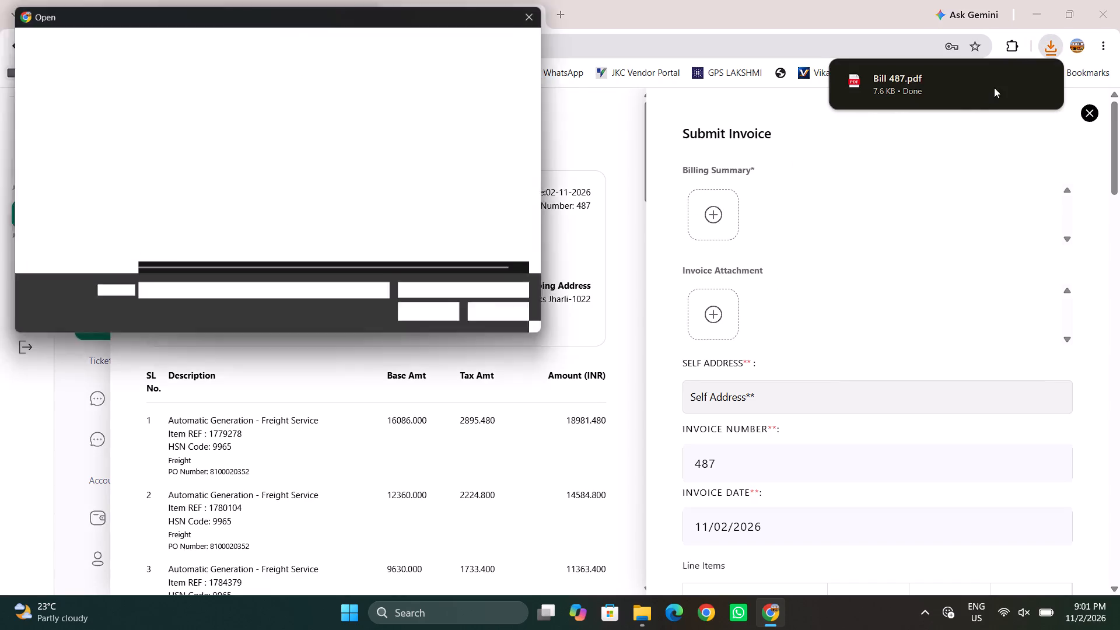
scroll(216, 206, "down", 20)
scroll(216, 206, "down", 18)
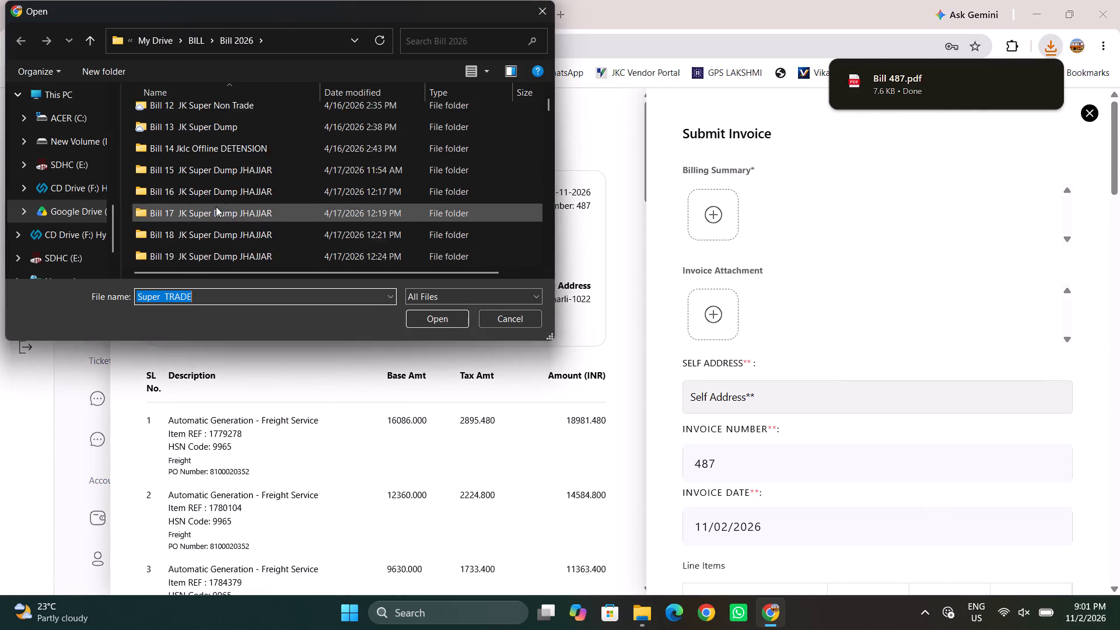
scroll(216, 206, "down", 20)
scroll(216, 206, "down", 20)
scroll(216, 206, "down", 20)
scroll(216, 206, "up", 20)
scroll(216, 206, "up", 5)
scroll(216, 206, "down", 20)
scroll(216, 206, "down", 20)
scroll(216, 206, "down", 20)
scroll(216, 206, "up", 20)
scroll(216, 206, "up", 7)
scroll(216, 206, "down", 20)
scroll(216, 206, "down", 20)
scroll(216, 206, "down", 20)
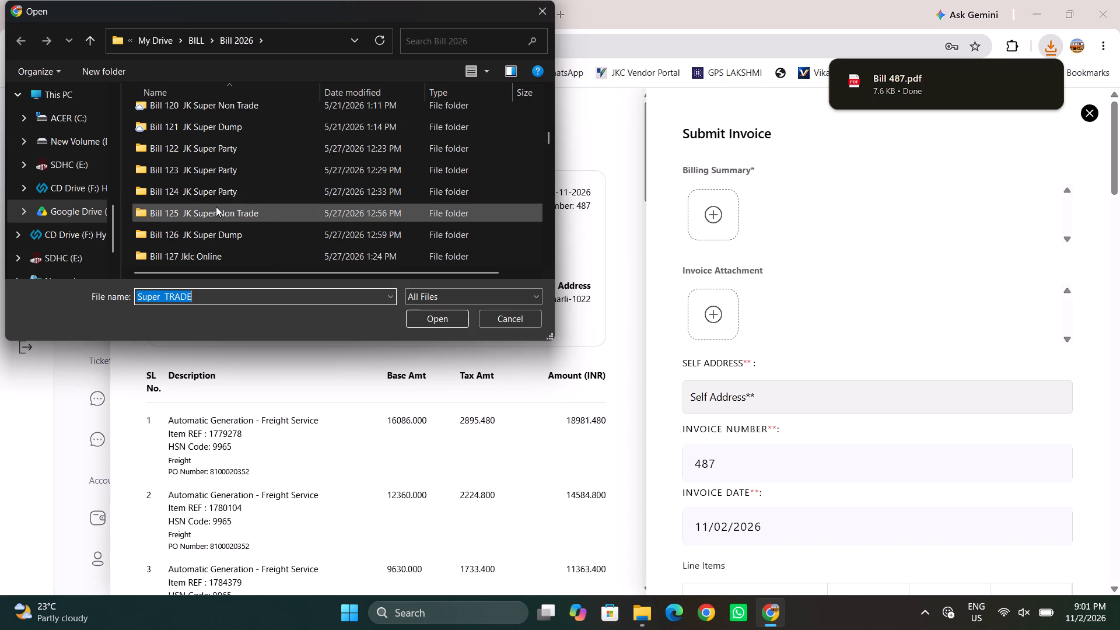
scroll(216, 206, "down", 20)
scroll(216, 206, "down", 20)
scroll(216, 206, "down", 20)
scroll(216, 206, "down", 20)
scroll(216, 206, "down", 20)
scroll(216, 206, "down", 20)
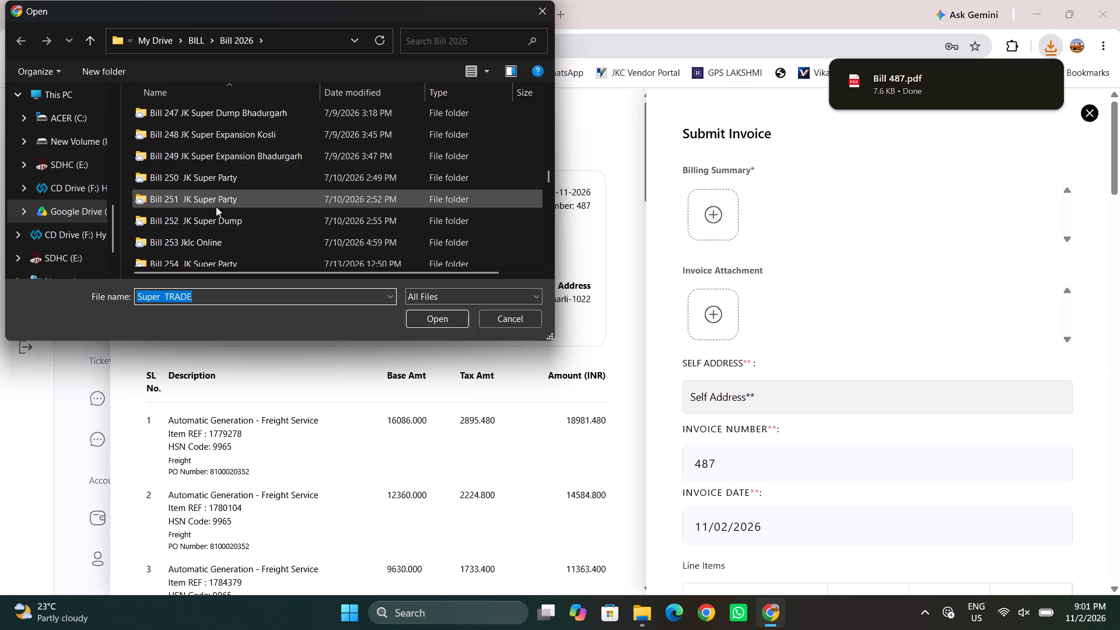
scroll(216, 206, "down", 20)
scroll(216, 206, "down", 20)
scroll(216, 206, "down", 20)
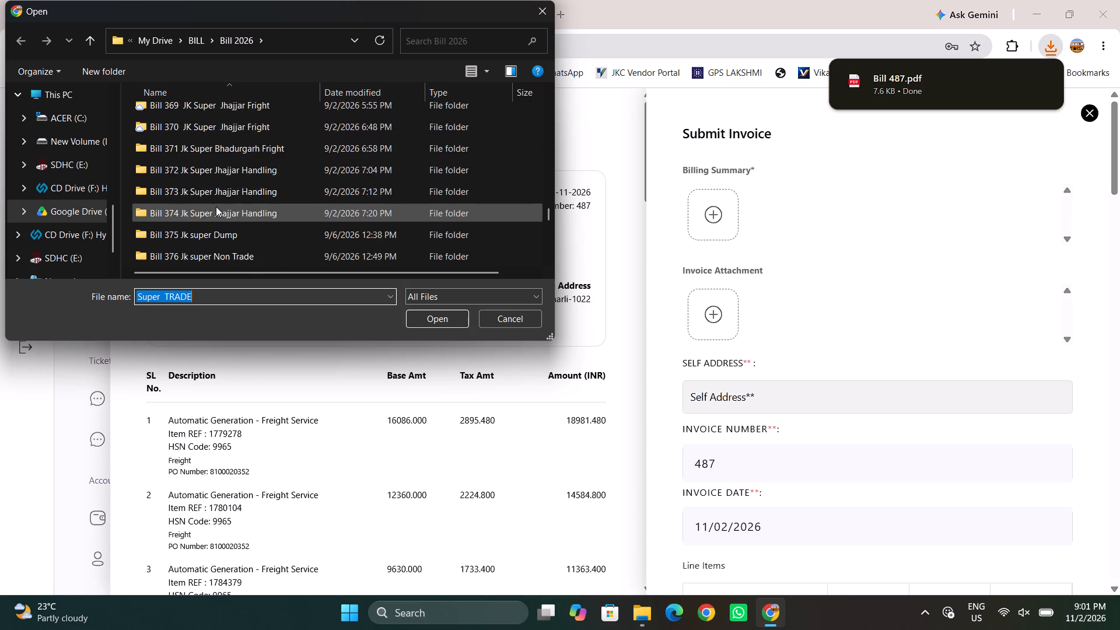
scroll(216, 206, "down", 20)
scroll(216, 206, "down", 20)
scroll(216, 206, "down", 20)
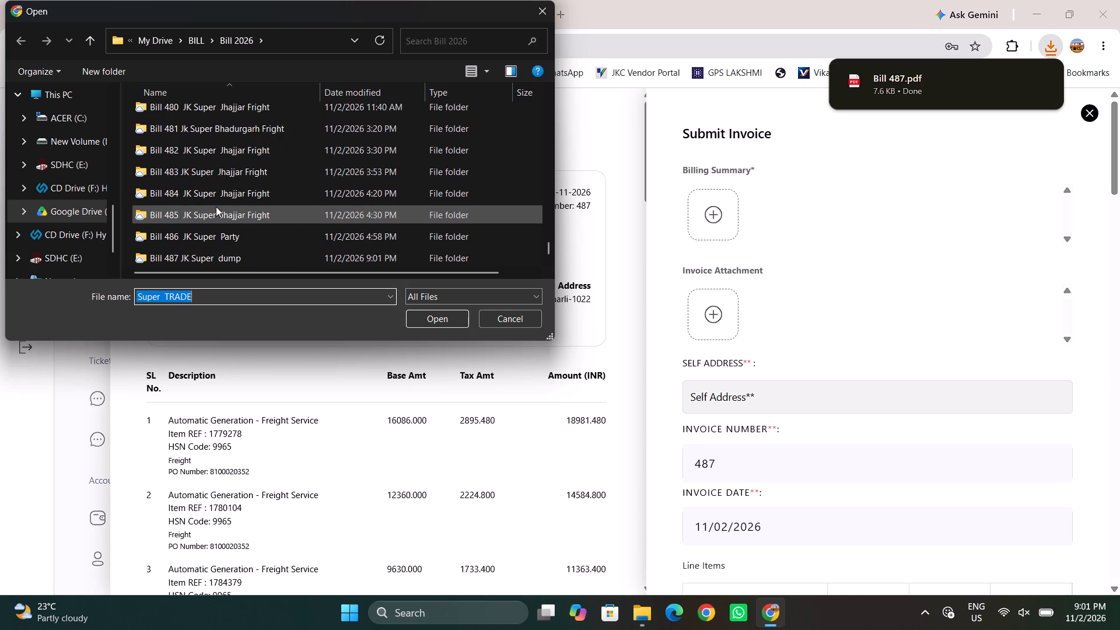
scroll(216, 206, "down", 20)
scroll(216, 206, "down", 3)
double_click(205, 260)
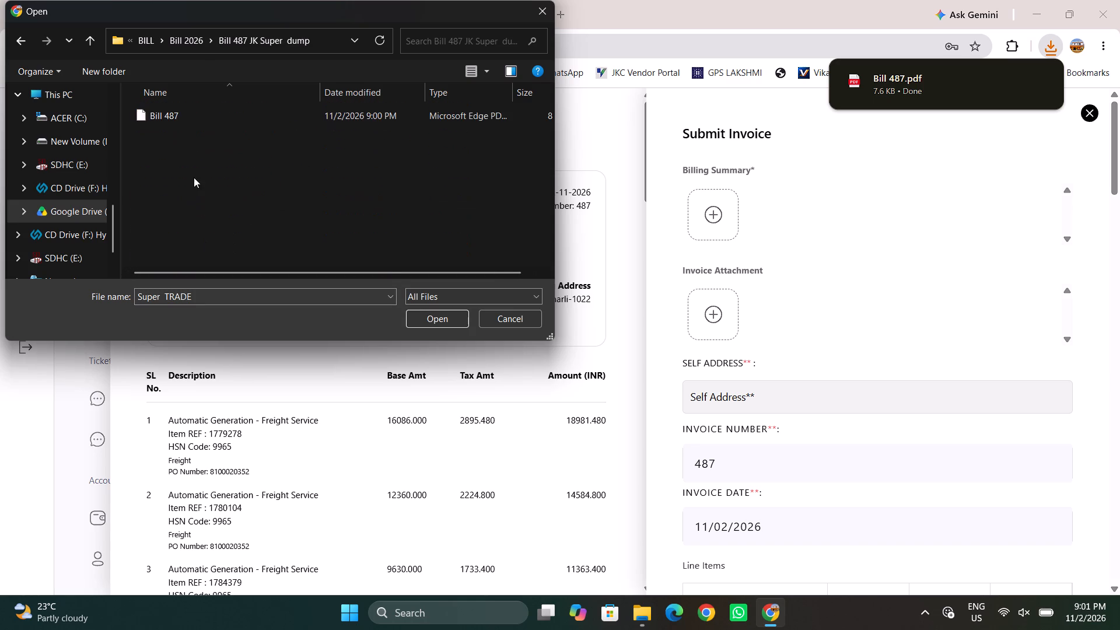
Open the Bill 487 PDF in Adobe Acrobat directly from the file selection window.
left_click(176, 124)
left_click(183, 131)
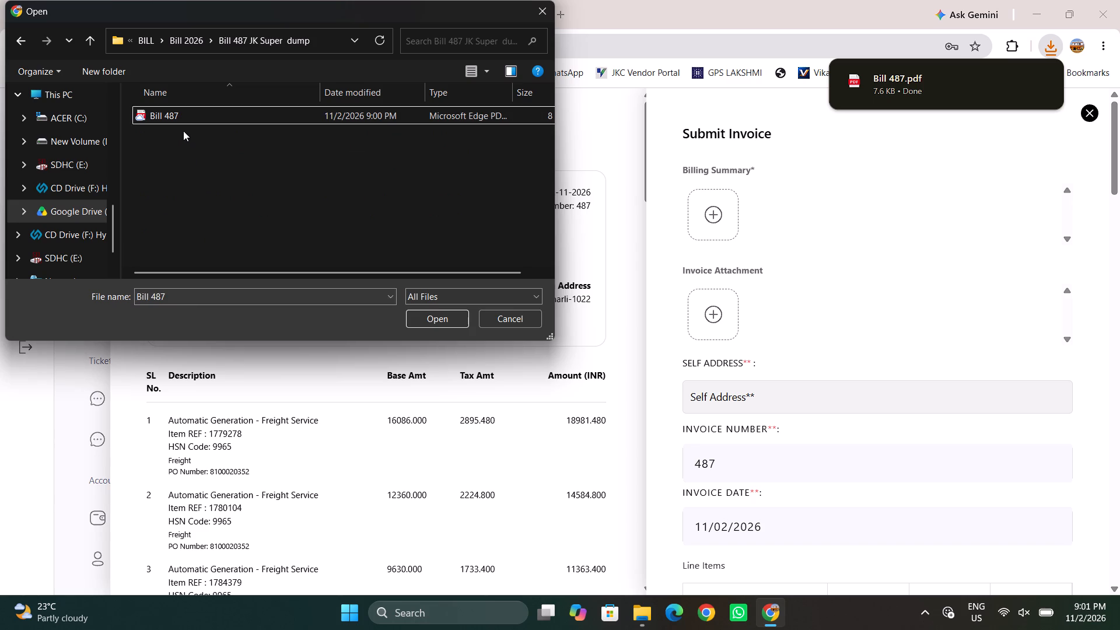
left_click(186, 114)
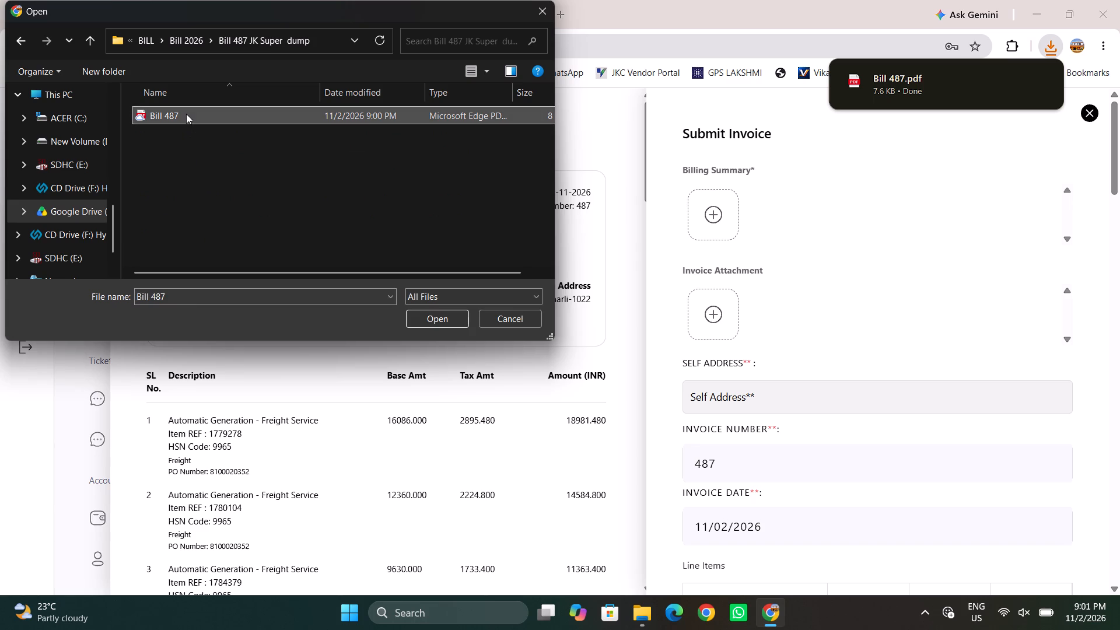
right_click(256, 114)
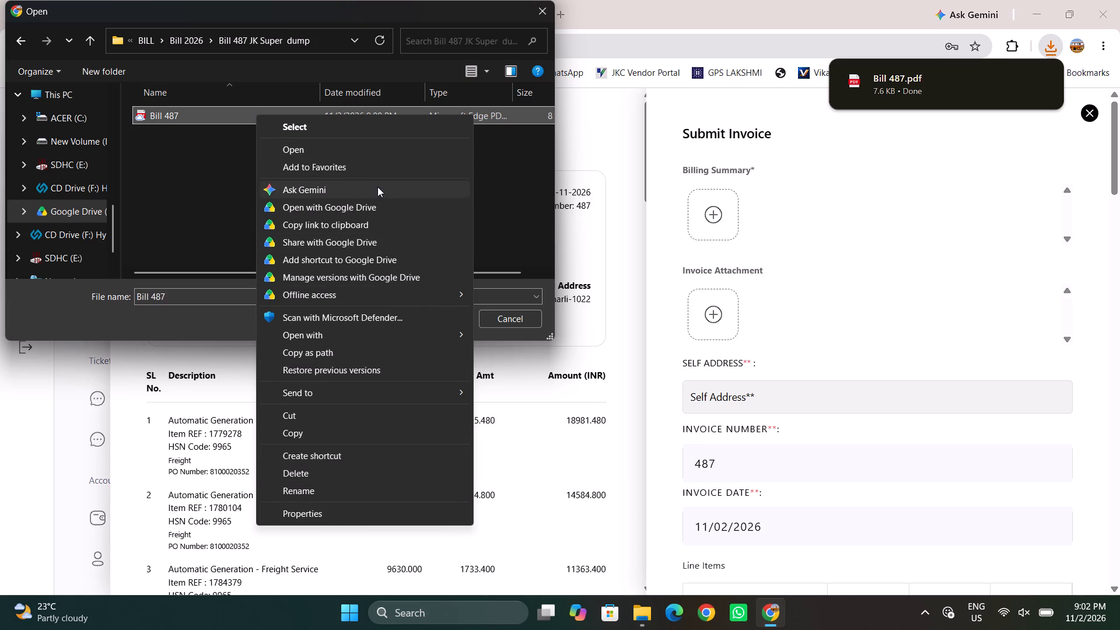
left_click(413, 331)
left_click(521, 338)
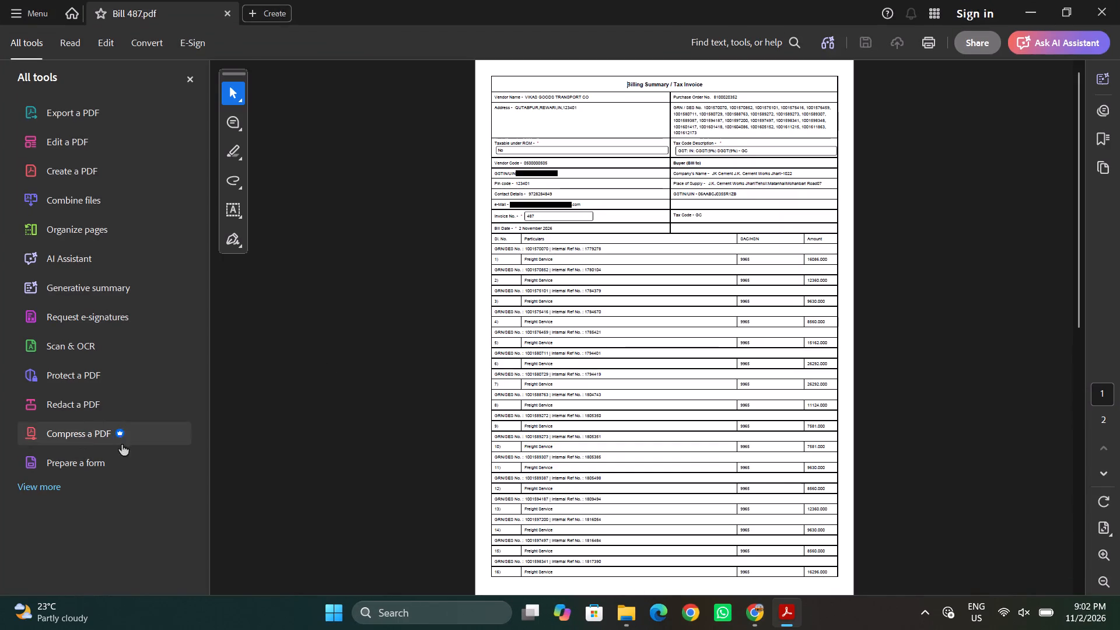
Start digitally signing the PDF with a certificate, targeting the Digital Signature box on page 2.
left_click(44, 485)
scroll(106, 420, "down", 1)
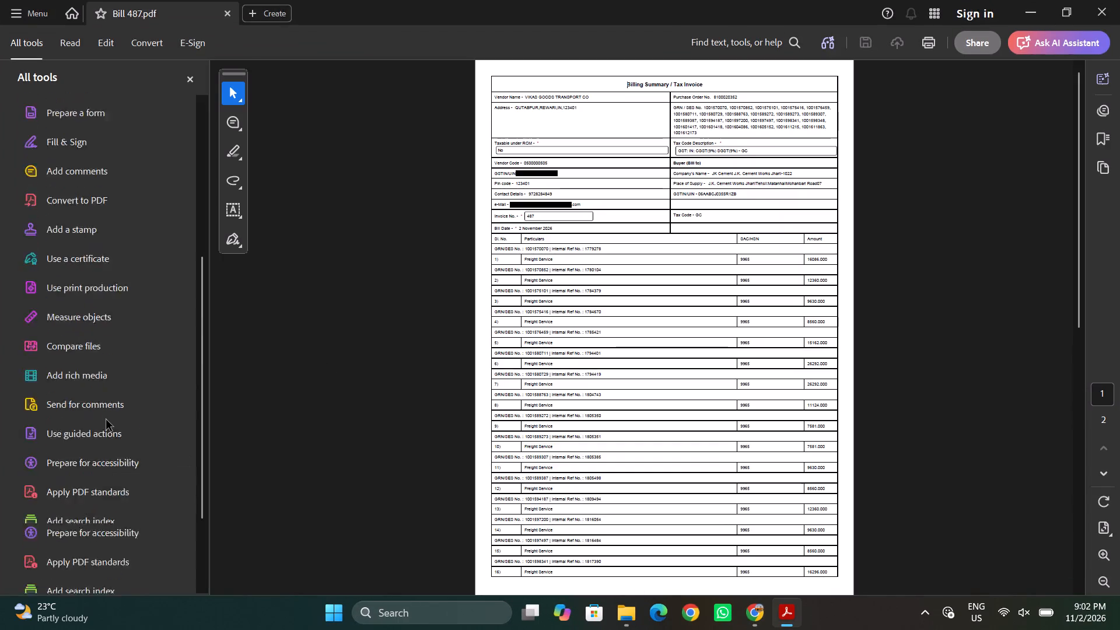
scroll(106, 420, "down", 2)
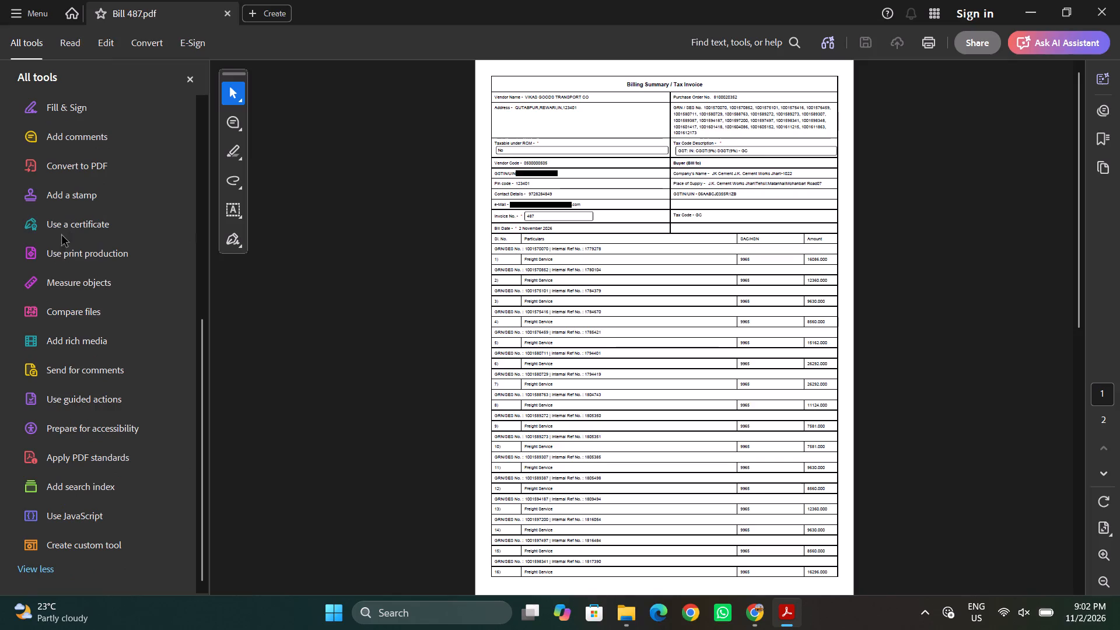
left_click(68, 223)
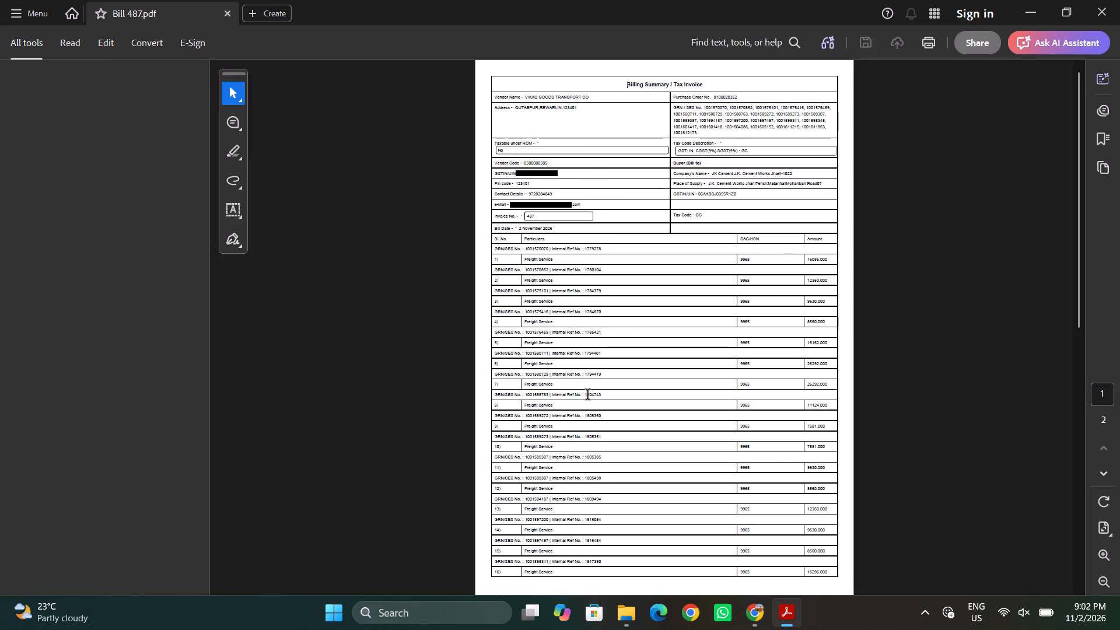
scroll(588, 395, "down", 20)
scroll(588, 395, "down", 20)
scroll(588, 395, "down", 20)
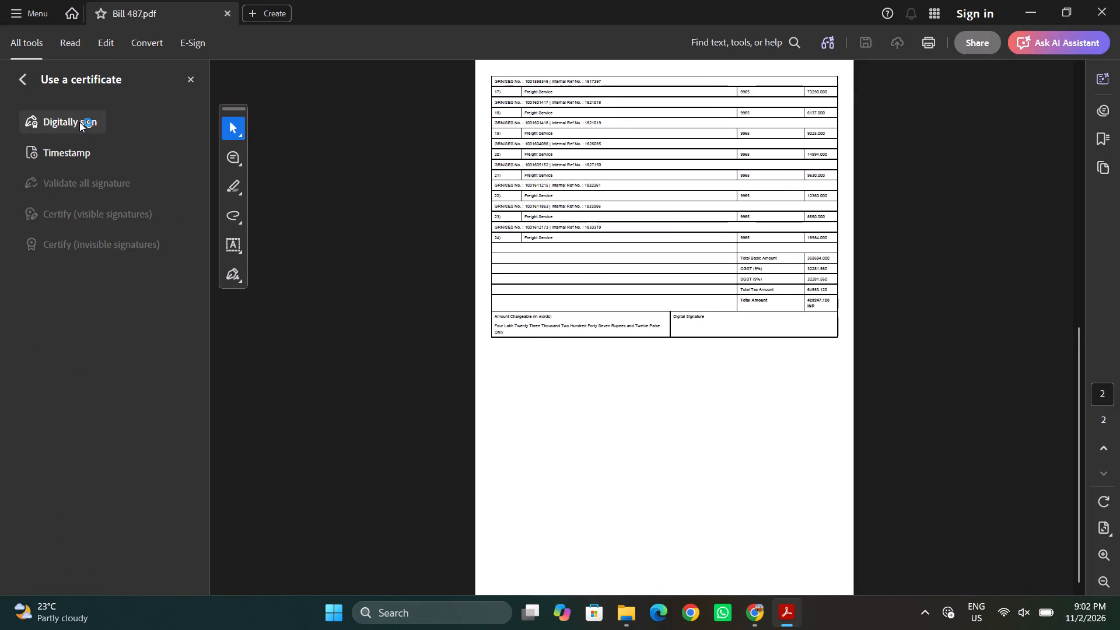
left_click(79, 122)
left_click(699, 339)
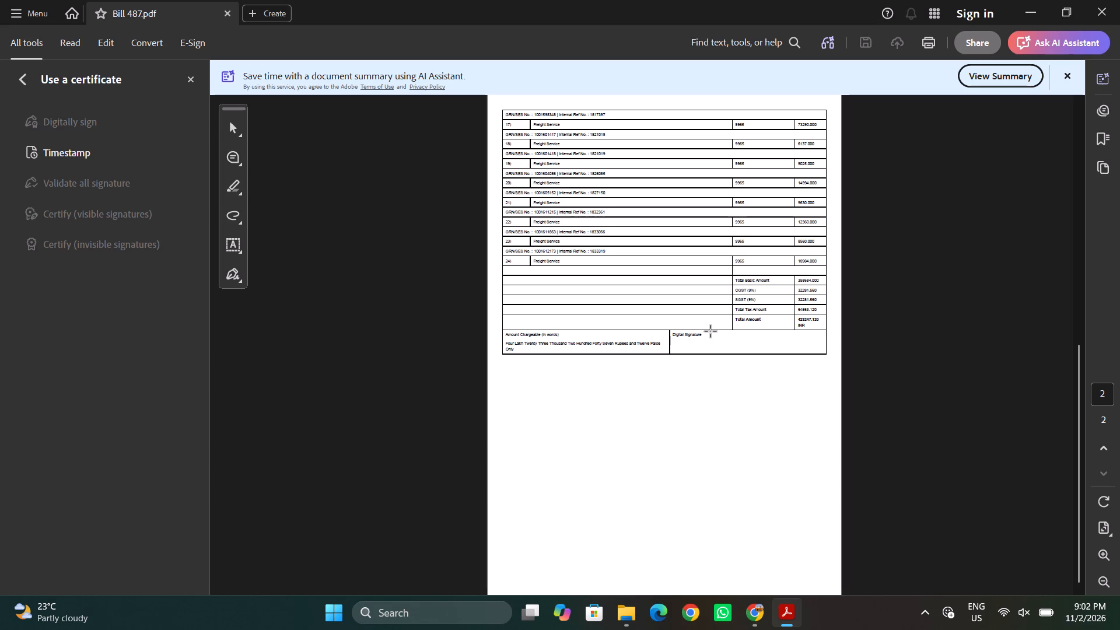
left_click_drag(708, 332, 723, 341)
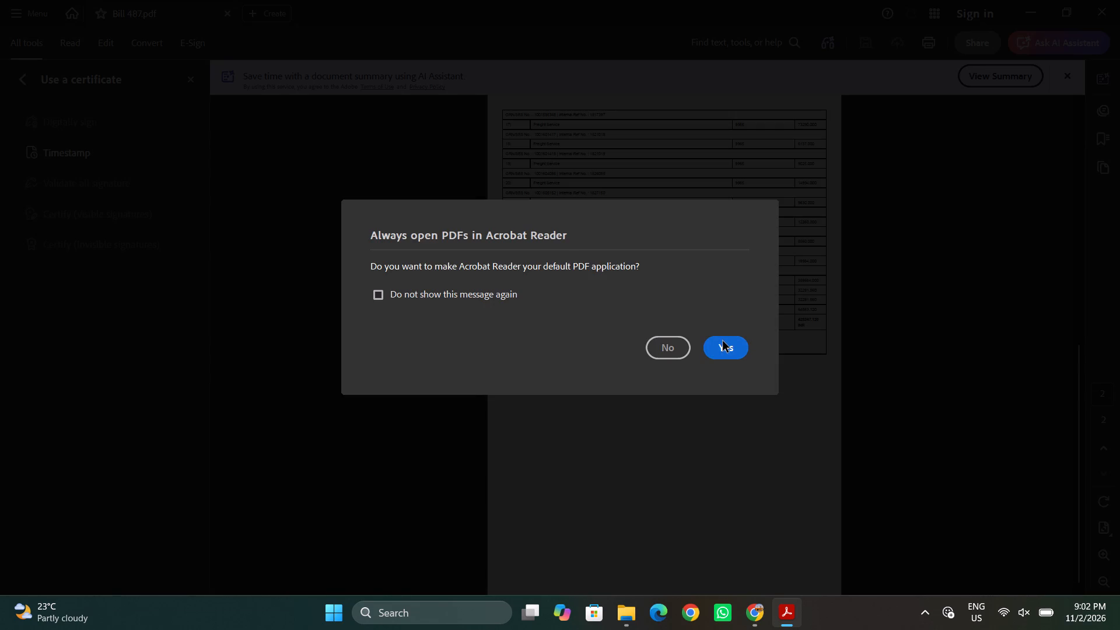
Decline making Acrobat Reader the default PDF application and set that message not to show again.
left_click(433, 295)
left_click(688, 350)
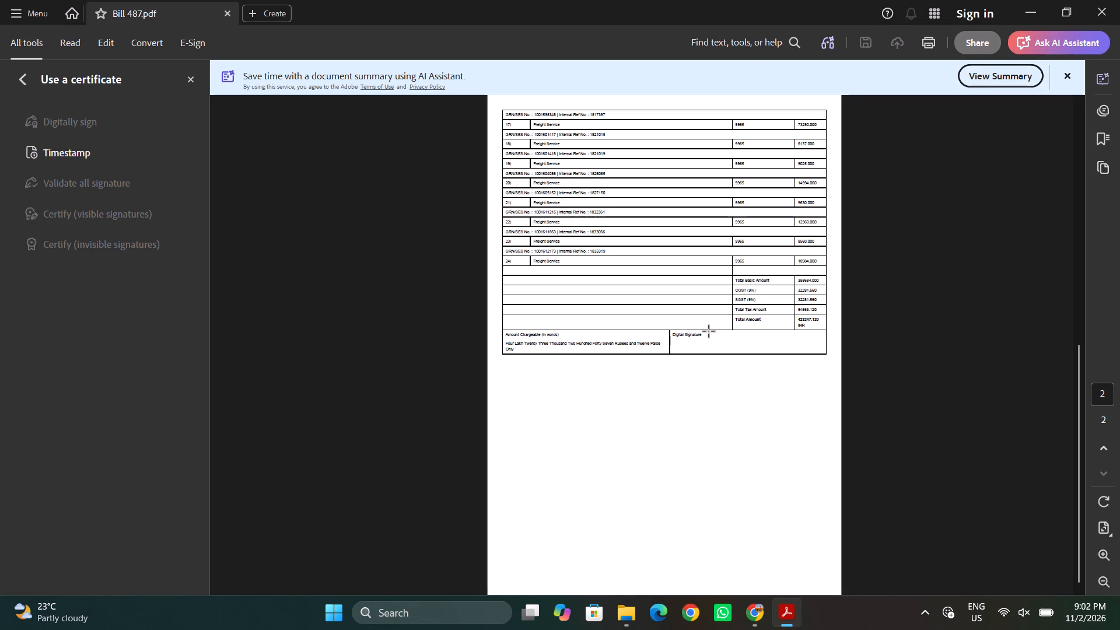
Draw the signature area across the blank part of the Digital Signature box and sign with the certificate using the Standard Text appearance.
left_click_drag(709, 331, 771, 351)
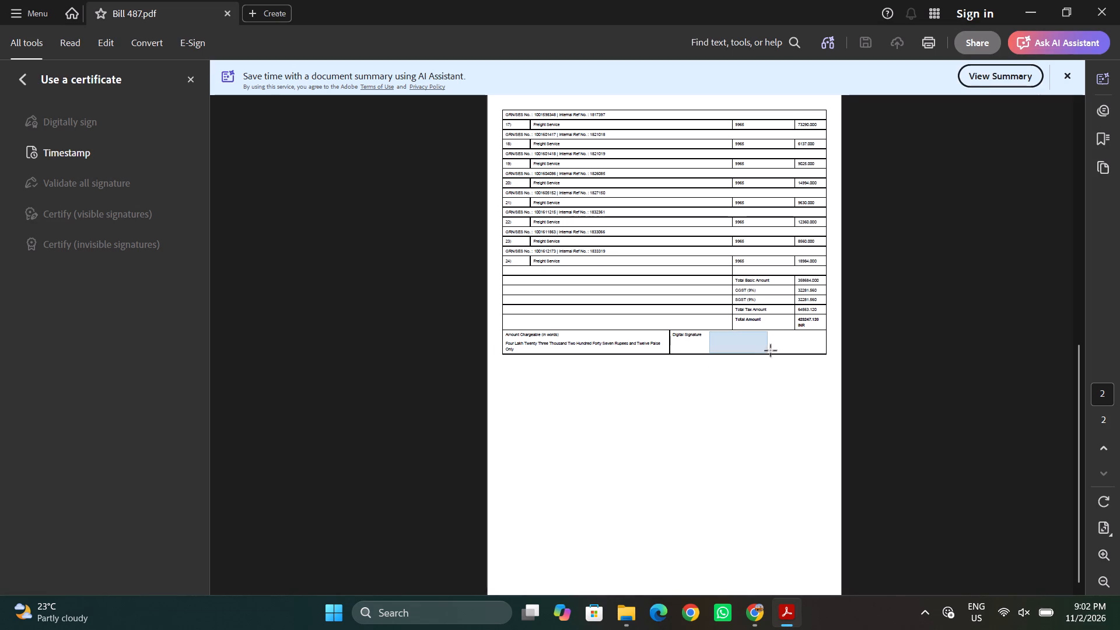
left_click_drag(771, 351, 818, 352)
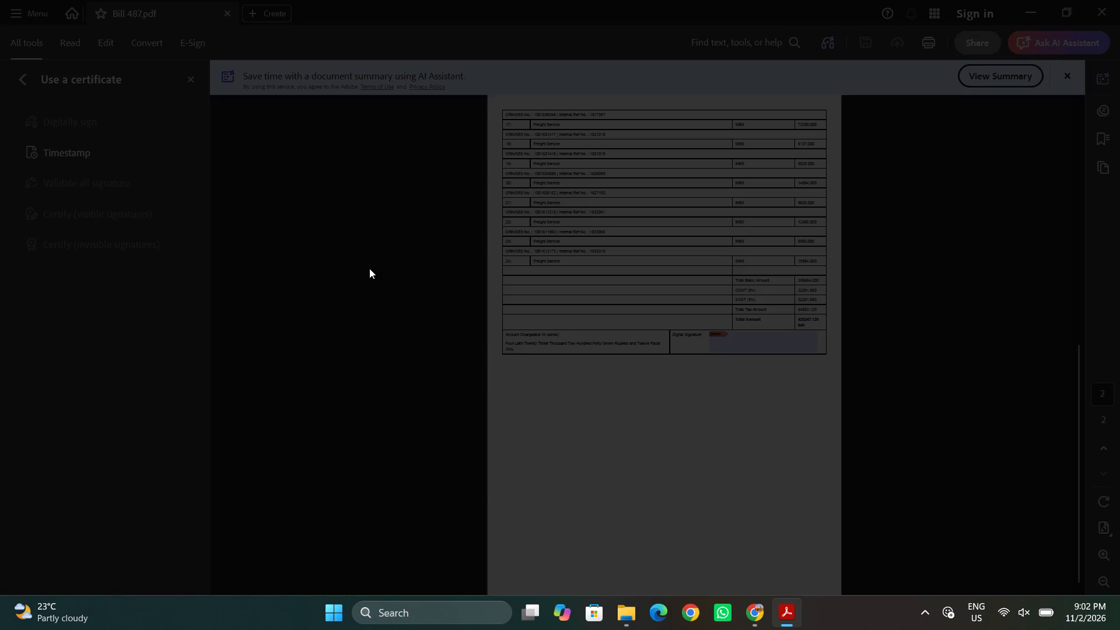
left_click(759, 439)
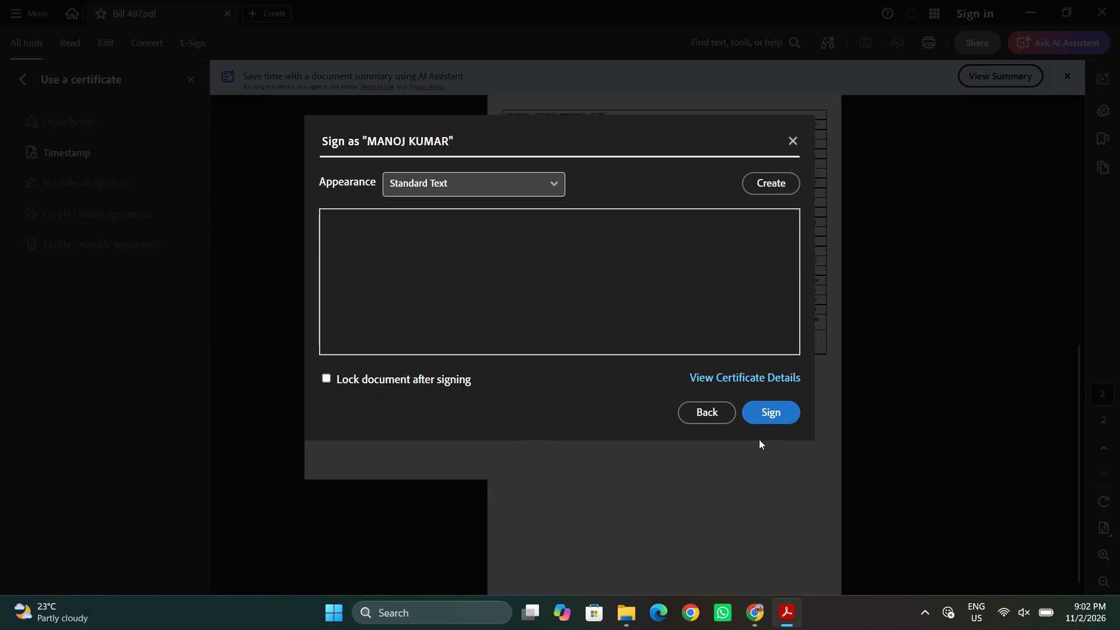
left_click(764, 432)
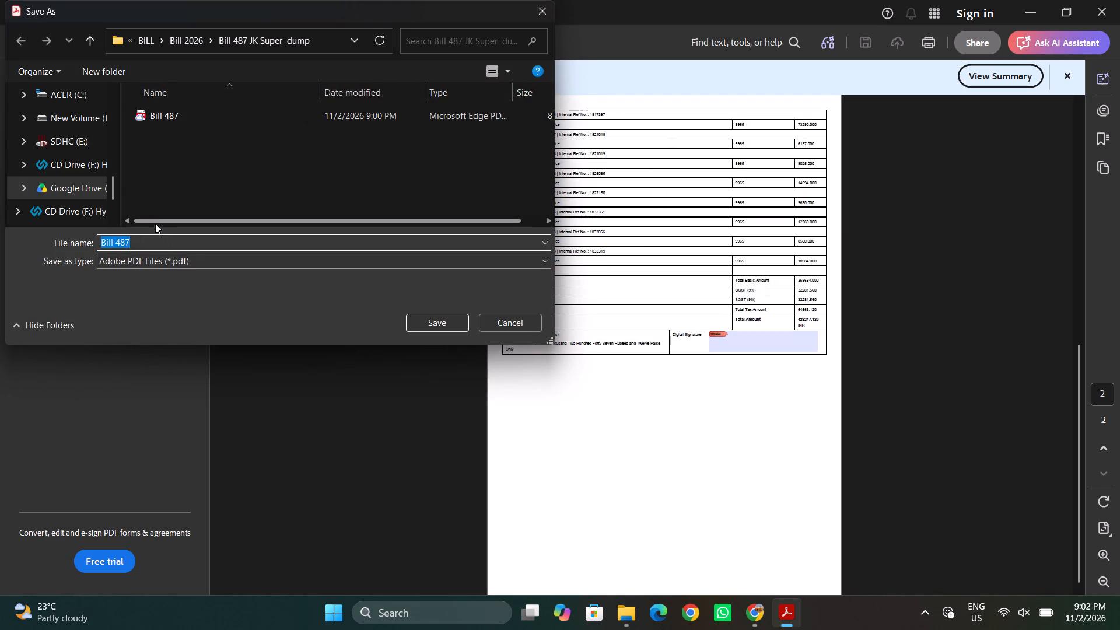
Save the signed PDF as Bill 487 s in the Bill 487 JK Super dump folder.
left_click(154, 244)
key("space")
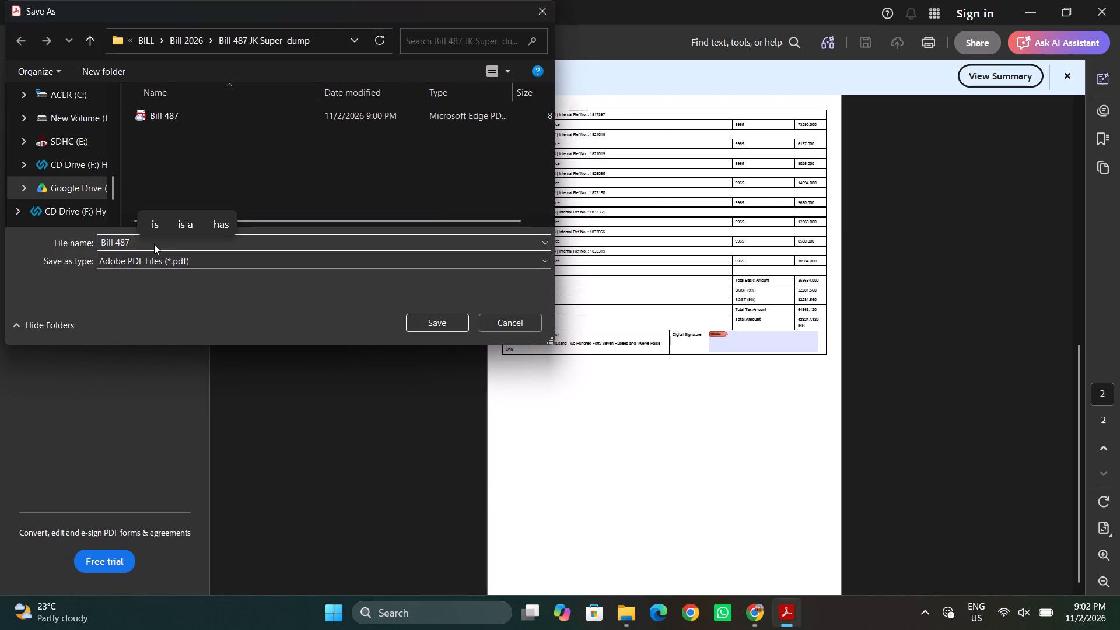
key("s")
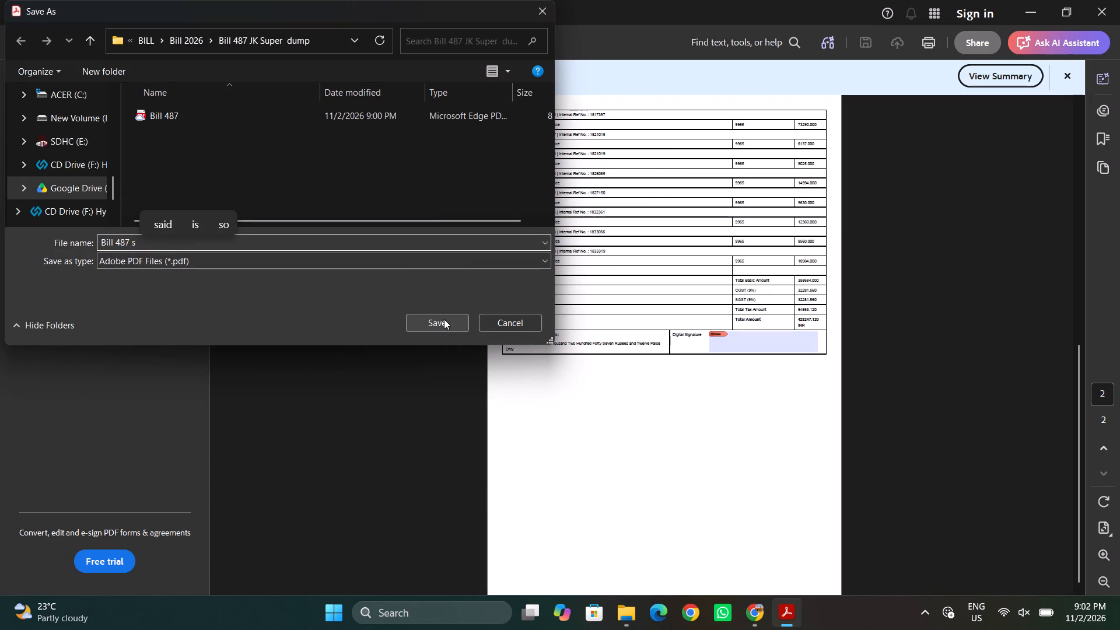
left_click(444, 319)
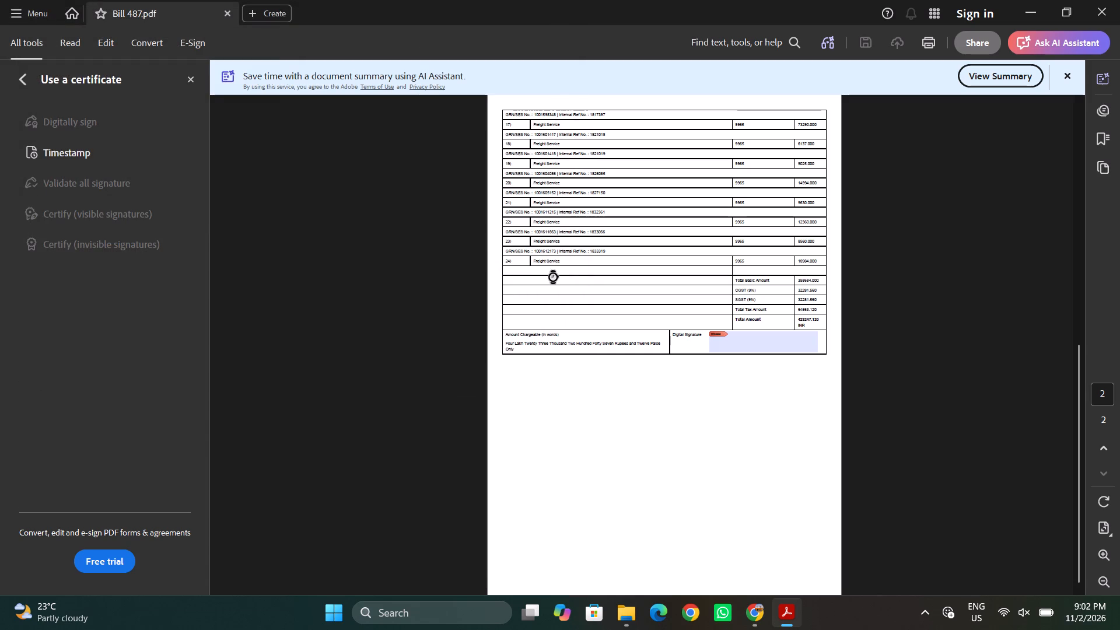
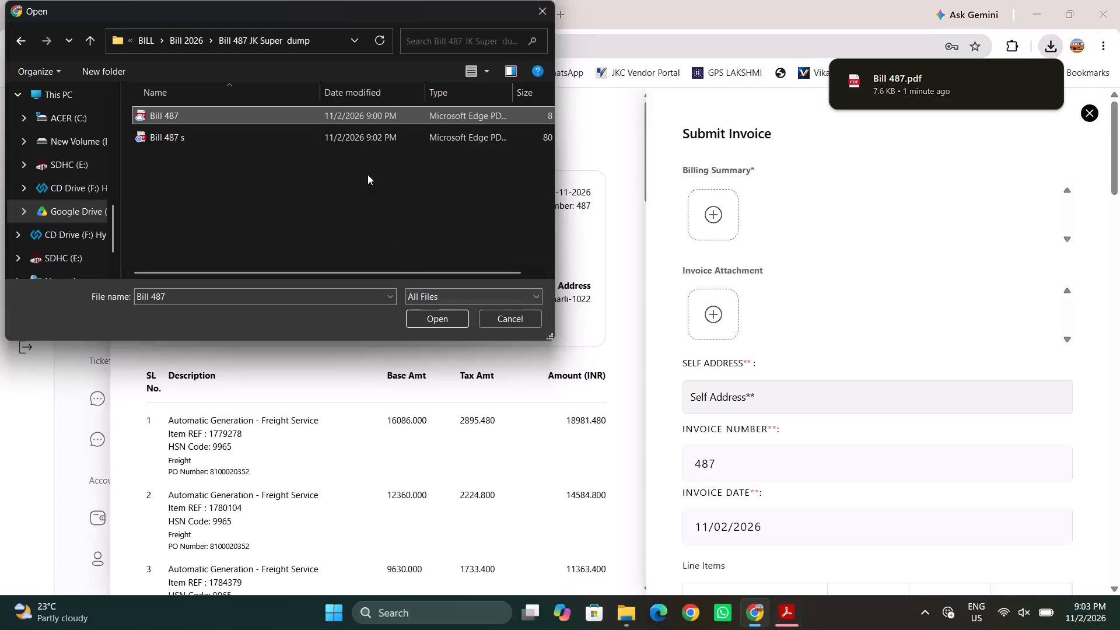
Upload the signed PDF Bill 487 s as the invoice's Billing Summary.
left_click(360, 132)
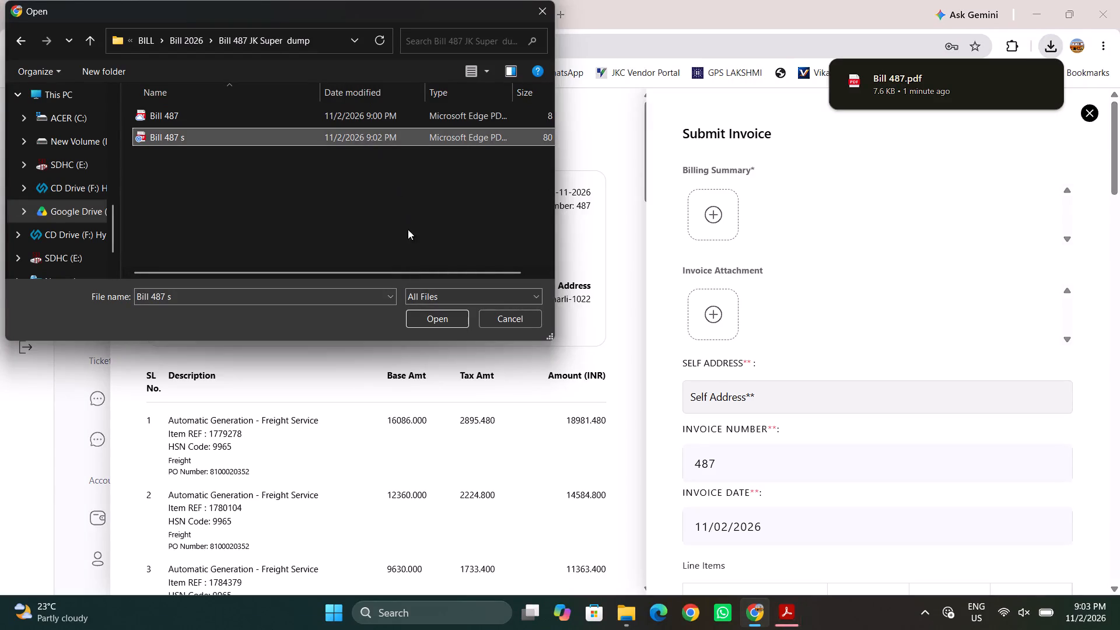
left_click(430, 323)
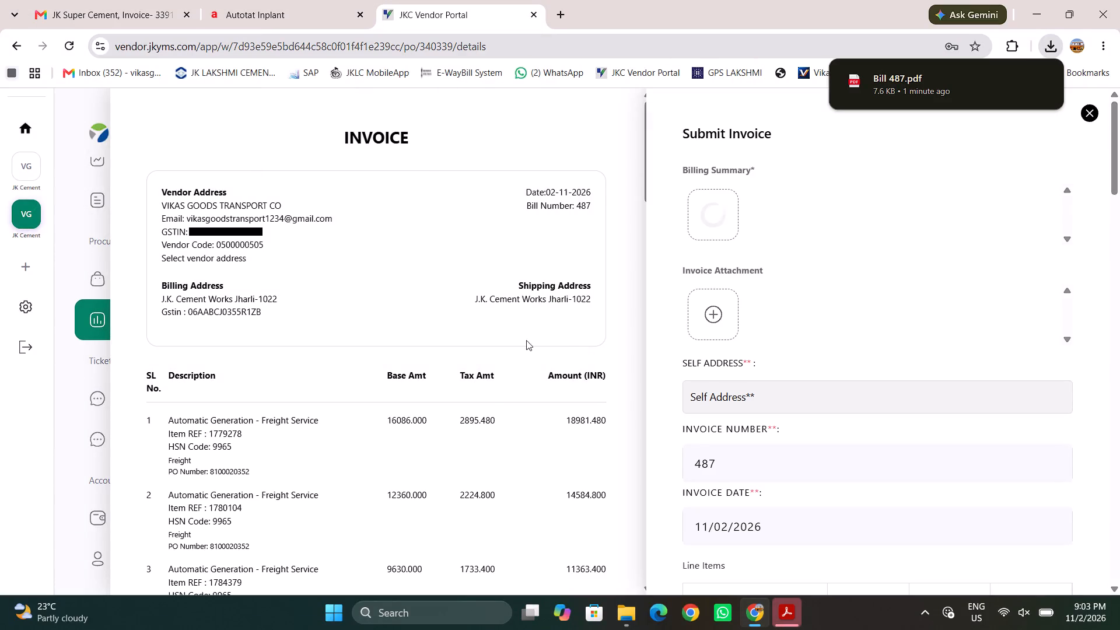
scroll(501, 429, "down", 14)
scroll(501, 429, "down", 7)
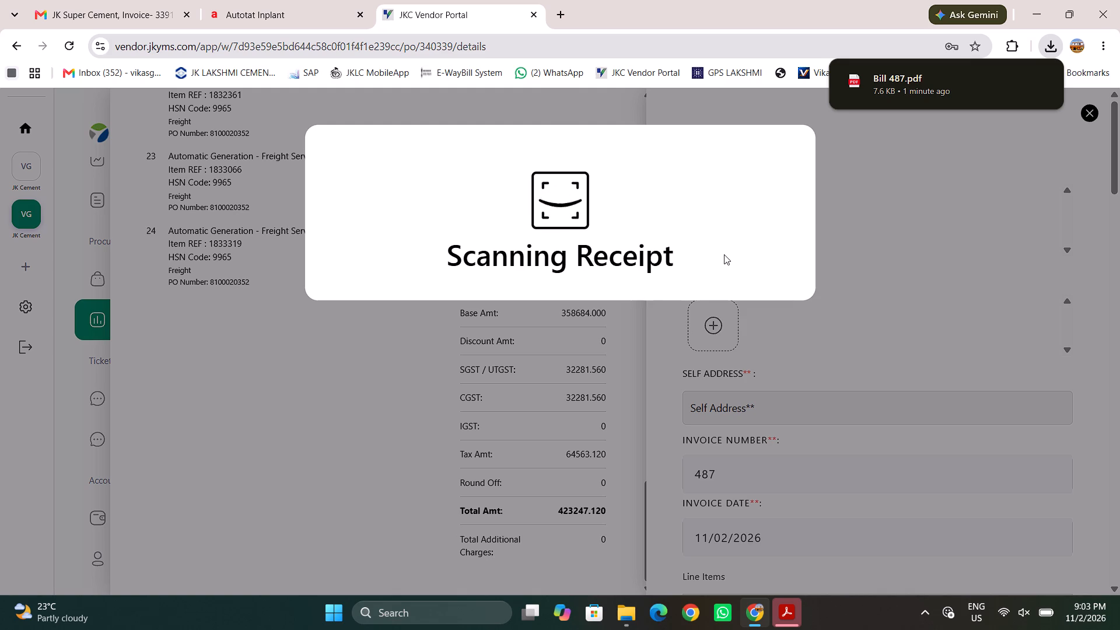
Upload the same signed PDF, Bill 487 s, as the Invoice Attachment.
left_click(720, 320)
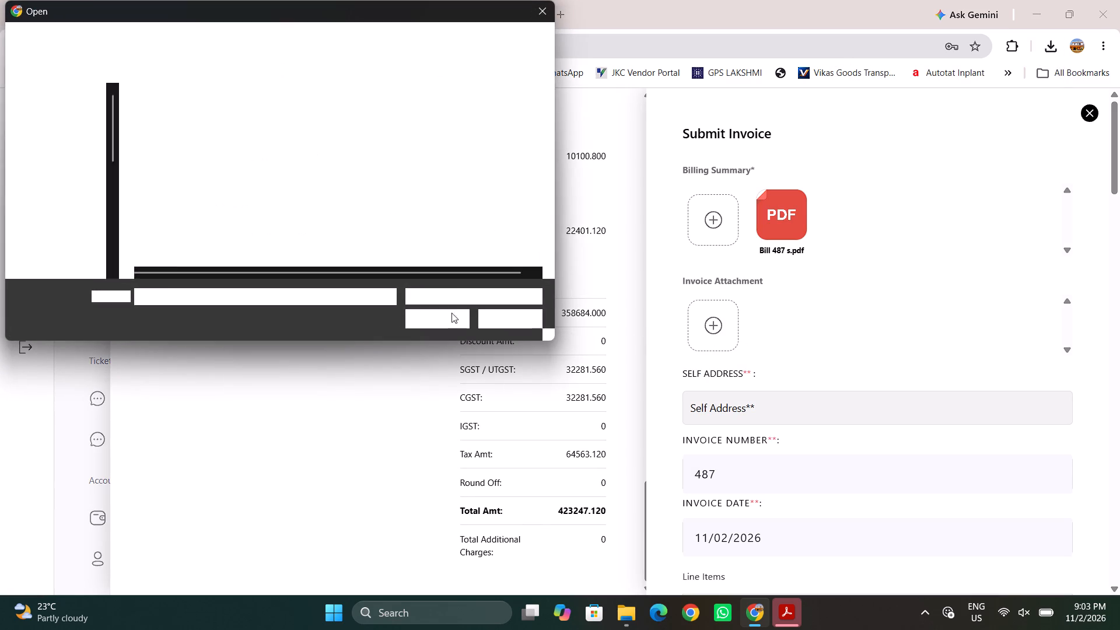
left_click(181, 122)
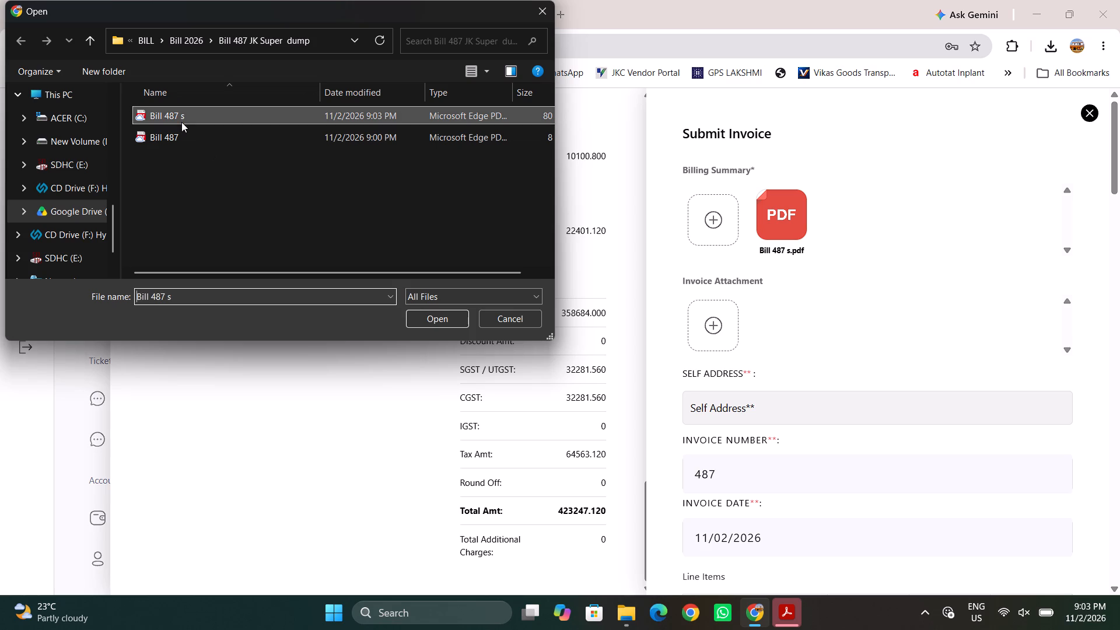
left_click(443, 316)
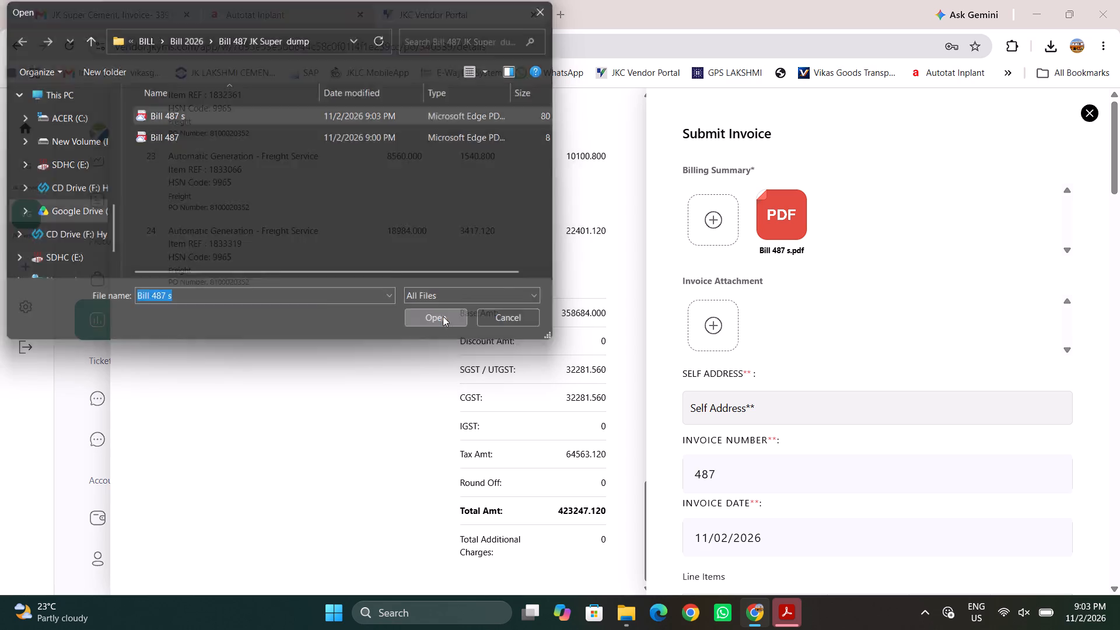
Set the invoice's self address to VIKAS GOODS TRANSPORT CO.
scroll(848, 497, "down", 4)
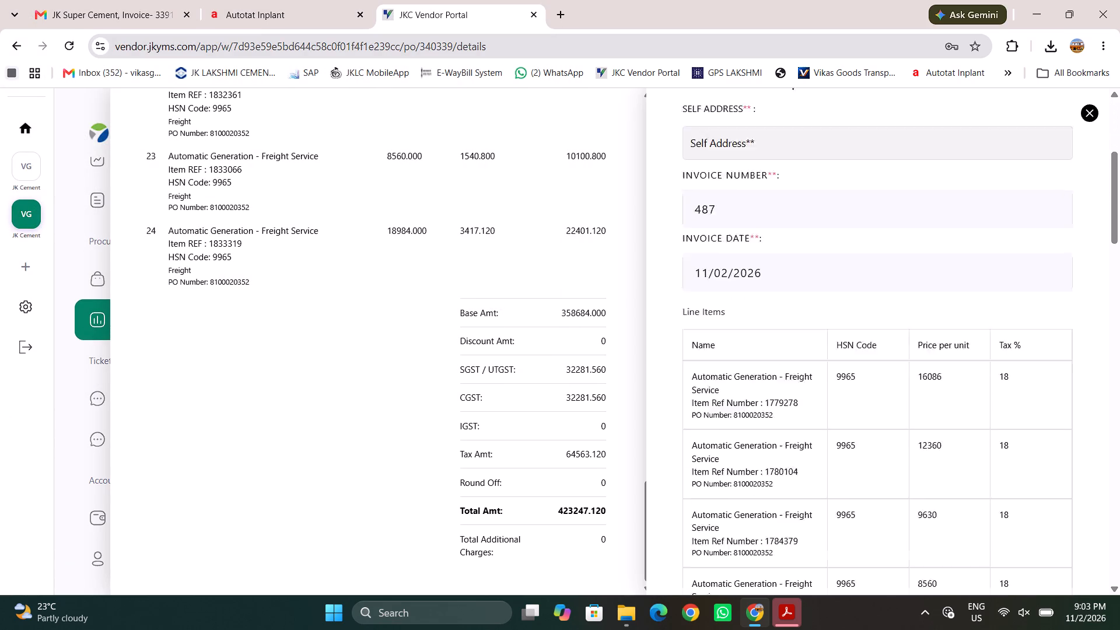
scroll(848, 497, "up", 5)
left_click(803, 403)
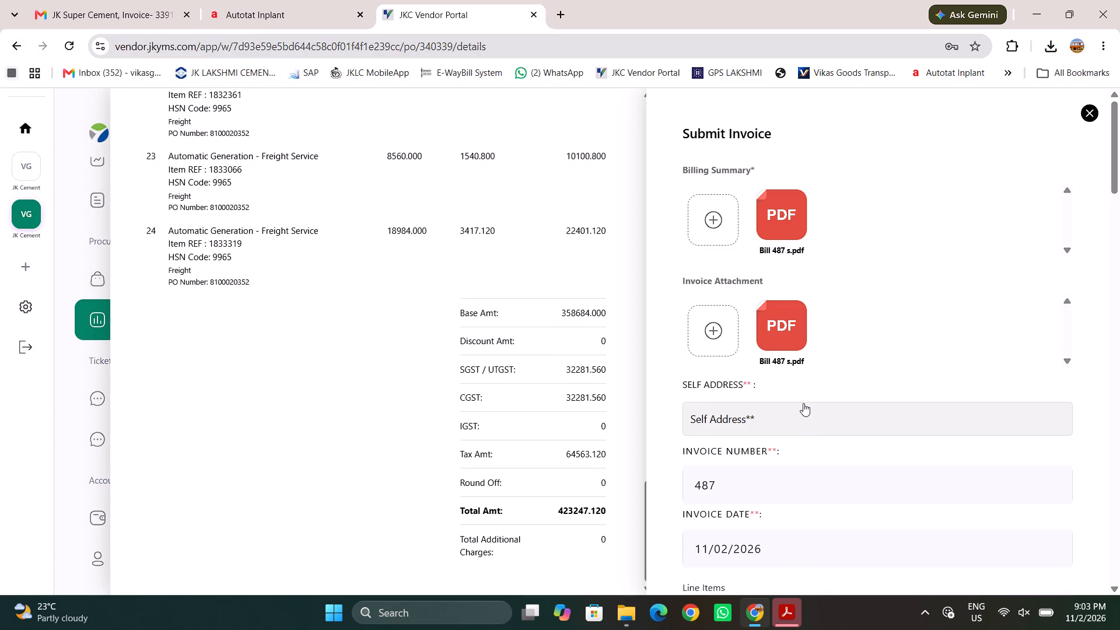
left_click(776, 446)
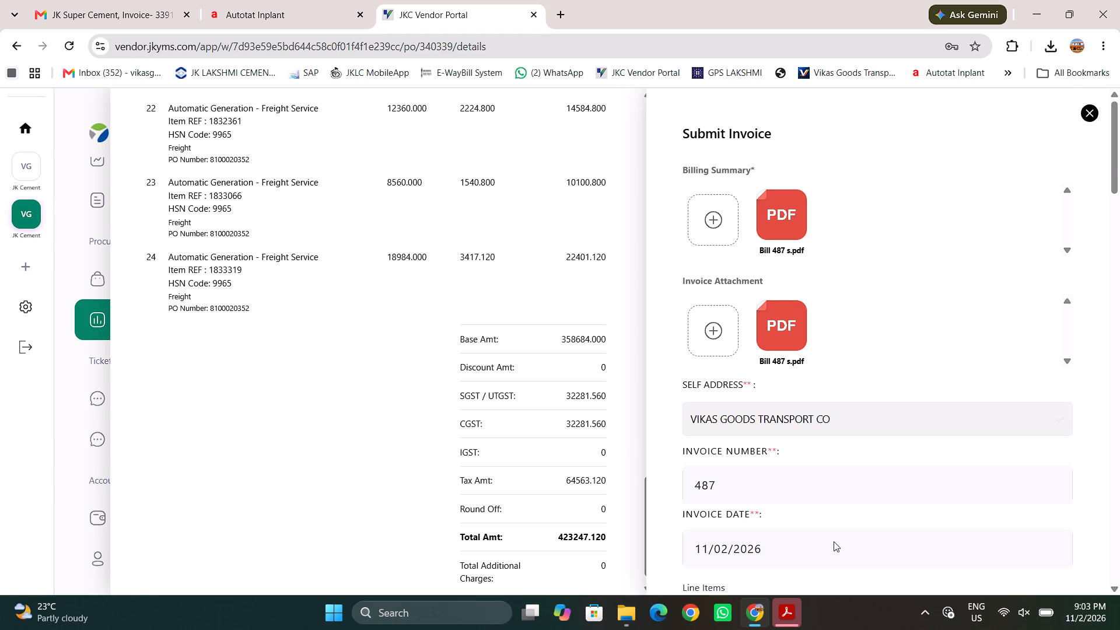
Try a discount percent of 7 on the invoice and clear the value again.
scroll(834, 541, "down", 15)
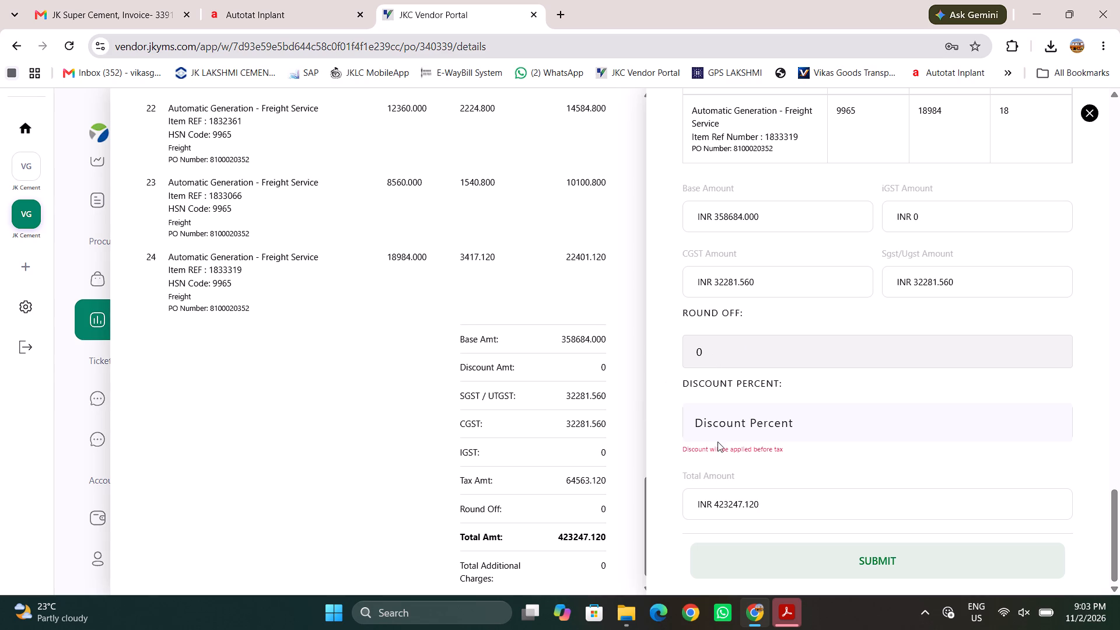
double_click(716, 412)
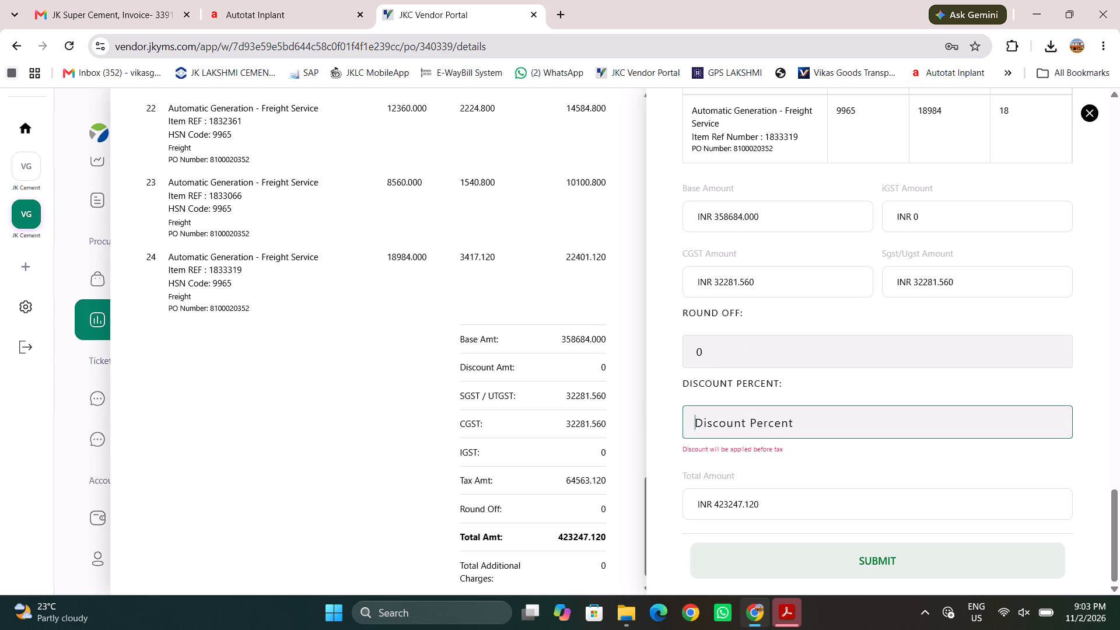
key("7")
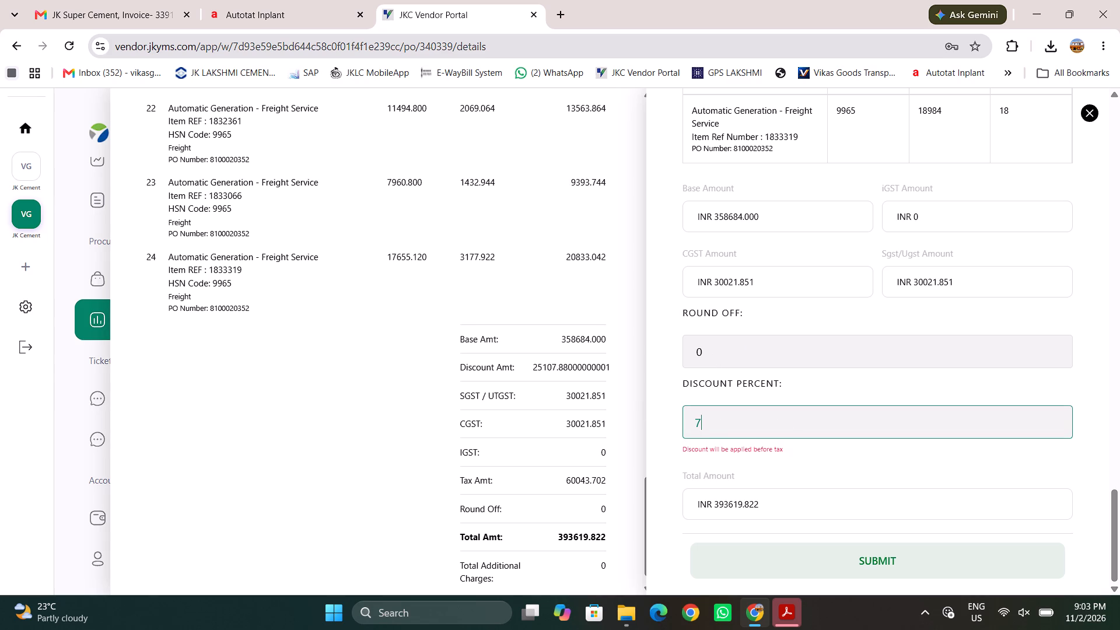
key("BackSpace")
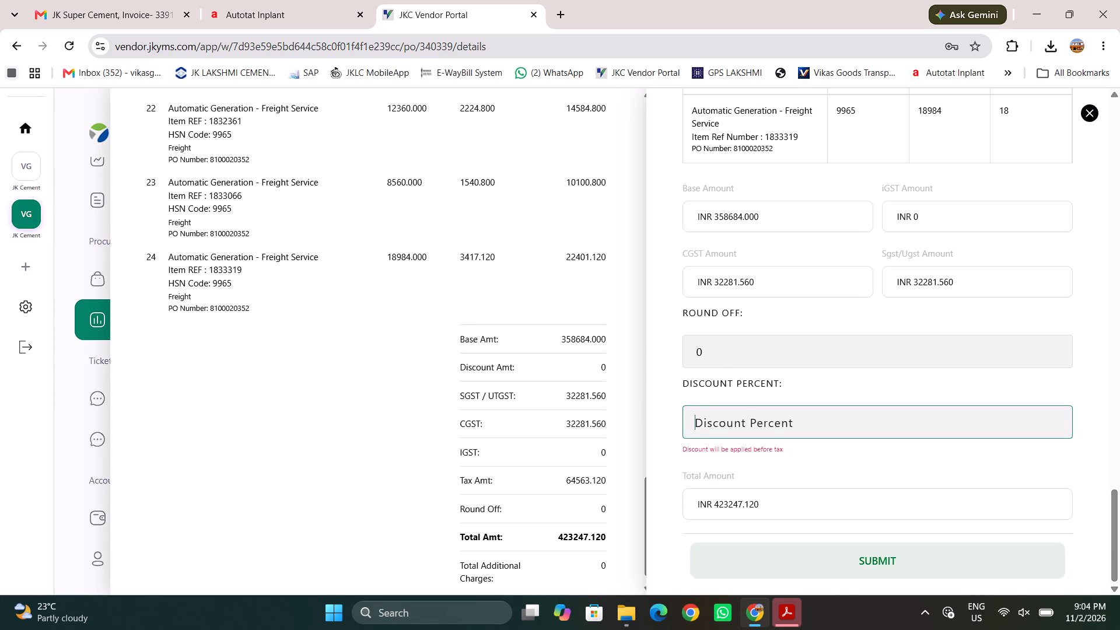
Submit invoice 487 with the discount percent left blank.
scroll(542, 499, "down", 1)
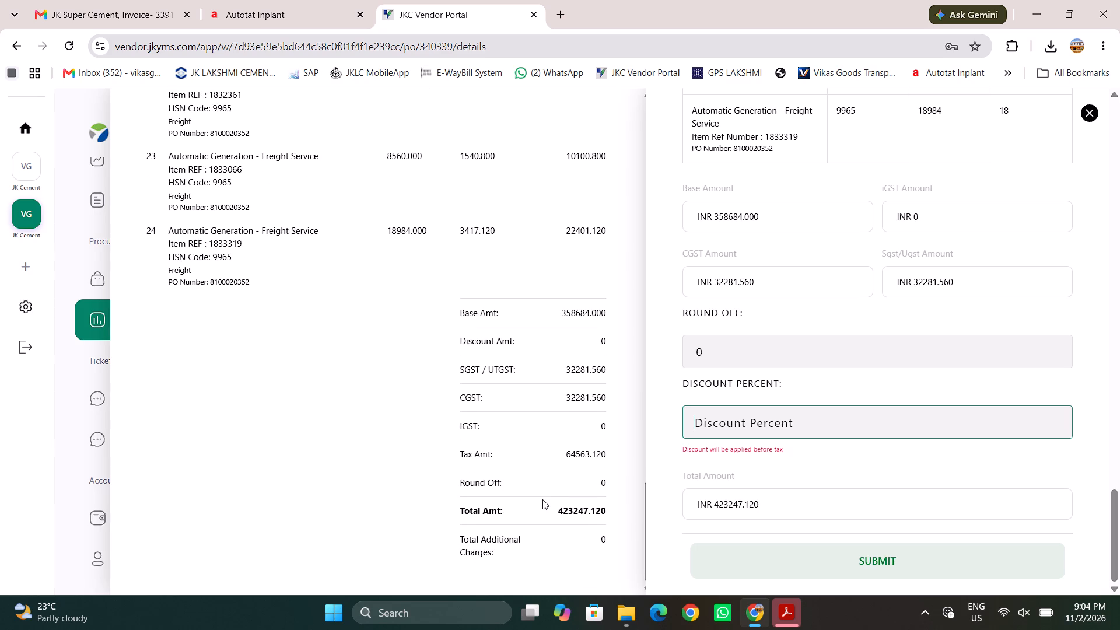
scroll(542, 499, "down", 2)
left_click(787, 556)
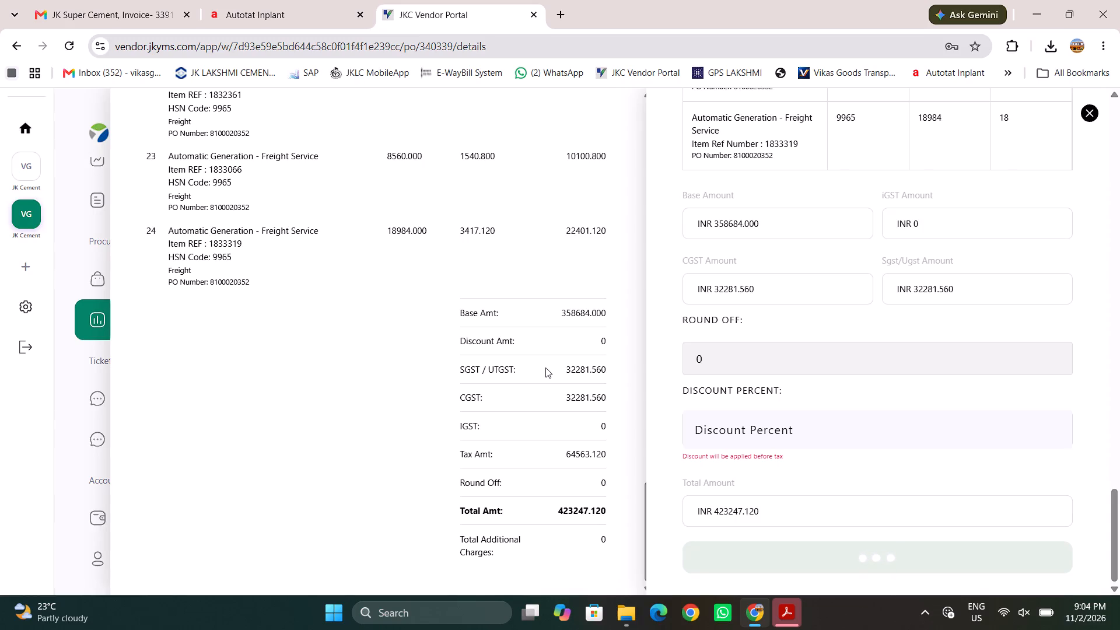
scroll(314, 275, "up", 20)
scroll(314, 275, "up", 16)
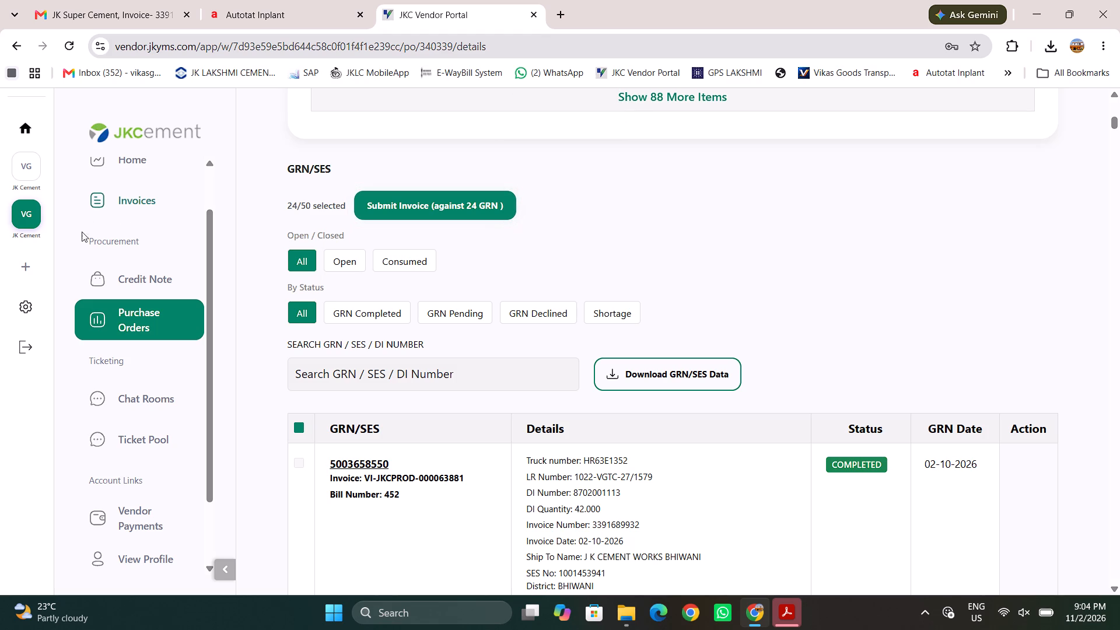
Go to the open purchase orders list and set its date range to 01 Jun 26 - 02 Nov 26.
left_click(133, 310)
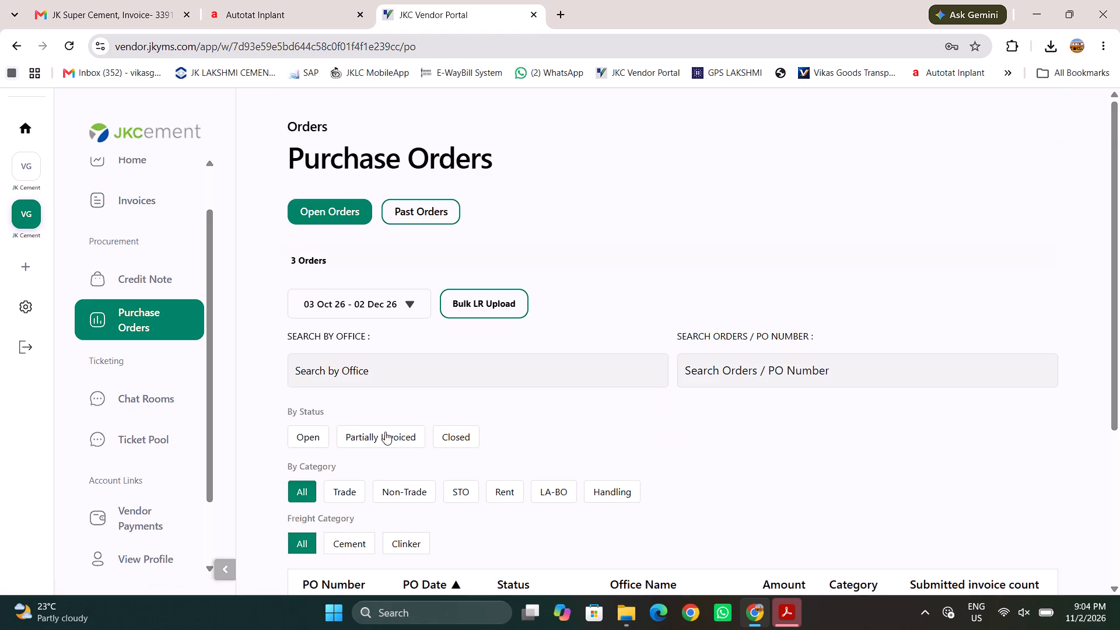
scroll(385, 432, "down", 4)
scroll(385, 432, "up", 1)
scroll(385, 432, "down", 2)
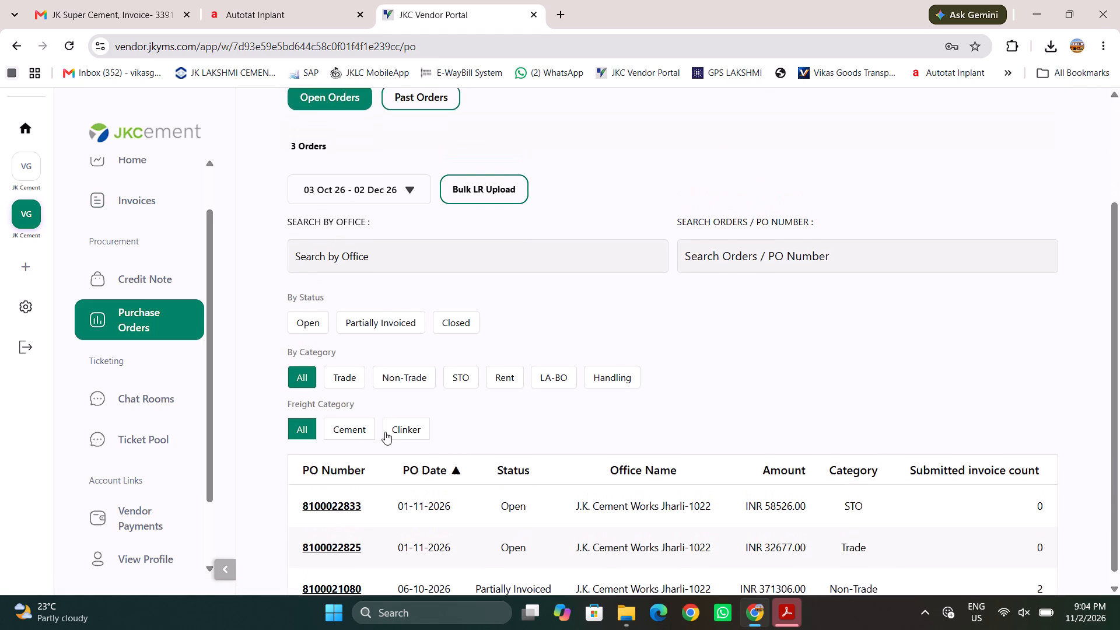
scroll(385, 432, "down", 2)
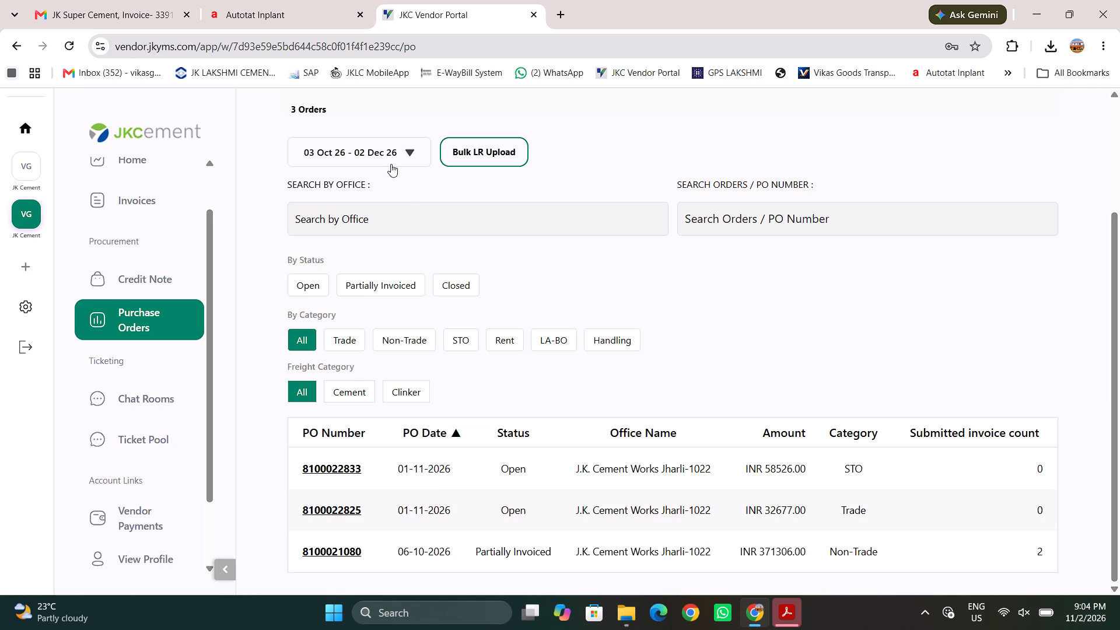
left_click(391, 164)
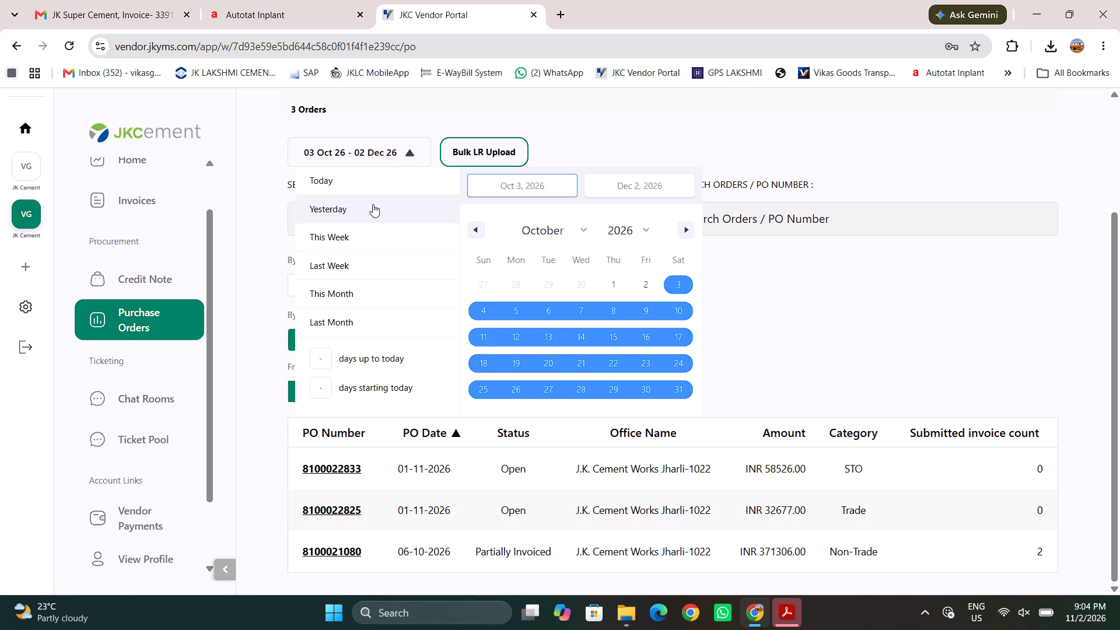
triple_click(474, 232)
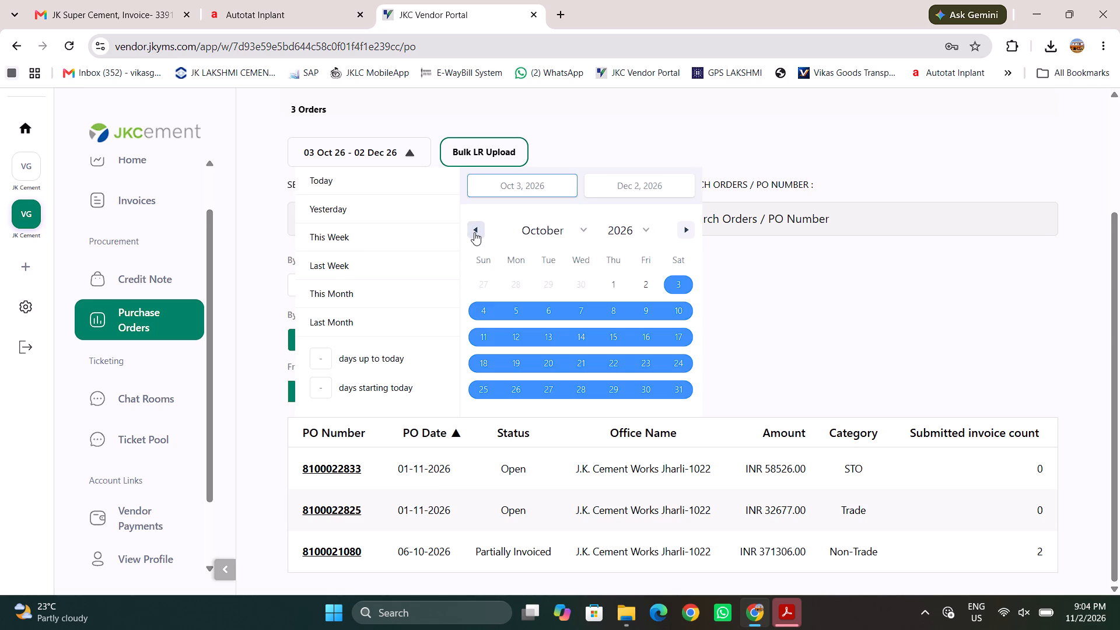
left_click(474, 232)
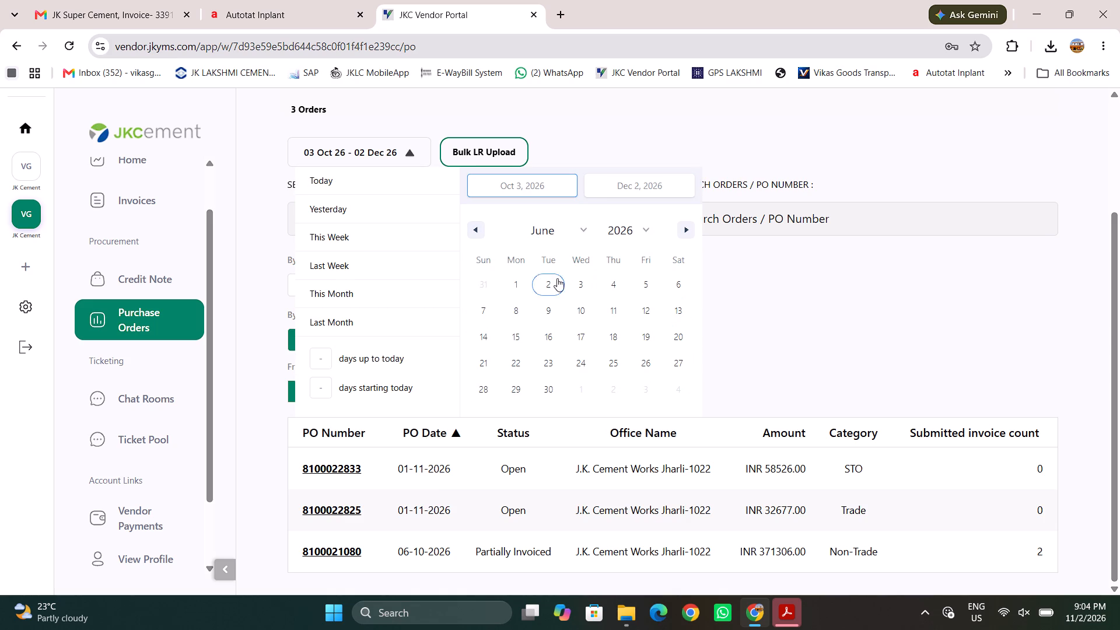
left_click(517, 285)
triple_click(686, 239)
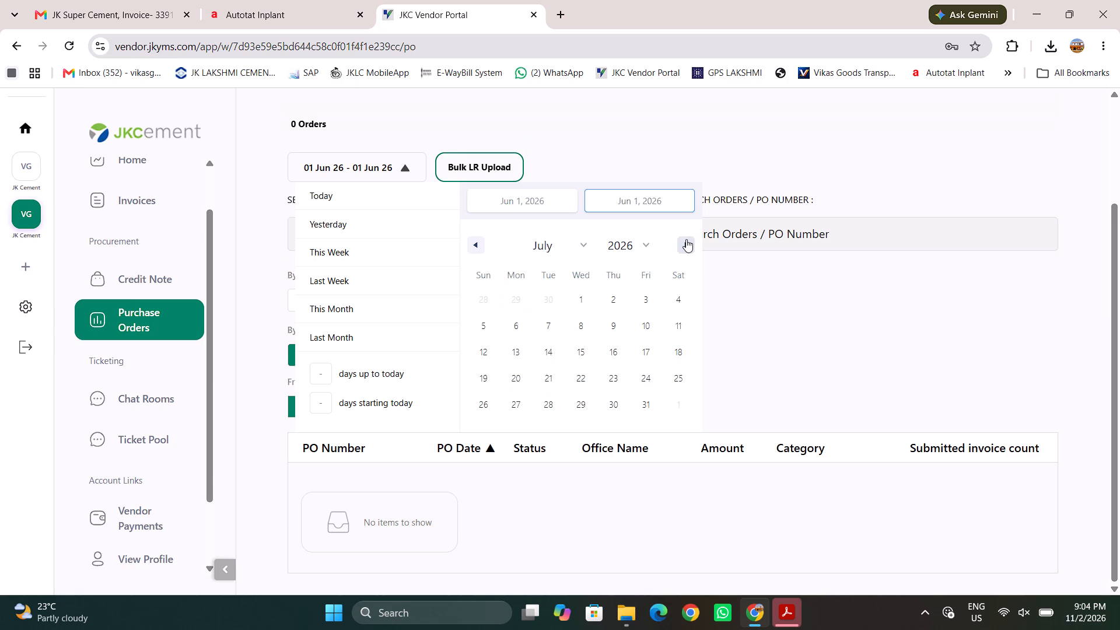
left_click(686, 239)
left_click(686, 239)
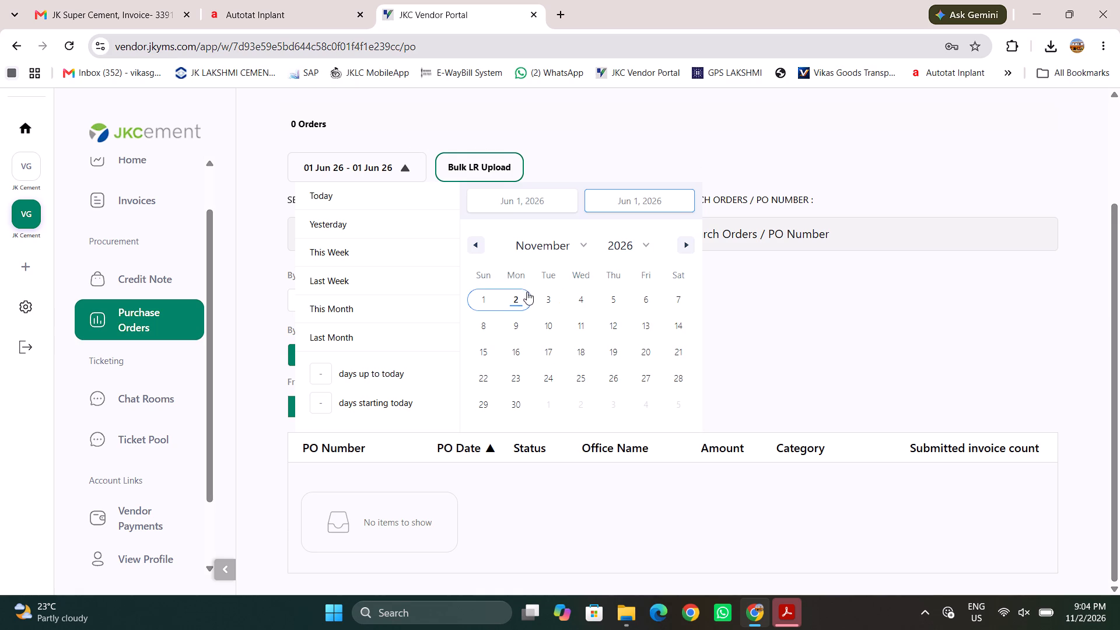
left_click(527, 292)
left_click(871, 318)
scroll(633, 494, "down", 6)
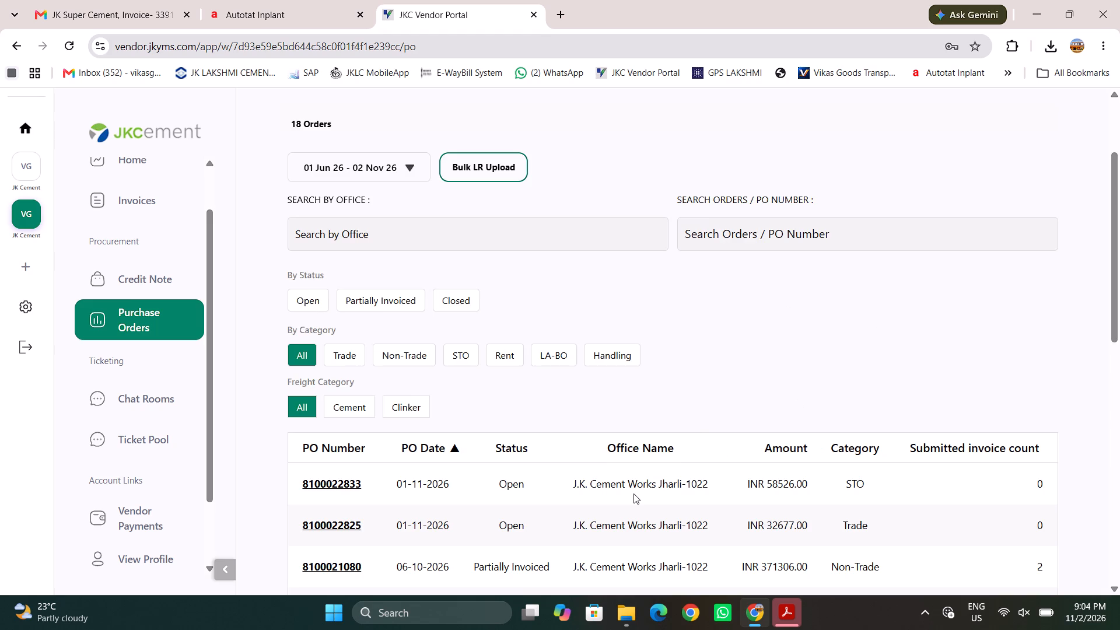
scroll(633, 494, "down", 5)
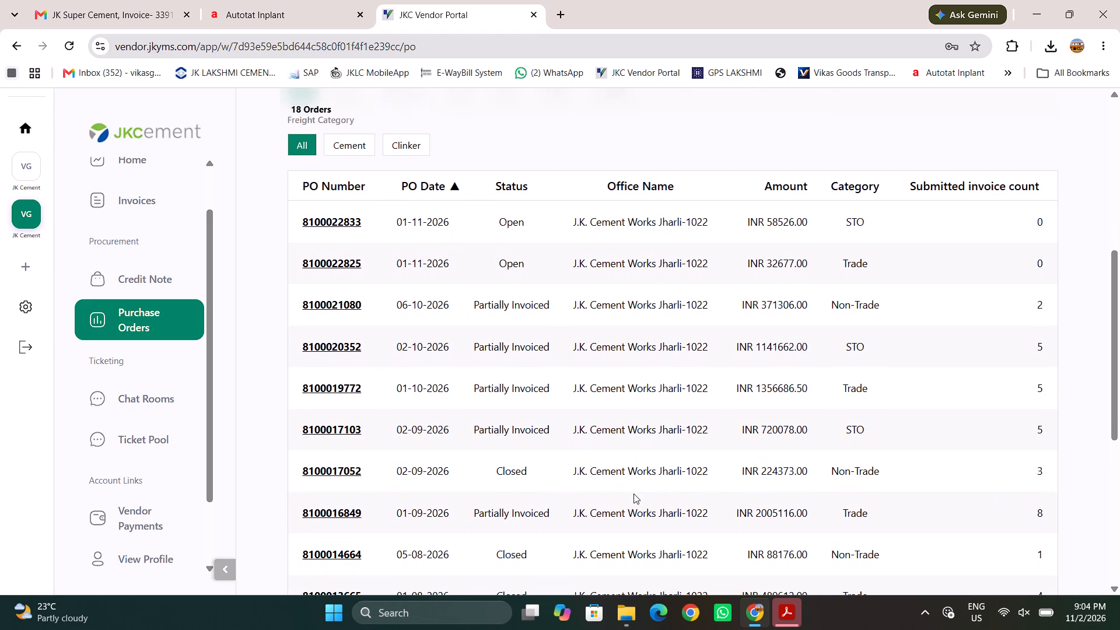
scroll(633, 494, "down", 1)
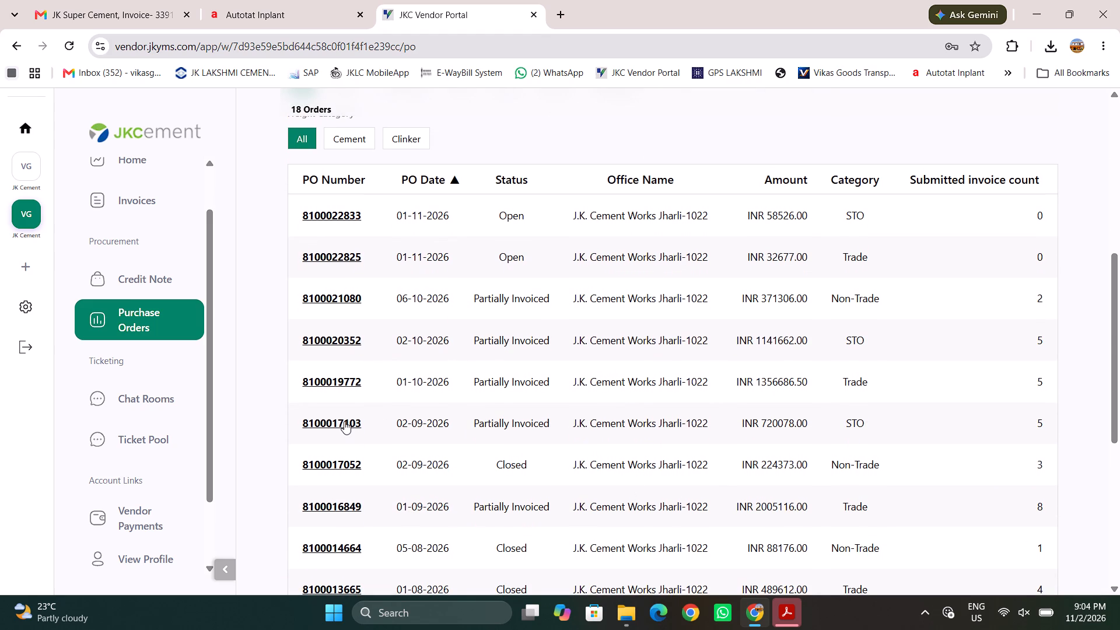
left_click(344, 421)
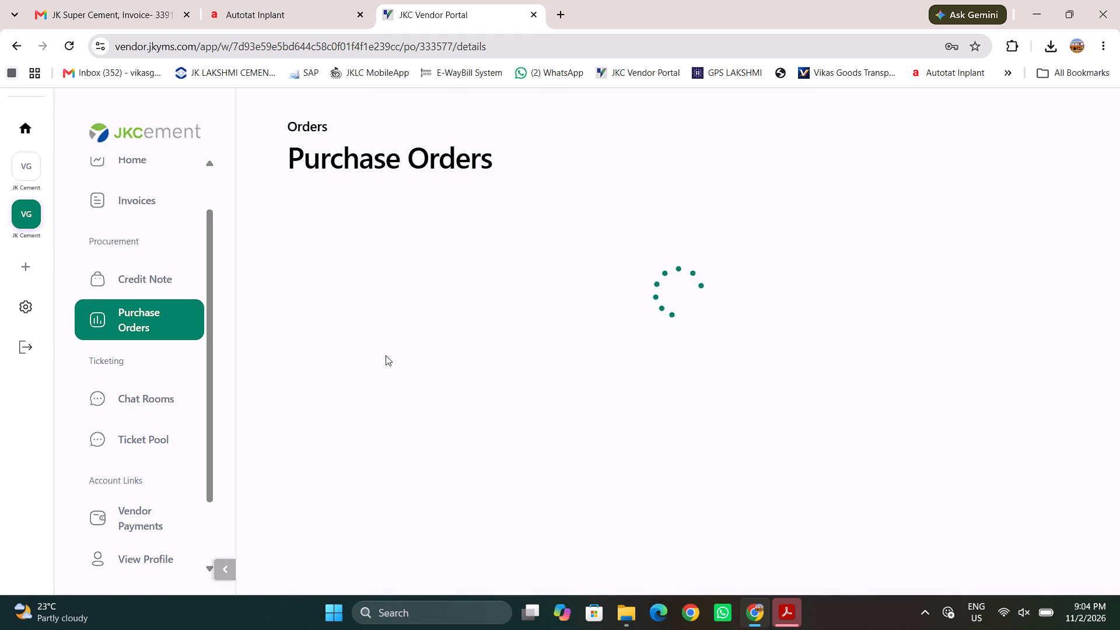
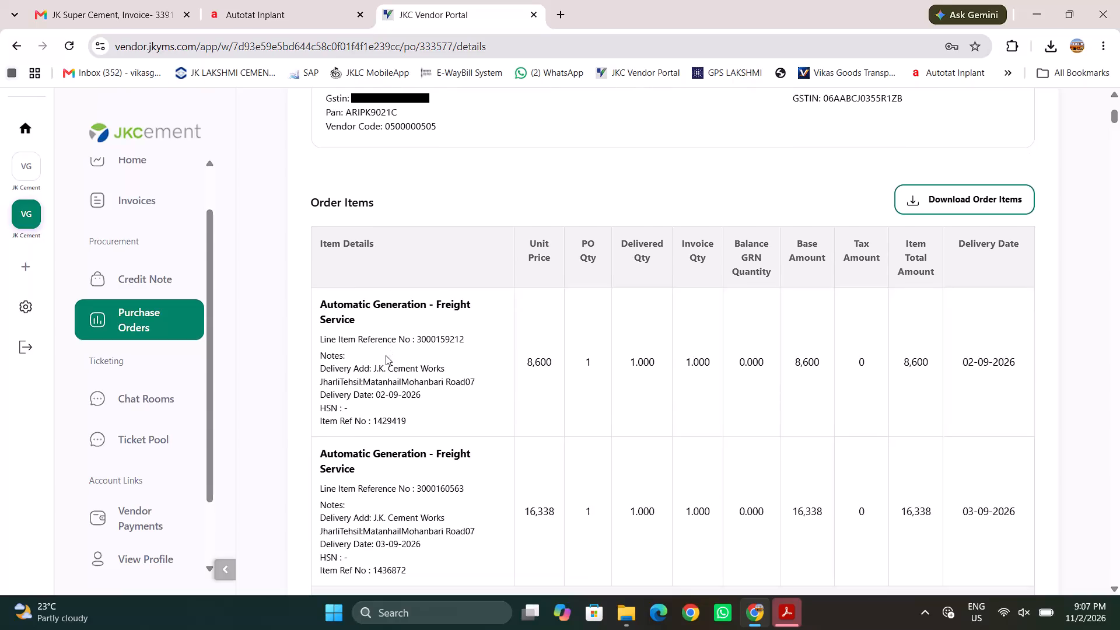
scroll(386, 355, "down", 4)
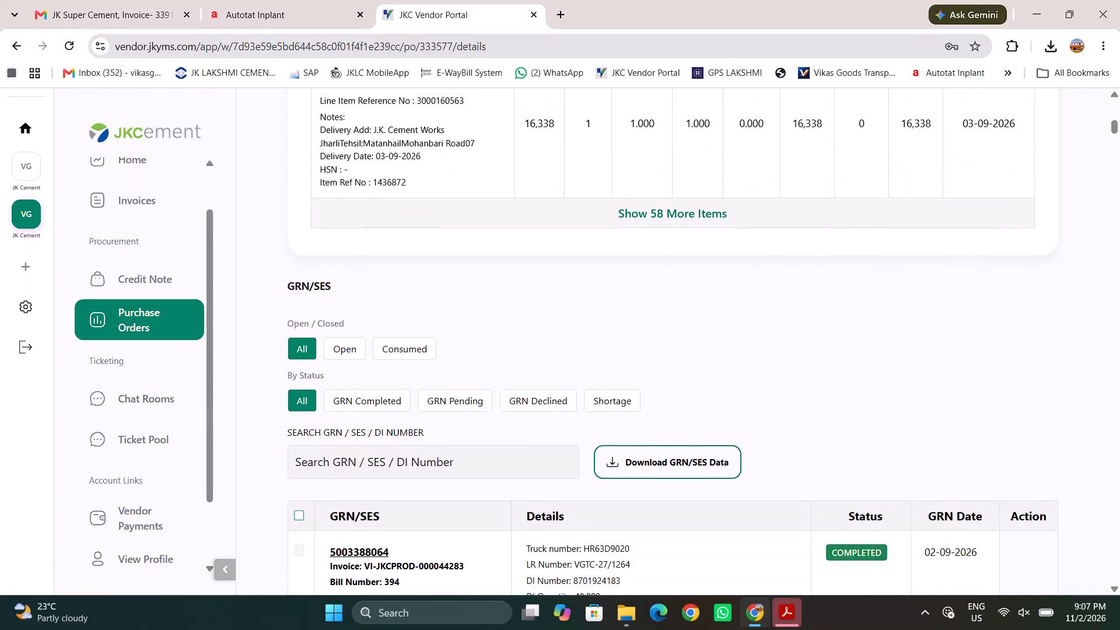
scroll(386, 355, "down", 3)
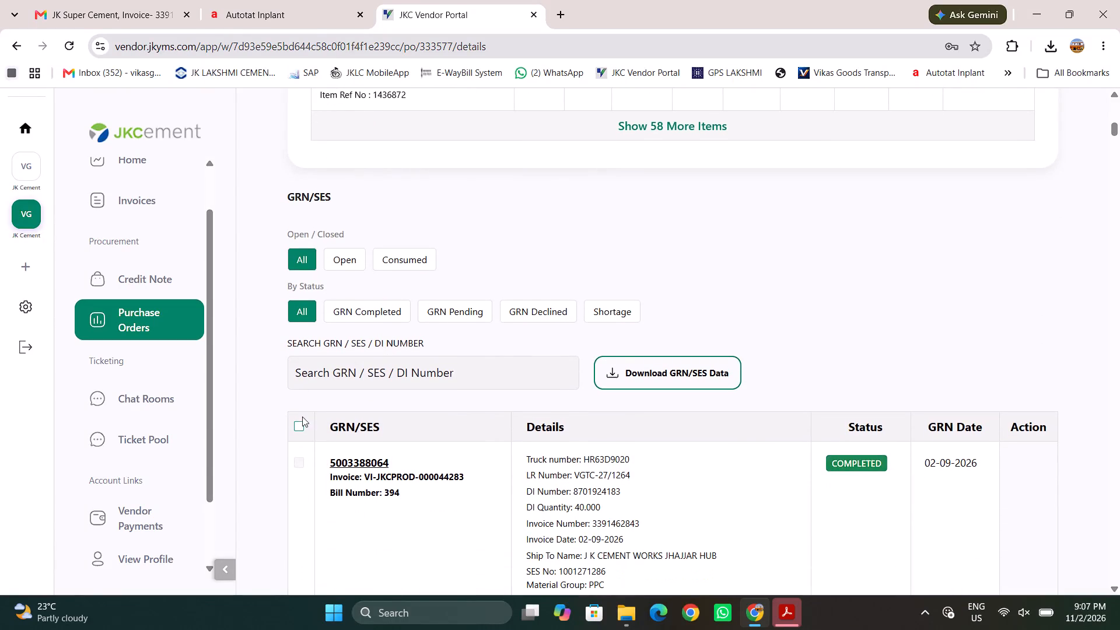
left_click(300, 429)
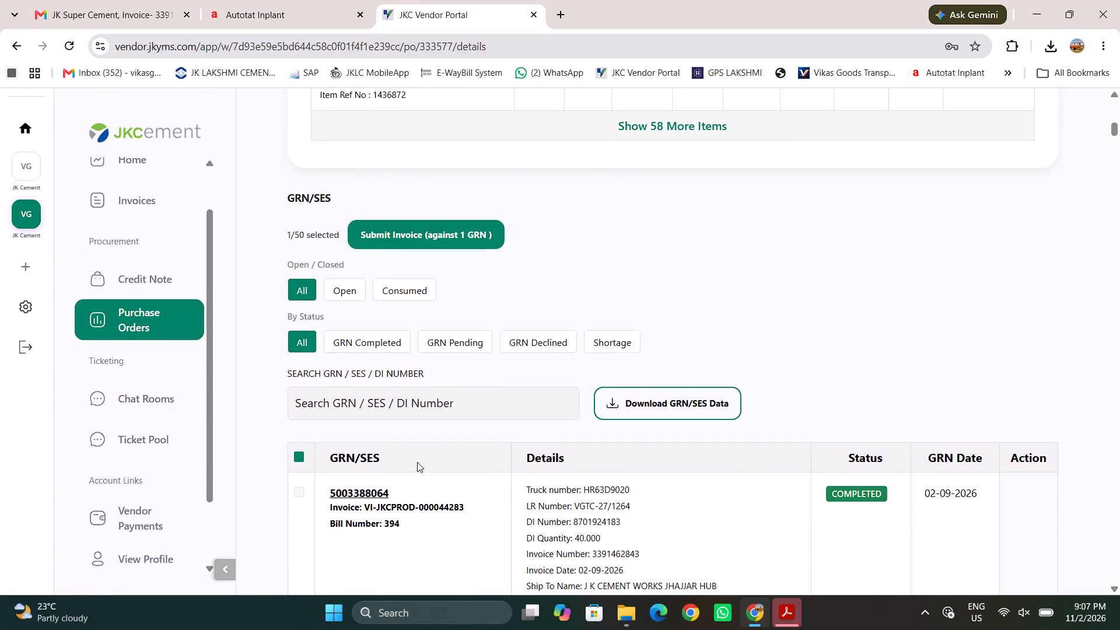
Look through the GRN/SES entries and existing invoices of the purchase order to check which GRN is selected for invoicing.
scroll(429, 424, "down", 8)
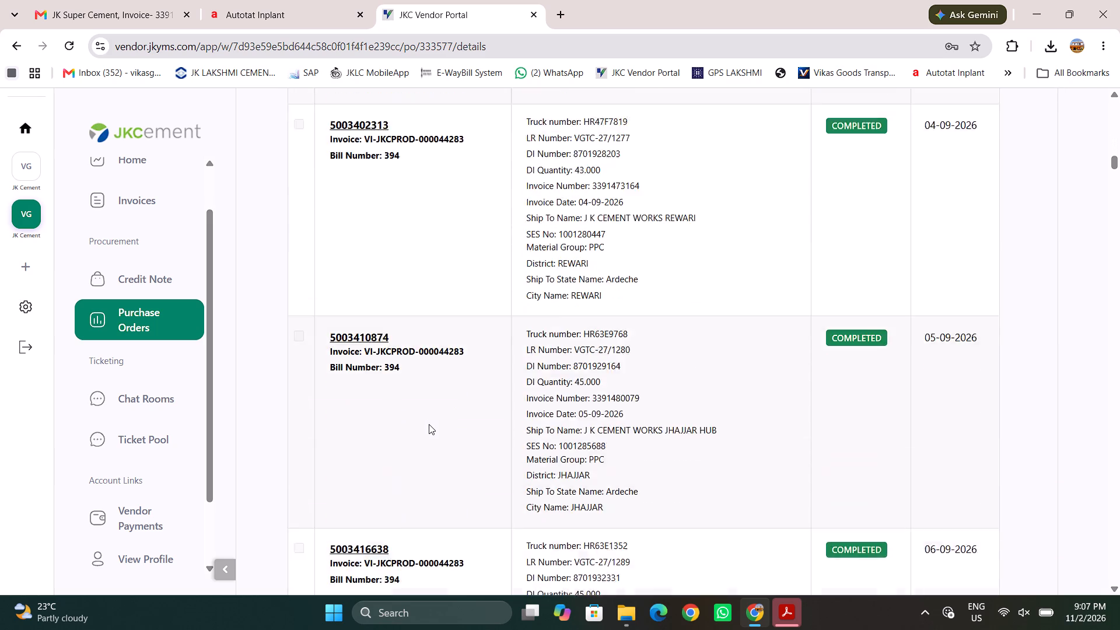
scroll(429, 424, "down", 11)
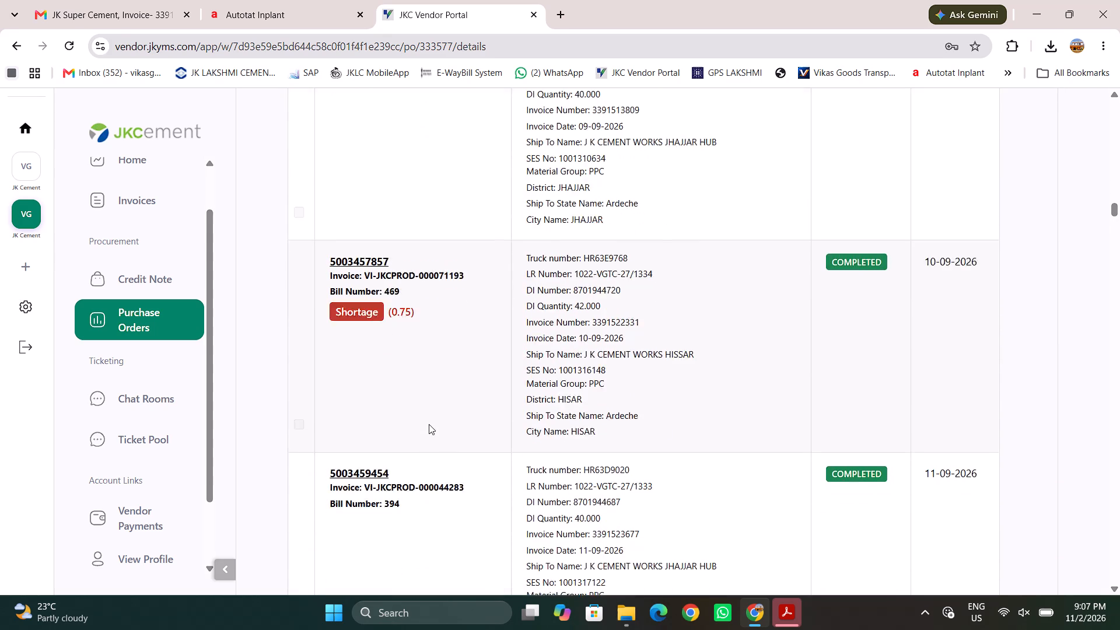
scroll(429, 424, "down", 3)
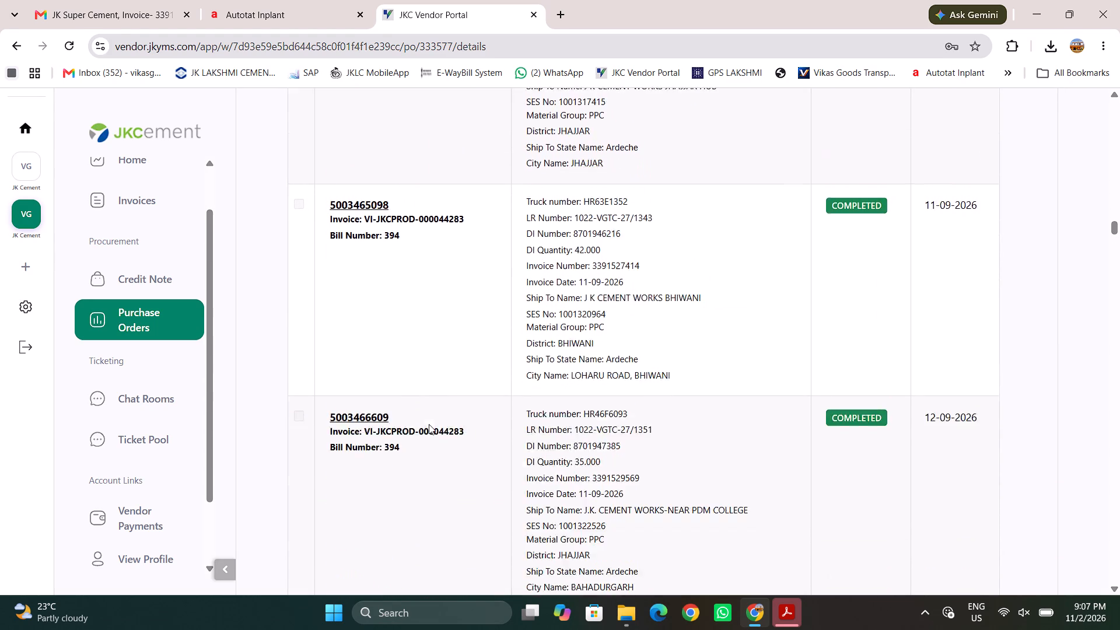
scroll(429, 424, "down", 19)
scroll(429, 424, "down", 9)
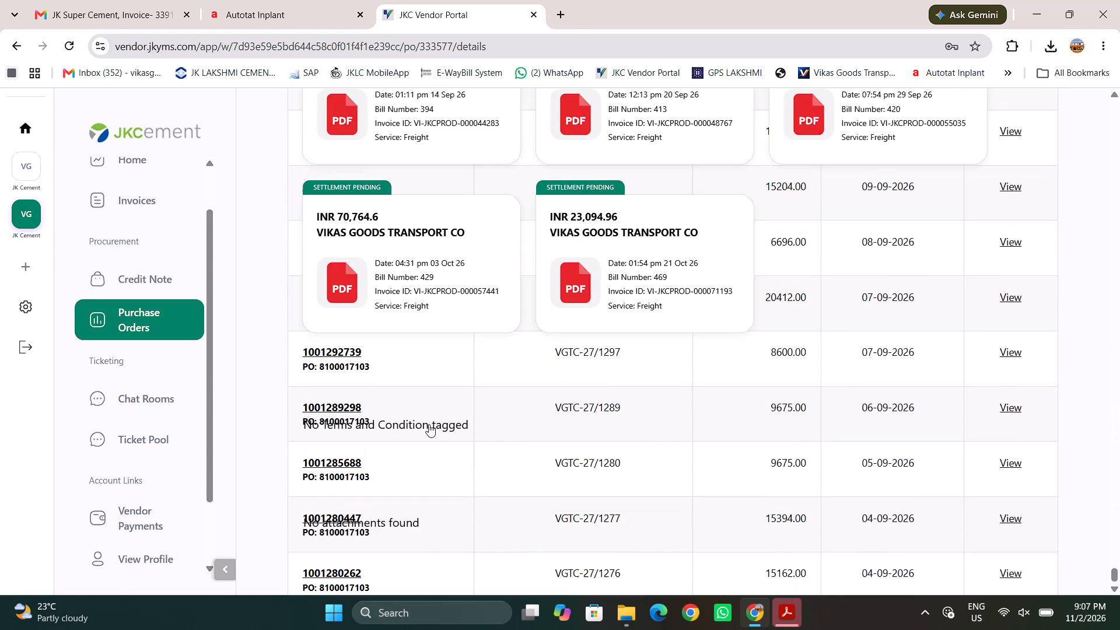
scroll(429, 424, "up", 5)
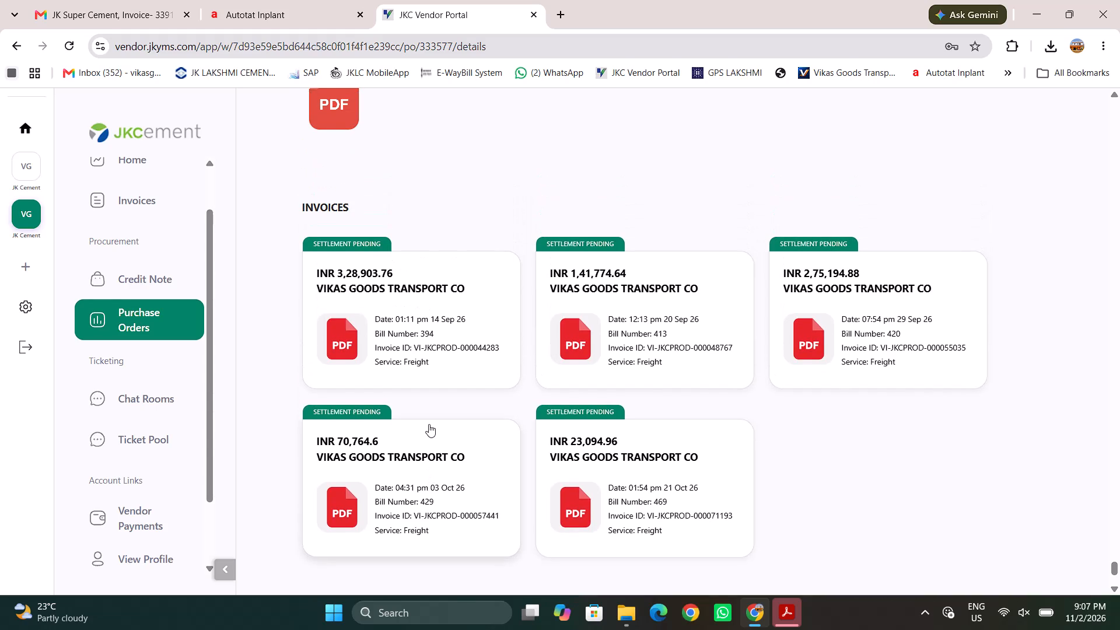
scroll(429, 424, "up", 13)
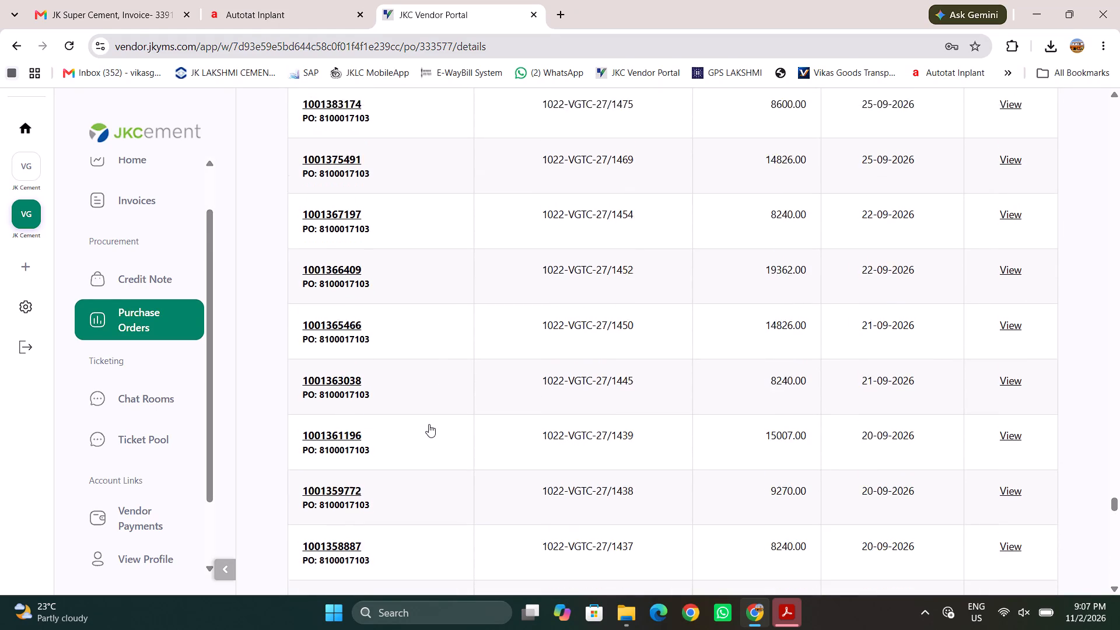
scroll(429, 424, "up", 12)
scroll(429, 424, "down", 2)
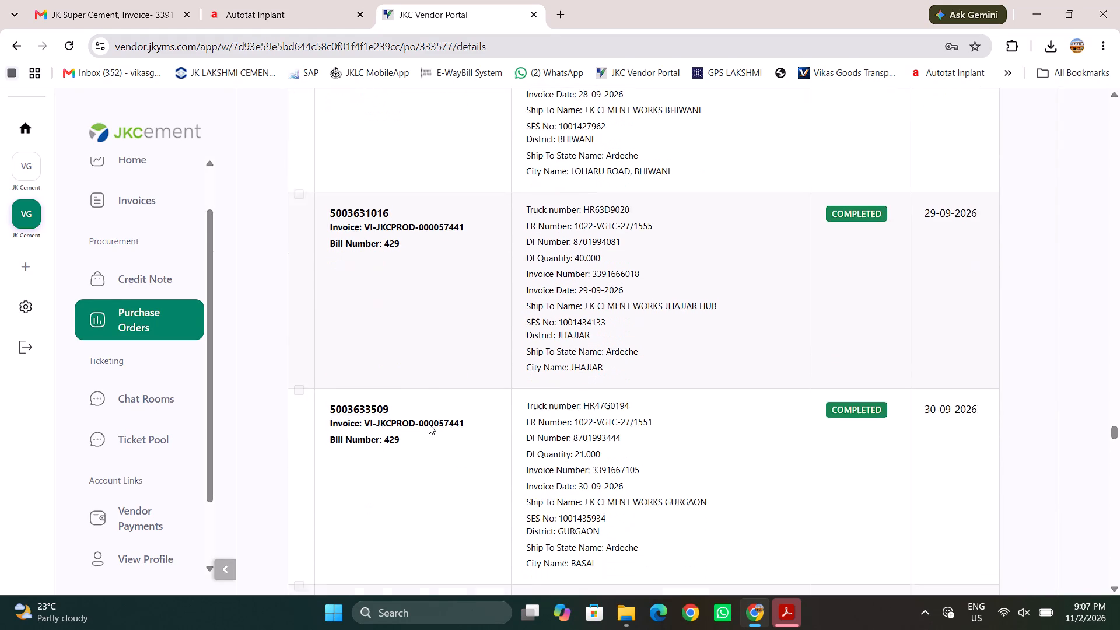
scroll(429, 424, "down", 8)
scroll(429, 424, "up", 3)
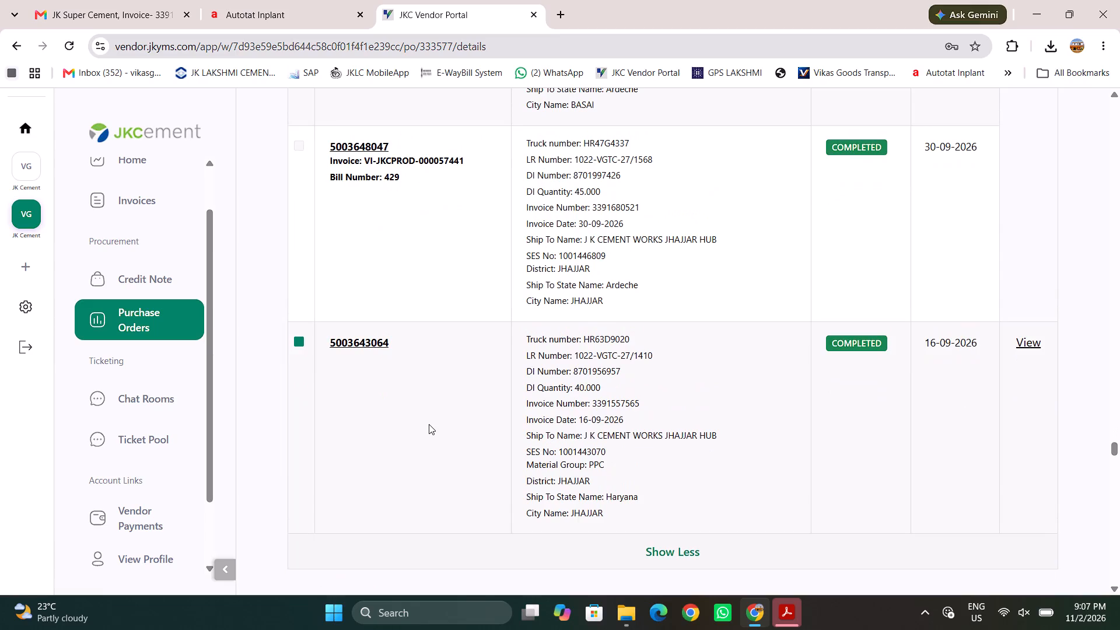
scroll(429, 424, "up", 20)
scroll(429, 424, "up", 19)
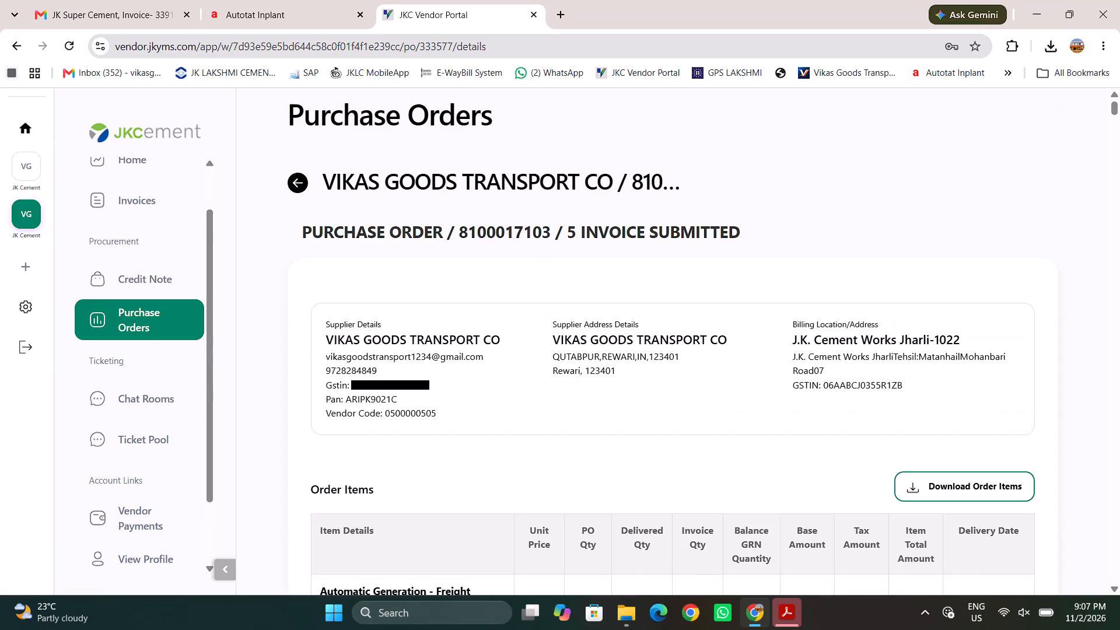
scroll(429, 424, "up", 7)
Start the invoice submission against the selected GRN and generate its billing summary.
scroll(429, 424, "down", 7)
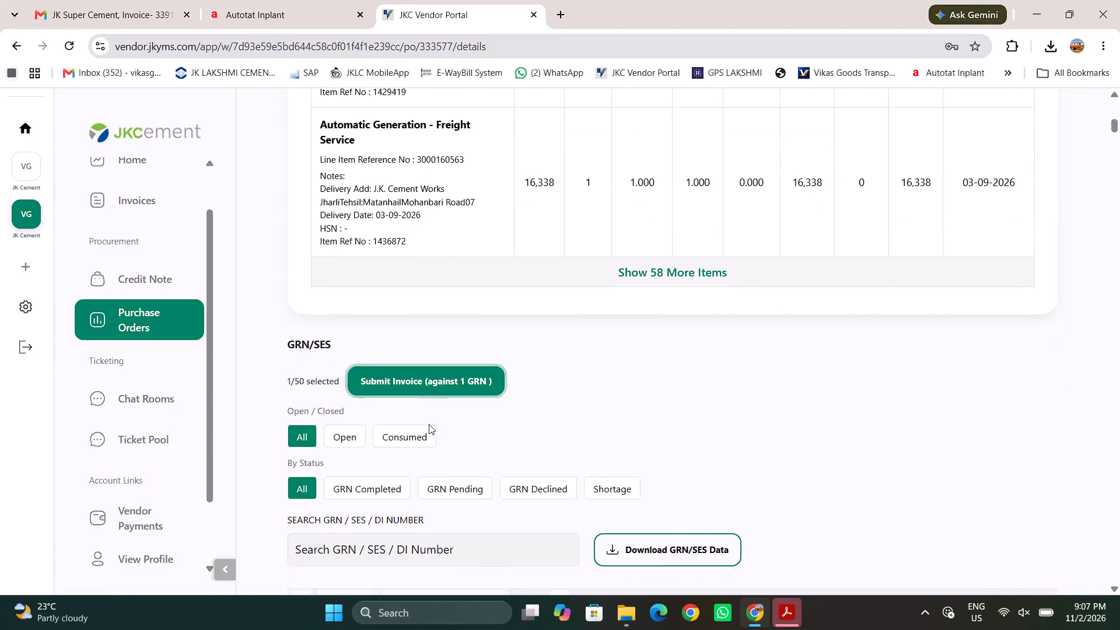
scroll(429, 424, "down", 1)
left_click(411, 329)
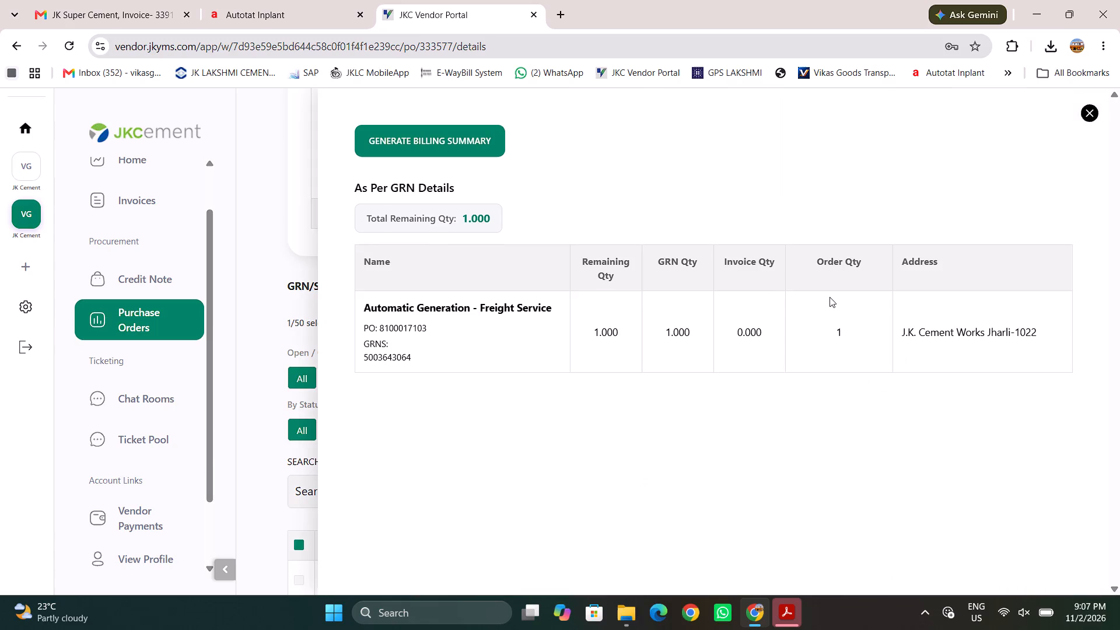
left_click(425, 125)
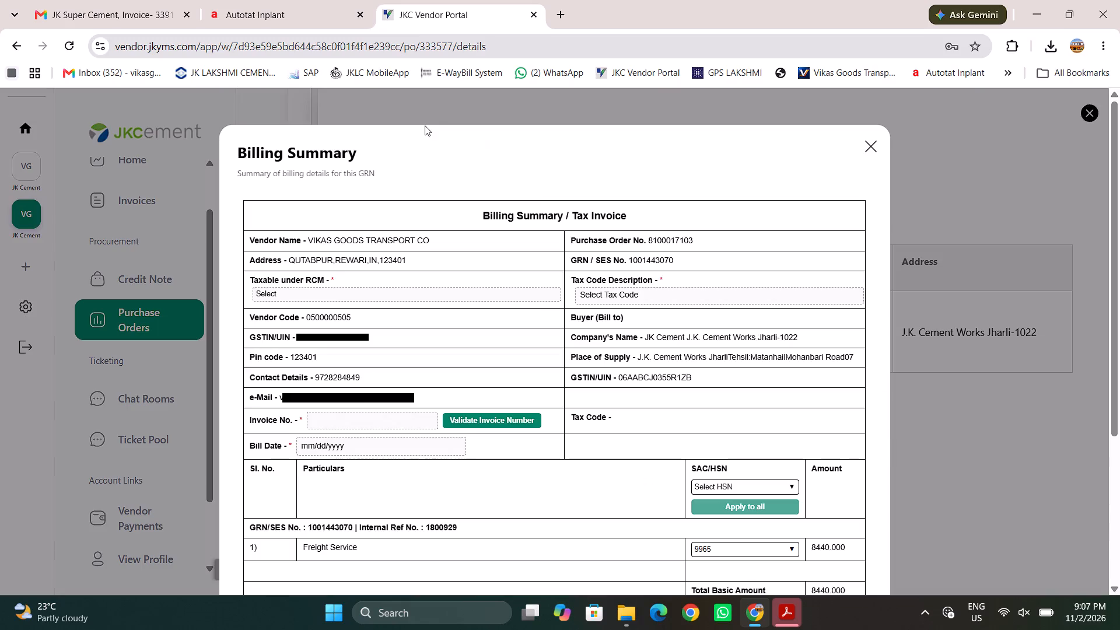
Set Taxable under RCM to No and the tax code description to GST: IN: CGST(9%) SGST(9%) - GC.
left_click(518, 292)
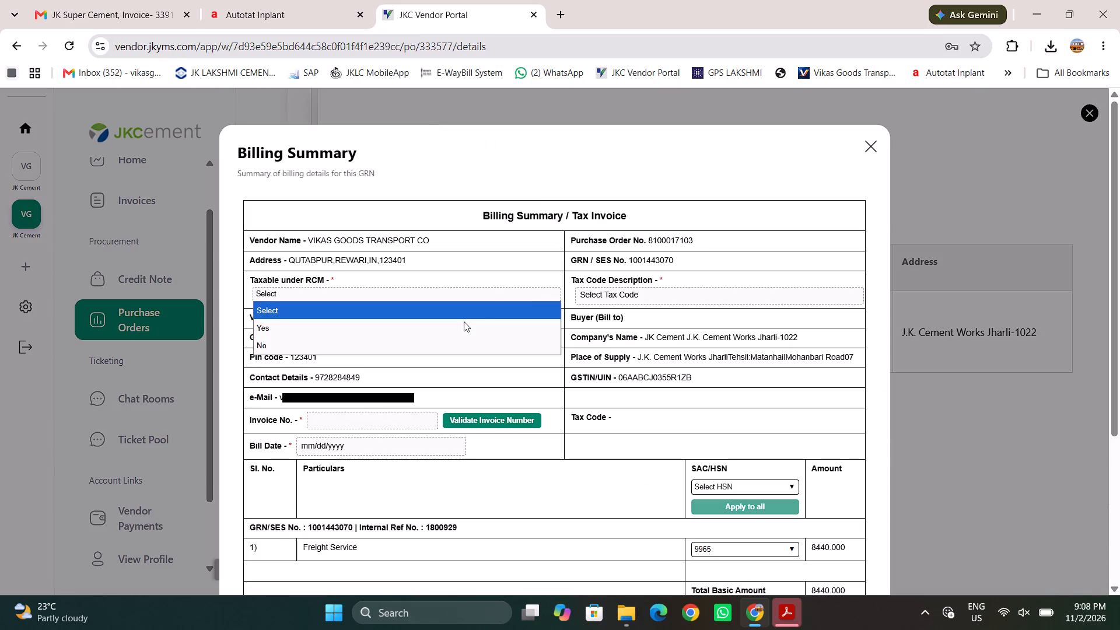
left_click(452, 344)
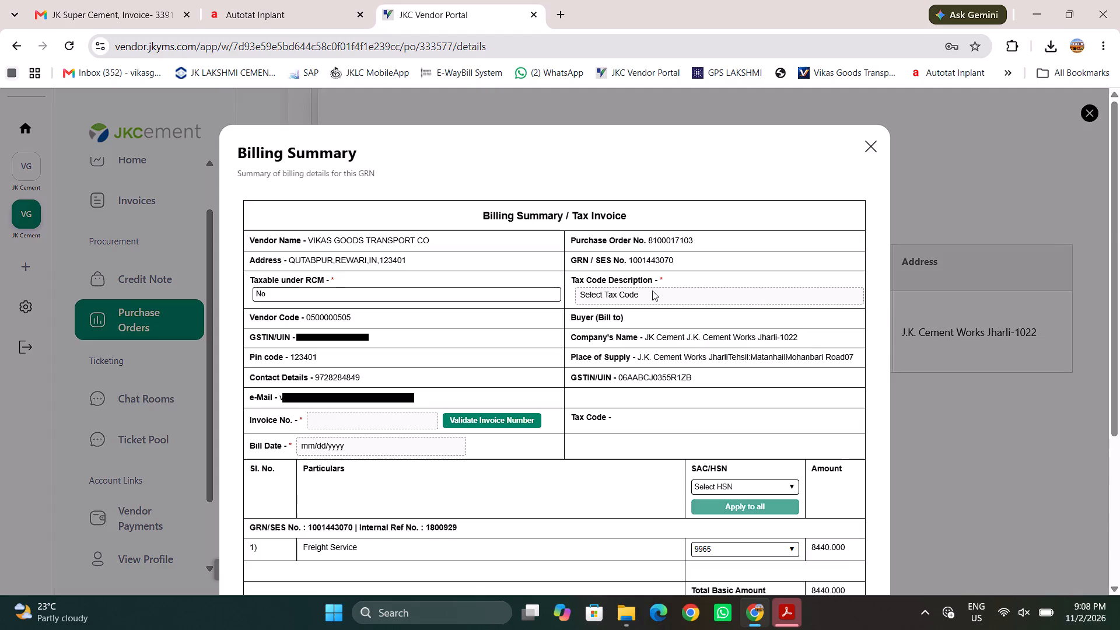
left_click(652, 290)
left_click(652, 330)
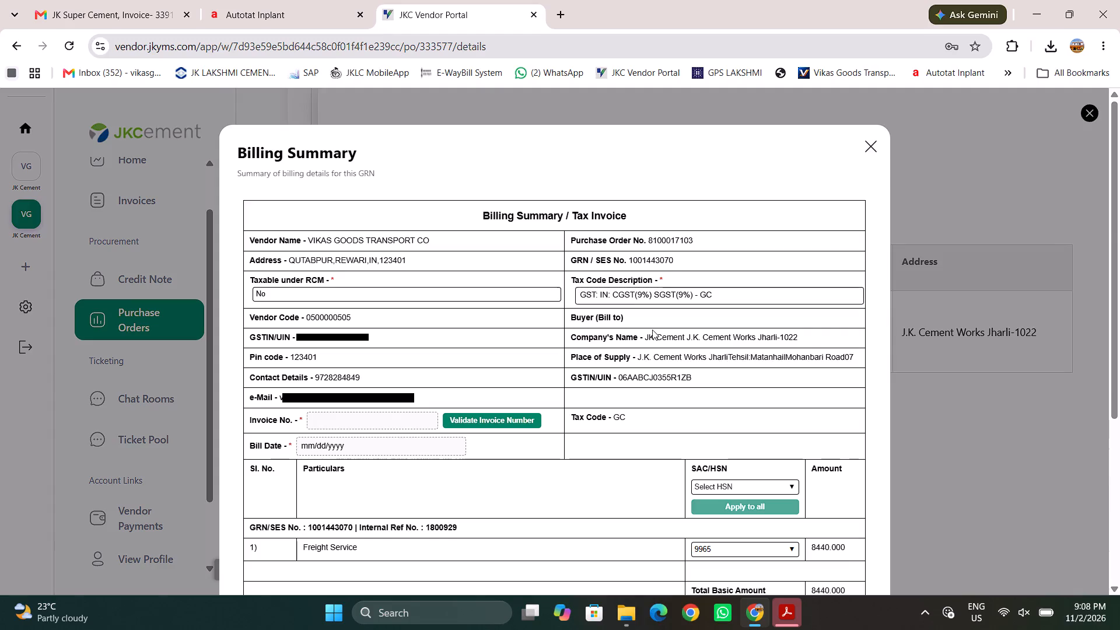
Enter invoice number 488 with bill date 2 November 2026 and validate the invoice number.
scroll(542, 390, "down", 3)
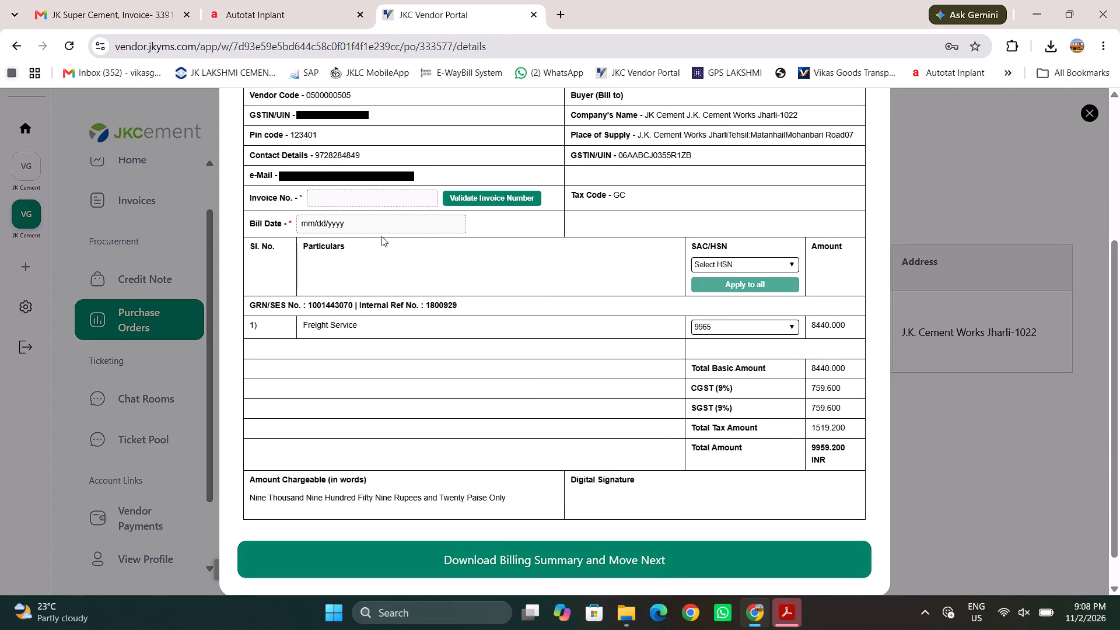
left_click(370, 201)
type("488")
left_click(400, 223)
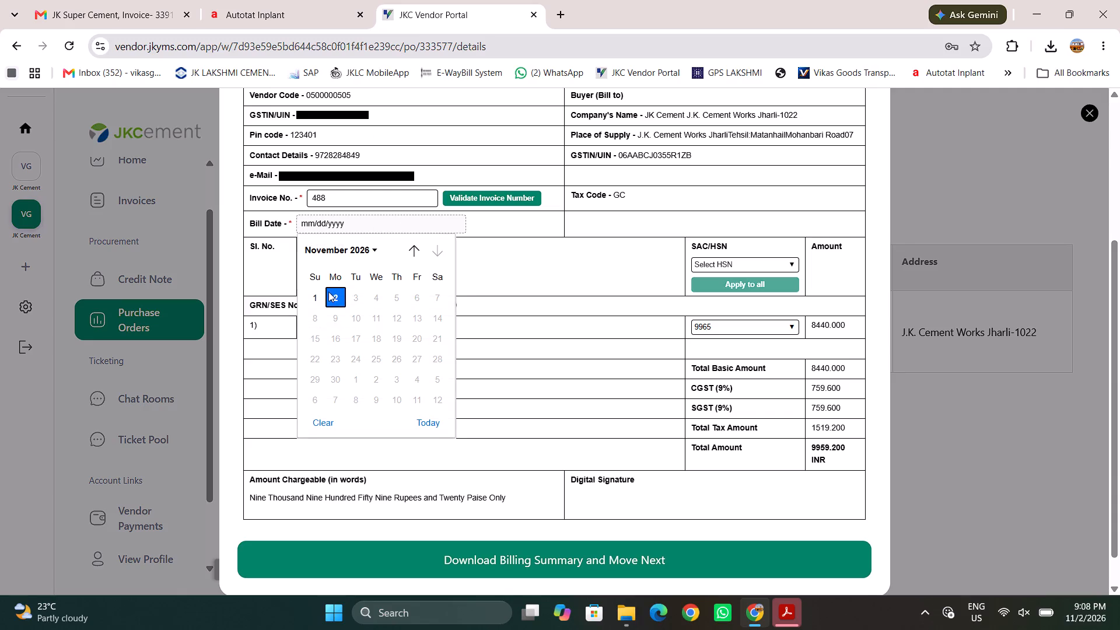
left_click(332, 297)
left_click(506, 194)
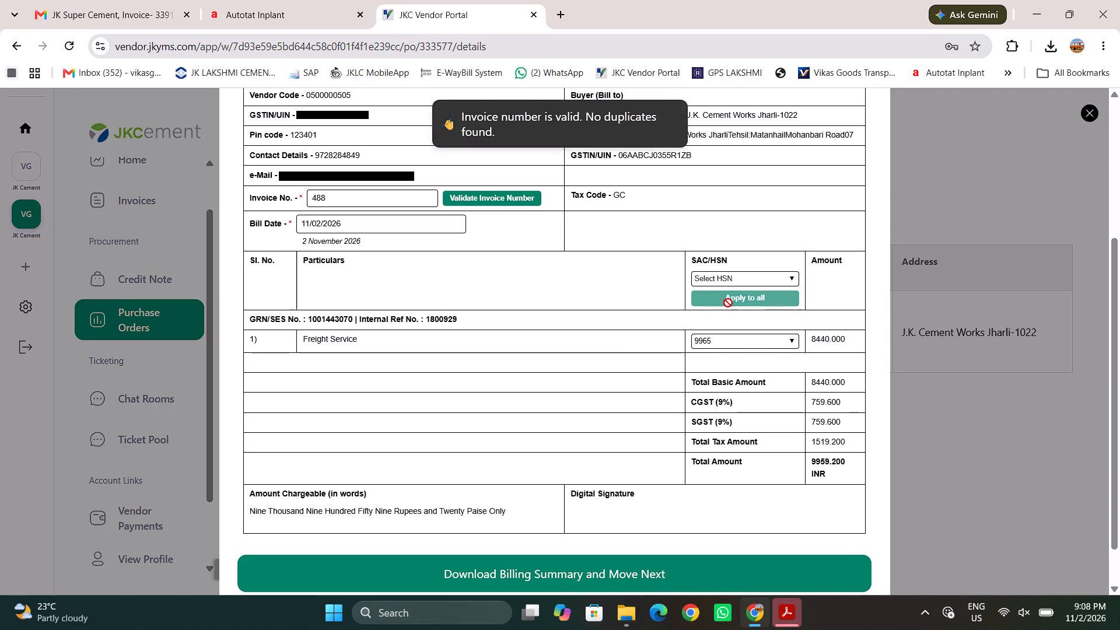
Download the billing summary and move on to the invoice submission form.
scroll(548, 292, "down", 2)
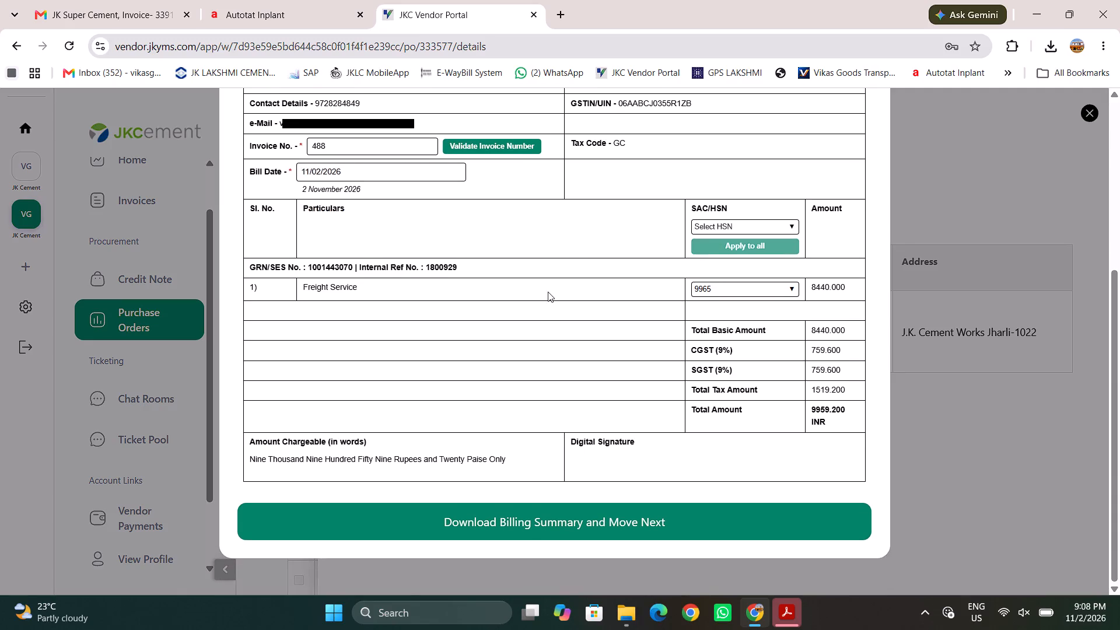
left_click(610, 517)
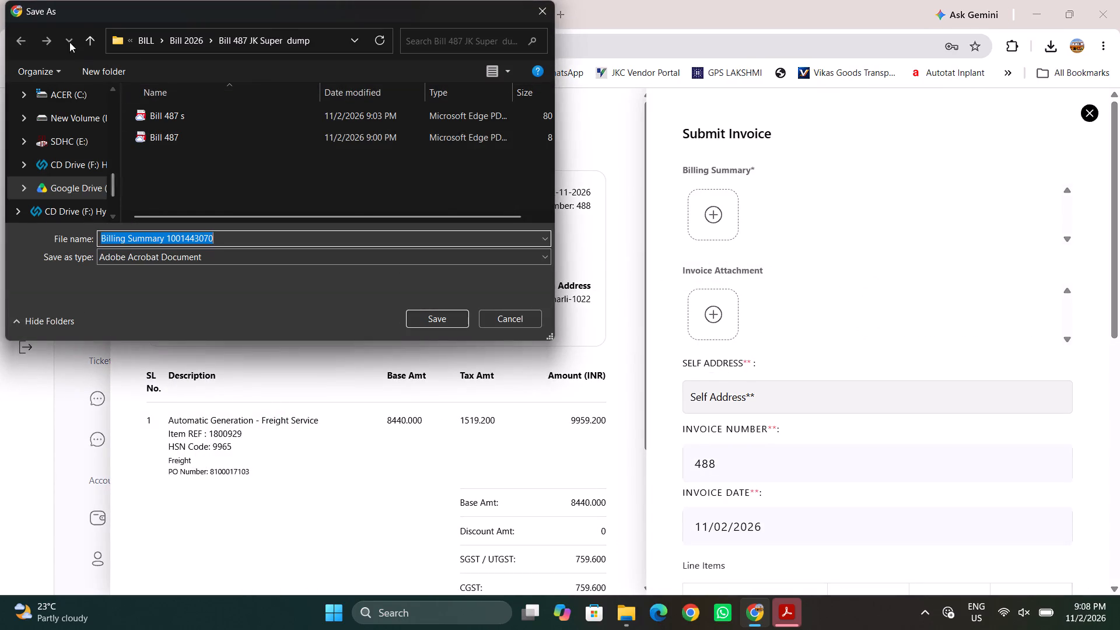
In the save dialog, go up to the Bill 2026 folder and duplicate the "Bill 487 JK Super dump" folder there.
left_click(88, 38)
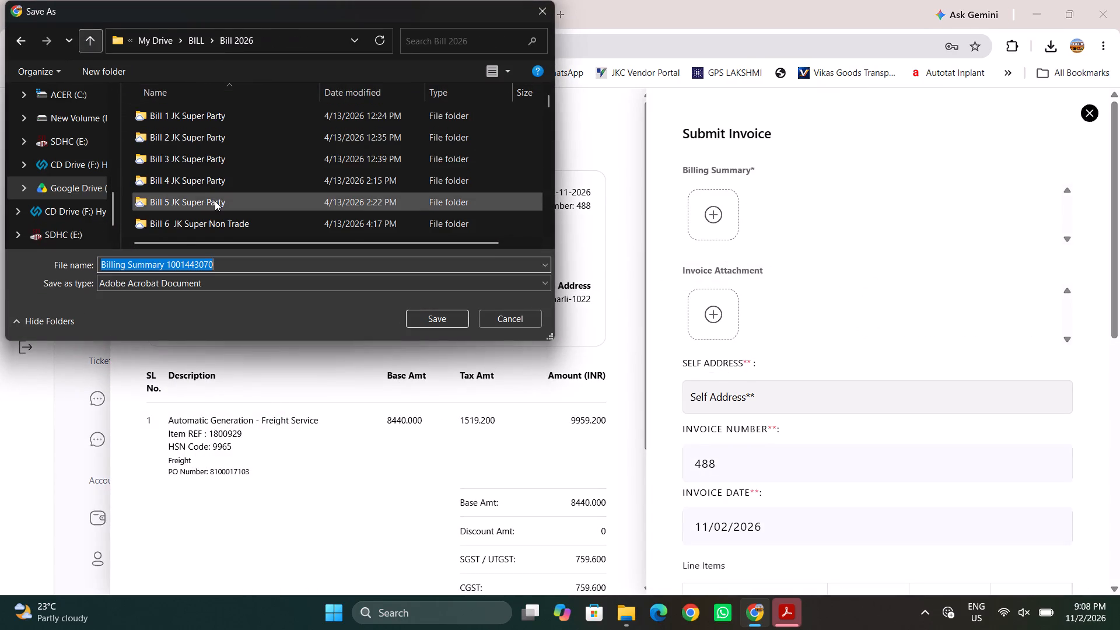
scroll(215, 201, "down", 1)
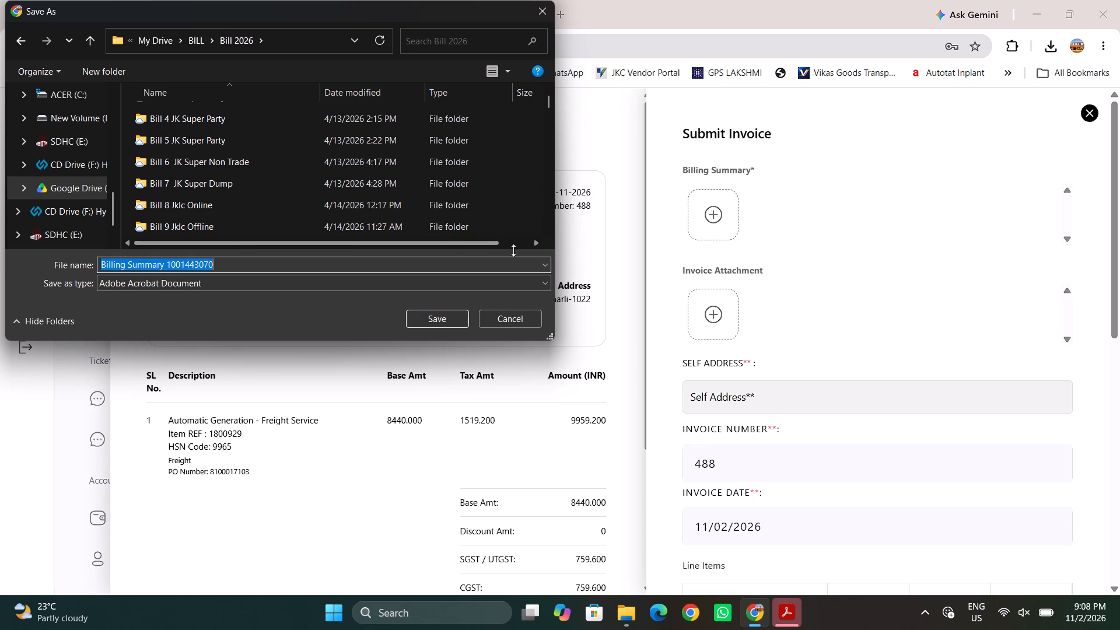
left_click(547, 228)
left_click(547, 222)
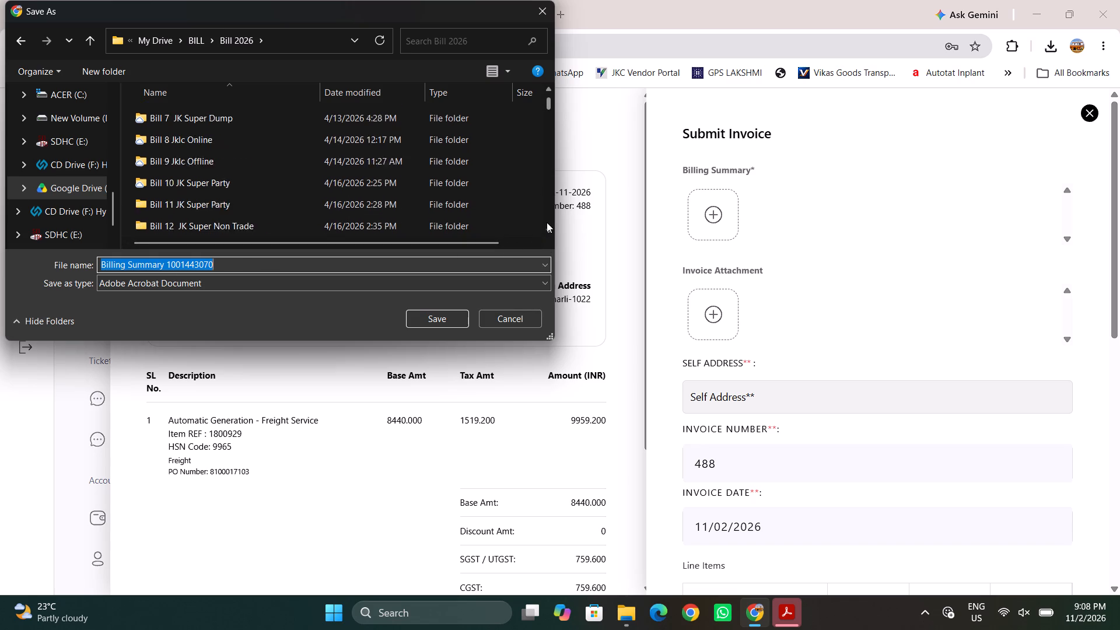
triple_click(547, 222)
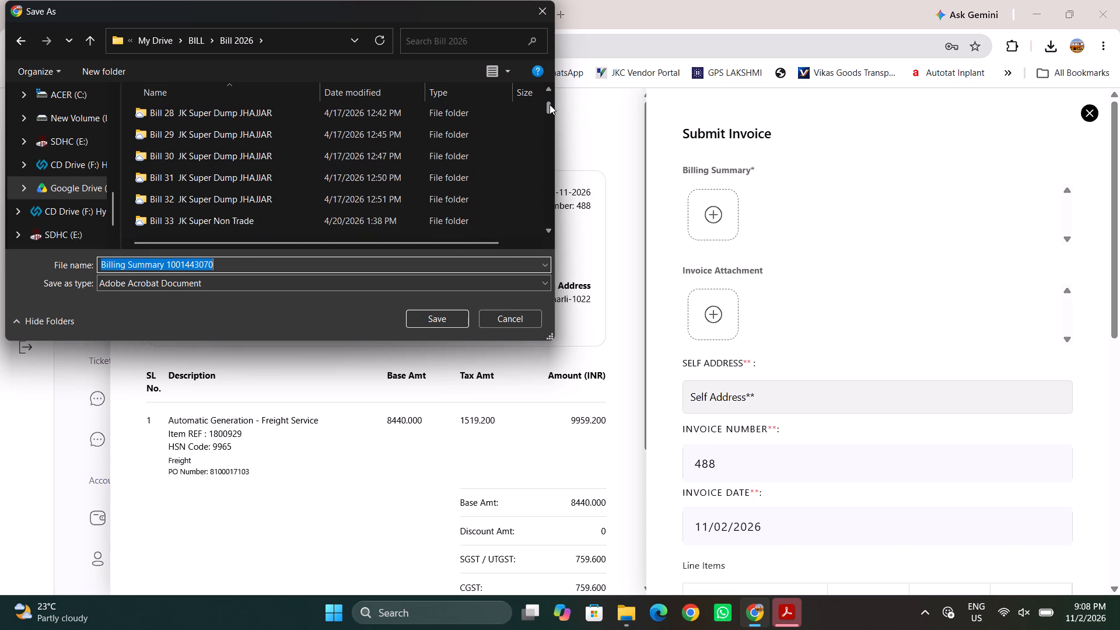
left_click_drag(549, 104, 543, 253)
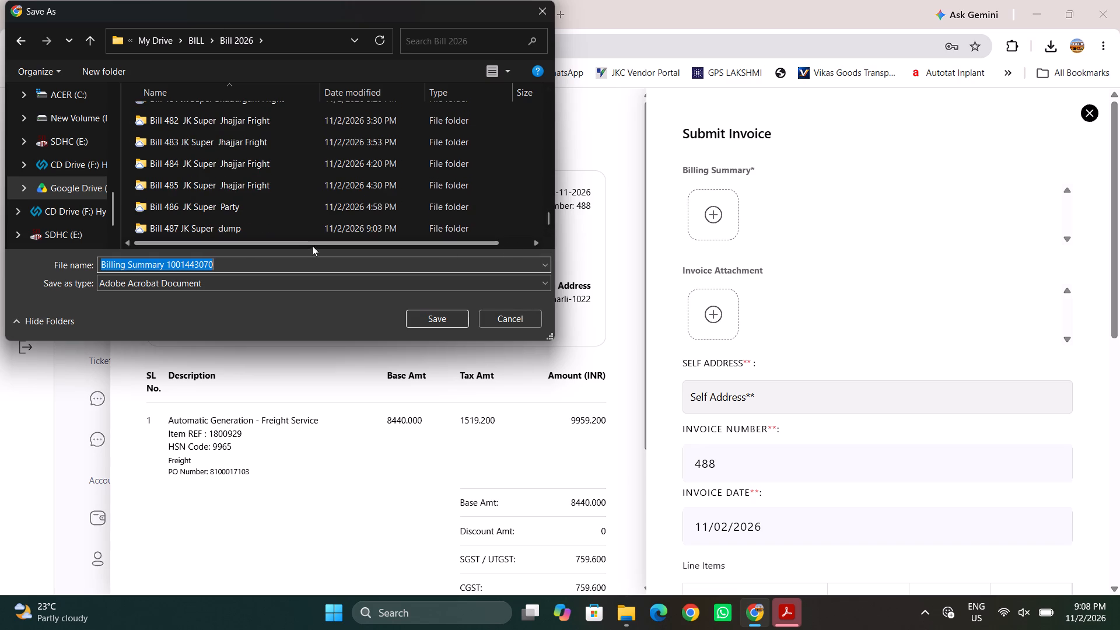
left_click(290, 233)
key("ctrl+c")
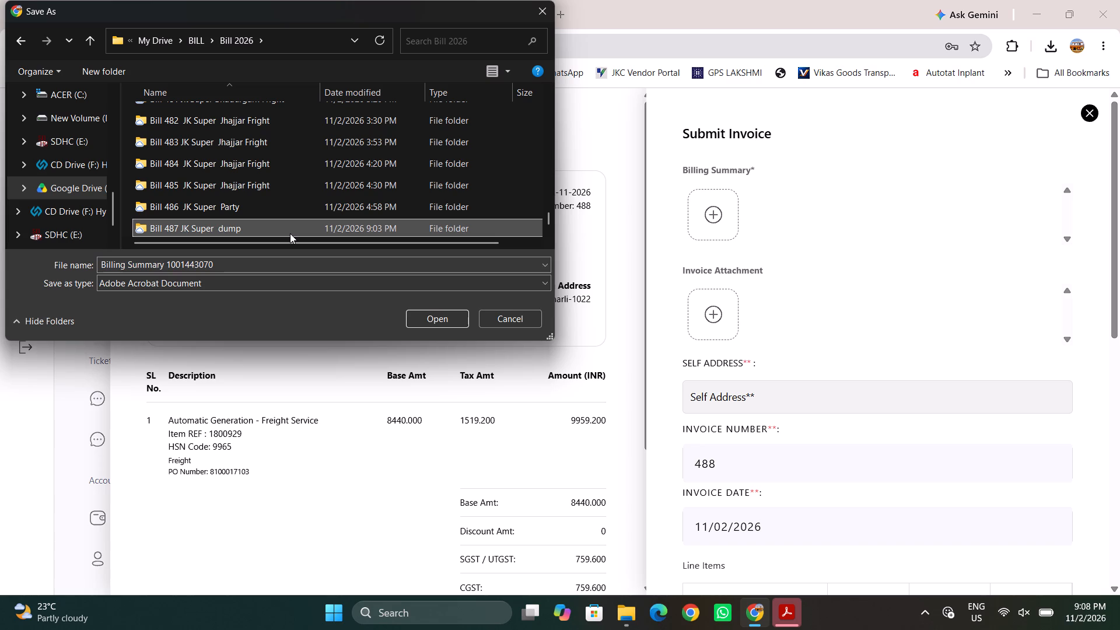
key("ctrl+v")
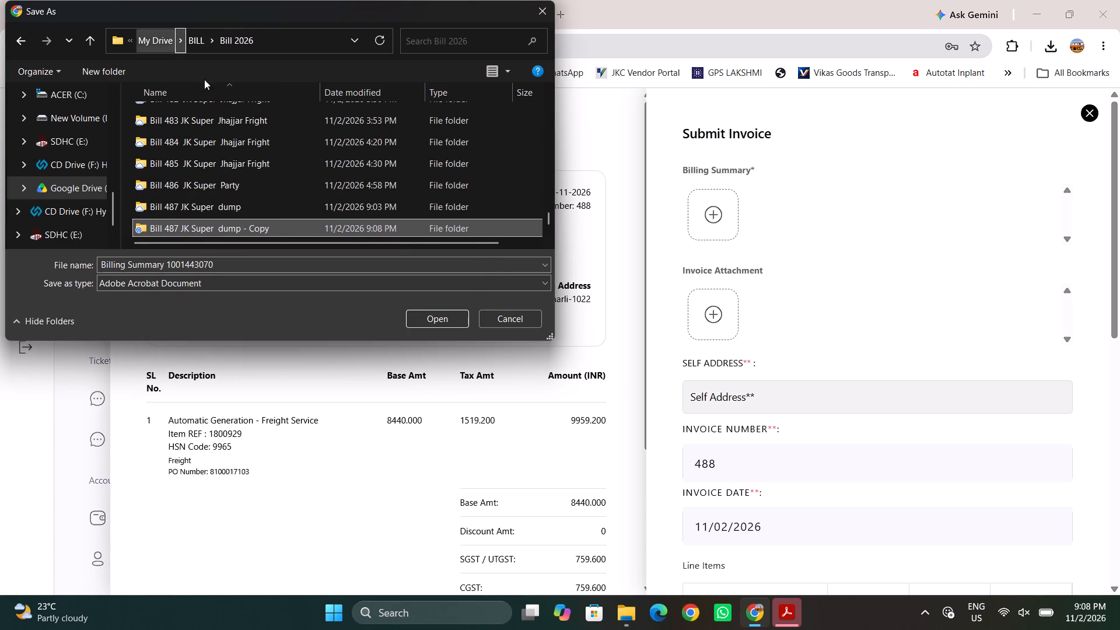
Rename the duplicated folder as "Bill 488 JK Super dump".
right_click(245, 230)
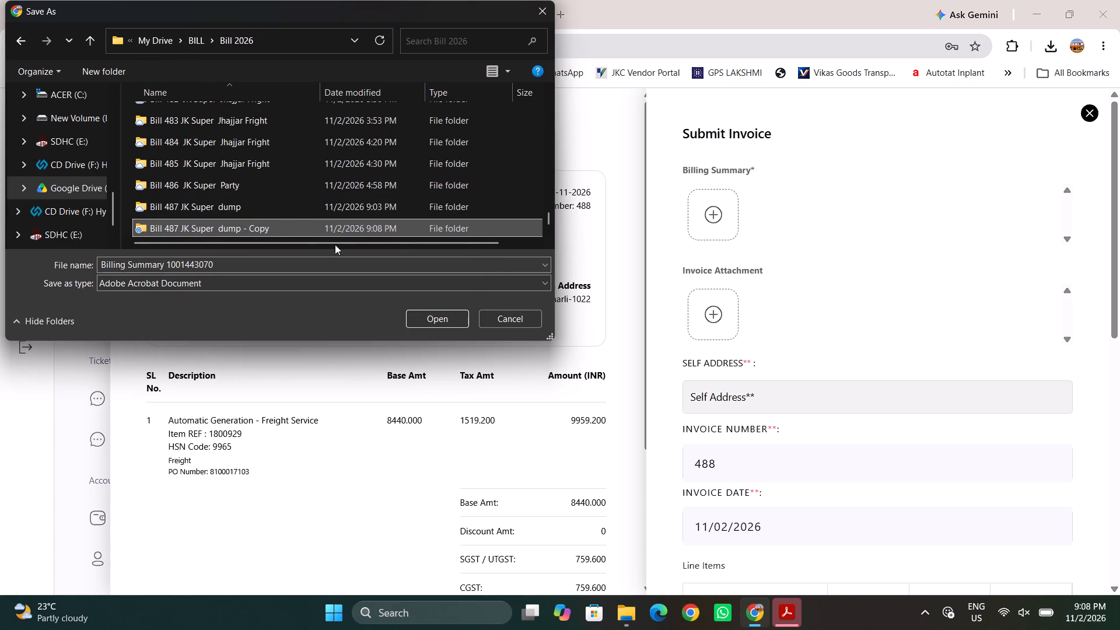
left_click(318, 567)
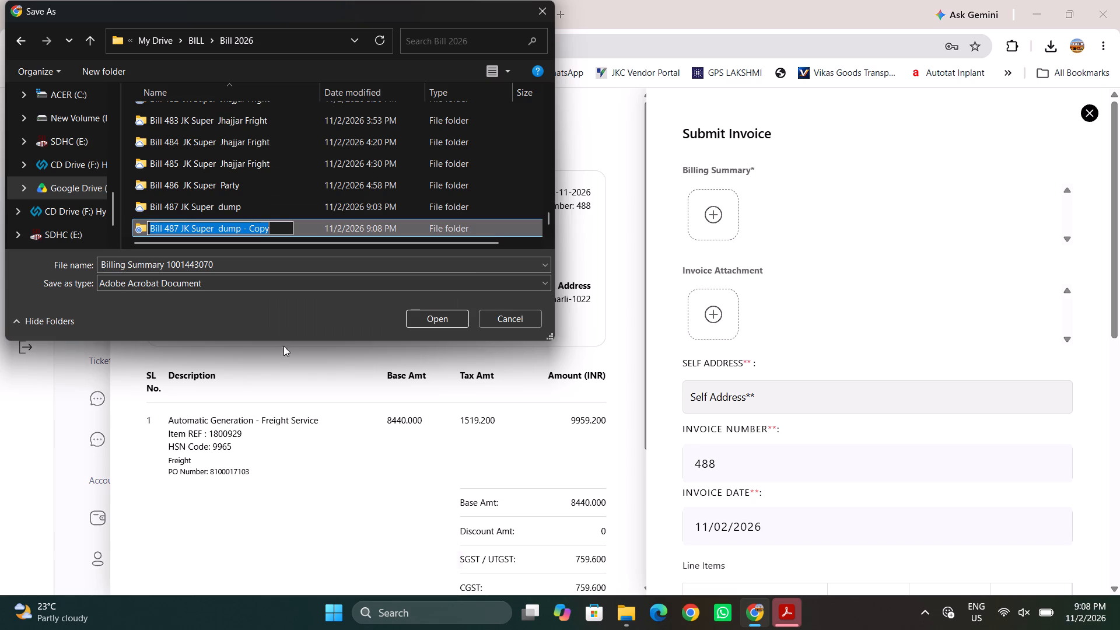
left_click(286, 226)
key("BackSpace")
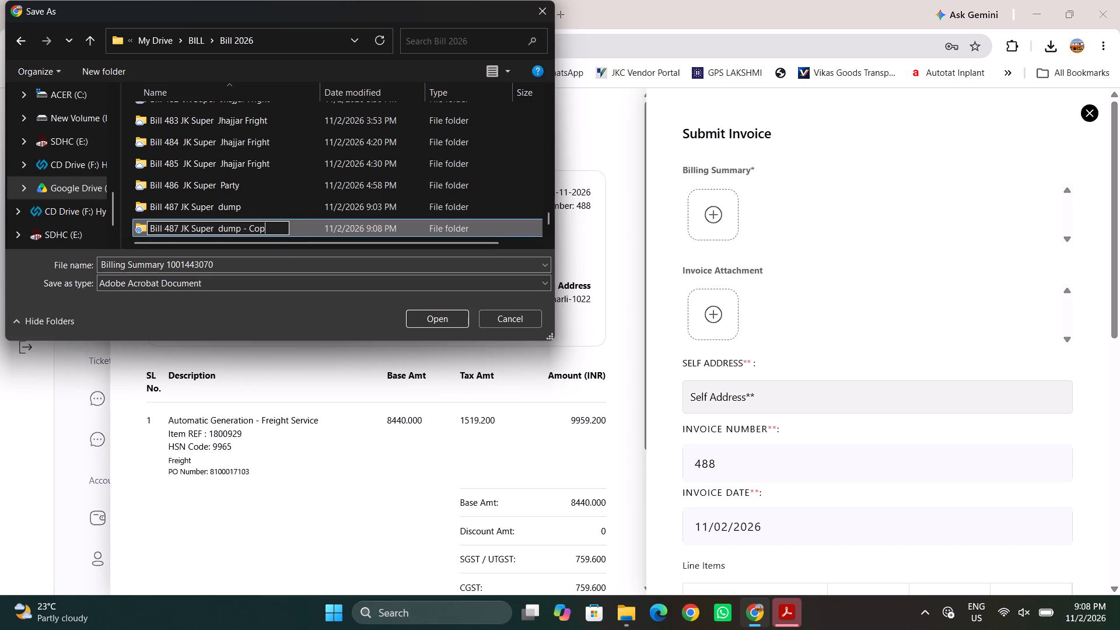
key("BackSpace")
key("BackSpace")
key("BackSpace")
key("BackSpace")
key("BackSpace")
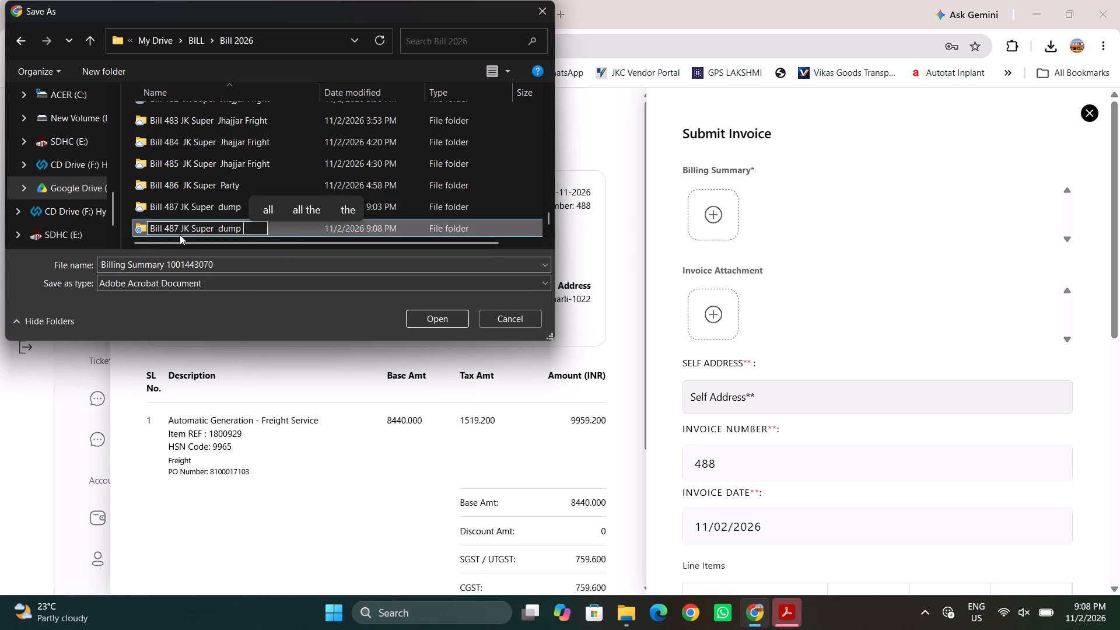
left_click(180, 230)
key("BackSpace")
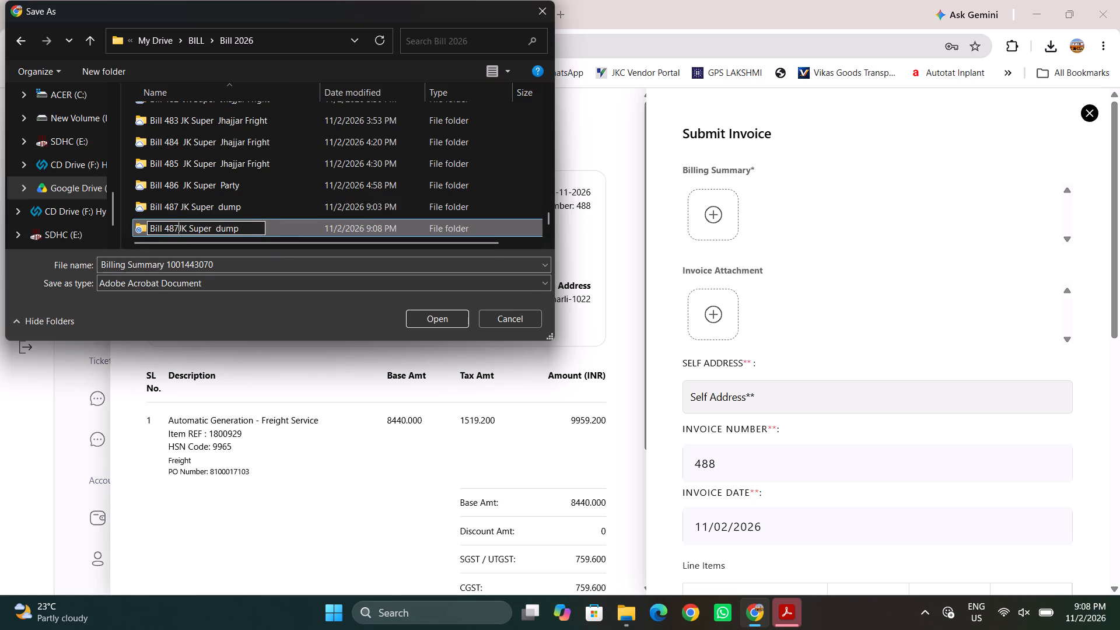
key("BackSpace")
key("8")
left_click(180, 230)
key("space")
left_click(231, 262)
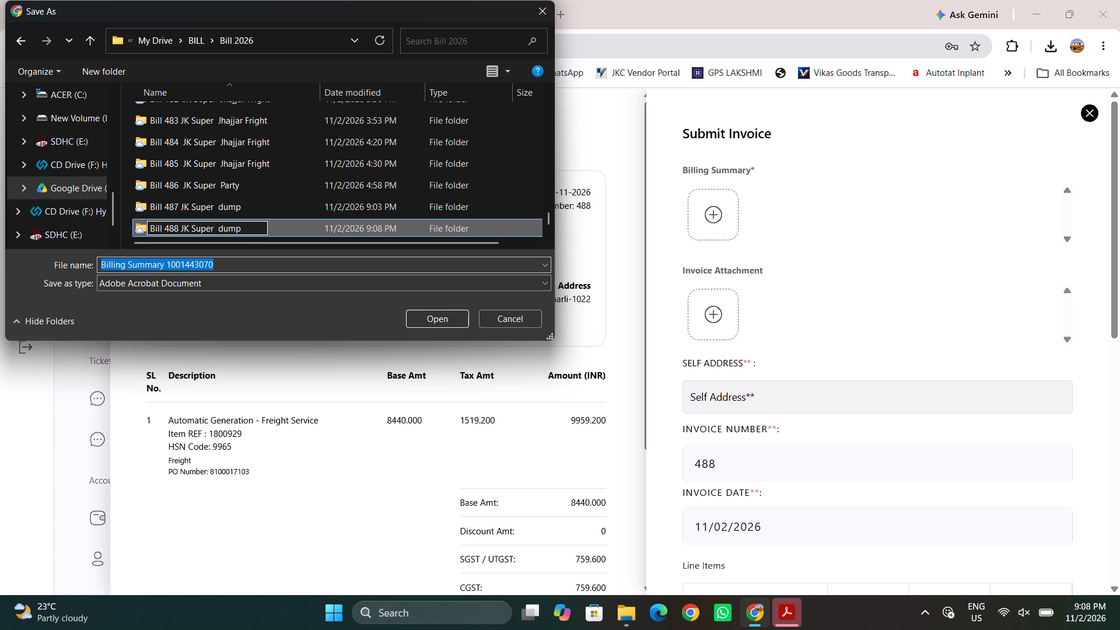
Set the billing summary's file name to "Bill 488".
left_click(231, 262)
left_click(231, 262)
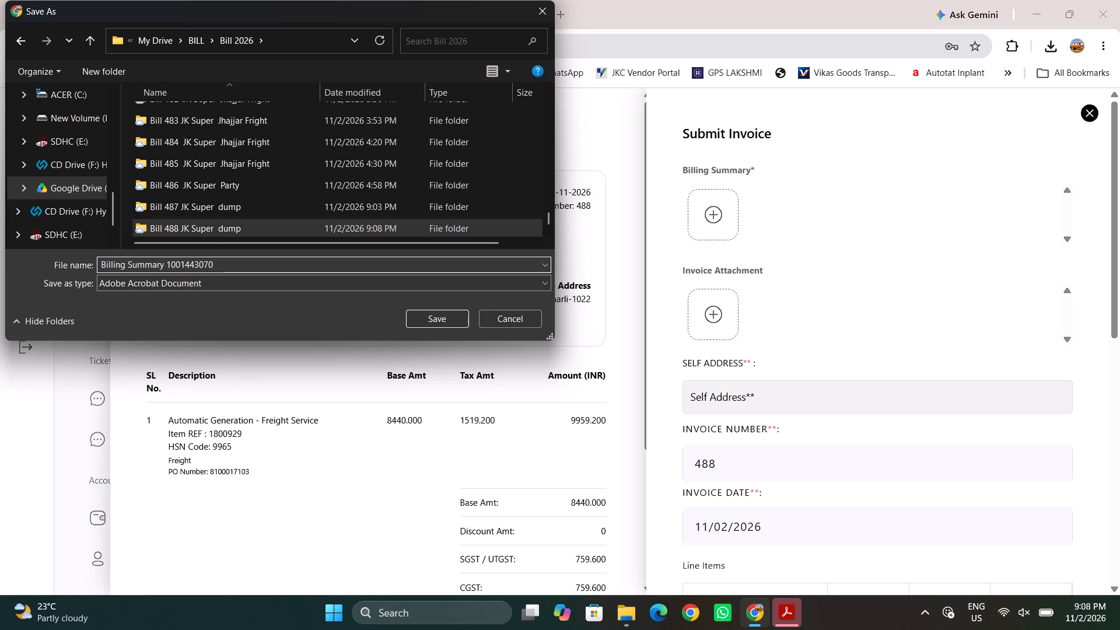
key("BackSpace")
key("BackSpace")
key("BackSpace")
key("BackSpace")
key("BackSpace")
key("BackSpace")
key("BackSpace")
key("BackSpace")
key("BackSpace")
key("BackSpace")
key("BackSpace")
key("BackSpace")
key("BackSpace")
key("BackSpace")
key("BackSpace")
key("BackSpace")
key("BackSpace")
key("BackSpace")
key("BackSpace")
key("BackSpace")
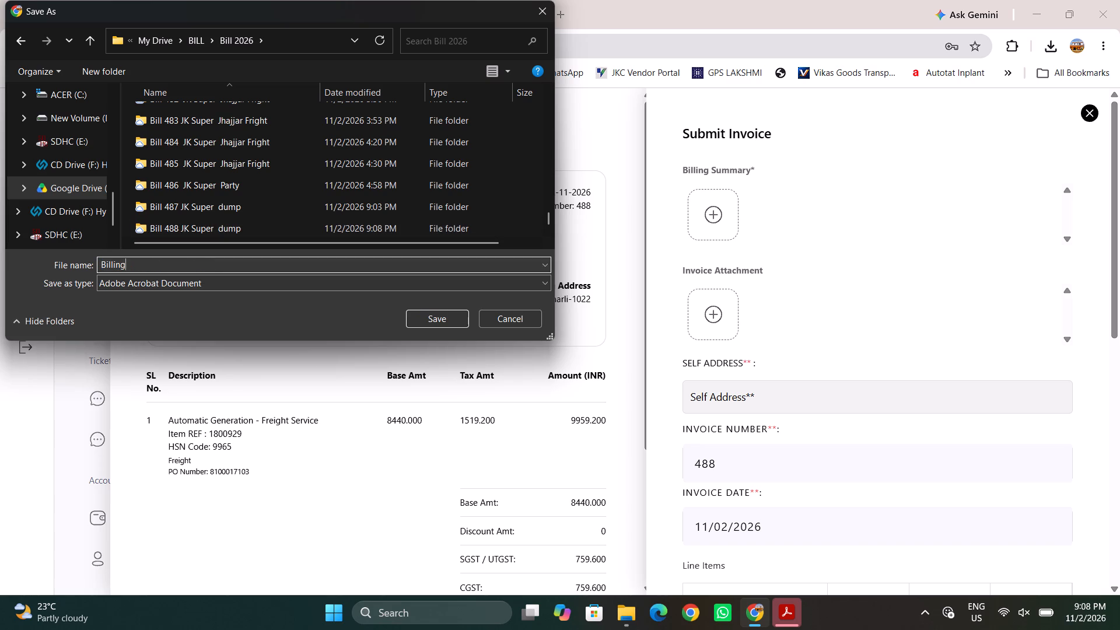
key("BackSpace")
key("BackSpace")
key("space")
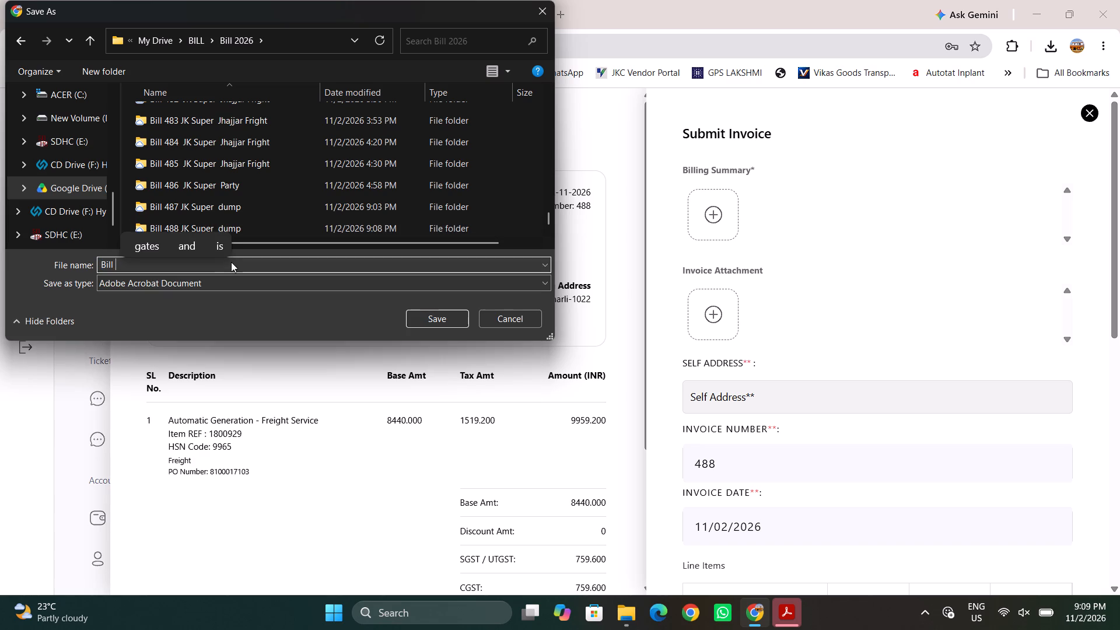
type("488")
Open the "Bill 488 JK Super dump" folder and delete the copied "Bill 487 s" and "Bill 487" PDFs.
double_click(219, 236)
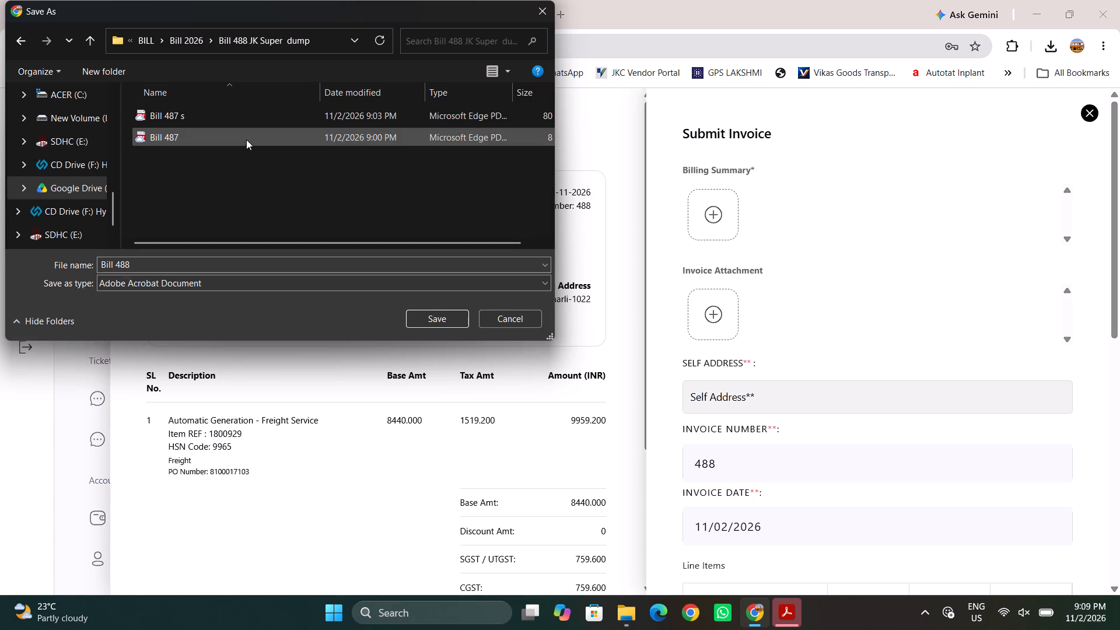
left_click(240, 119)
key("Delete")
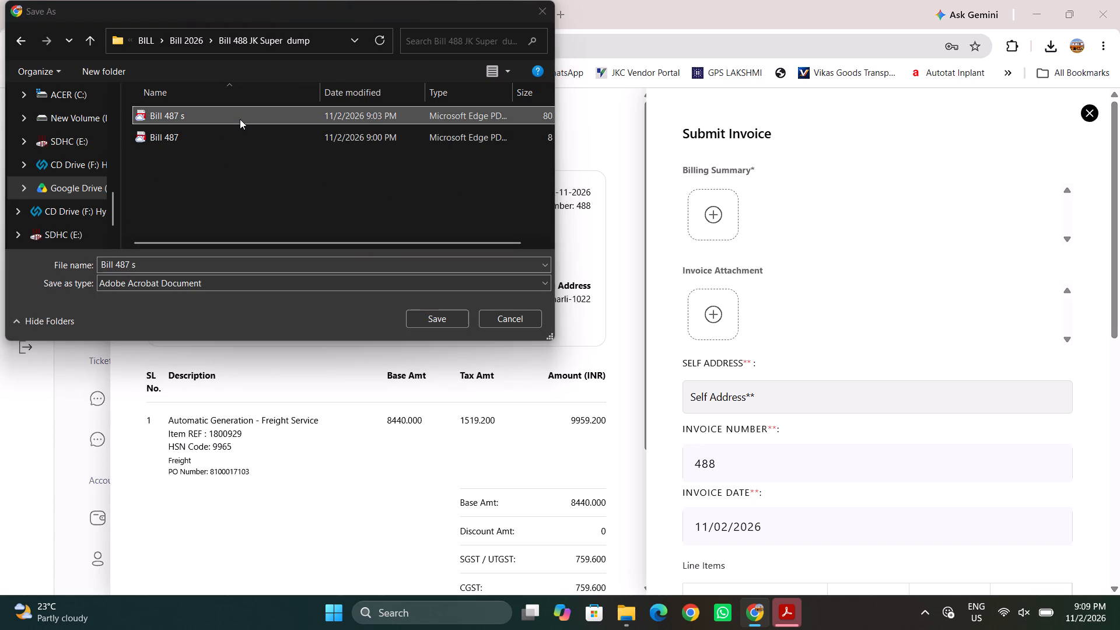
left_click(256, 112)
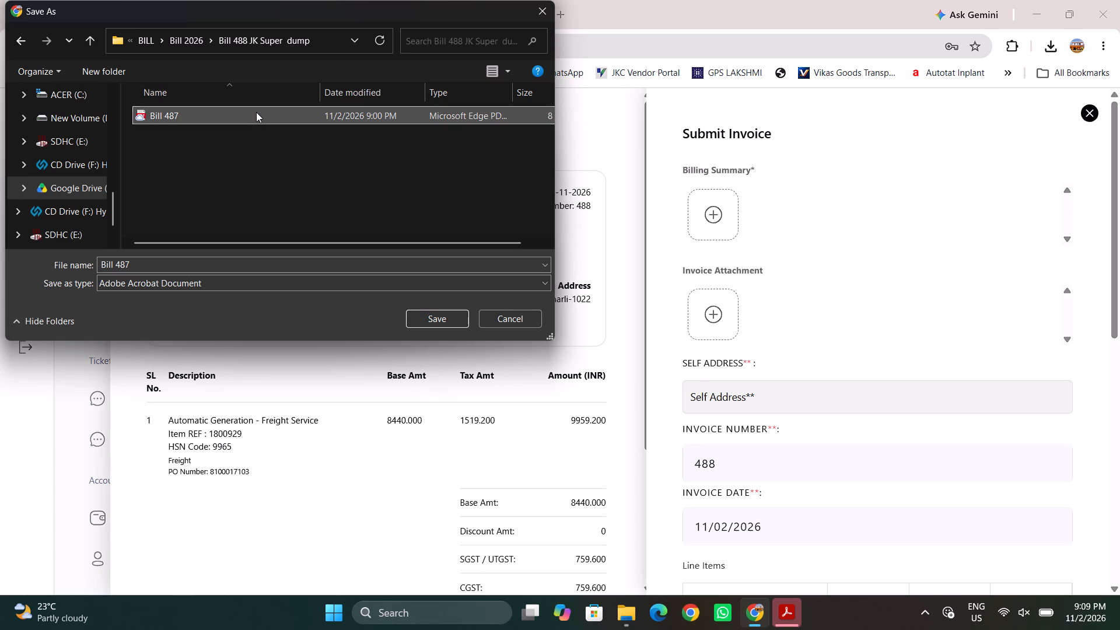
key("Delete")
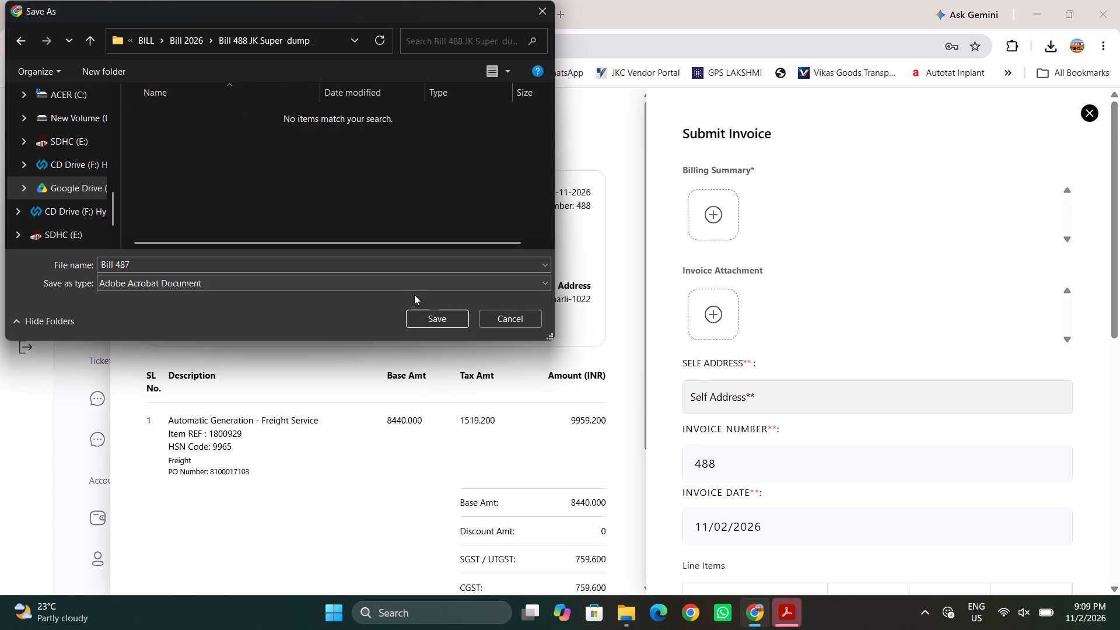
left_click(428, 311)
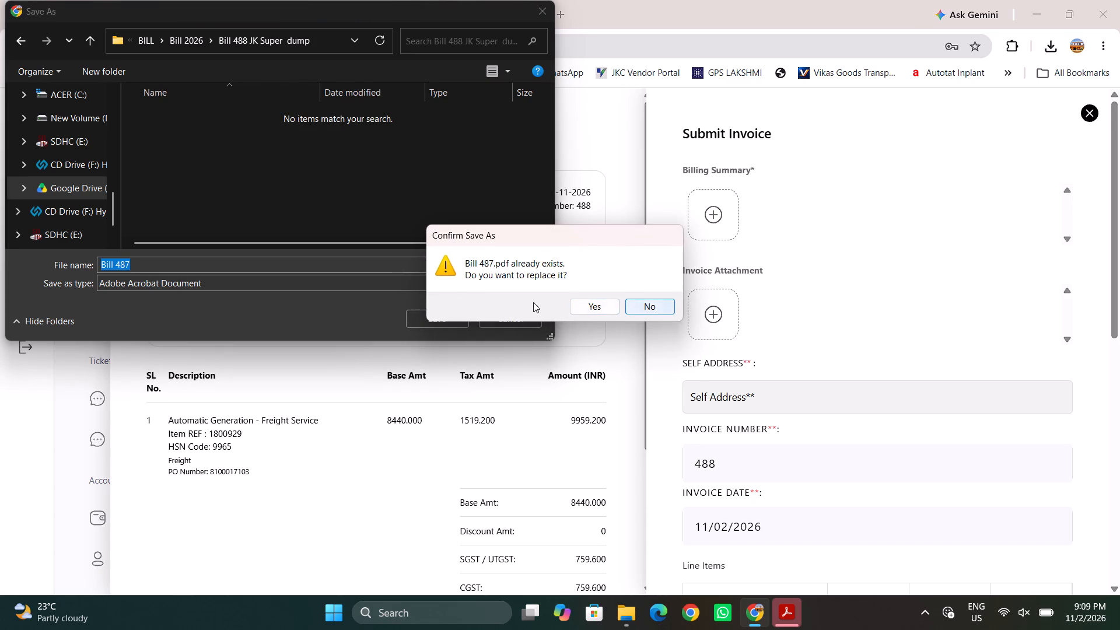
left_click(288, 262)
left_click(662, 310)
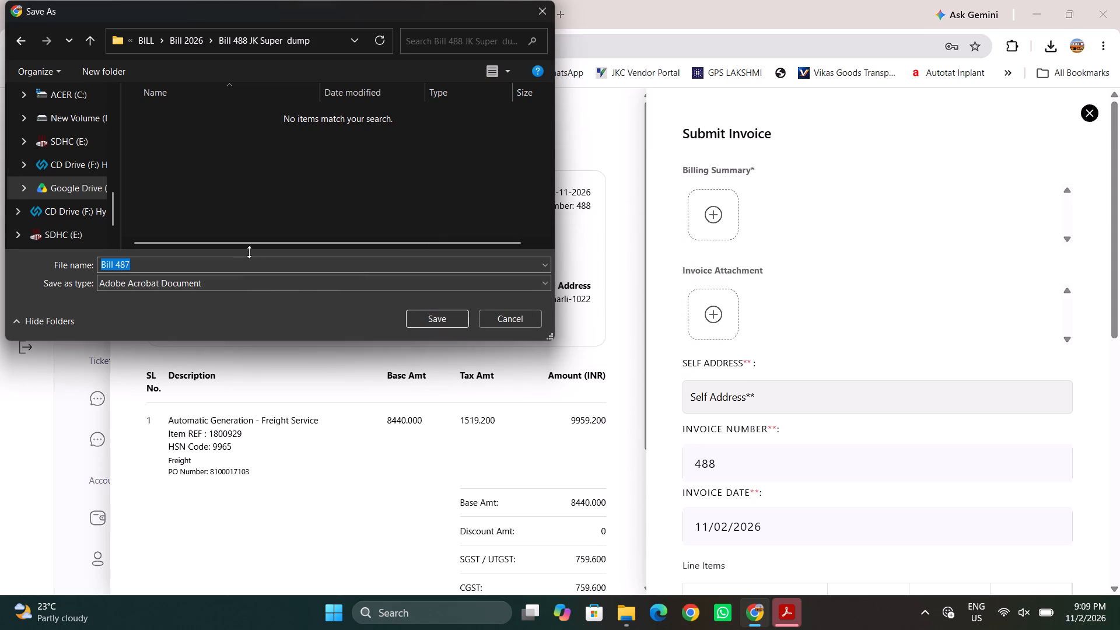
Name the billing summary PDF "bill 488" and save it in the "Bill 488 JK Super dump" folder.
left_click(249, 263)
key("BackSpace")
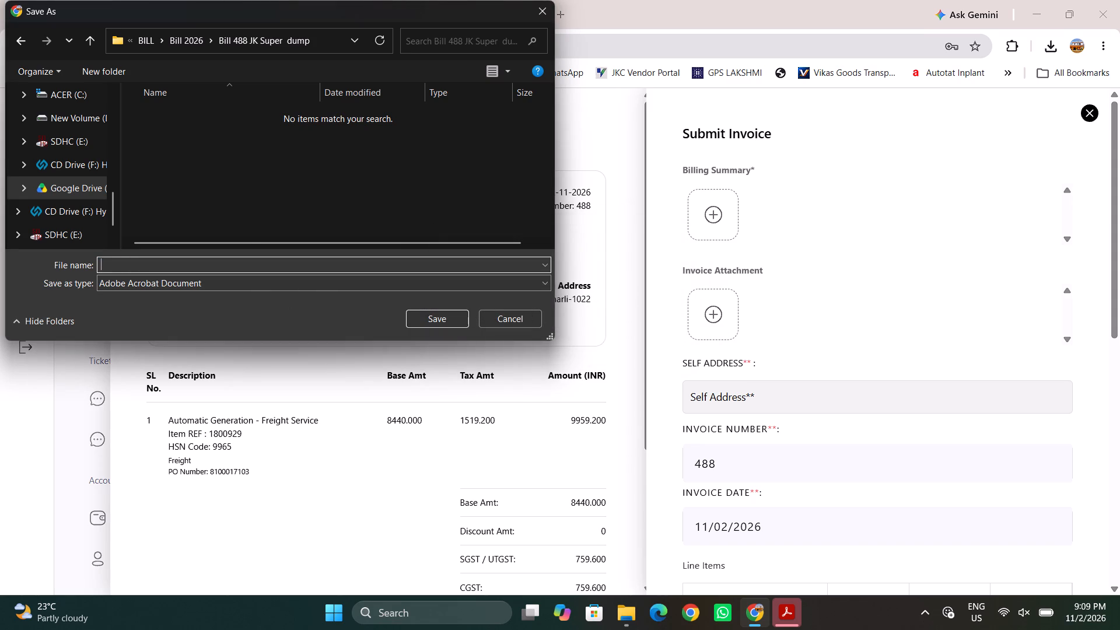
type("bil")
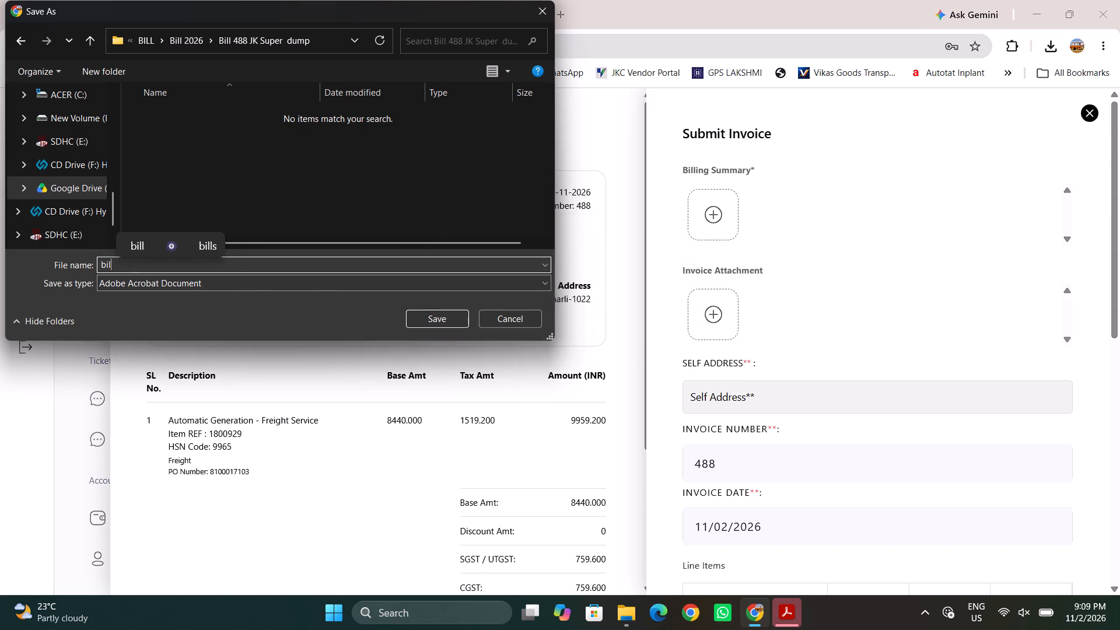
key("space")
key("BackSpace")
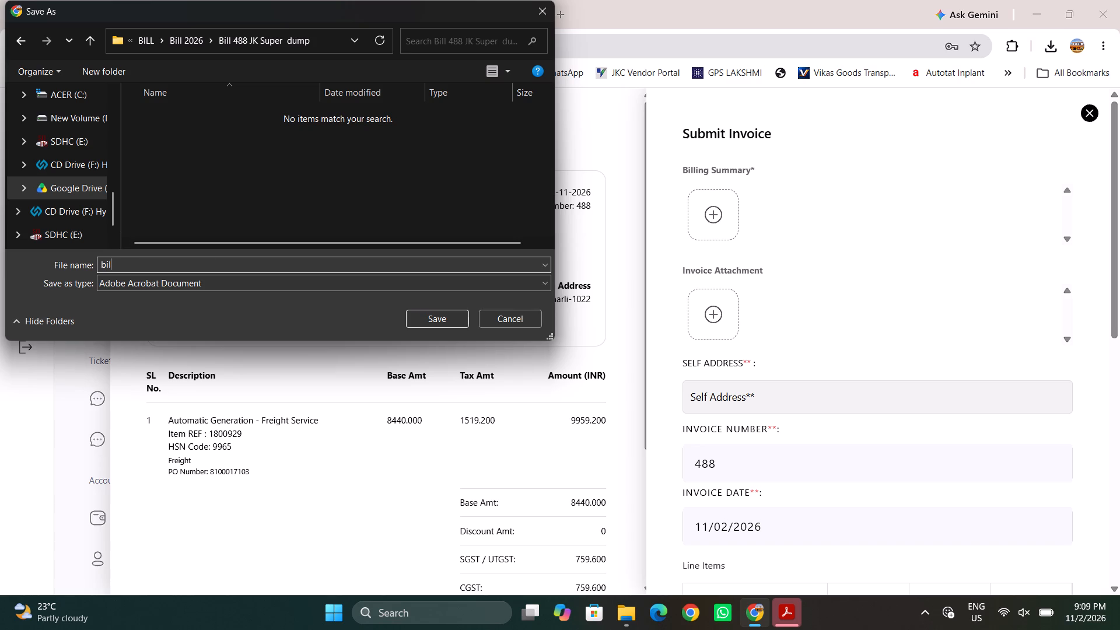
type("l")
key("space")
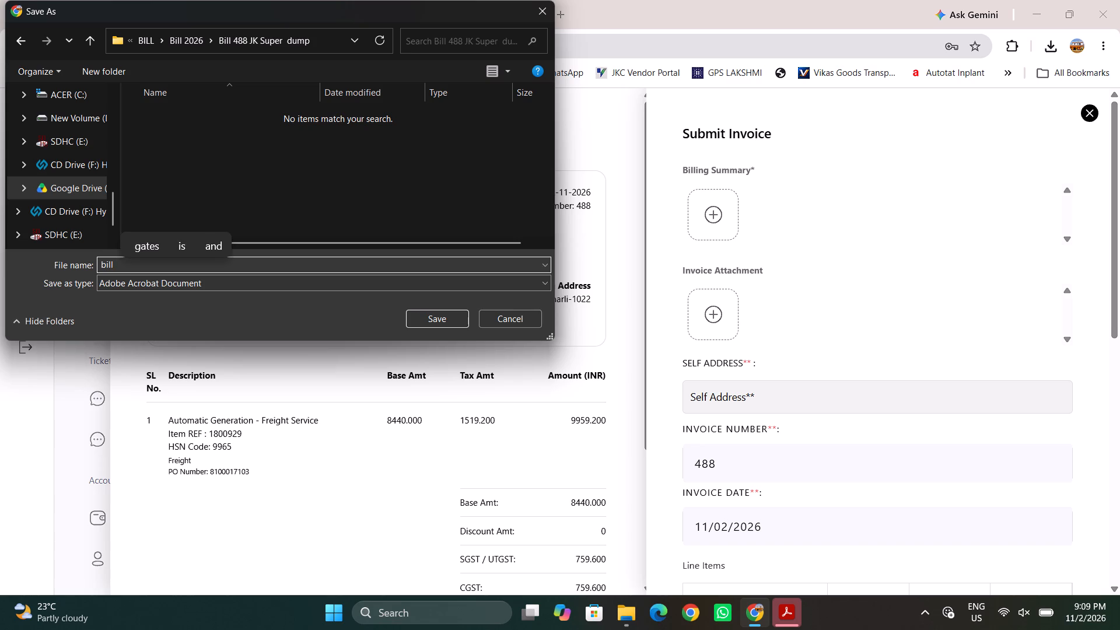
type("4488")
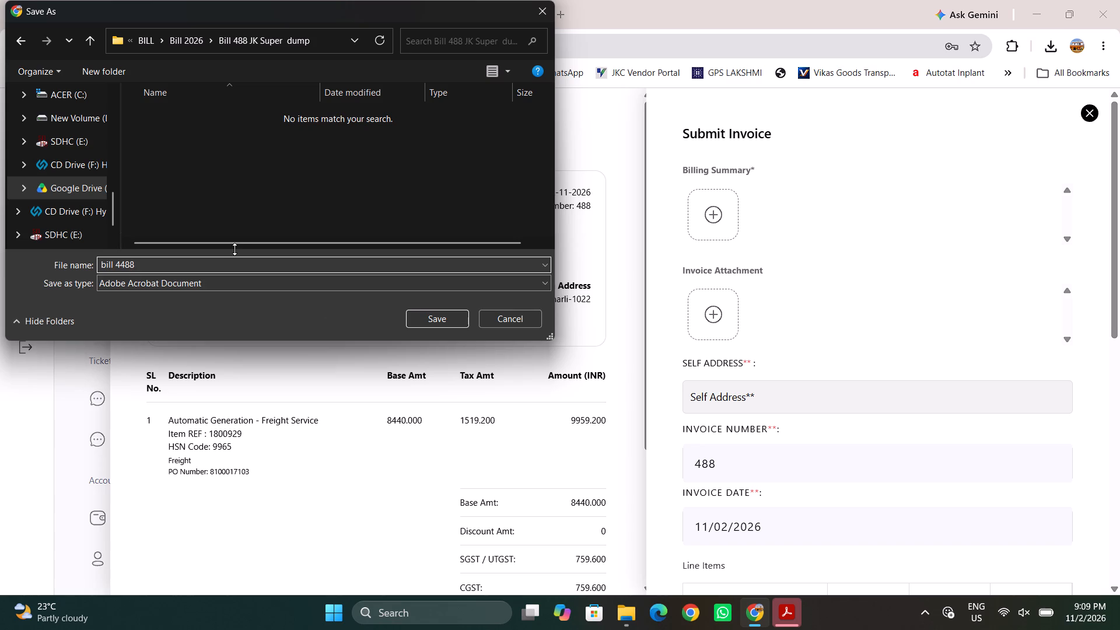
key("BackSpace")
key("BackSpace")
key("BackSpace")
type("88")
left_click(412, 316)
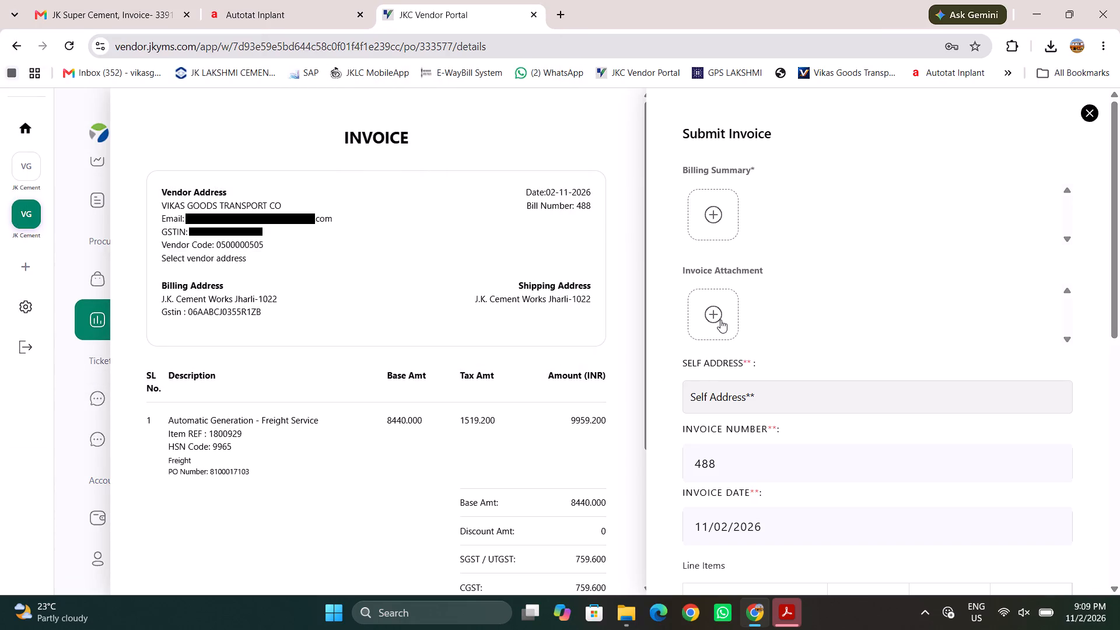
From the Billing Summary upload's file picker, find "bill 488" in the "Bill 488 JK Super dump" folder and open it in Adobe Acrobat.
left_click(702, 219)
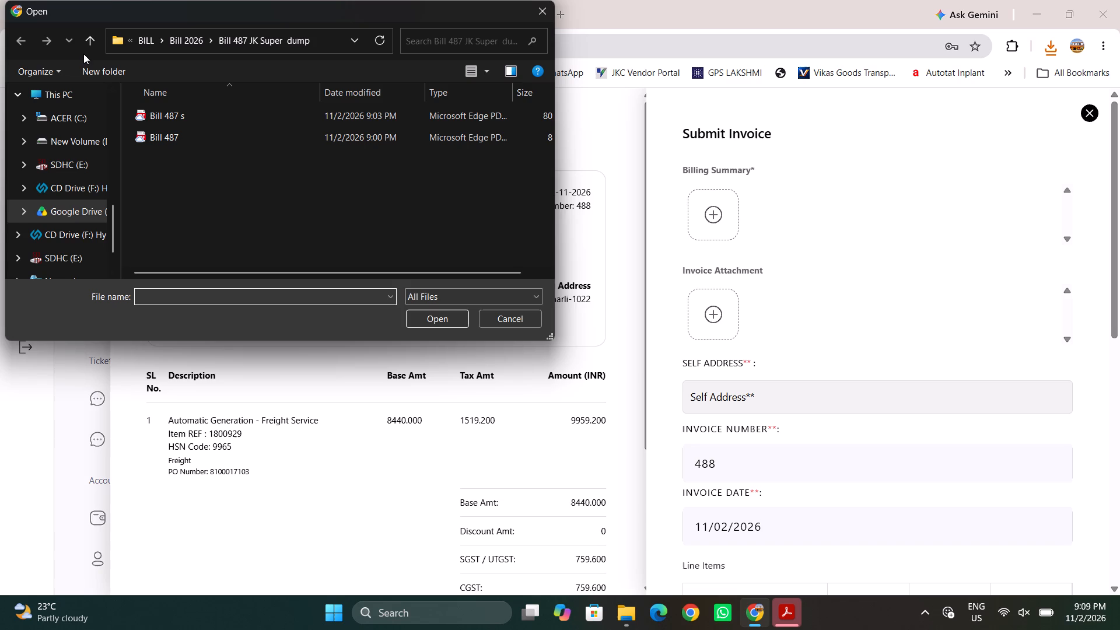
left_click_drag(83, 54, 87, 40)
left_click(87, 40)
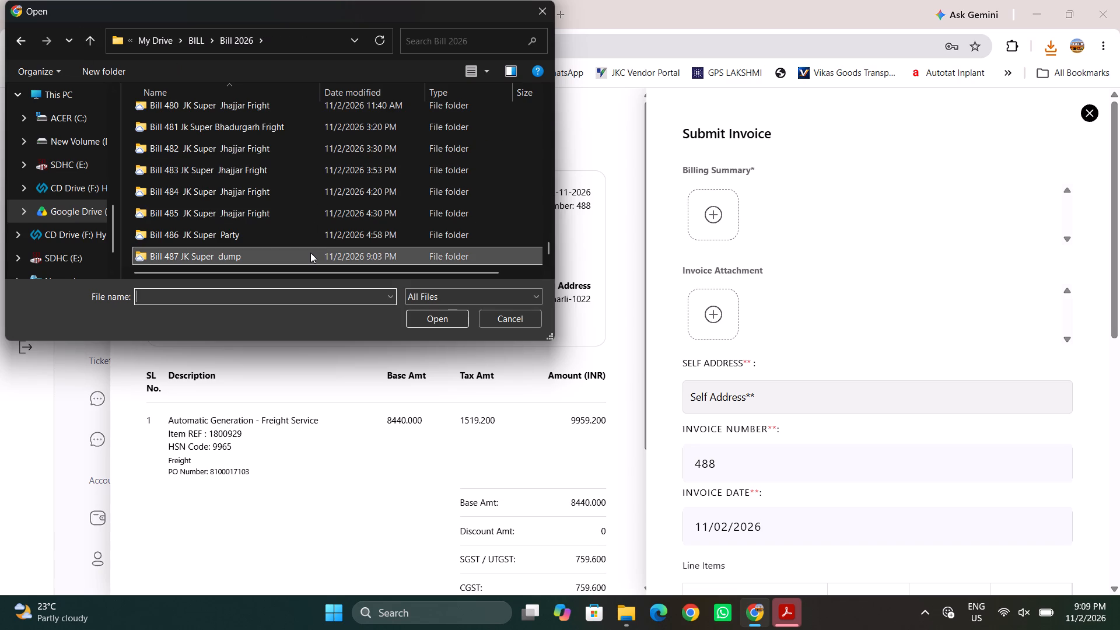
scroll(310, 253, "down", 3)
double_click(310, 253)
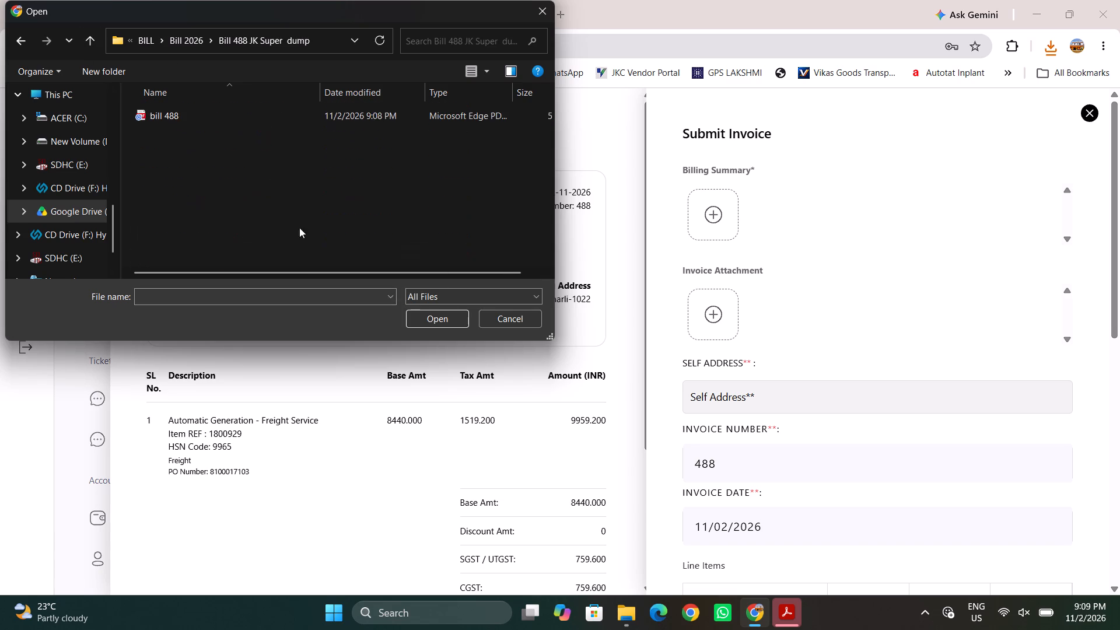
left_click(218, 114)
right_click(218, 114)
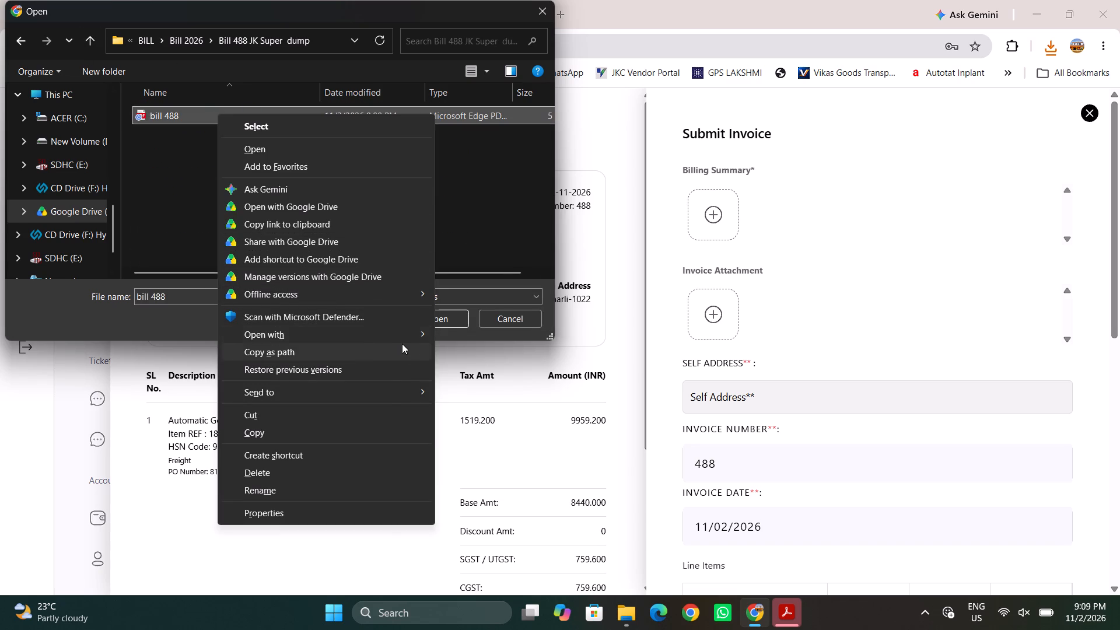
left_click(407, 338)
left_click(513, 342)
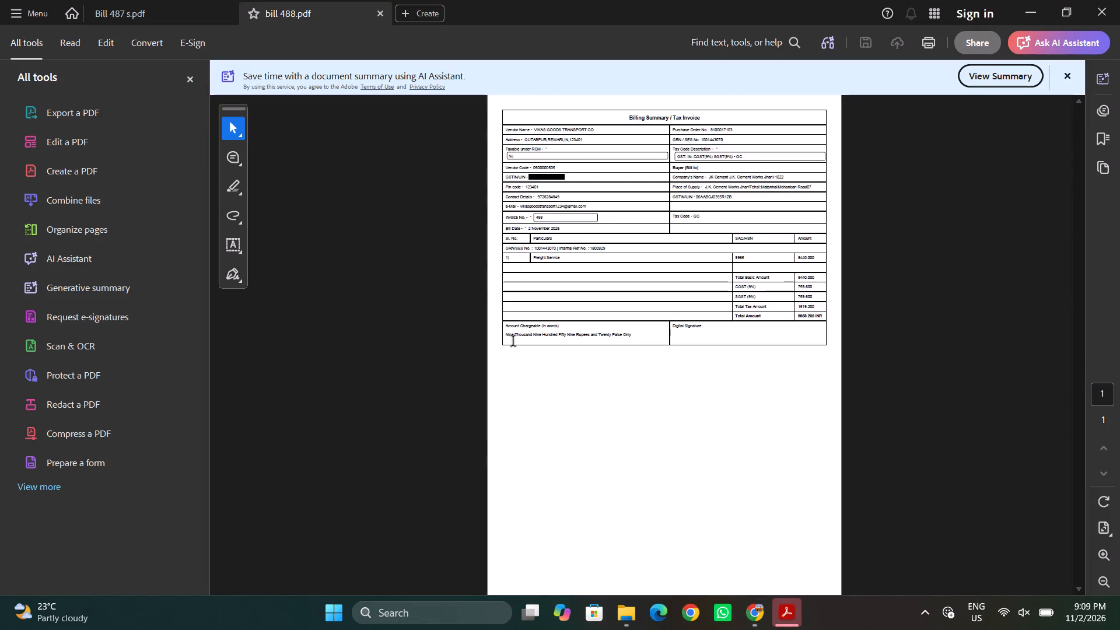
Start a digital signature with the certificate tool and draw its area in the Digital Signature box of the billing summary.
left_click(55, 485)
scroll(71, 464, "down", 5)
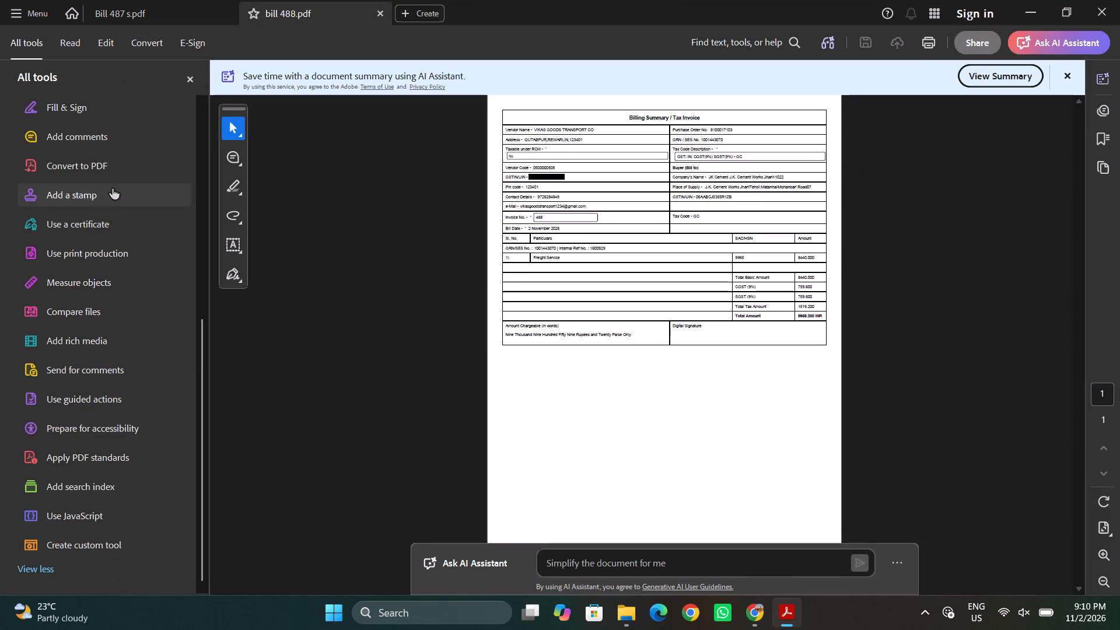
left_click(111, 225)
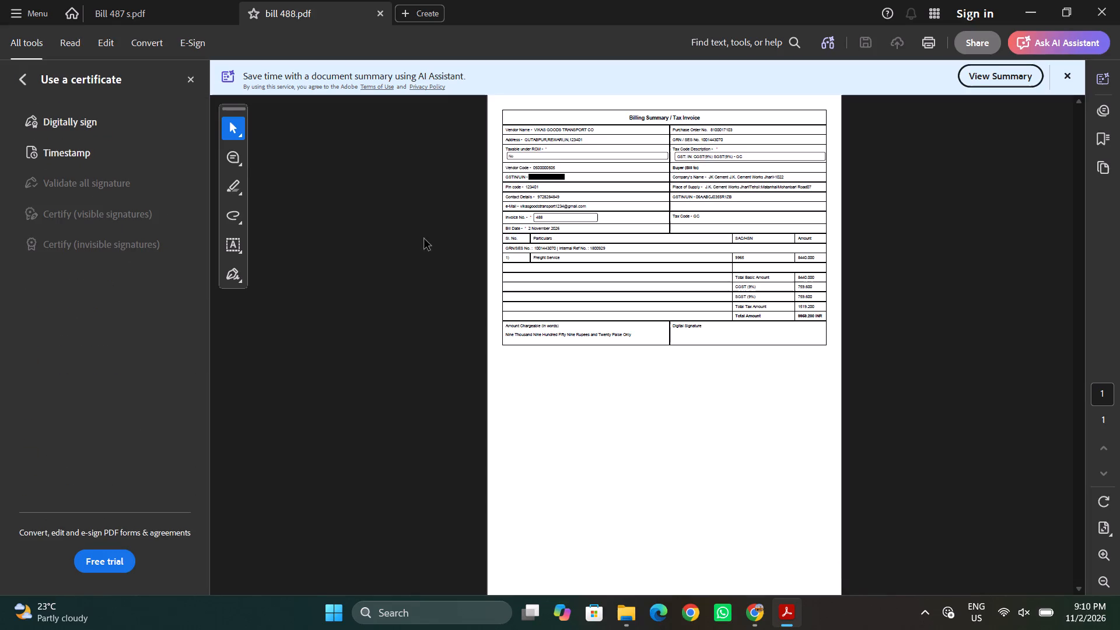
left_click(89, 117)
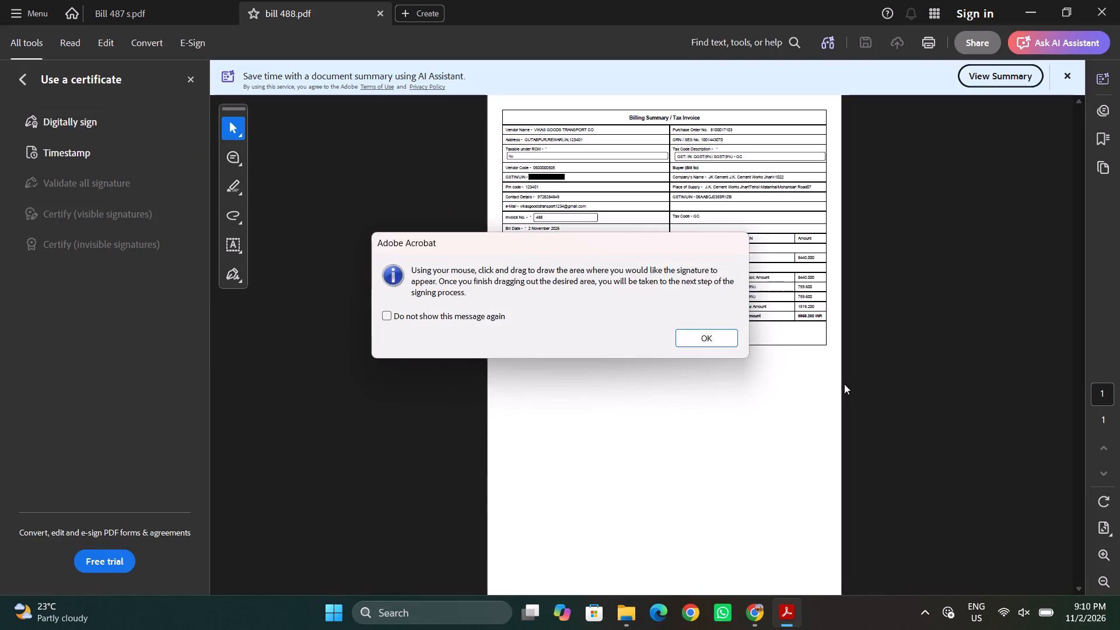
left_click(477, 317)
left_click(696, 332)
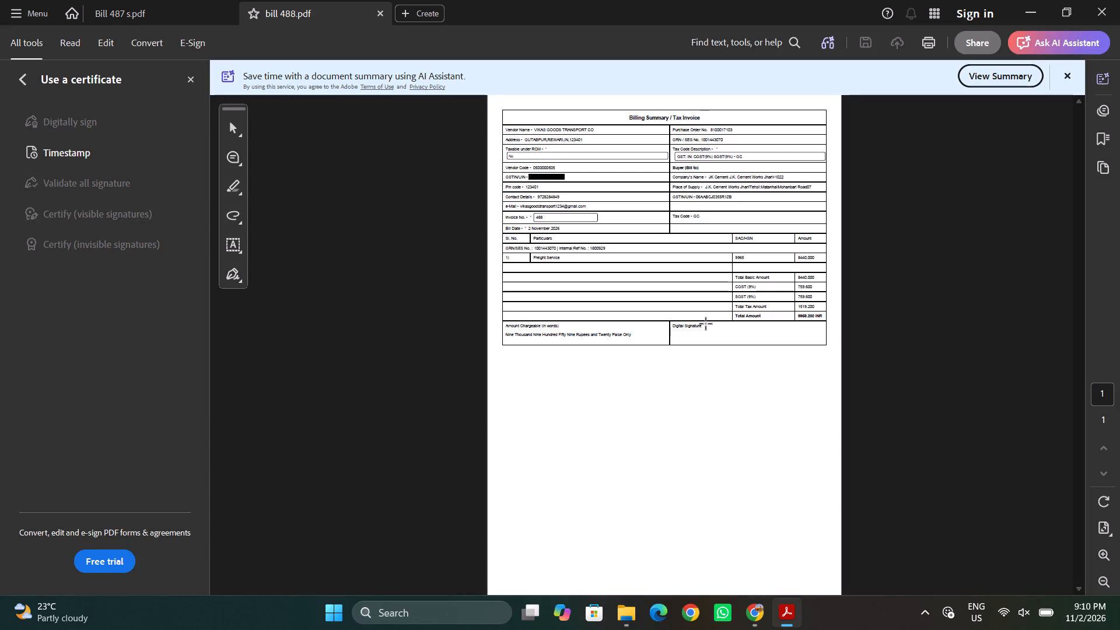
left_click_drag(705, 323, 803, 342)
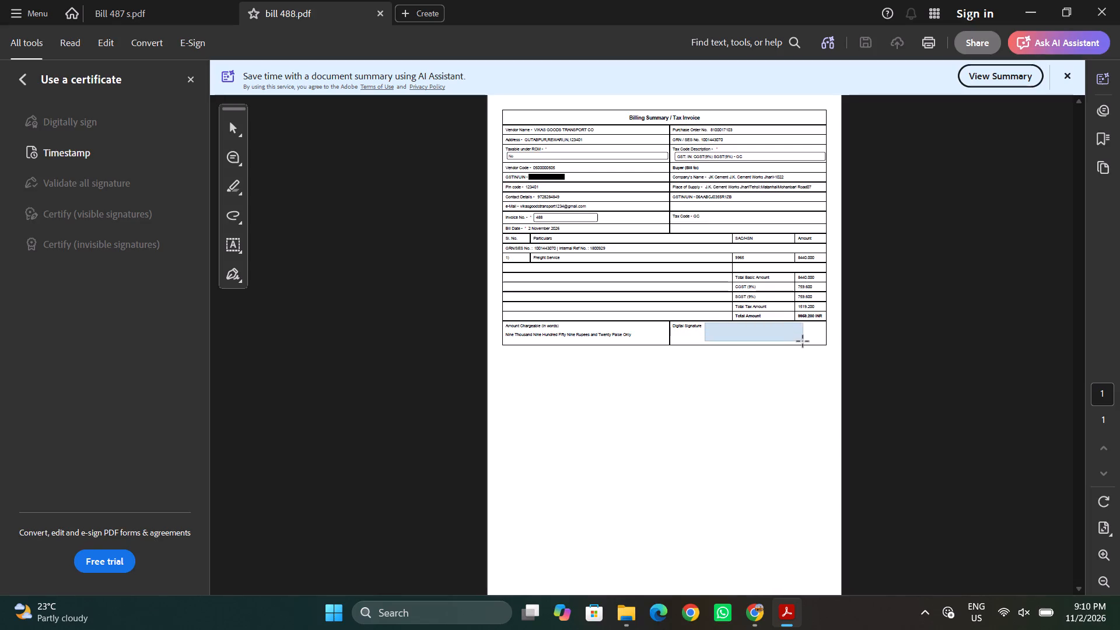
left_click_drag(803, 342, 812, 343)
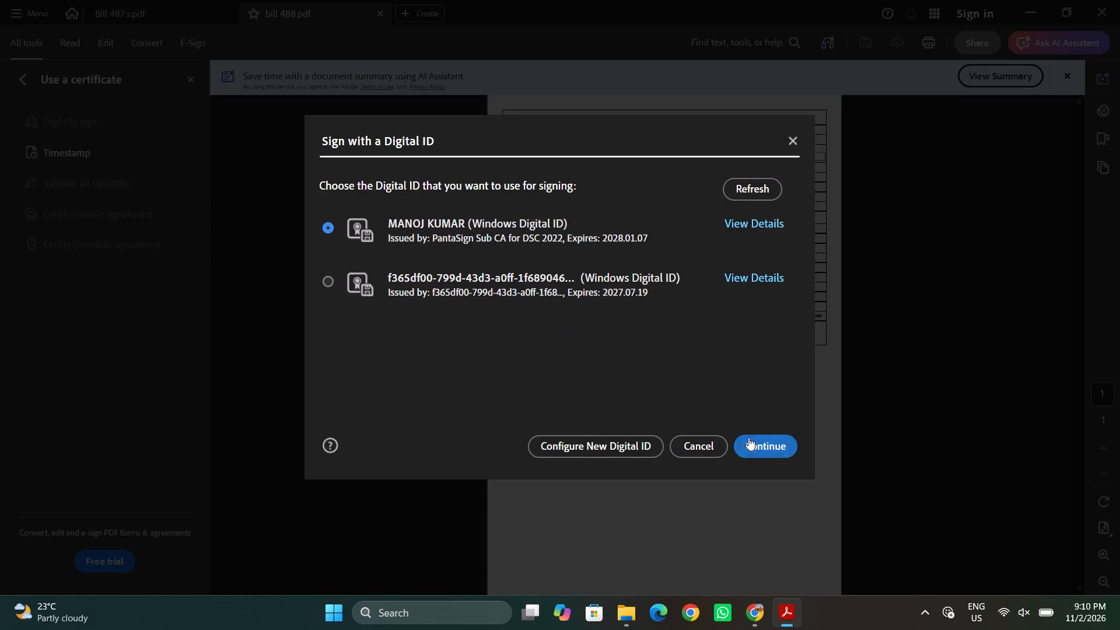
Sign the billing summary with the PantaSign-issued digital ID in standard text appearance and save the signed copy as "bill 488 s".
left_click(772, 450)
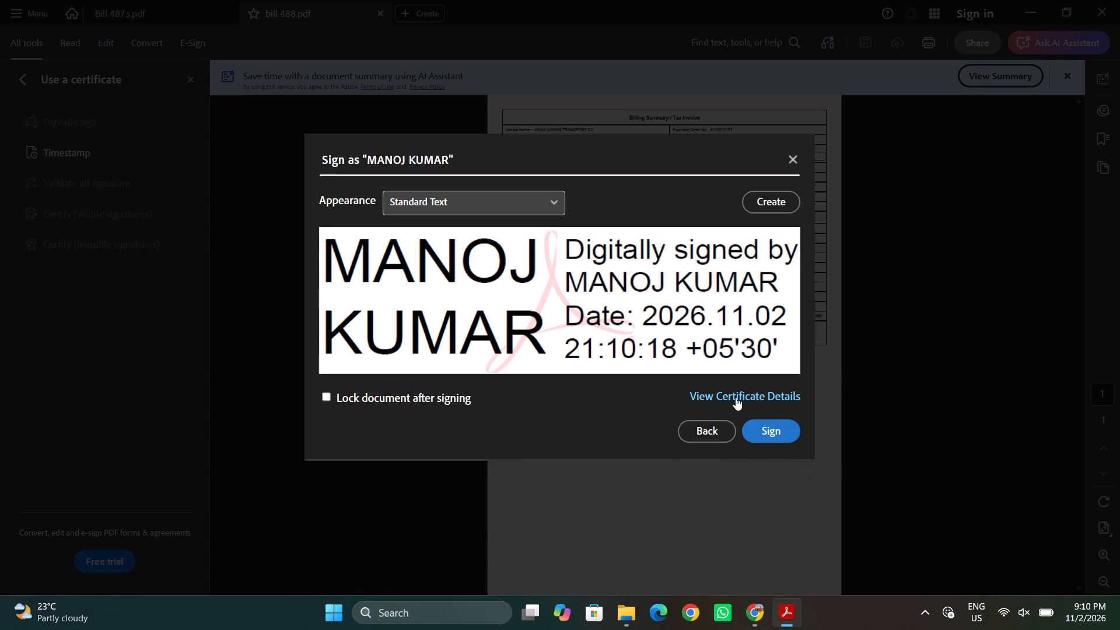
left_click(769, 435)
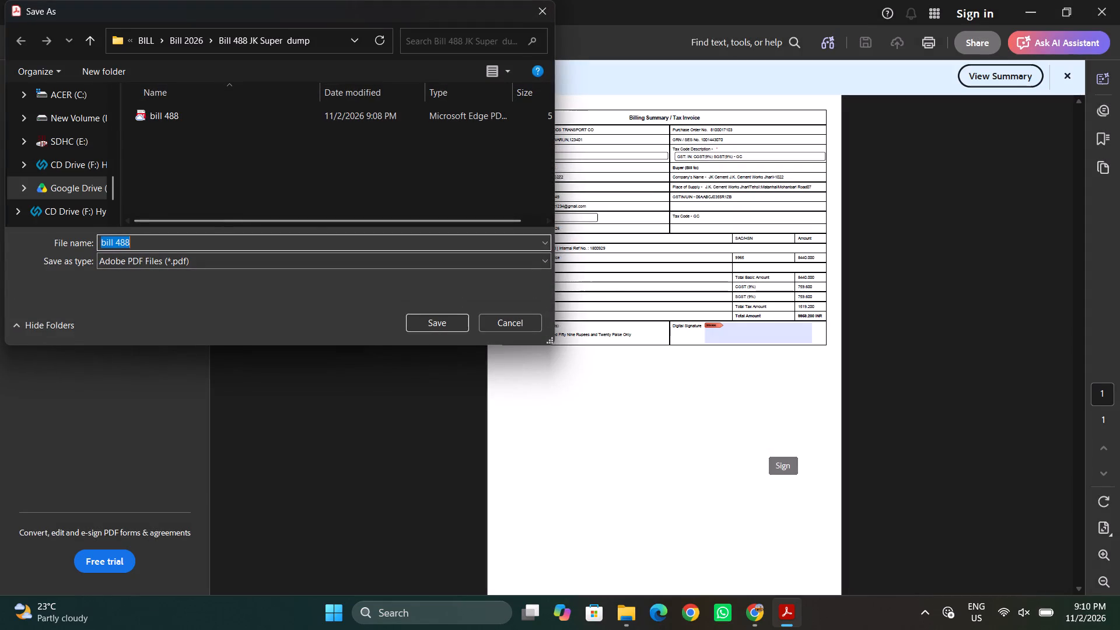
left_click(187, 242)
key("space")
key("s")
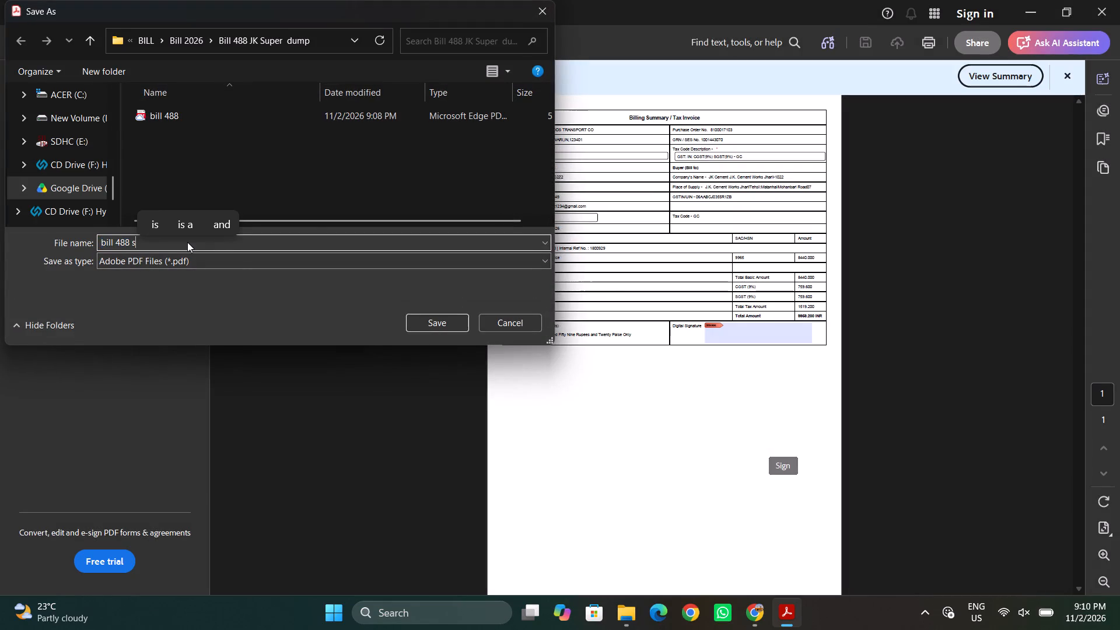
left_click(430, 323)
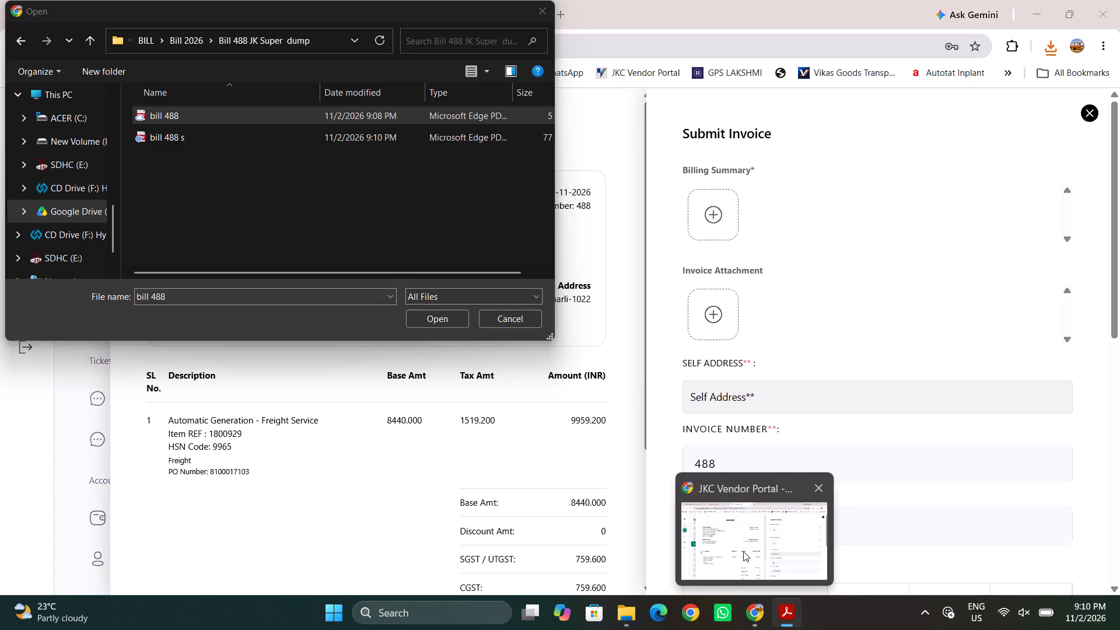
In the JKC Vendor Portal, attach the "bill 488 s" PDF as both the Billing Summary and the Invoice Attachment.
left_click(743, 551)
left_click(181, 138)
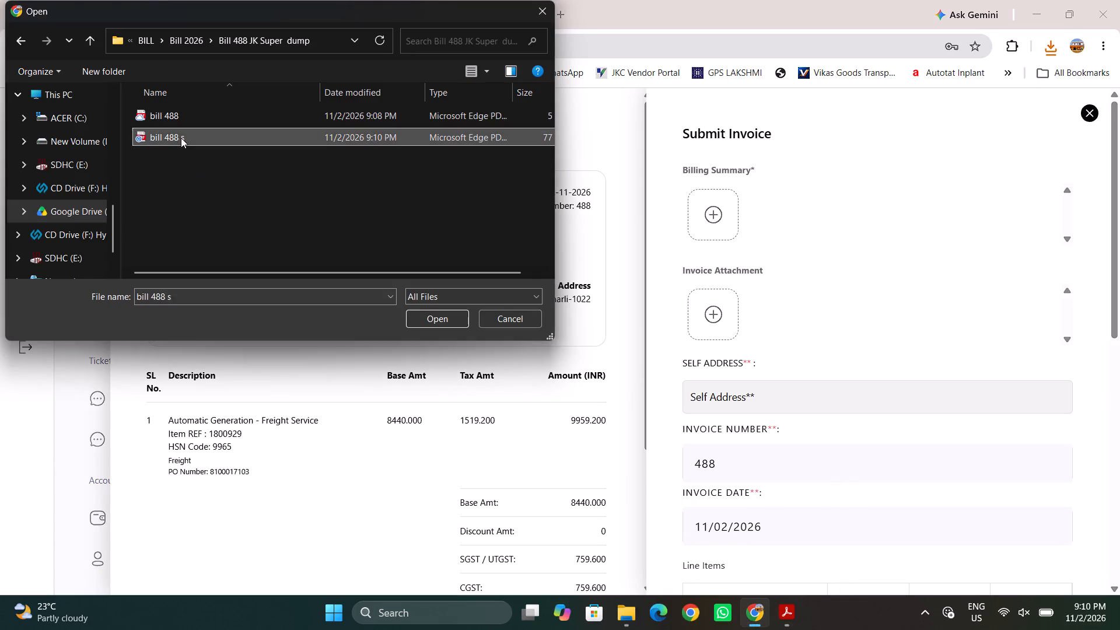
left_click(416, 323)
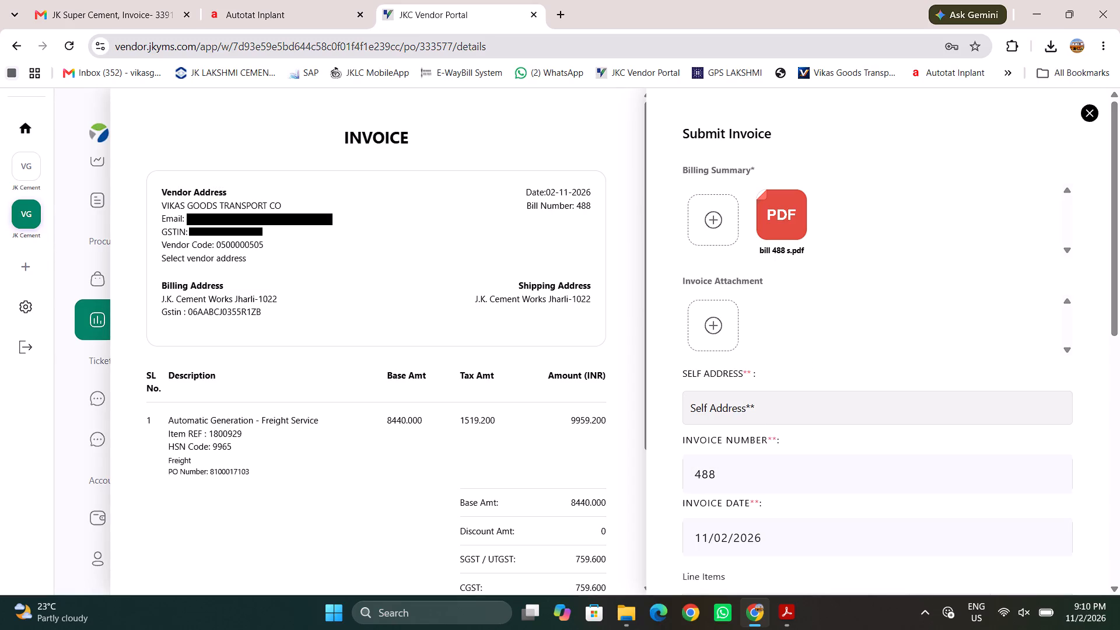
left_click(717, 344)
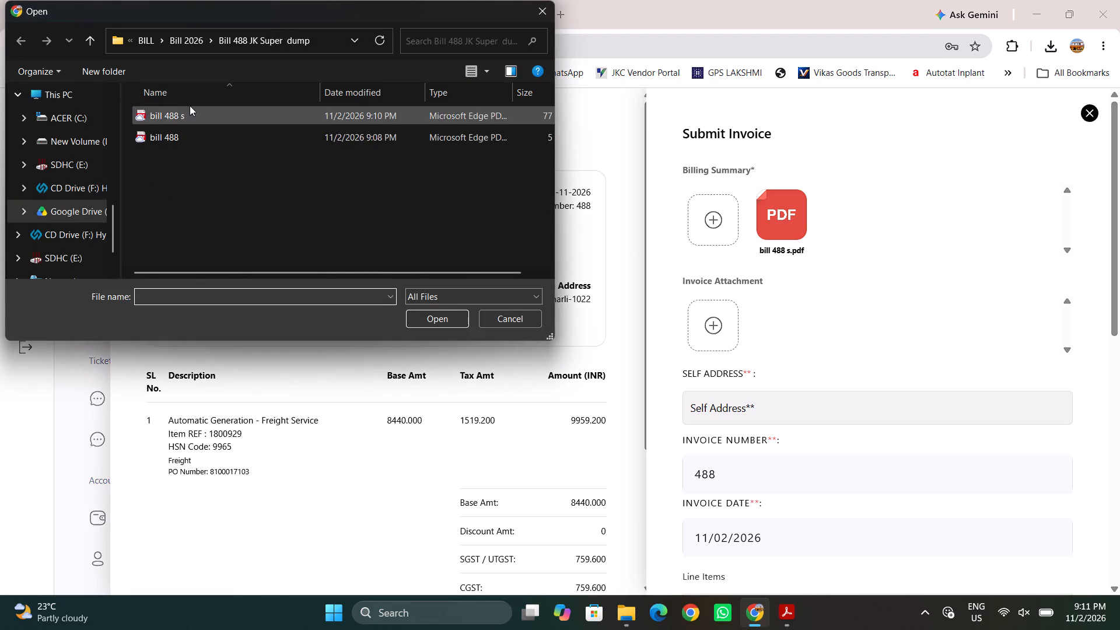
left_click(189, 111)
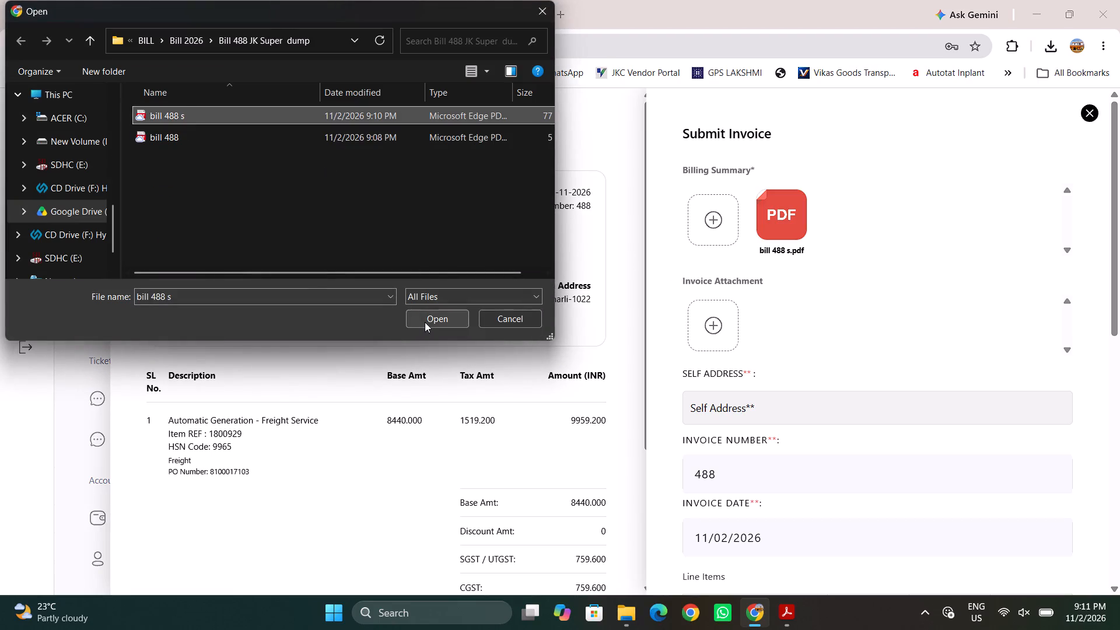
left_click(425, 322)
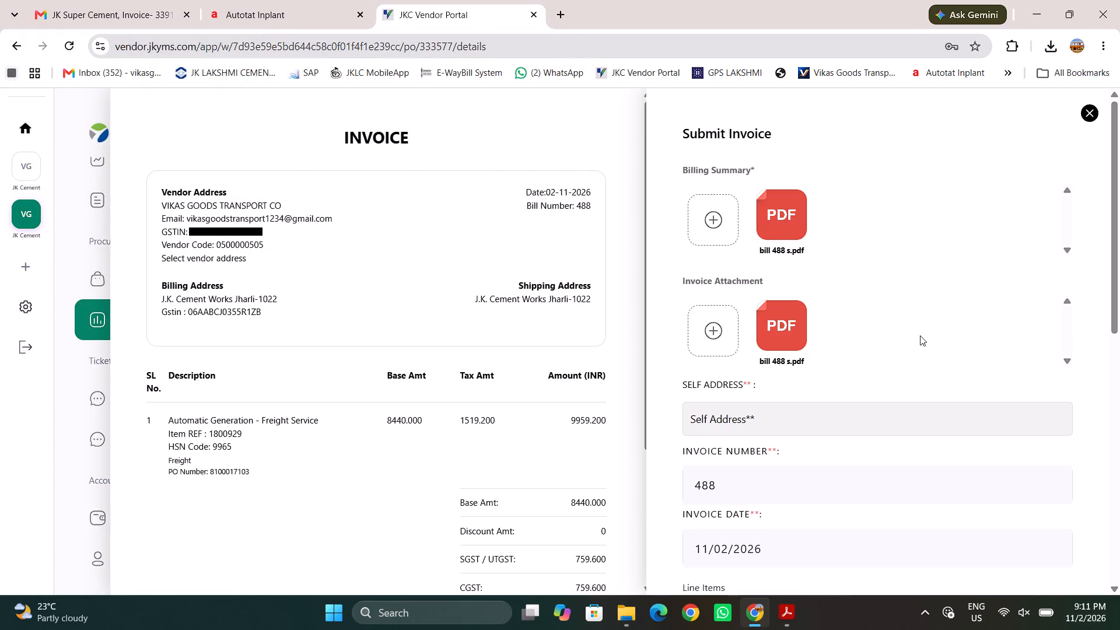
Choose the VIKAS GOODS TRANSPORT CO self address and submit invoice 488.
left_click(939, 422)
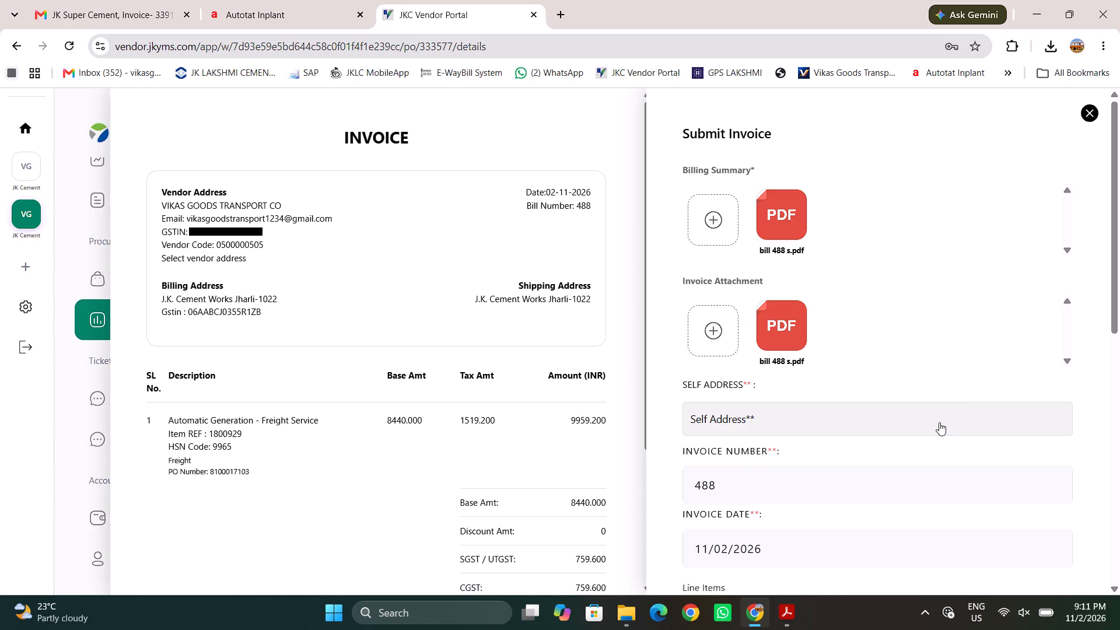
left_click(796, 446)
scroll(825, 467, "down", 4)
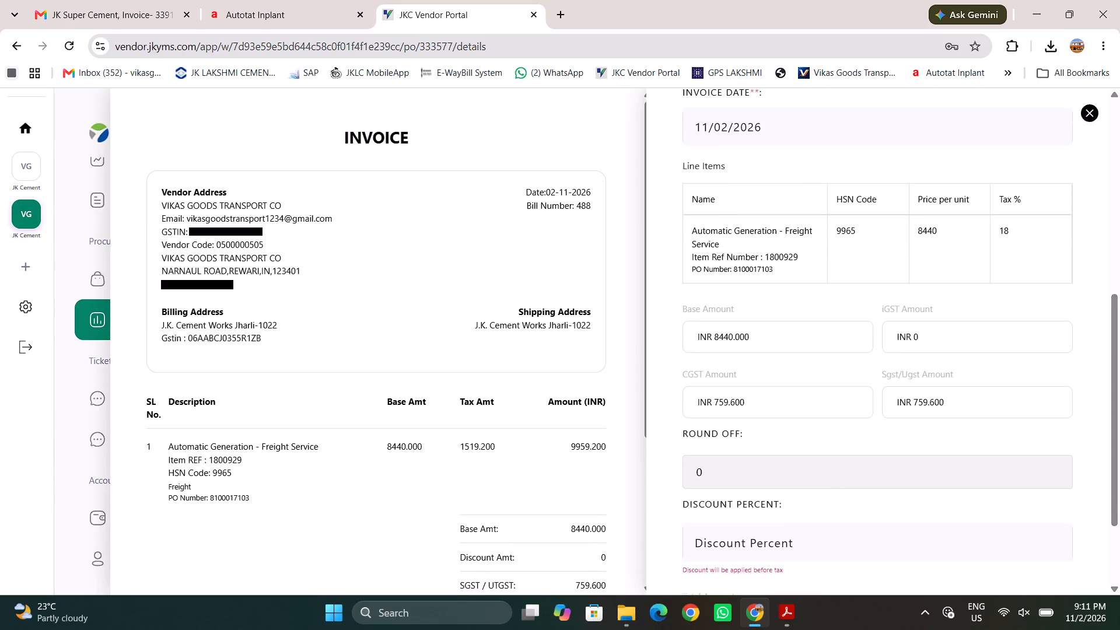
scroll(825, 467, "down", 5)
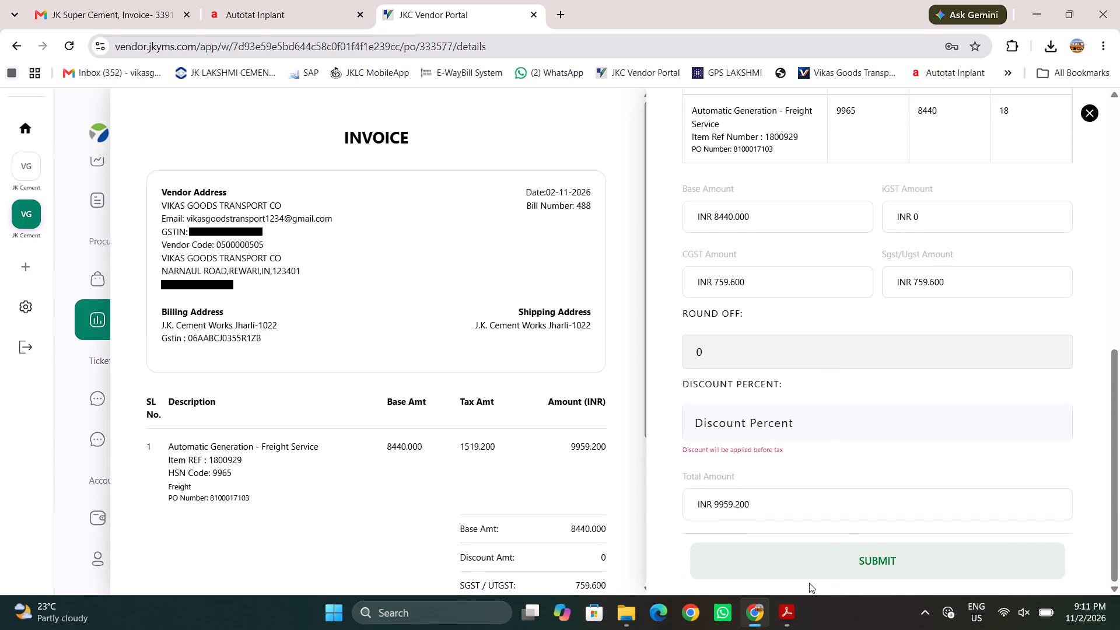
left_click(831, 569)
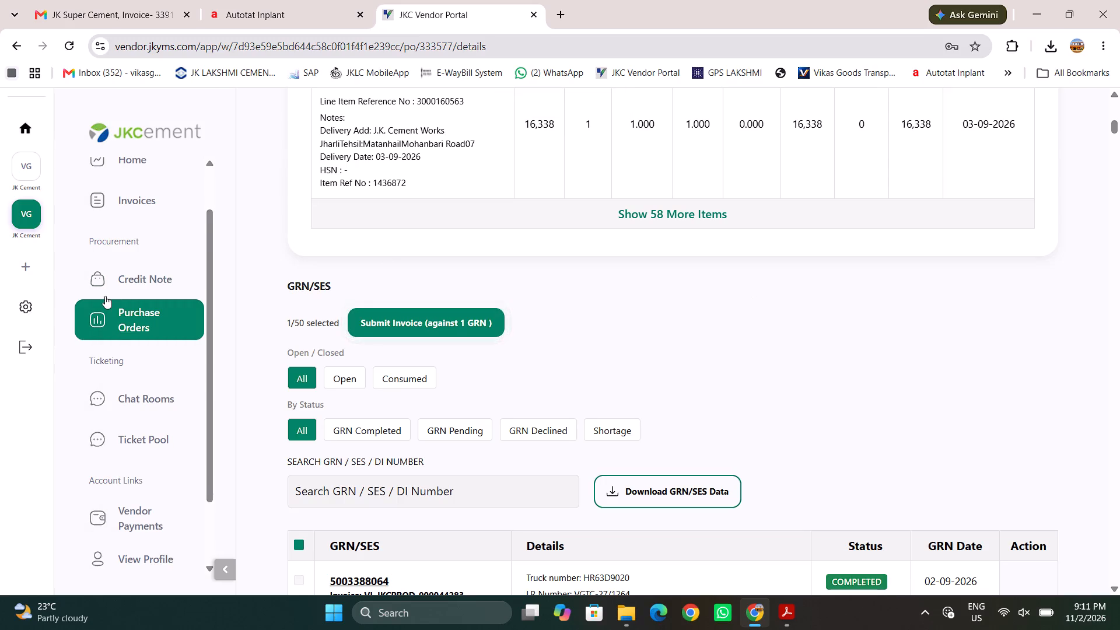
Return to the Purchase Orders list of open orders.
left_click(123, 324)
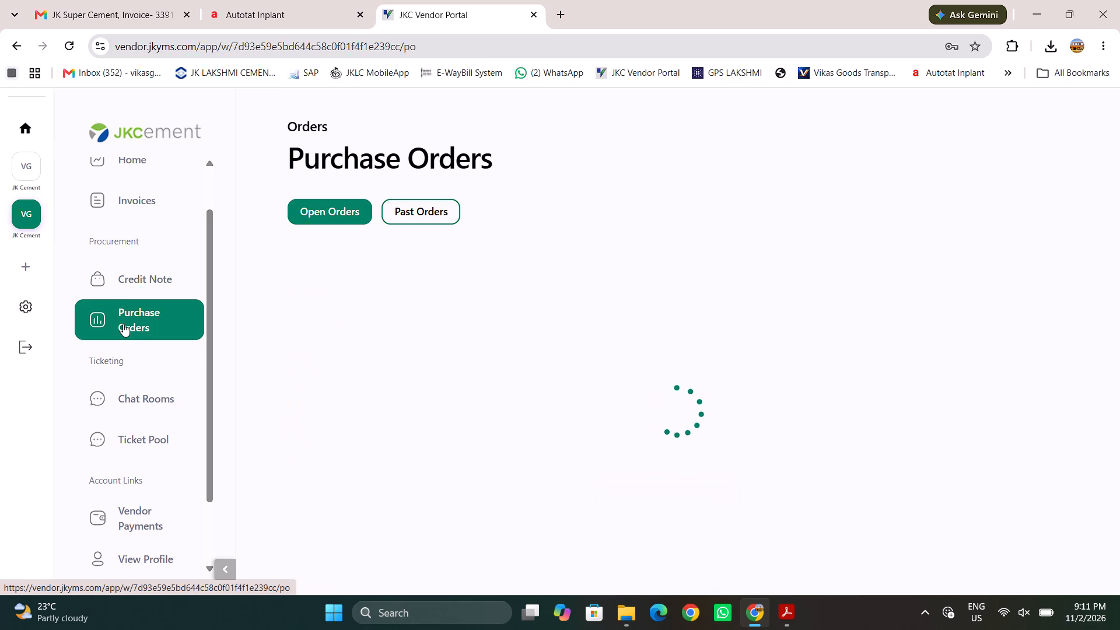
scroll(123, 324, "down", 5)
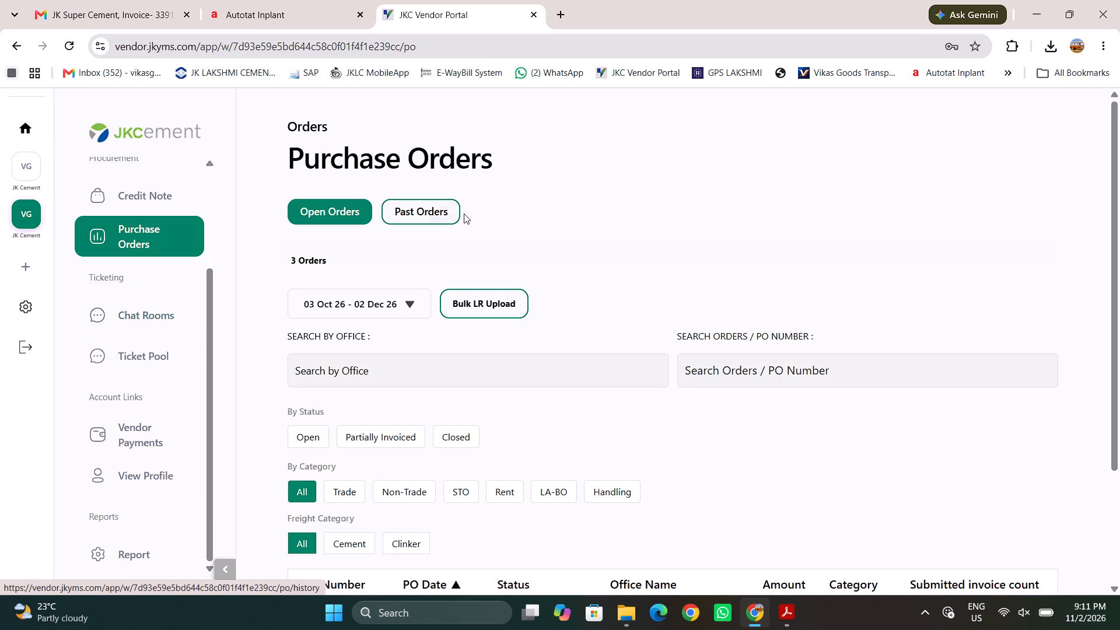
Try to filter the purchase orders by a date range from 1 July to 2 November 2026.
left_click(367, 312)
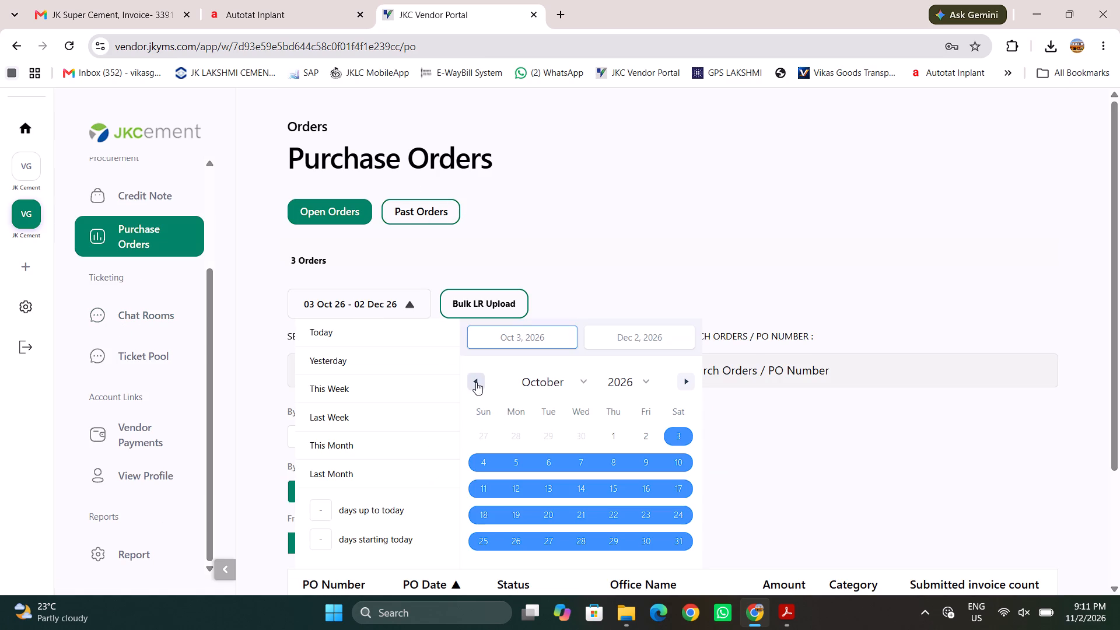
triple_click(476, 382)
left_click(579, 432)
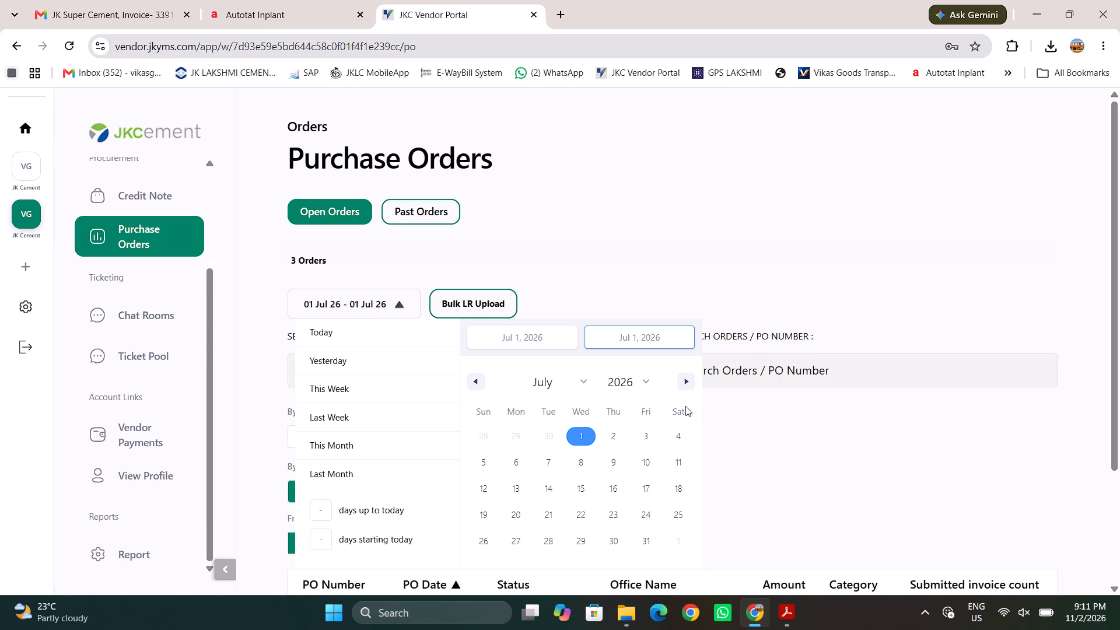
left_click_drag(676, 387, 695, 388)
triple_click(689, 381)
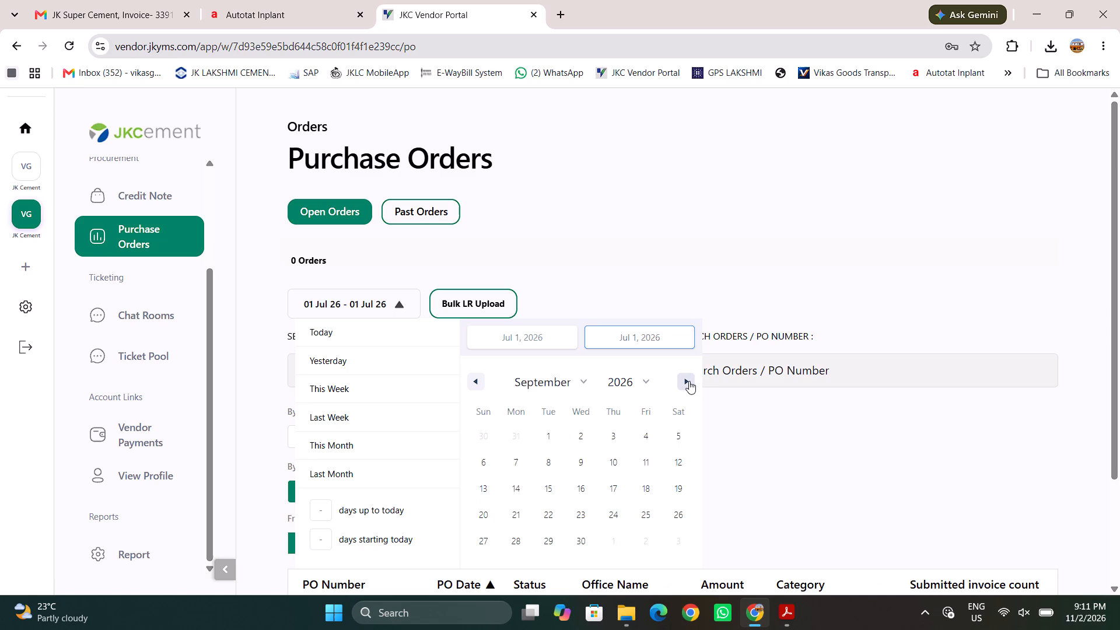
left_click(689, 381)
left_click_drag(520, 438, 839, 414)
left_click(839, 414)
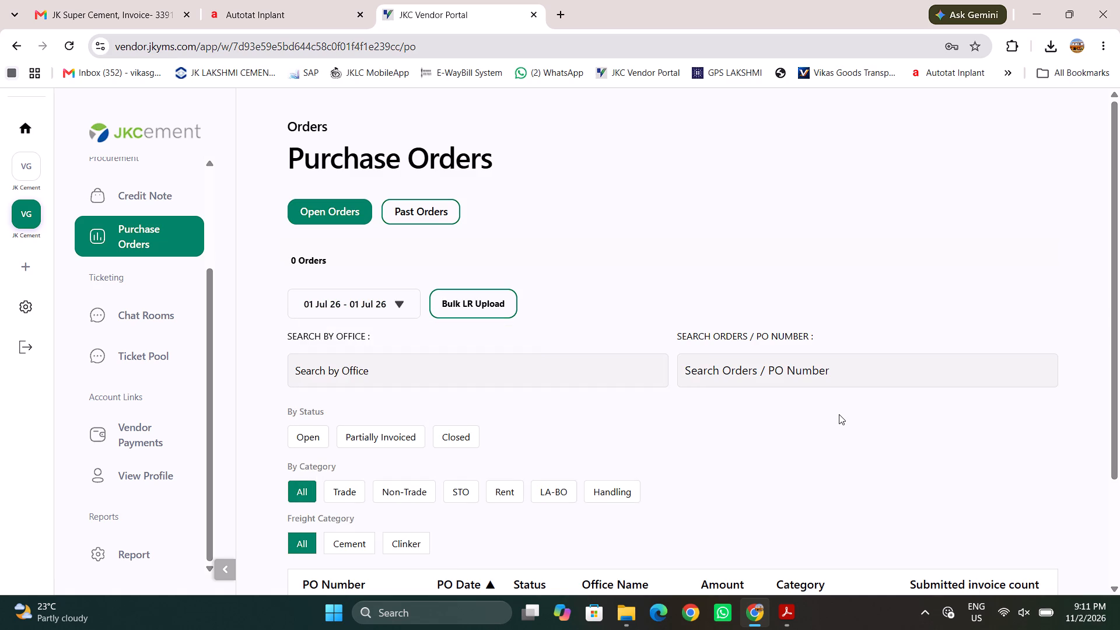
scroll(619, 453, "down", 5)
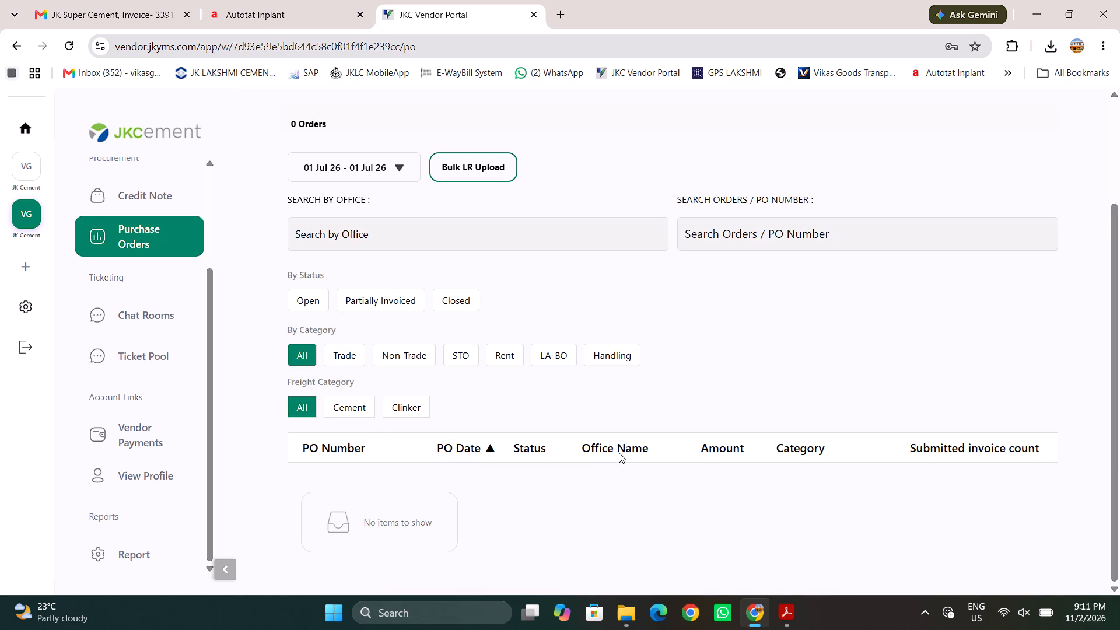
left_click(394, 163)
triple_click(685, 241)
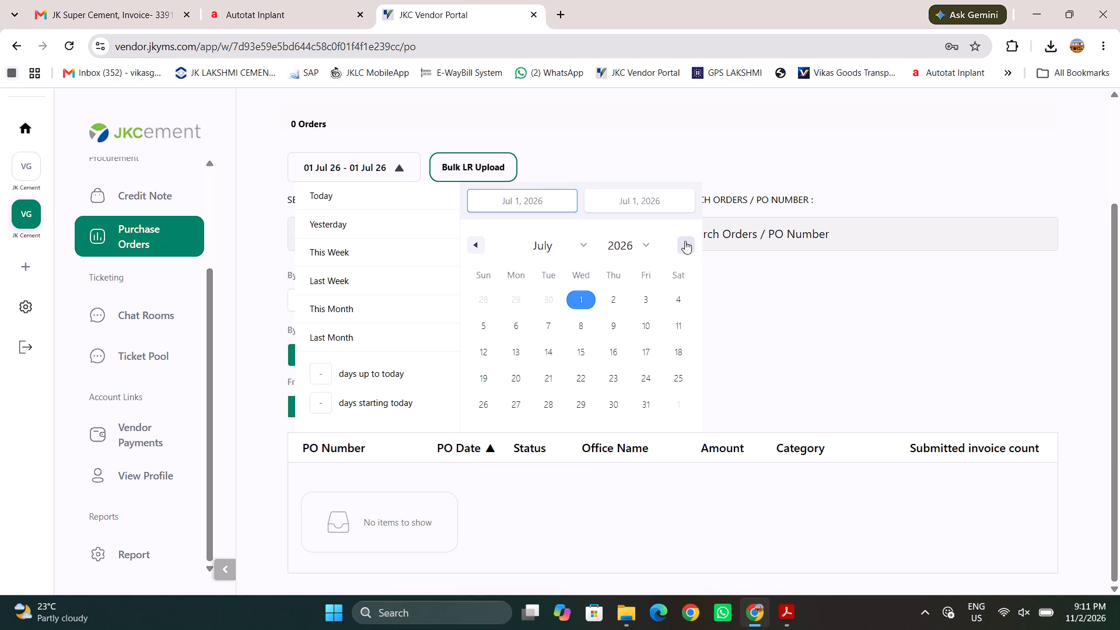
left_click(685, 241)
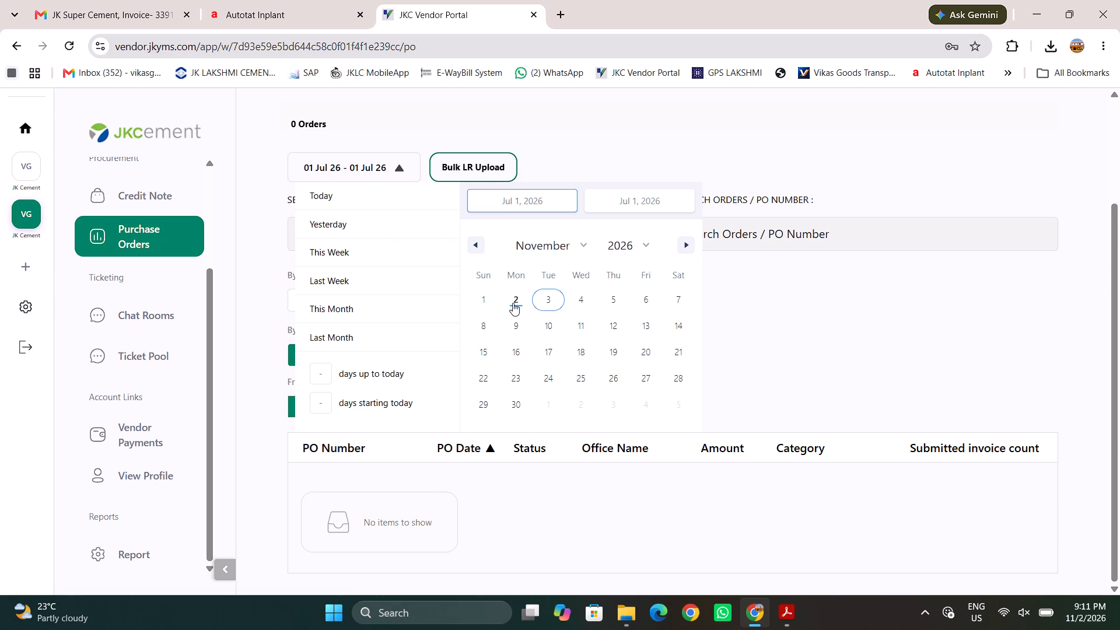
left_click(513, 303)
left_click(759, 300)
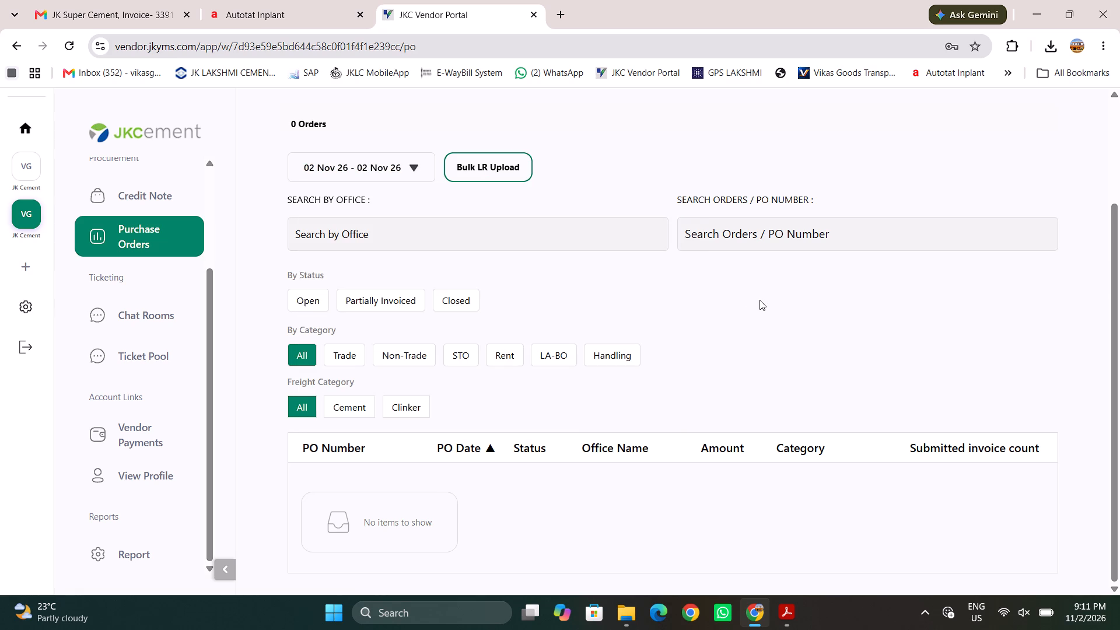
Set the purchase order date range to 01 Jul 26 - 02 Nov 26.
left_click(398, 162)
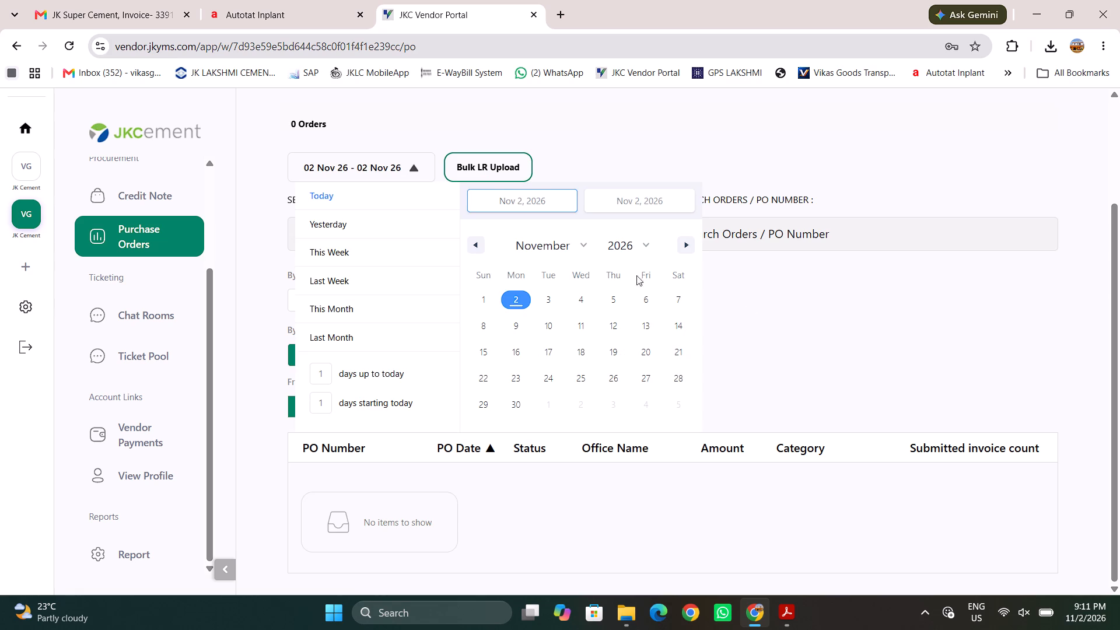
triple_click(477, 237)
left_click(477, 237)
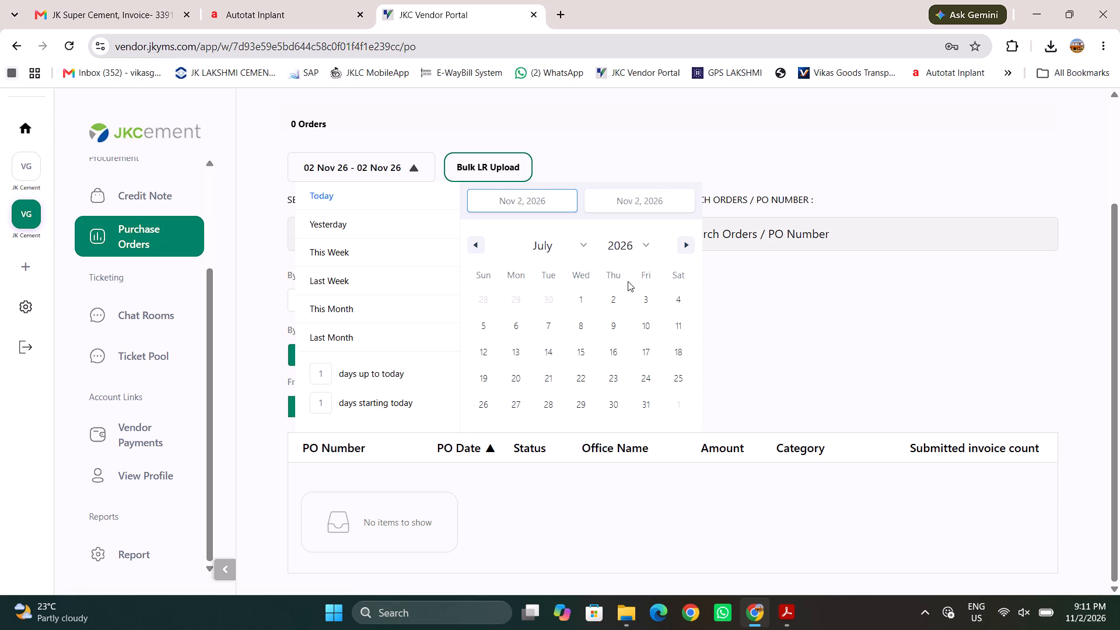
left_click(586, 294)
triple_click(689, 239)
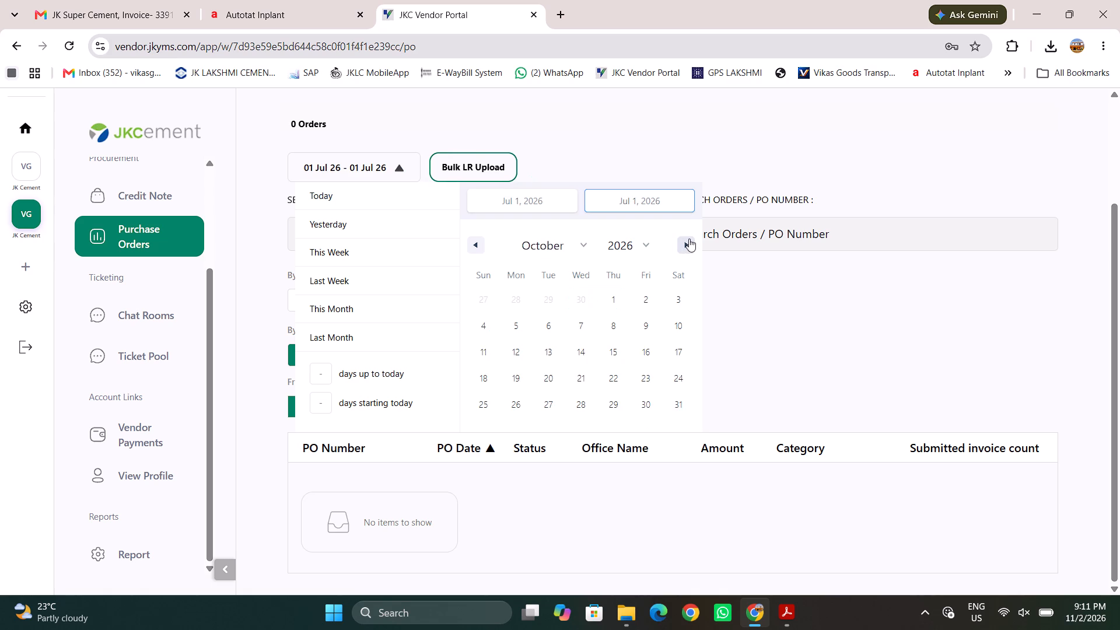
left_click(689, 239)
left_click(522, 288)
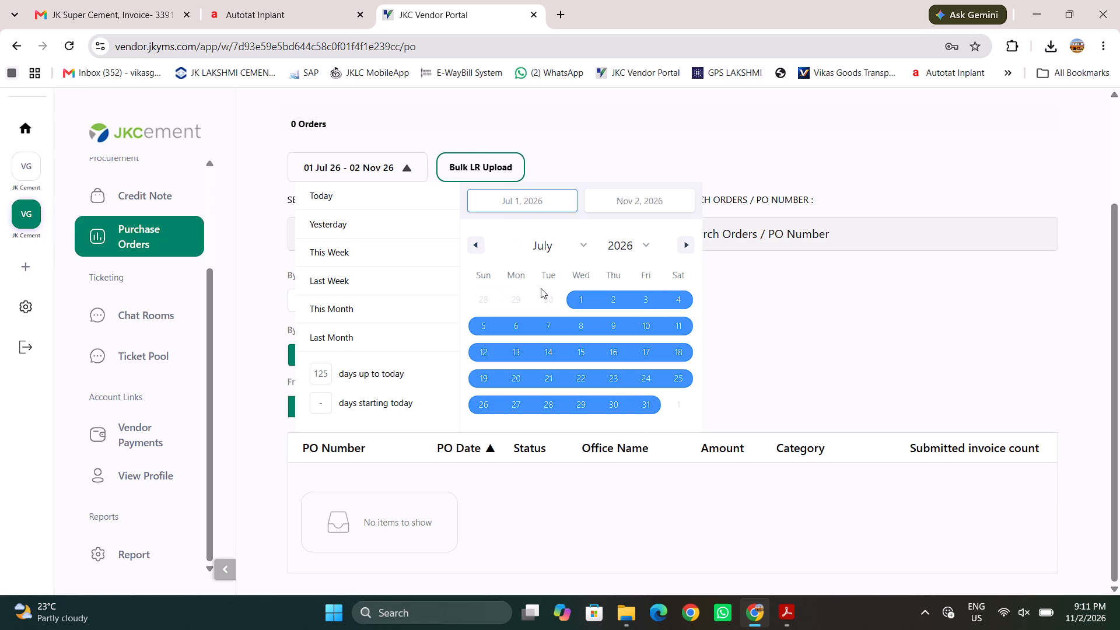
left_click(815, 295)
Examine the filtered purchase orders' statuses, categories and submitted invoice counts.
scroll(636, 428, "down", 3)
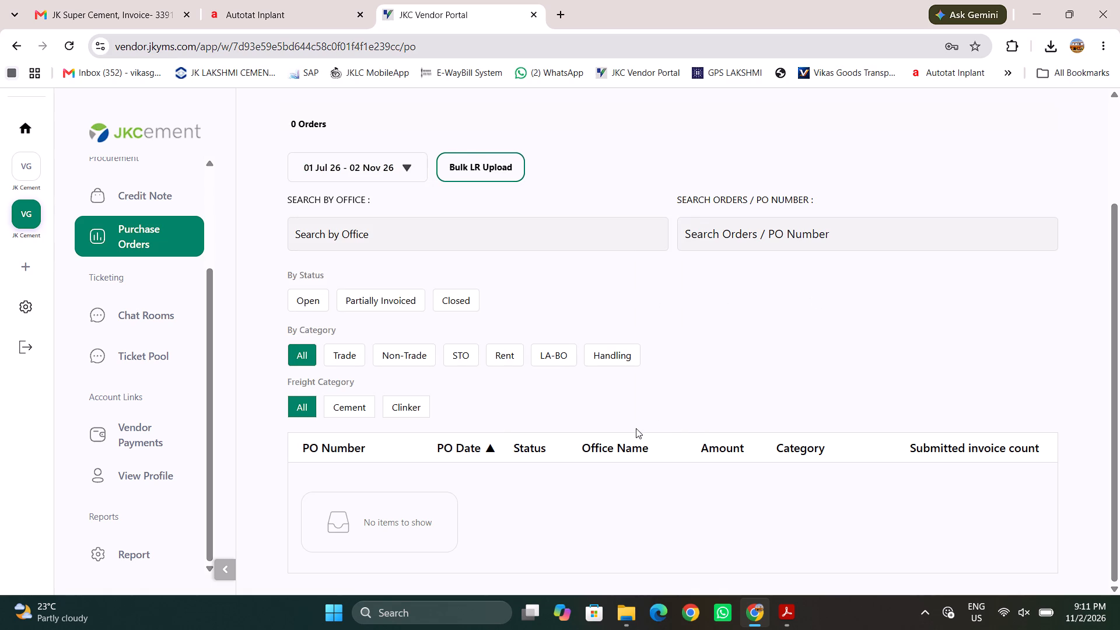
scroll(636, 428, "down", 1)
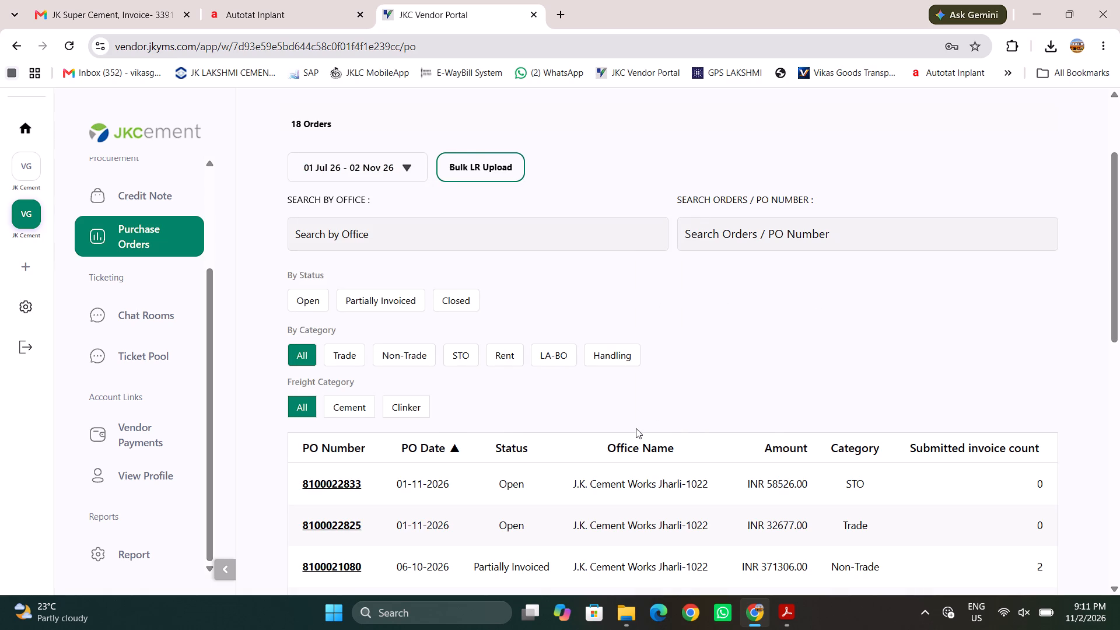
scroll(636, 428, "down", 3)
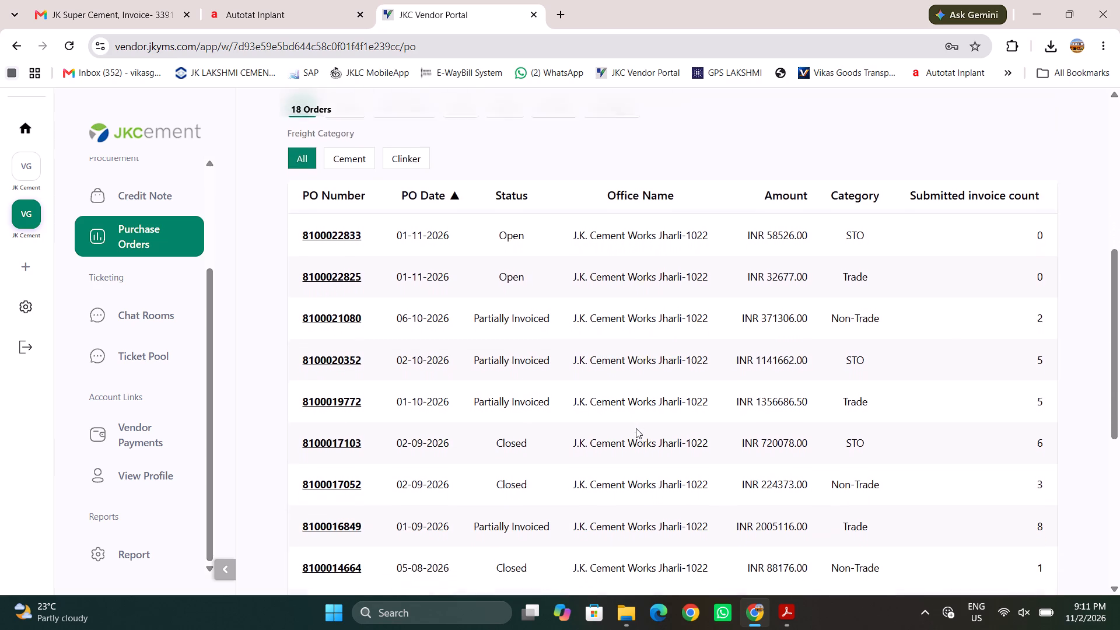
scroll(636, 428, "down", 2)
scroll(636, 428, "up", 4)
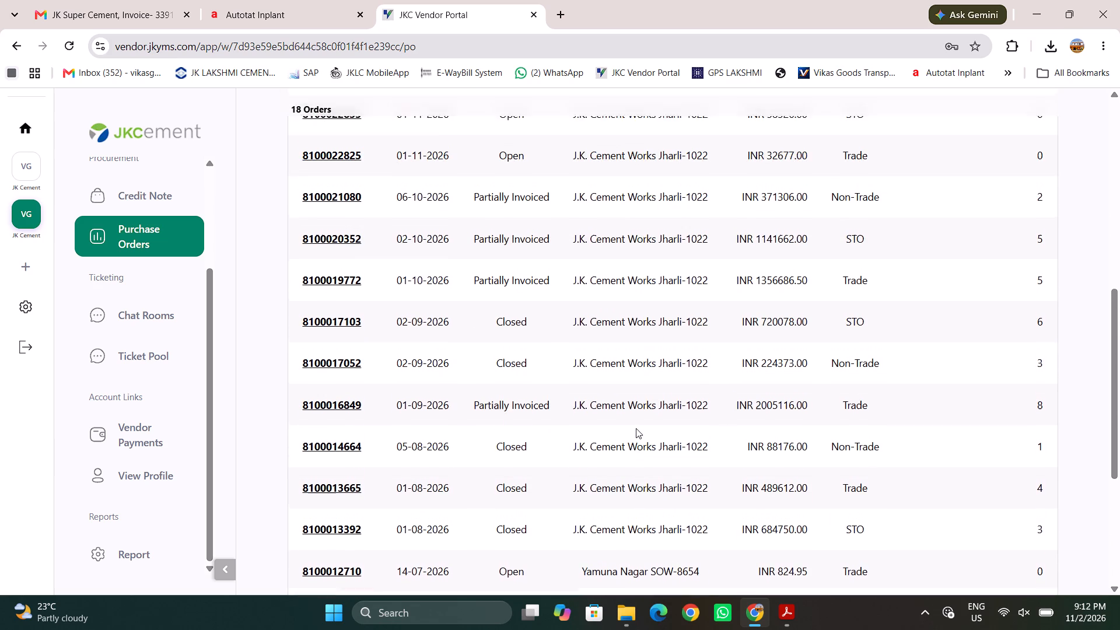
scroll(636, 428, "up", 2)
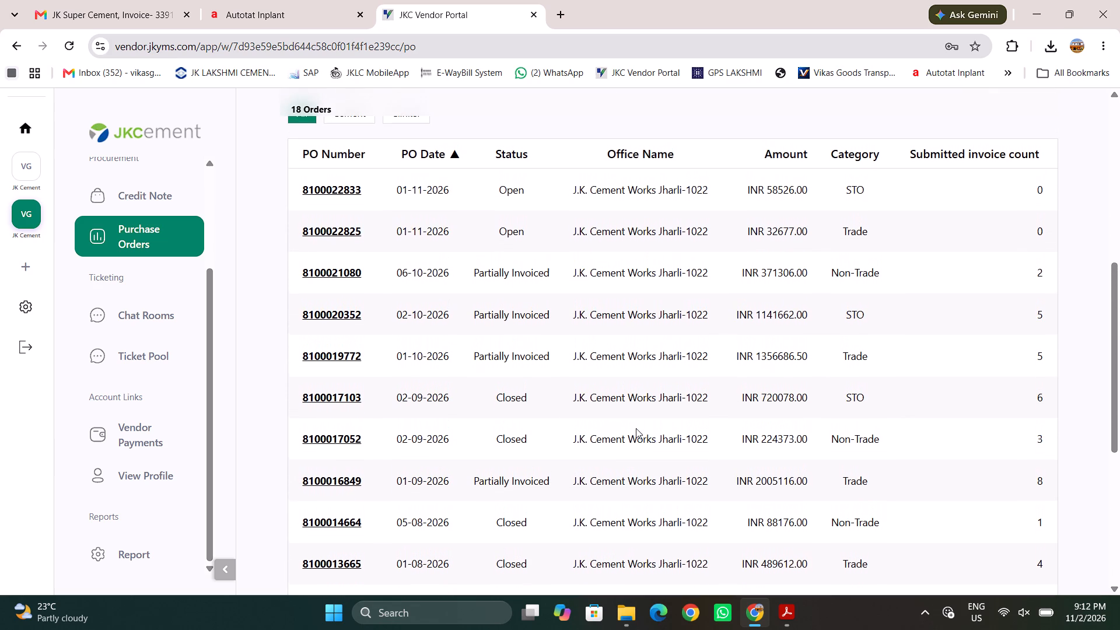
scroll(636, 428, "up", 2)
scroll(636, 428, "down", 1)
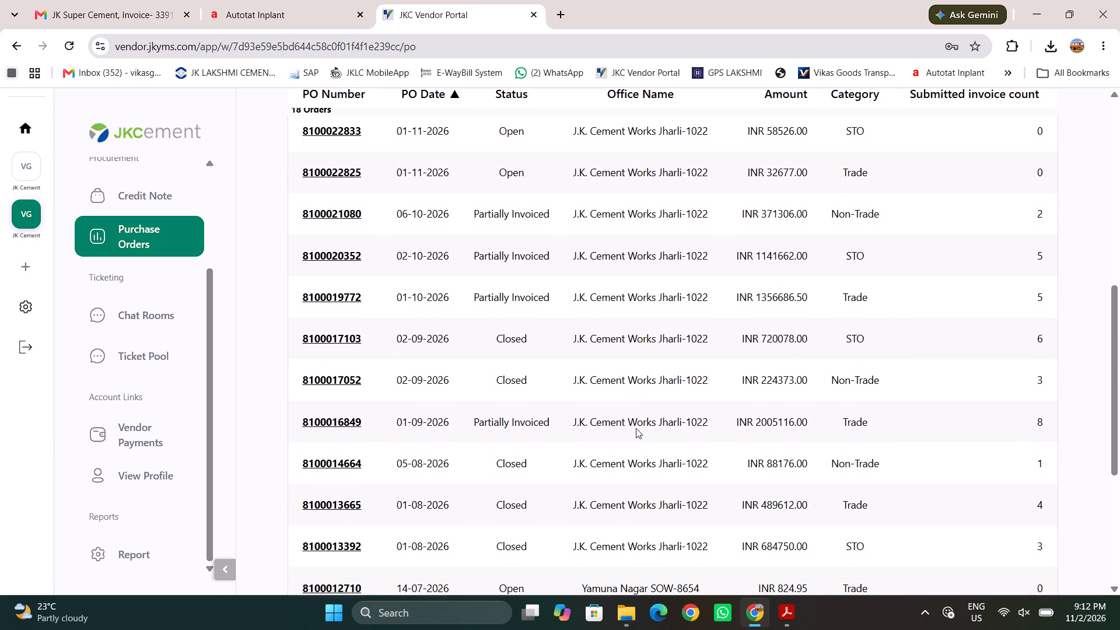
scroll(636, 428, "down", 1)
left_click(336, 412)
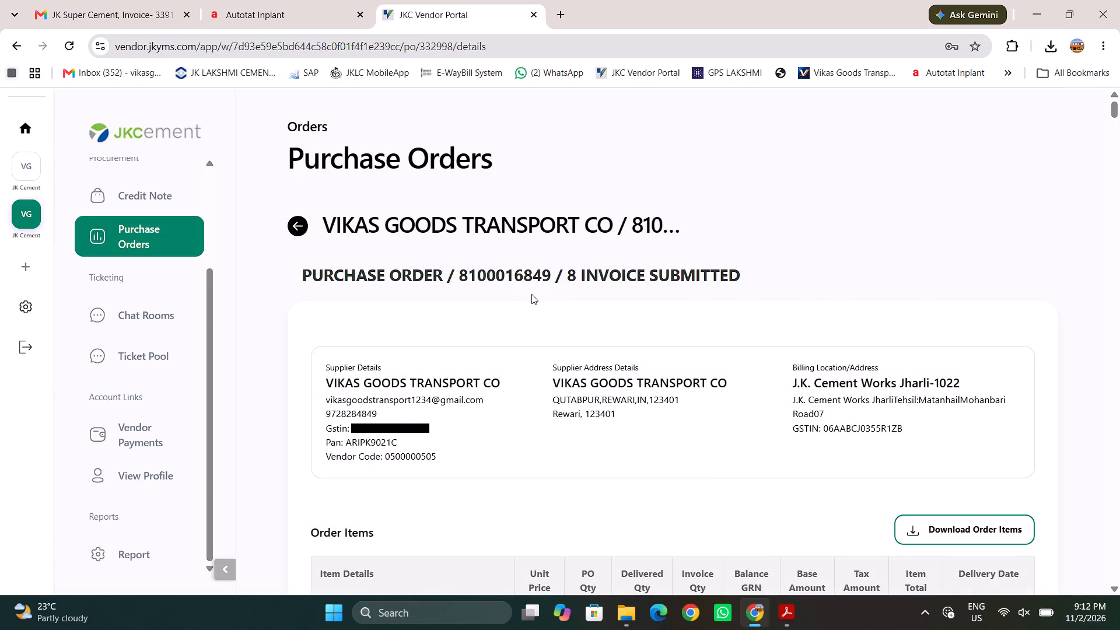
scroll(531, 294, "down", 8)
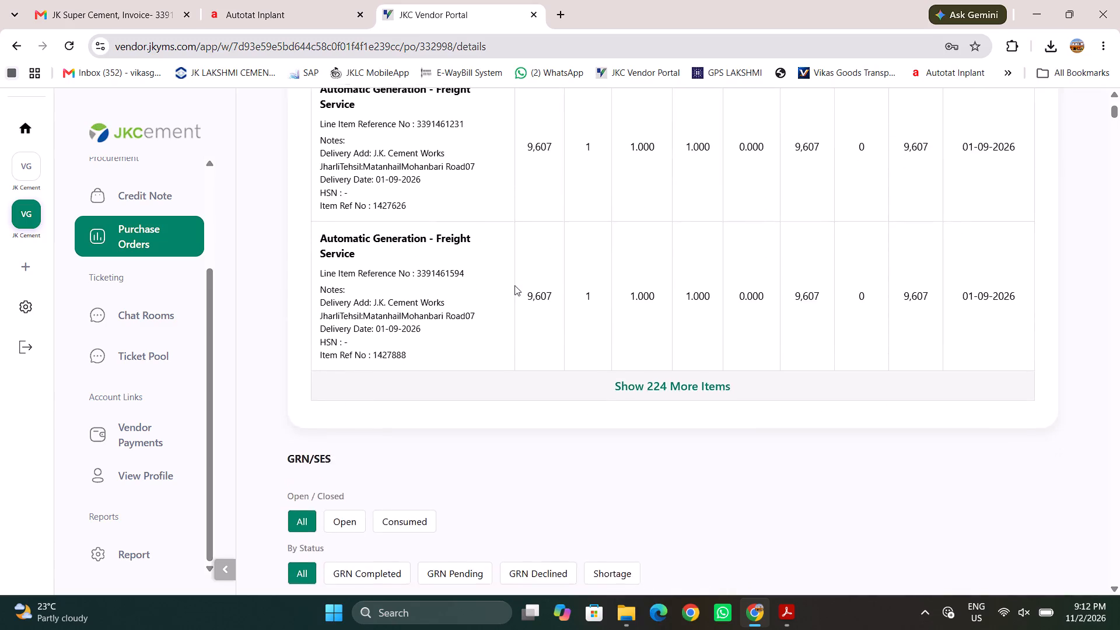
scroll(514, 285, "down", 2)
left_click(442, 156)
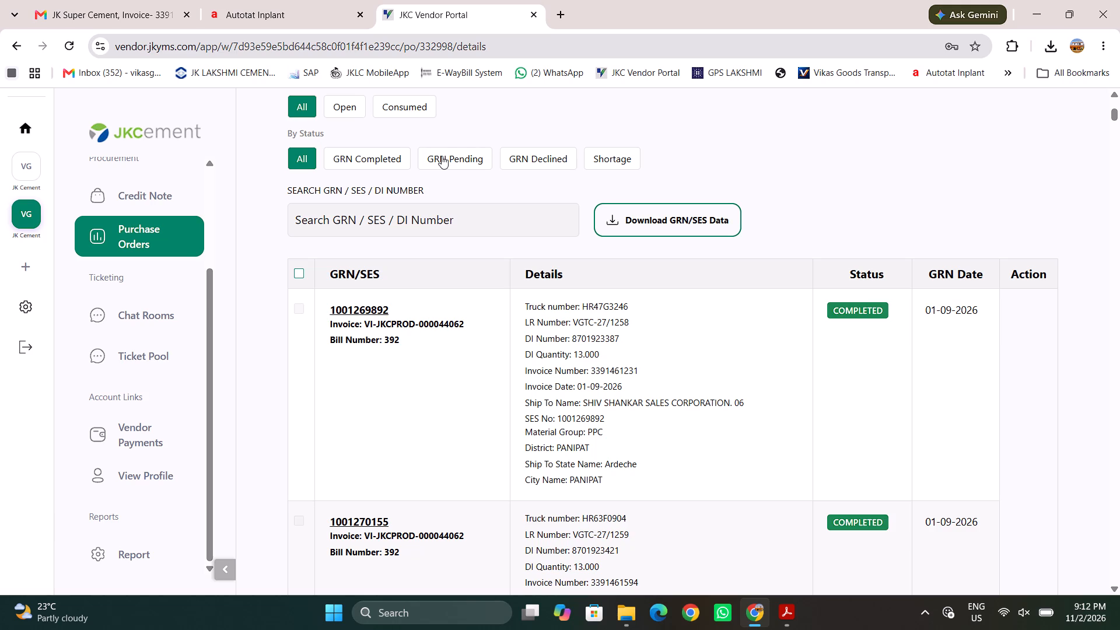
scroll(540, 491, "down", 3)
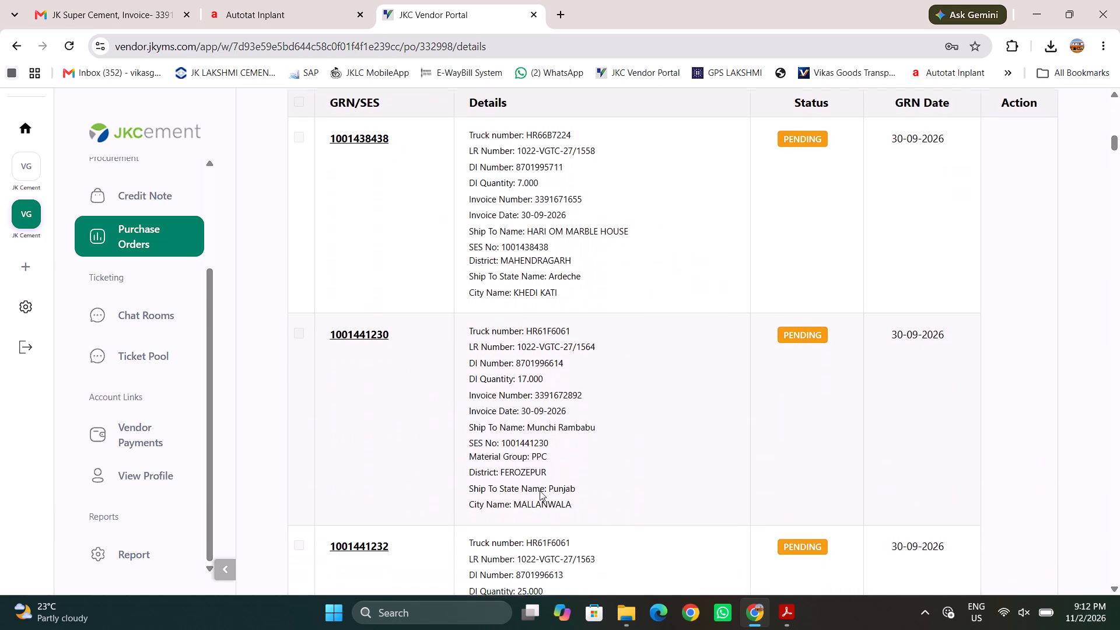
scroll(540, 491, "down", 3)
scroll(540, 491, "up", 1)
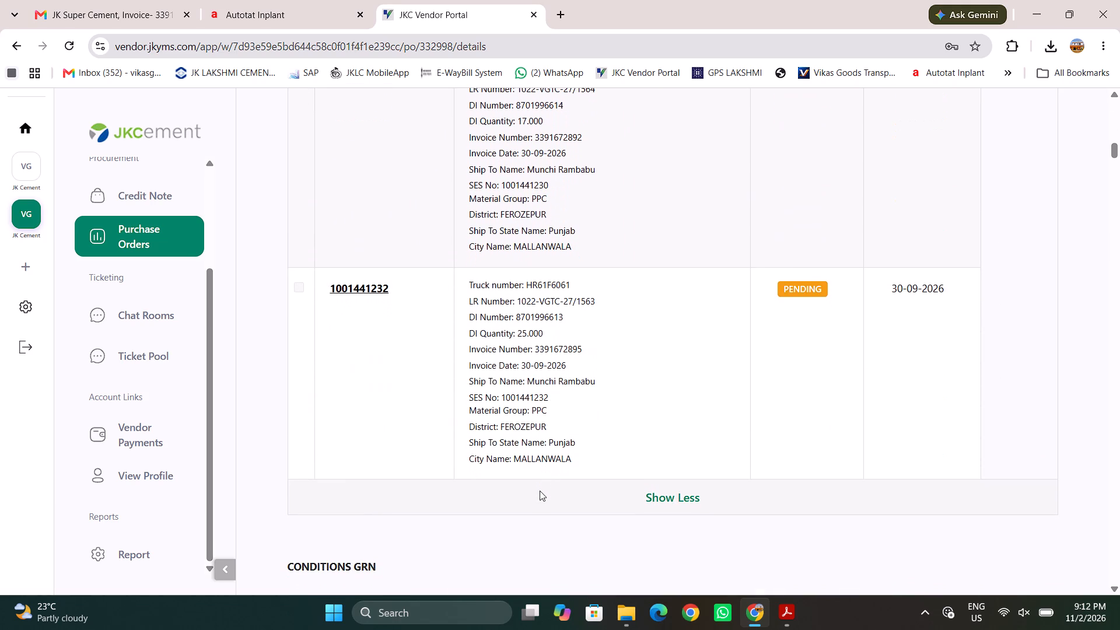
scroll(540, 491, "up", 1)
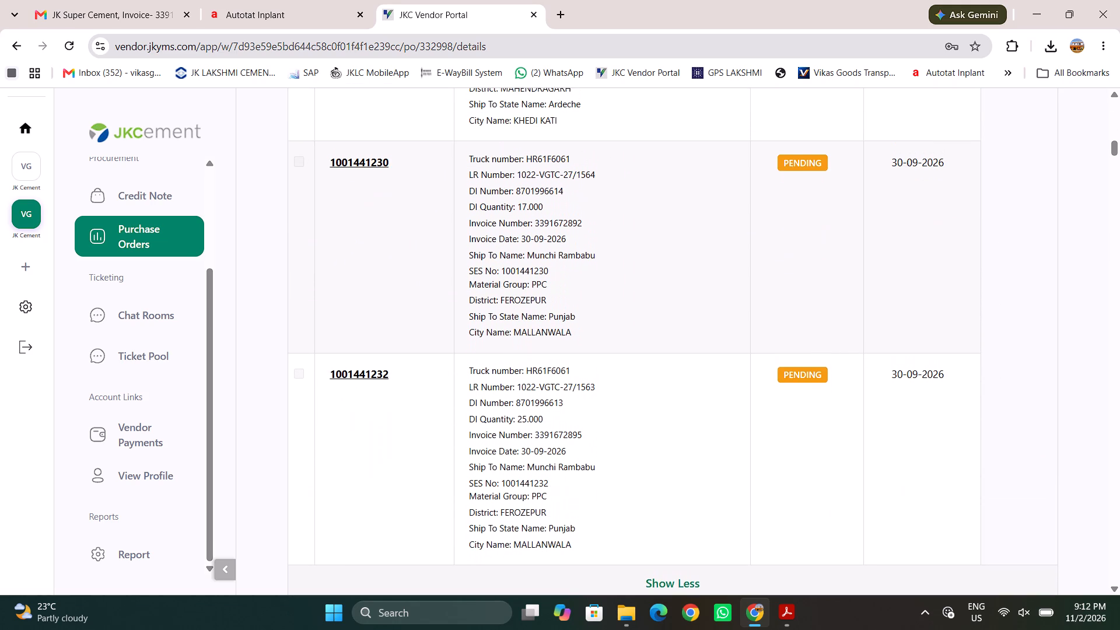
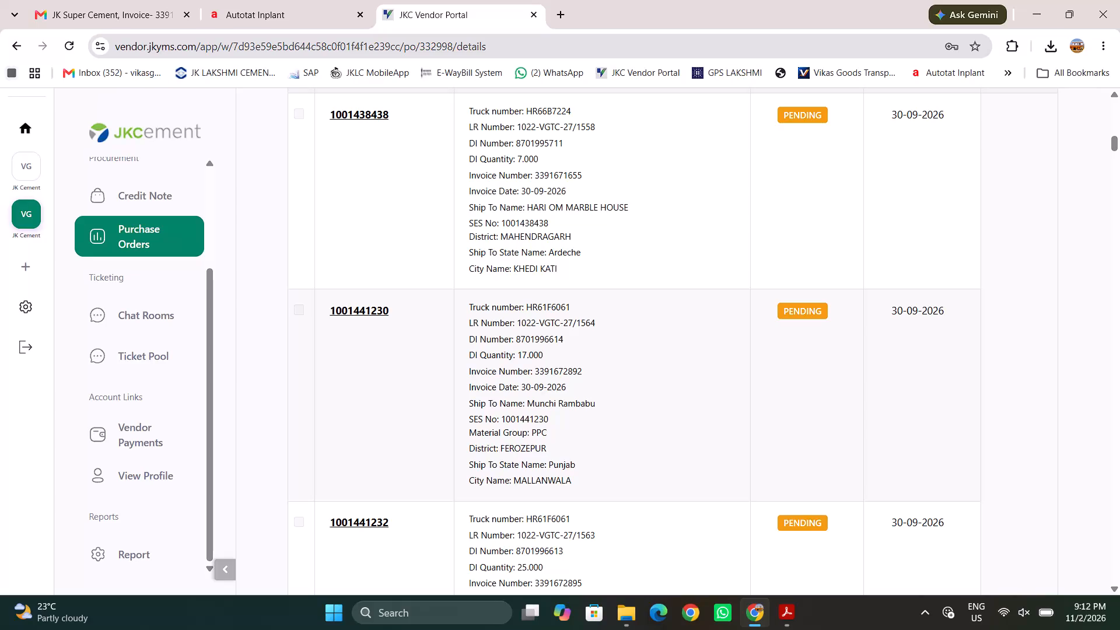
scroll(540, 491, "up", 4)
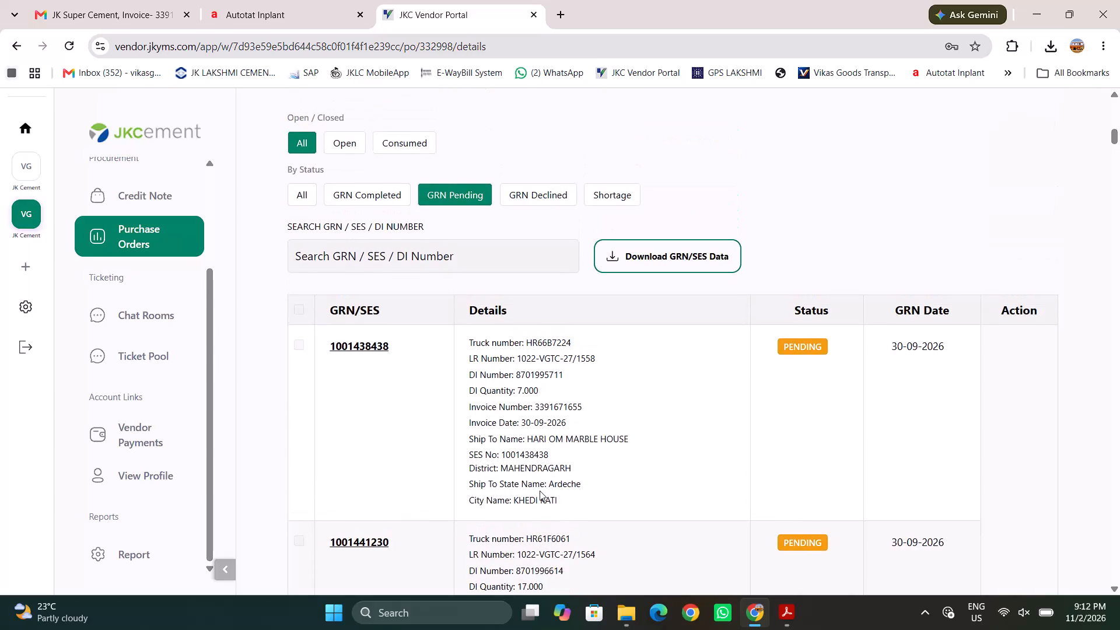
scroll(540, 491, "up", 2)
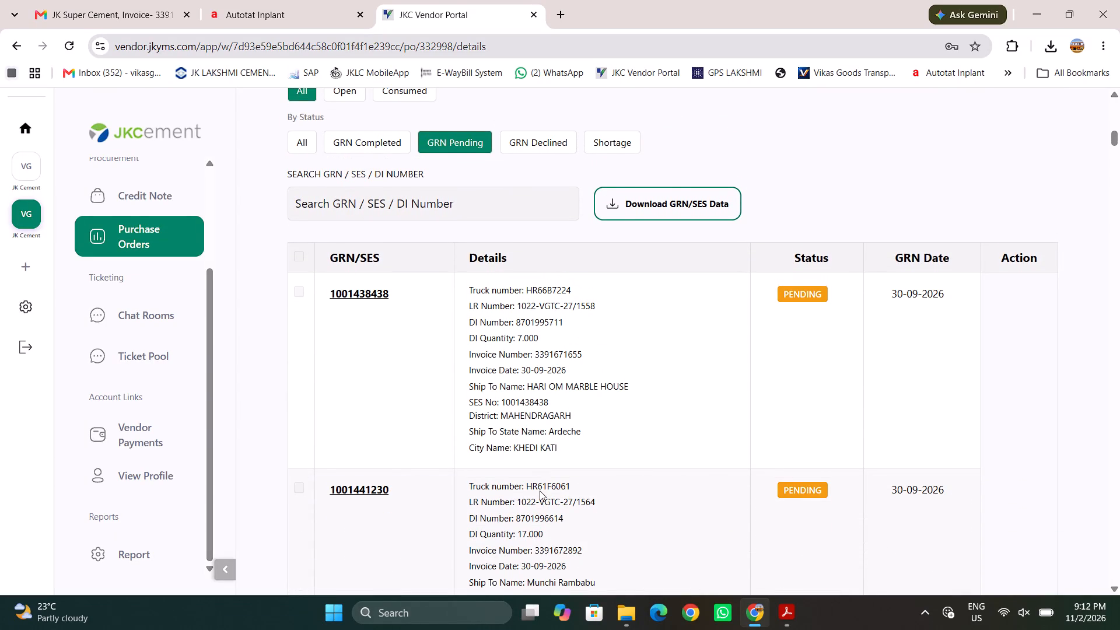
scroll(540, 491, "up", 3)
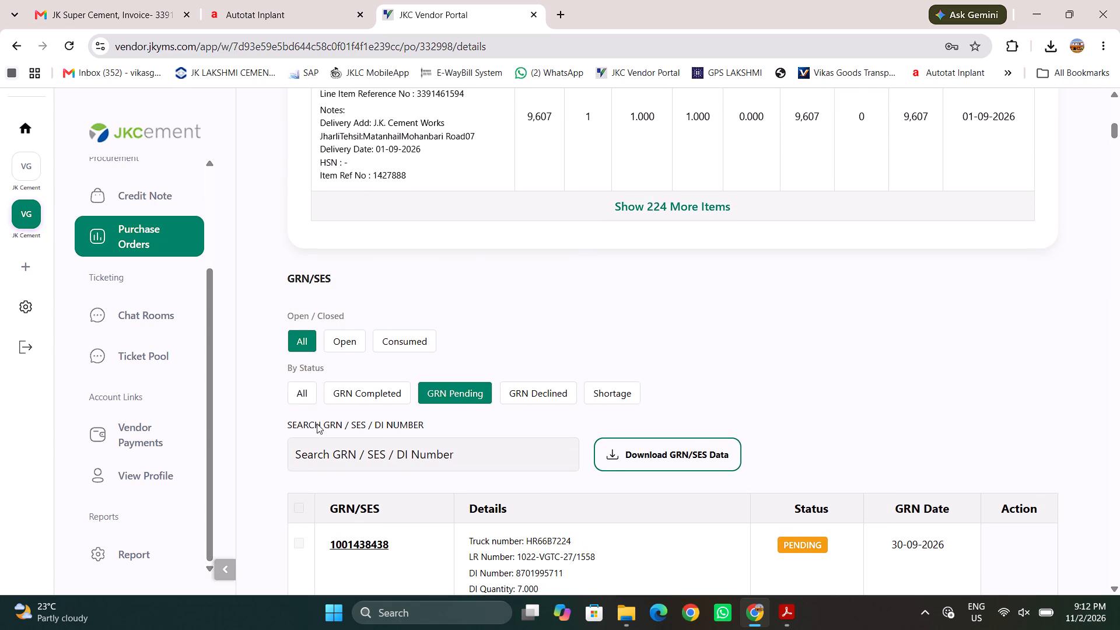
left_click(304, 398)
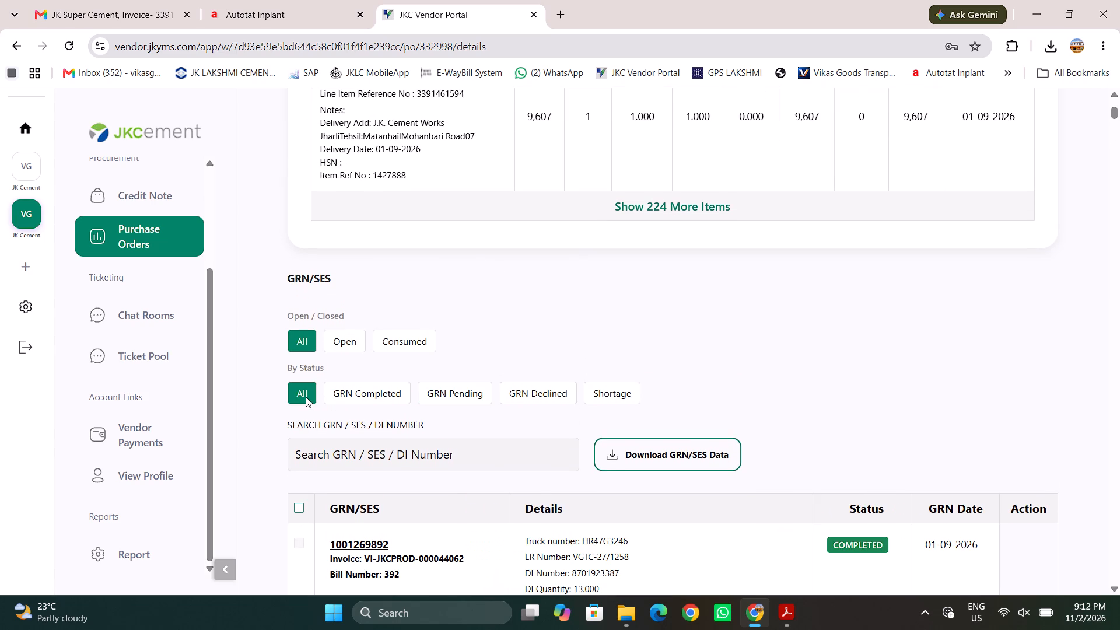
left_click(300, 503)
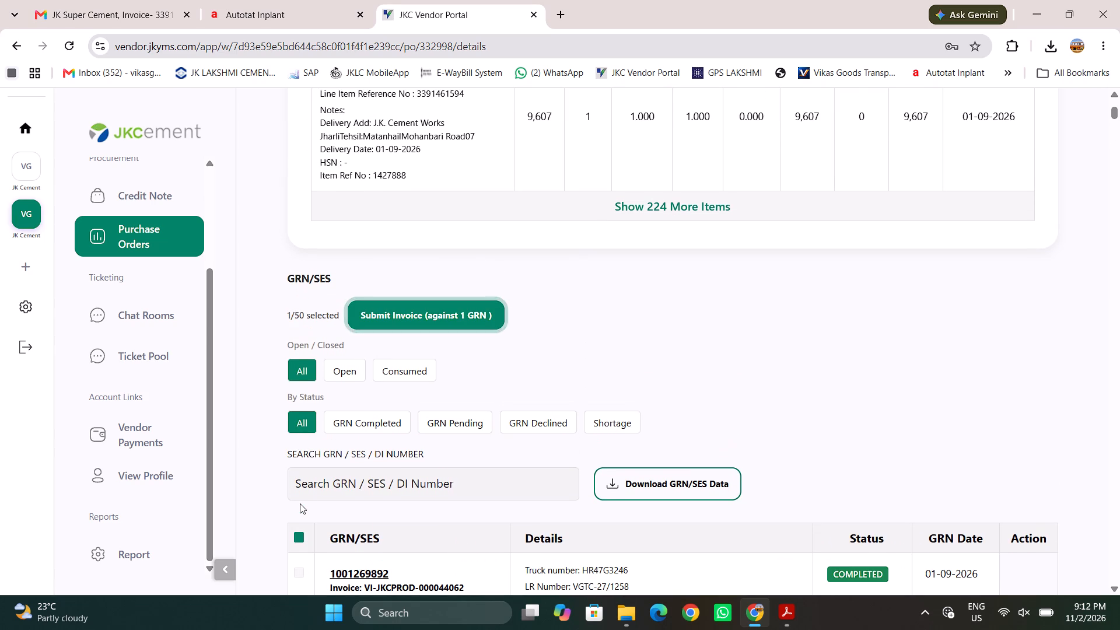
left_click(299, 535)
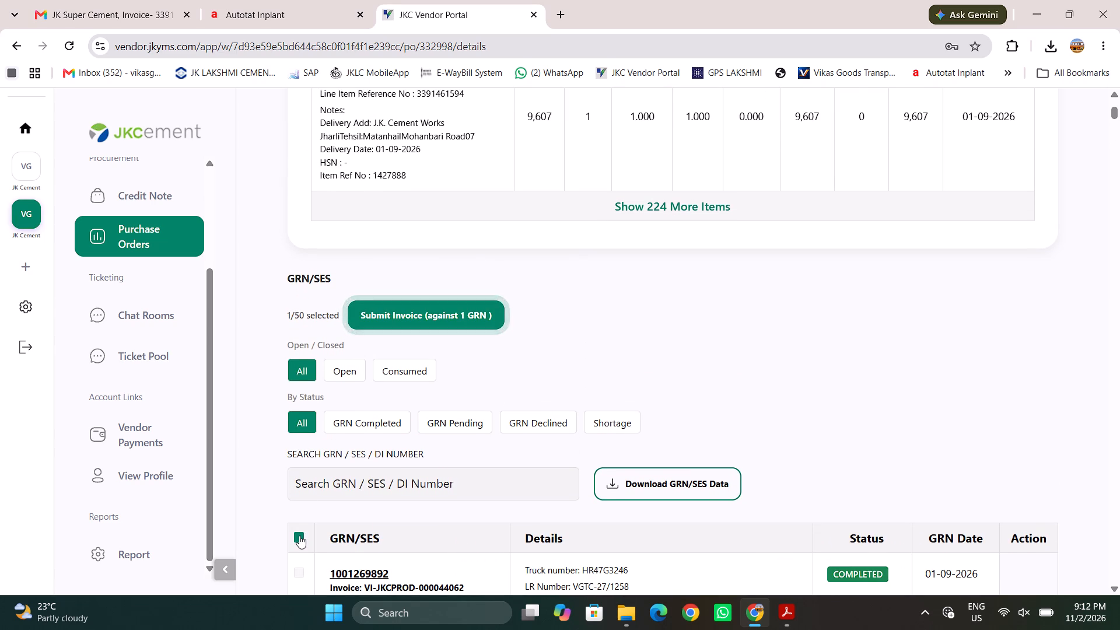
scroll(442, 478, "down", 4)
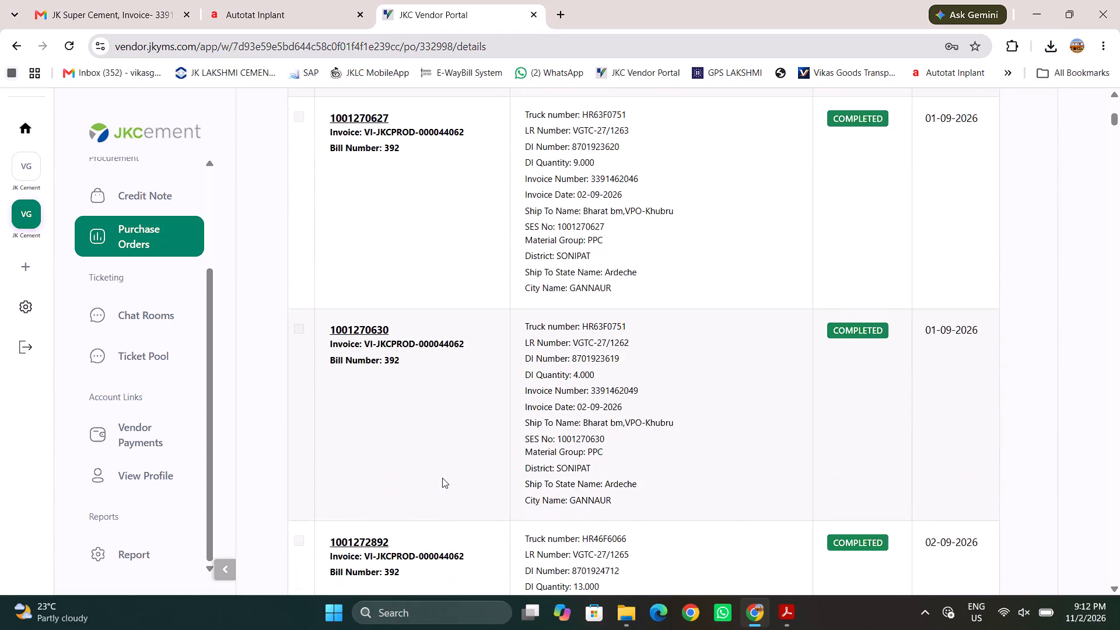
scroll(442, 477, "up", 2)
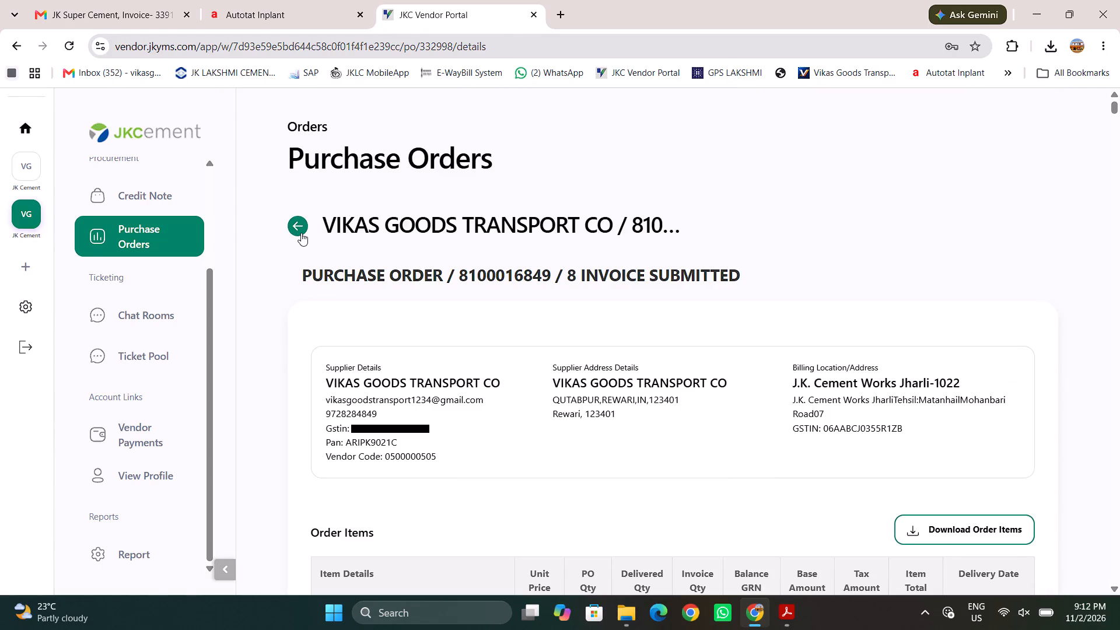
left_click(301, 233)
Set the purchase order date range to 01 Jul 26 - 02 Nov 26.
scroll(580, 496, "down", 1)
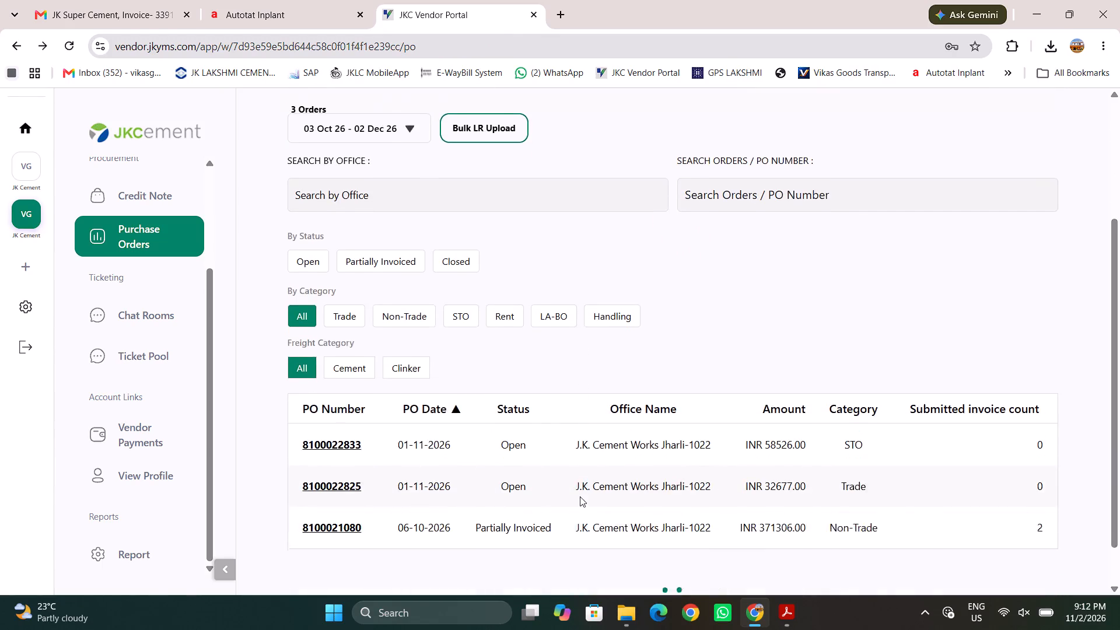
scroll(580, 496, "down", 4)
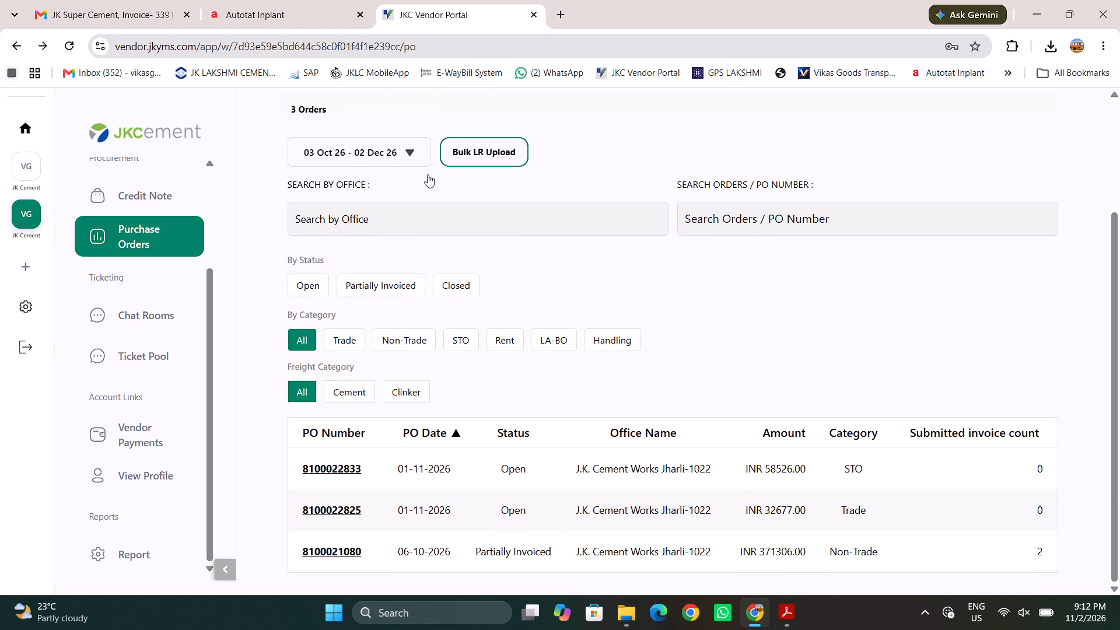
left_click(412, 162)
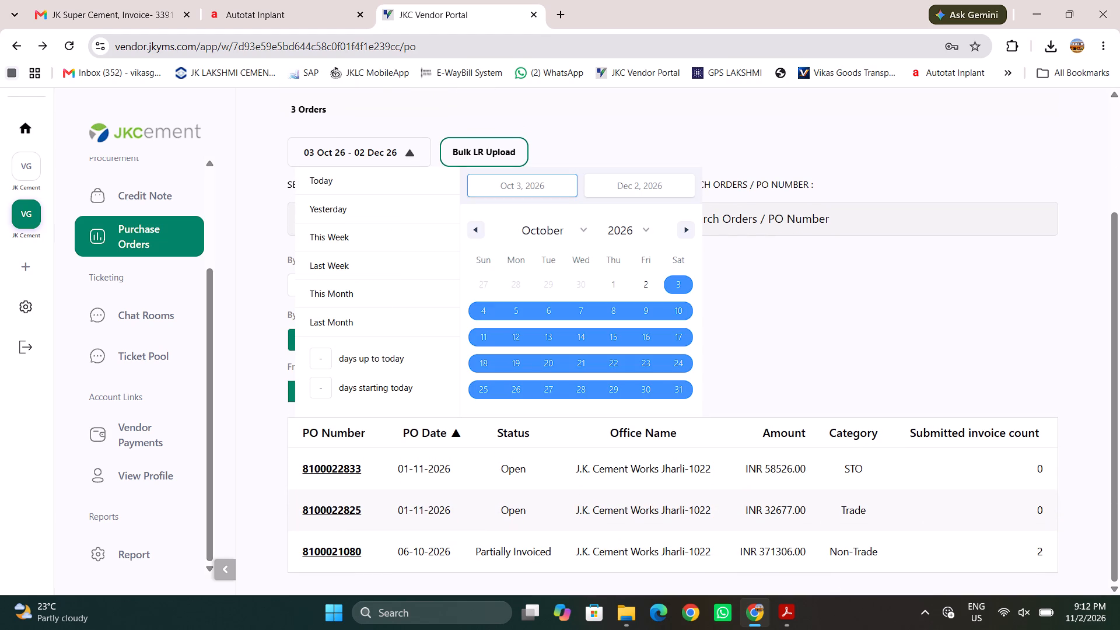
left_click(318, 365)
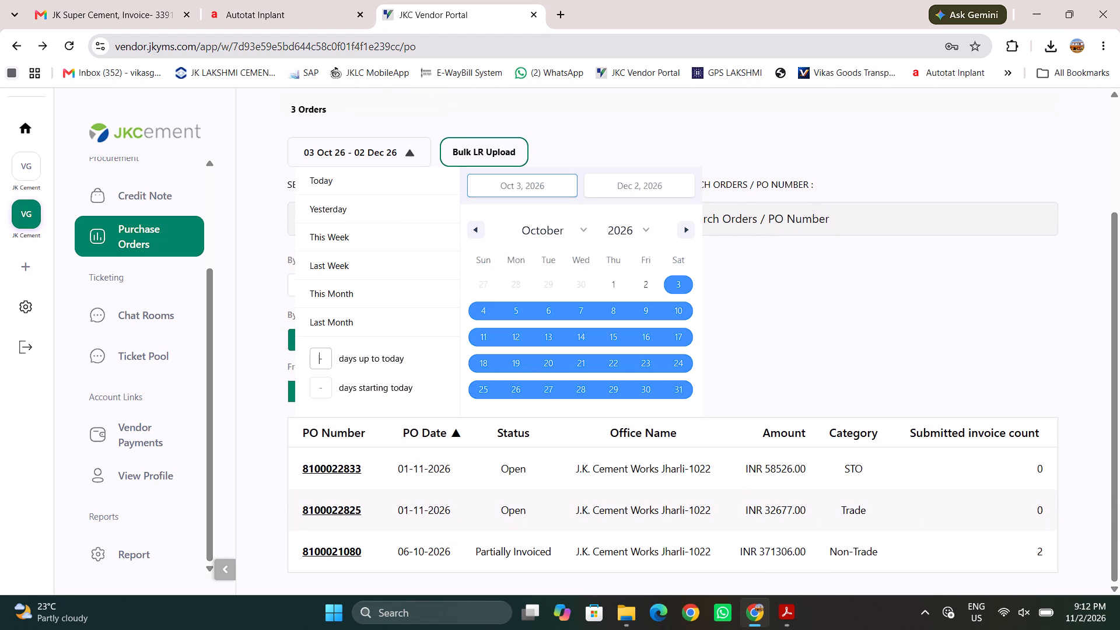
left_click(475, 228)
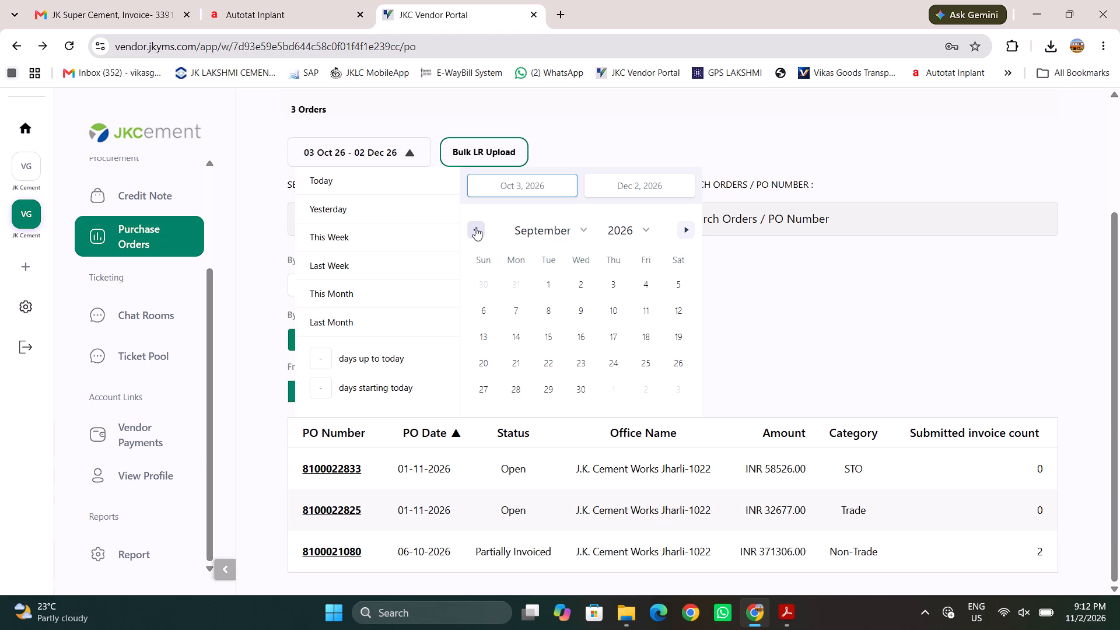
left_click(475, 228)
left_click(475, 228)
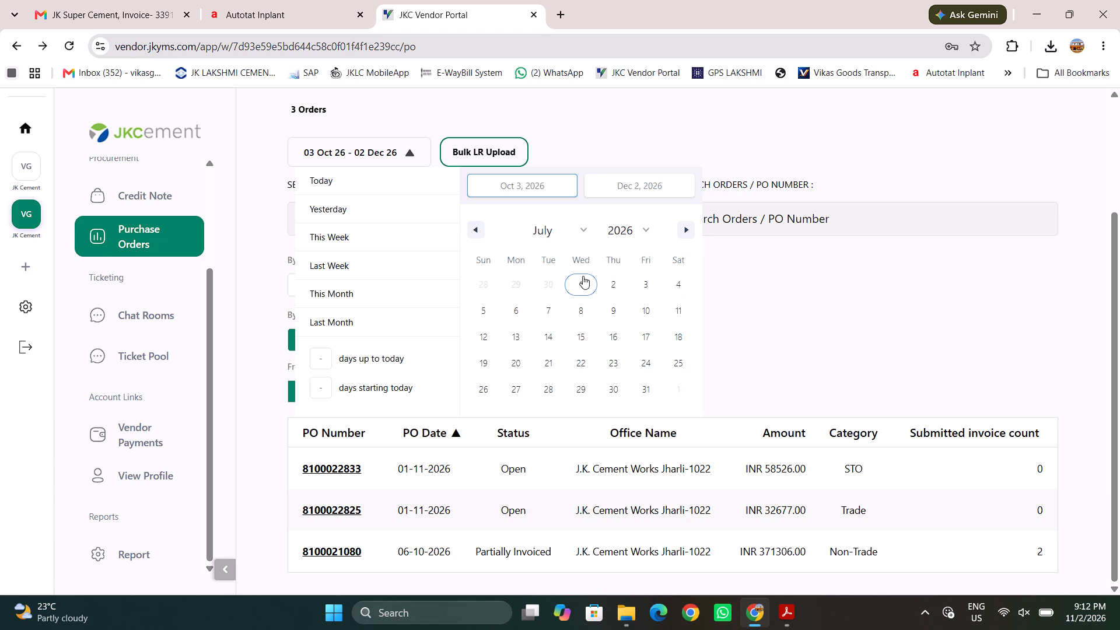
left_click(583, 276)
left_click(687, 230)
left_click(687, 239)
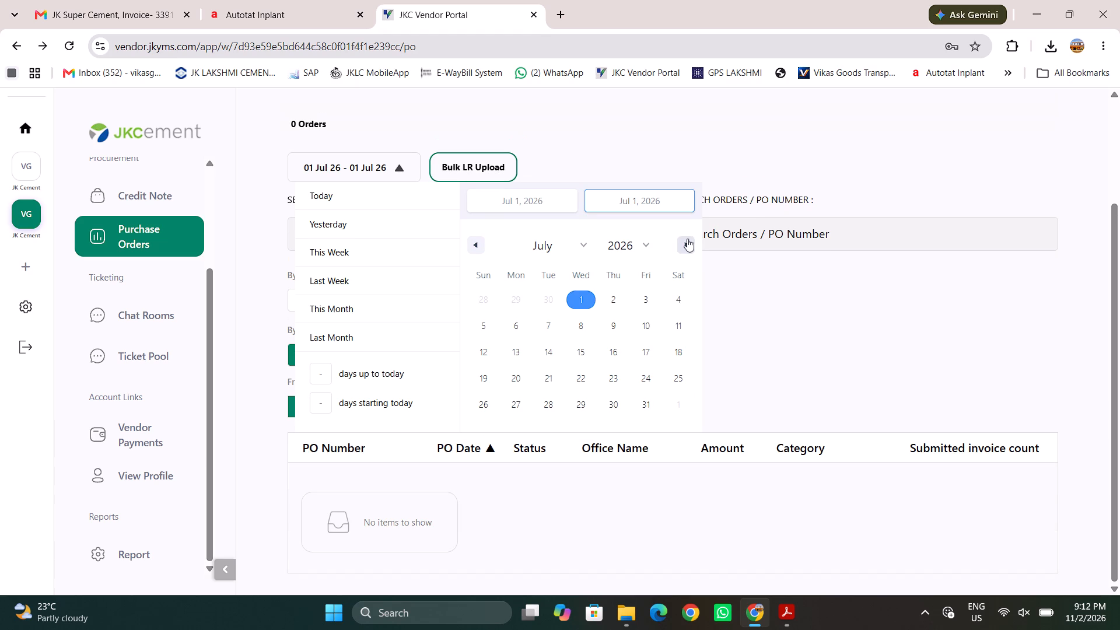
scroll(624, 396, "down", 1)
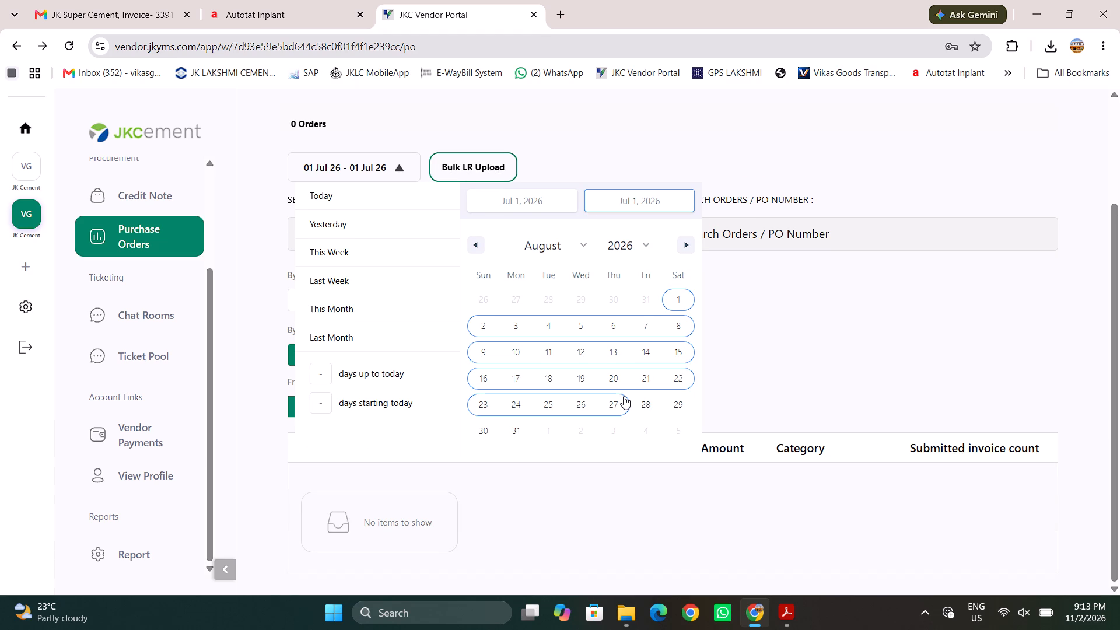
scroll(624, 396, "down", 1)
double_click(679, 249)
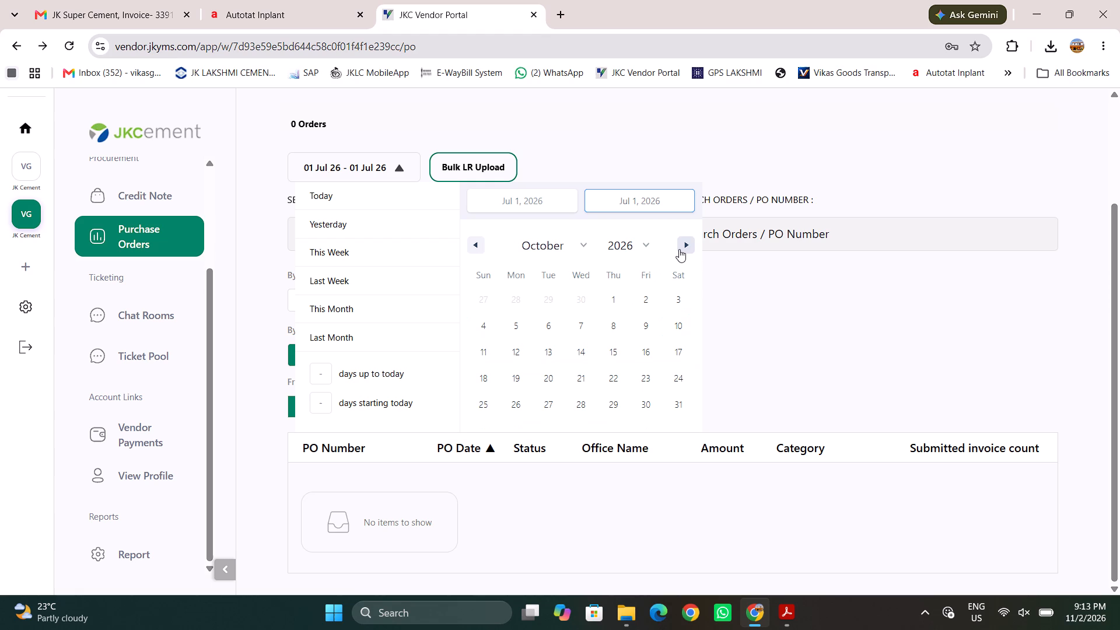
left_click(679, 249)
left_click(511, 297)
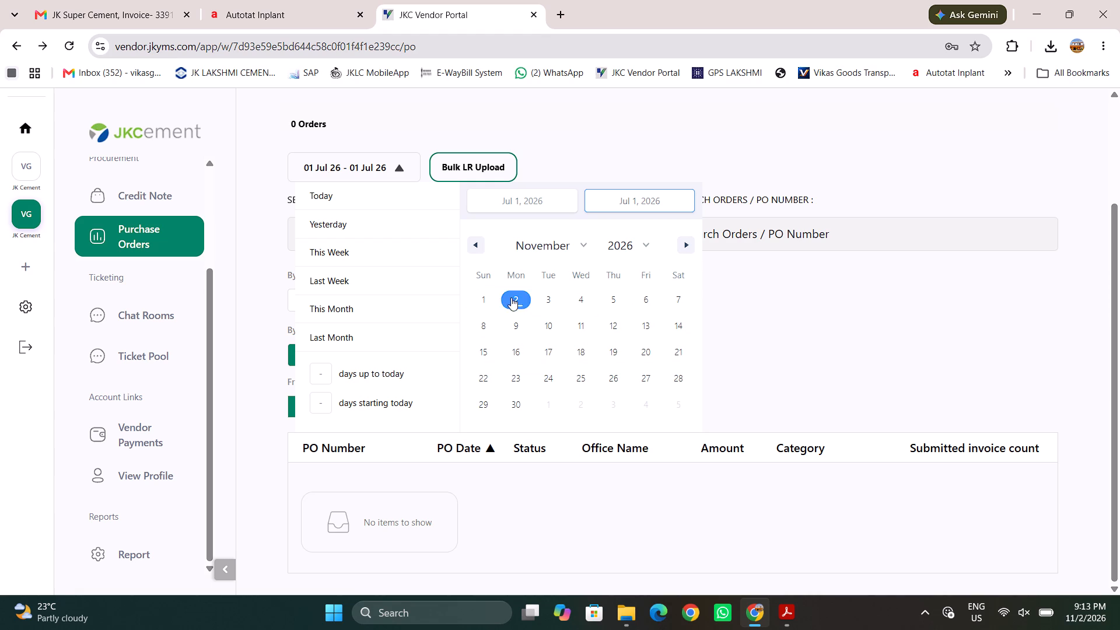
left_click(800, 348)
Examine the statuses, categories and submitted invoice counts of the purchase orders in the filtered list.
scroll(566, 422, "down", 1)
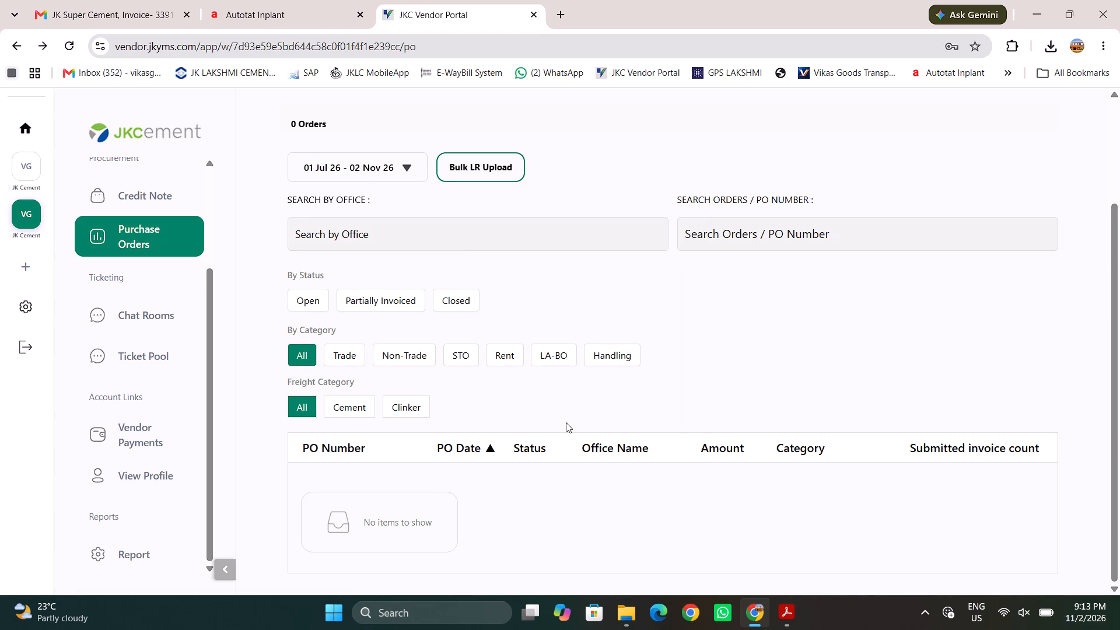
scroll(566, 422, "down", 1)
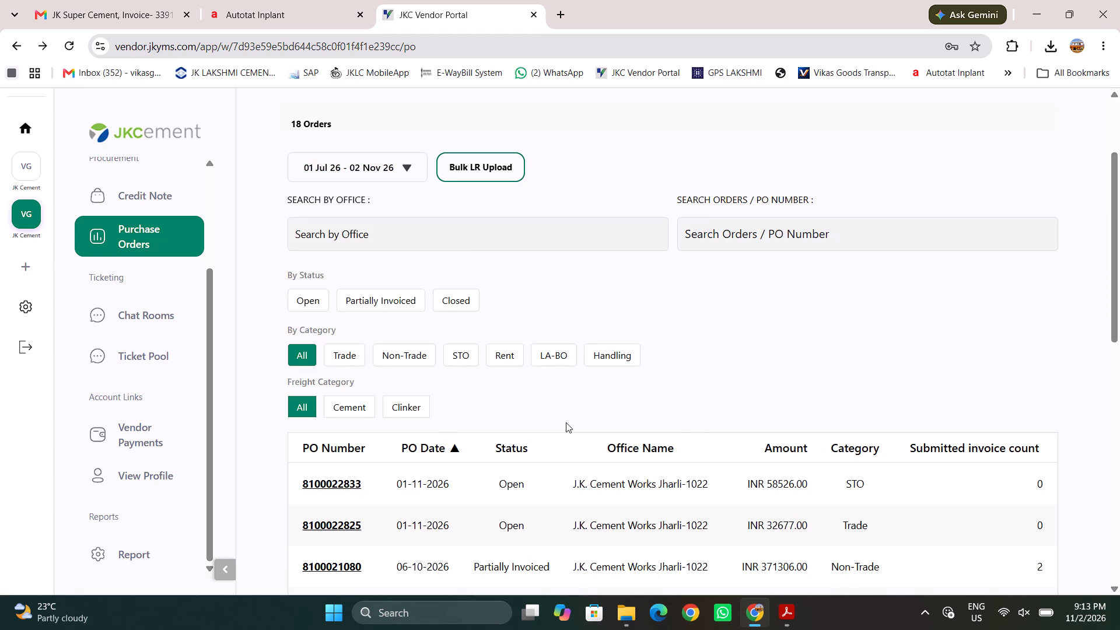
scroll(566, 422, "down", 6)
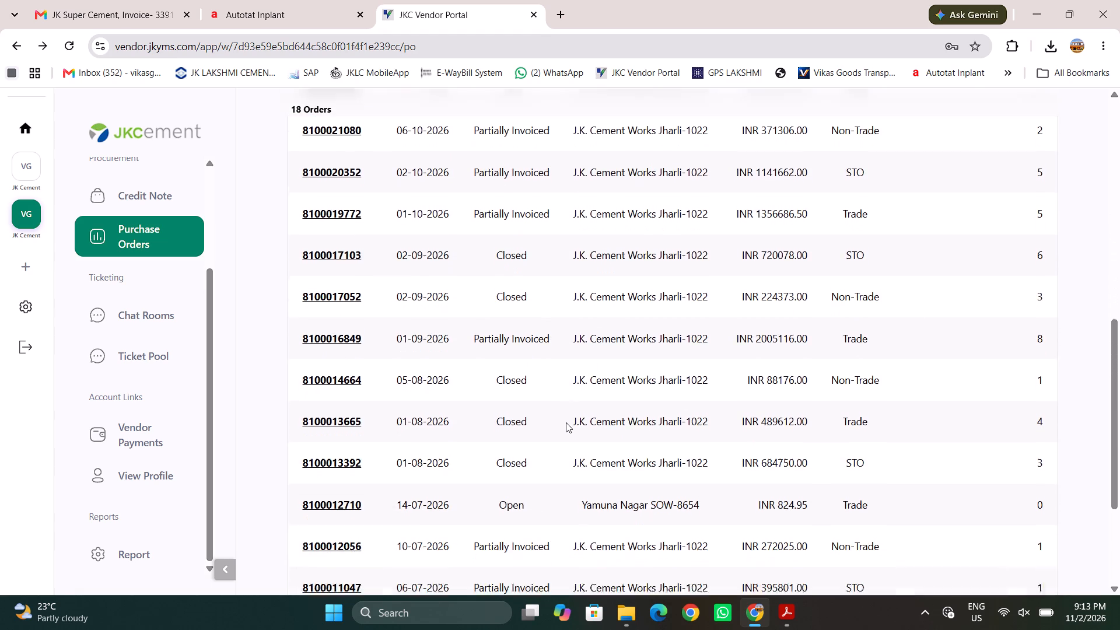
scroll(566, 422, "down", 2)
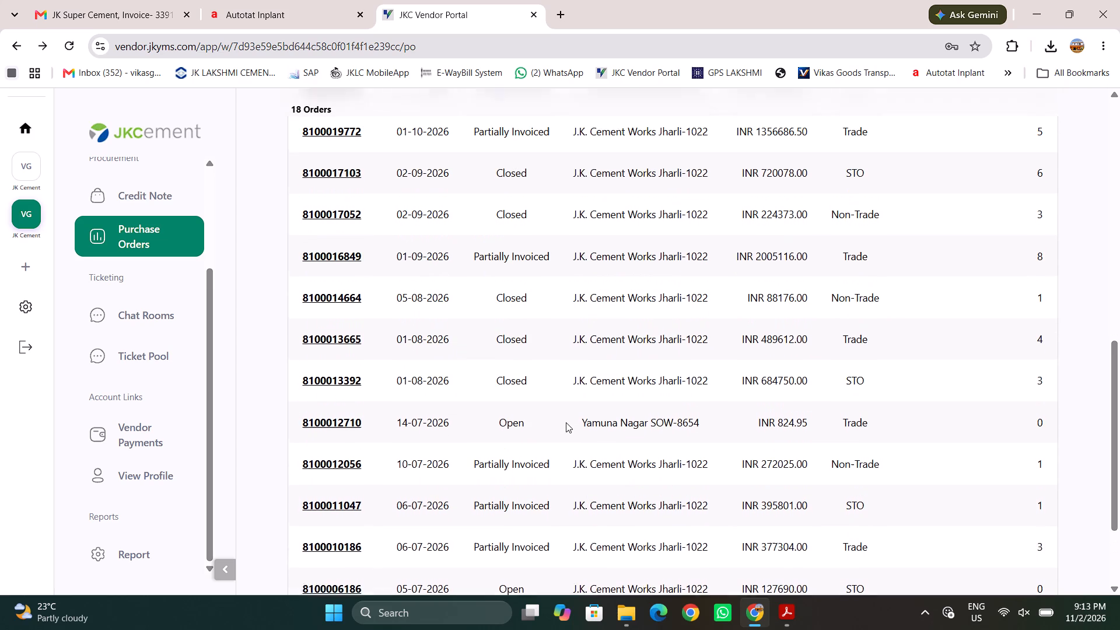
scroll(566, 422, "down", 2)
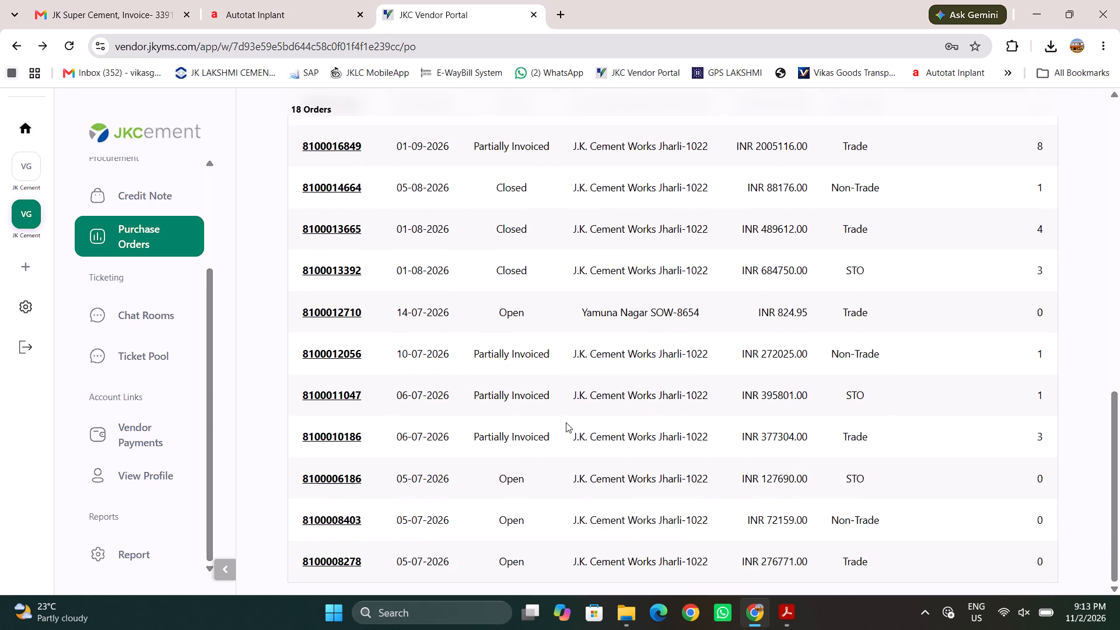
scroll(566, 422, "down", 1)
scroll(566, 422, "up", 2)
left_click(337, 377)
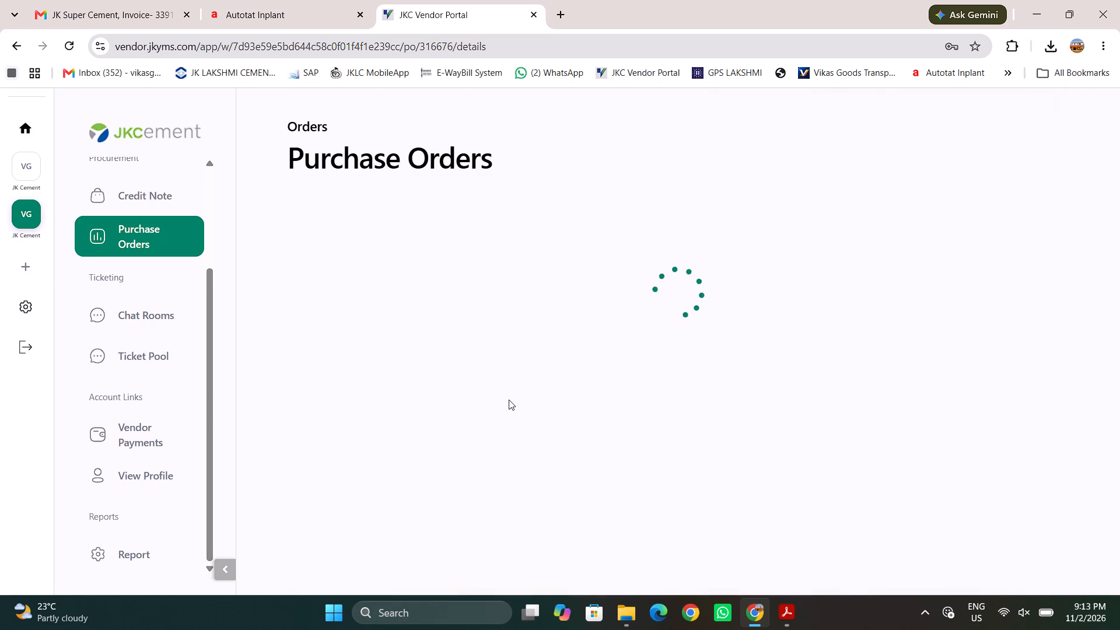
scroll(509, 400, "down", 2)
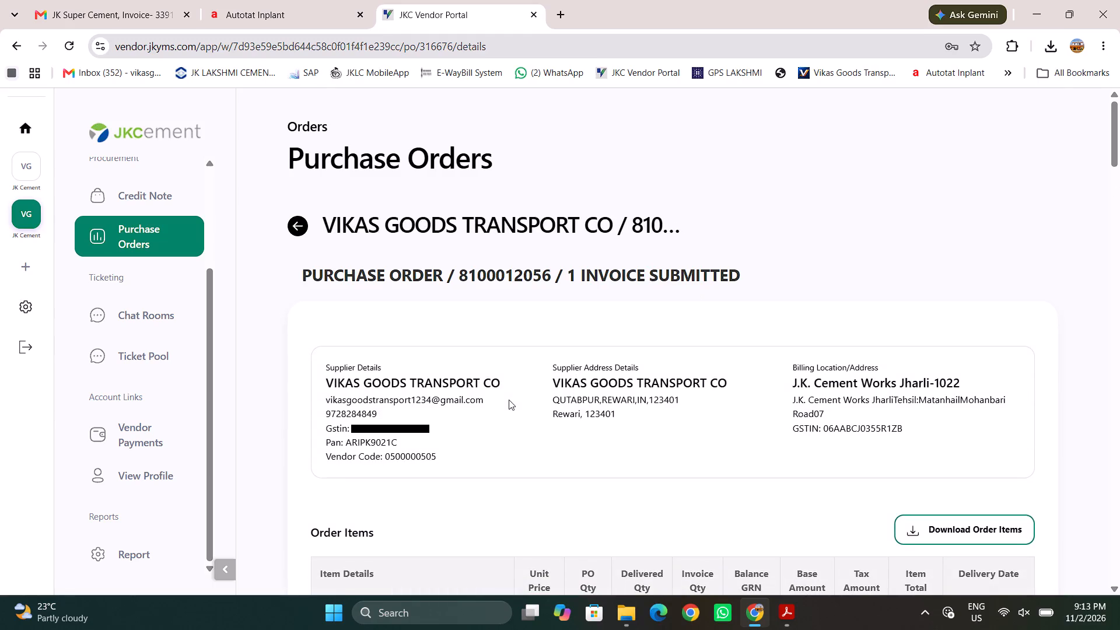
scroll(509, 400, "down", 9)
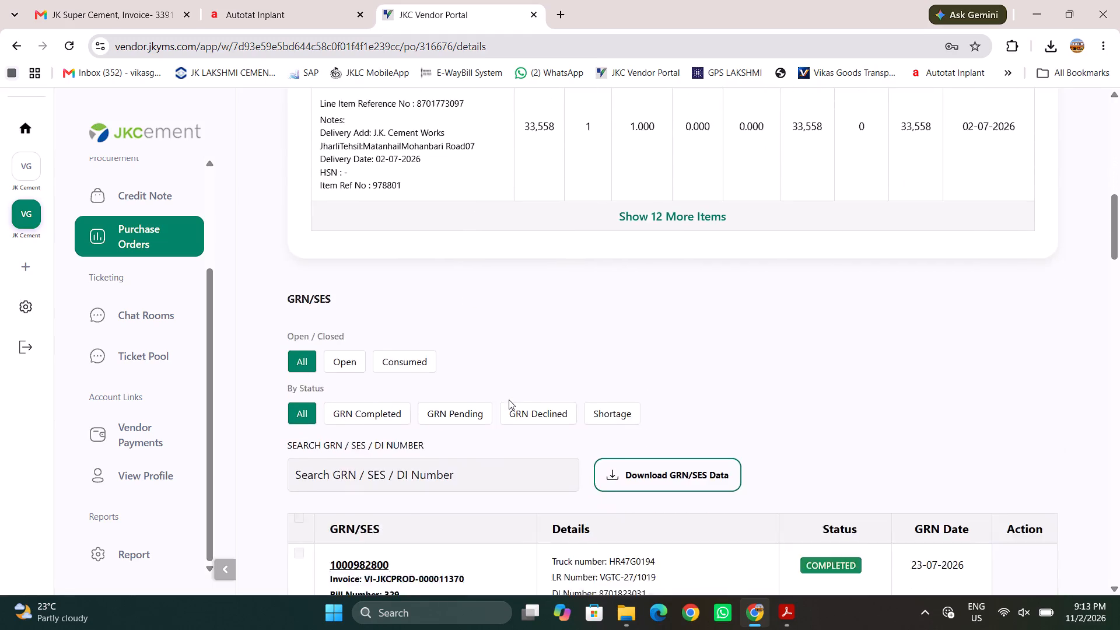
scroll(509, 400, "down", 2)
scroll(509, 400, "up", 3)
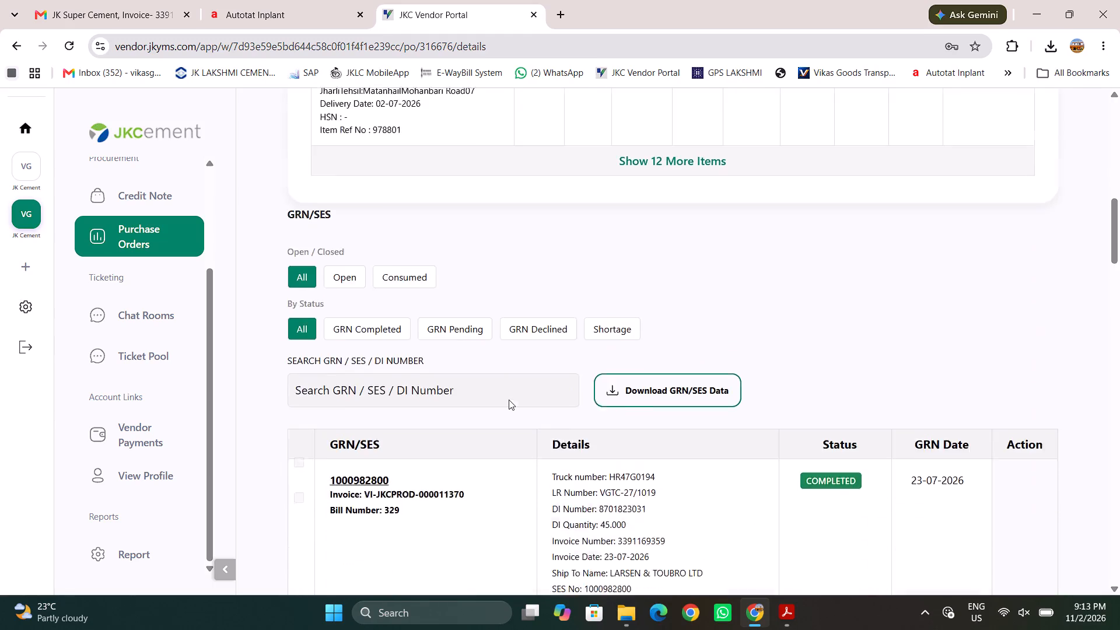
scroll(509, 400, "up", 4)
left_click(306, 221)
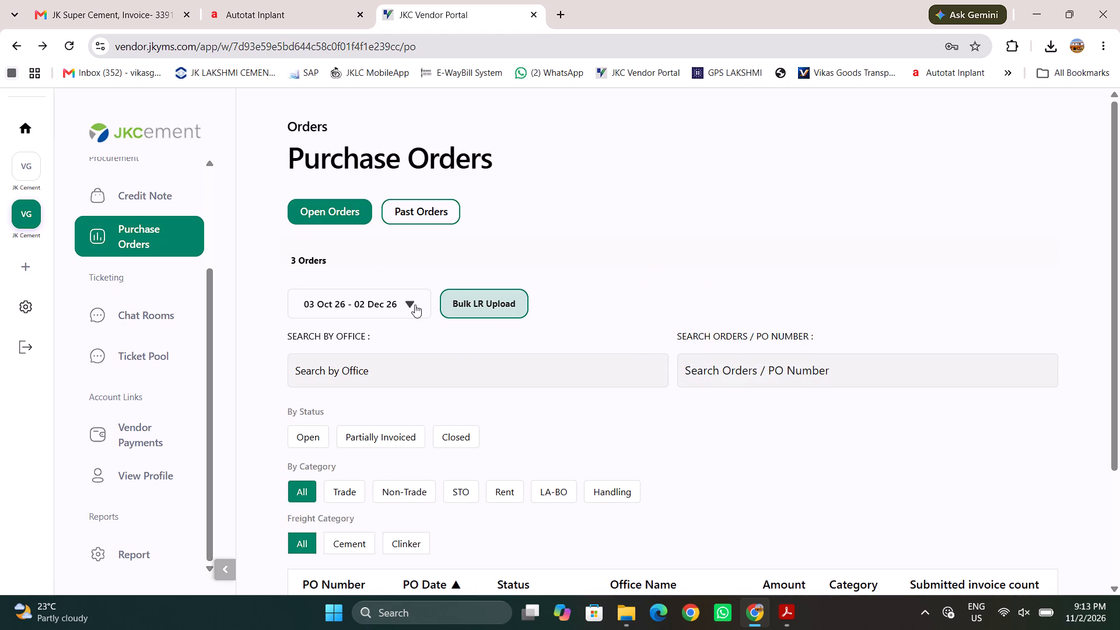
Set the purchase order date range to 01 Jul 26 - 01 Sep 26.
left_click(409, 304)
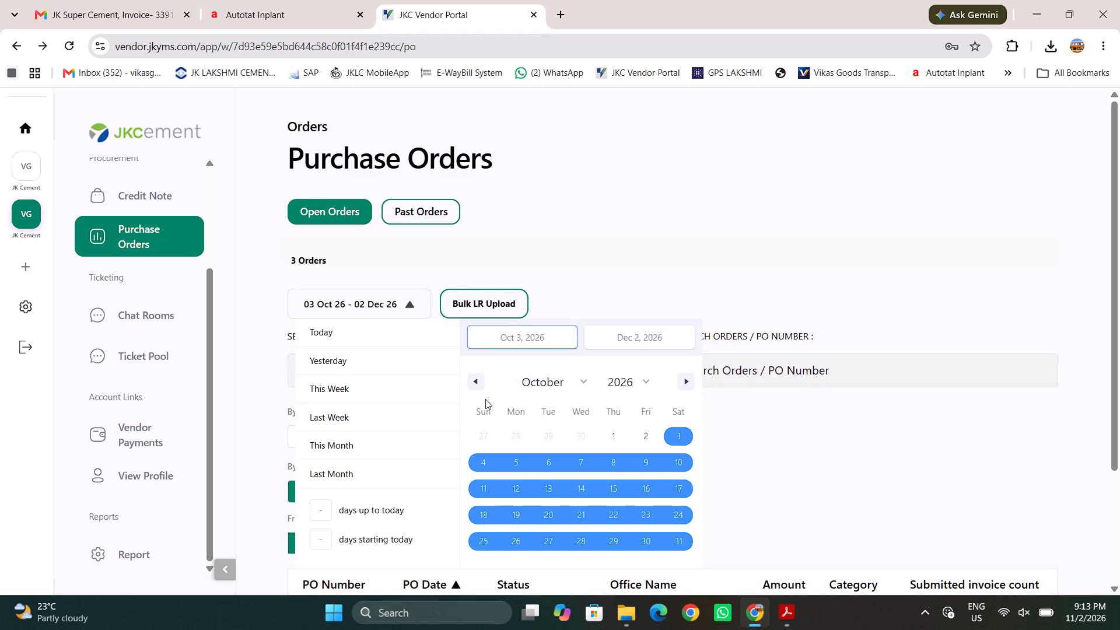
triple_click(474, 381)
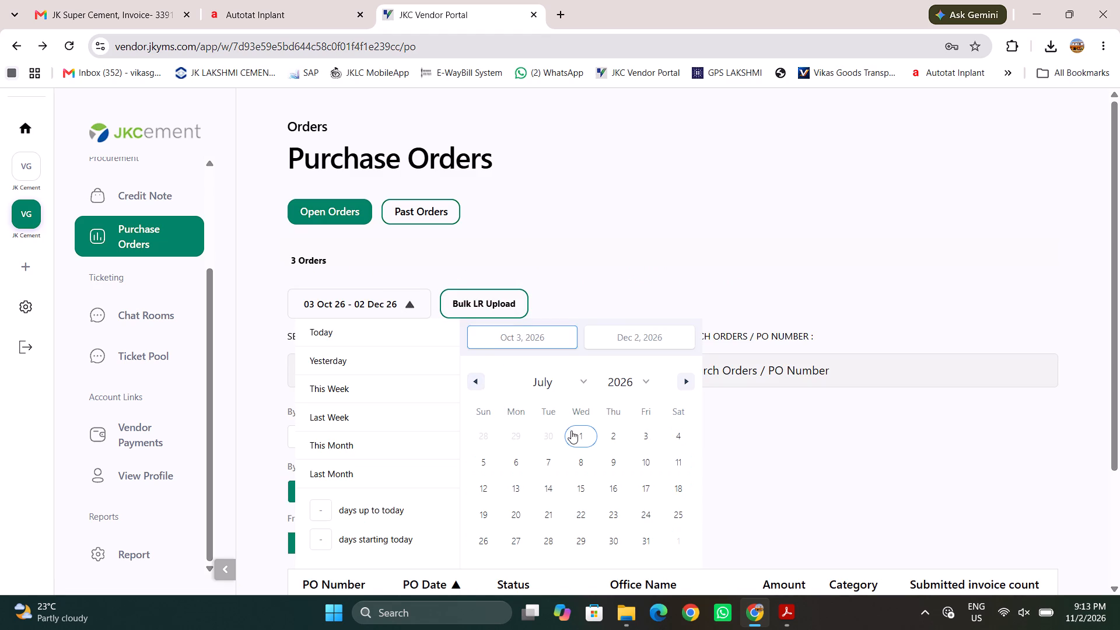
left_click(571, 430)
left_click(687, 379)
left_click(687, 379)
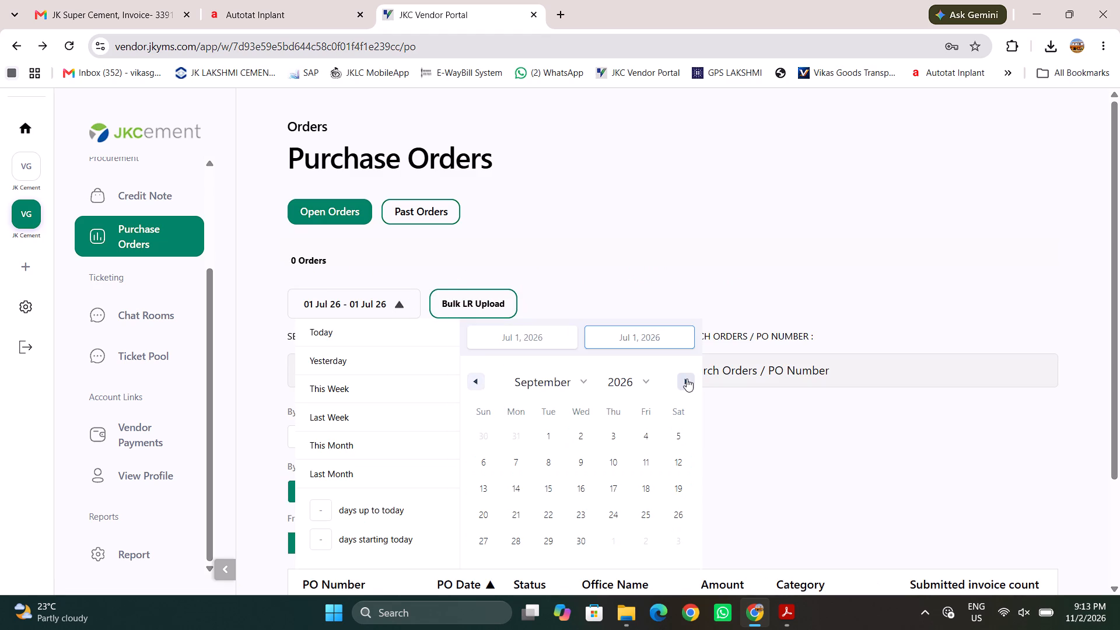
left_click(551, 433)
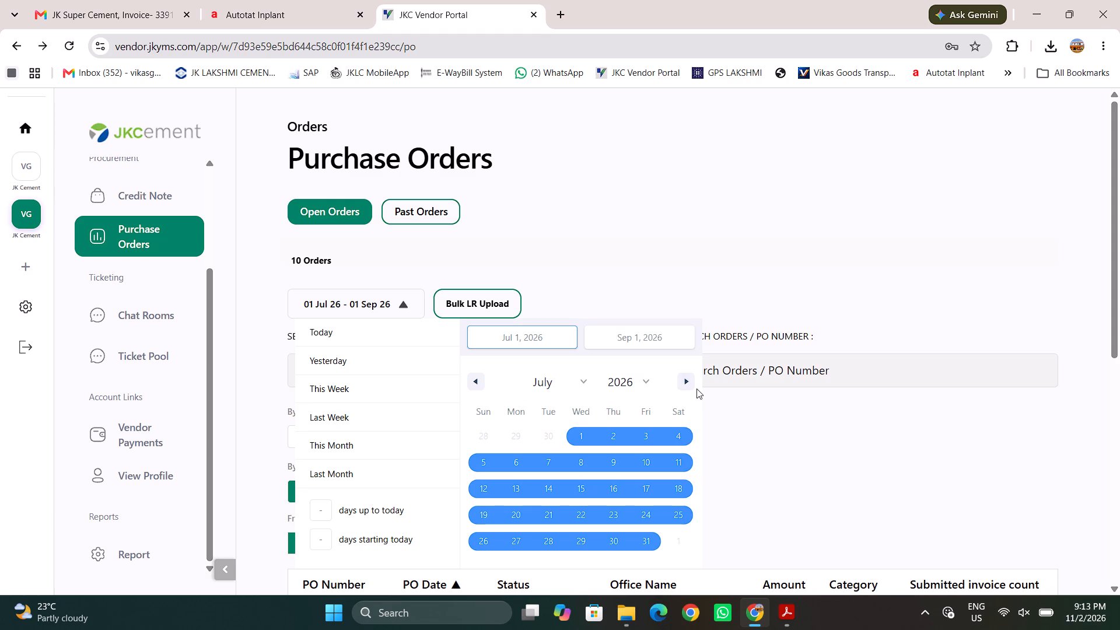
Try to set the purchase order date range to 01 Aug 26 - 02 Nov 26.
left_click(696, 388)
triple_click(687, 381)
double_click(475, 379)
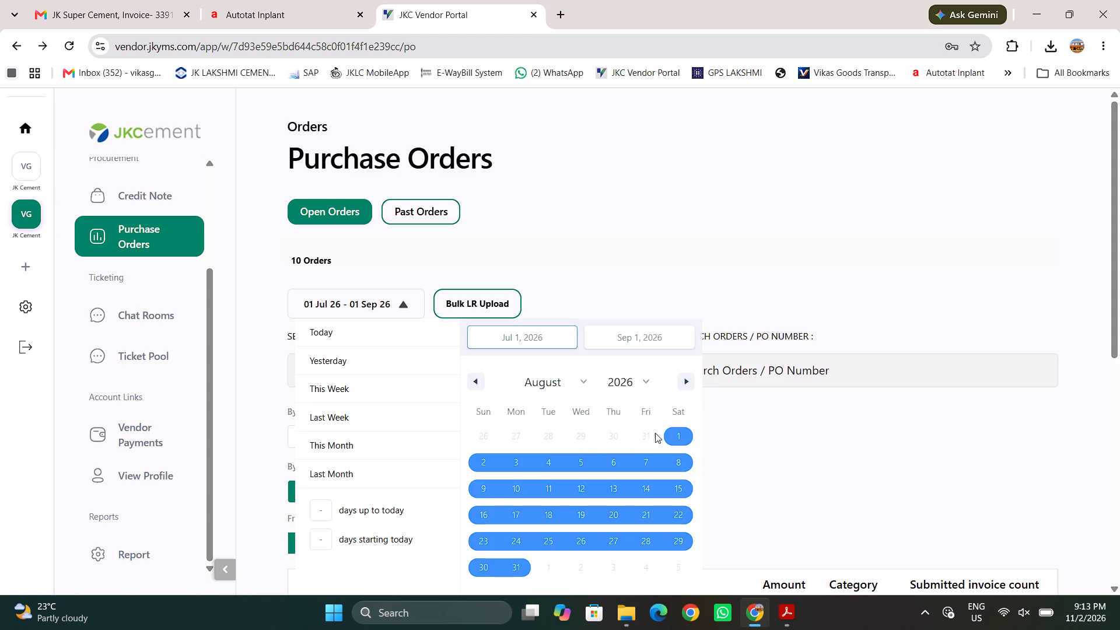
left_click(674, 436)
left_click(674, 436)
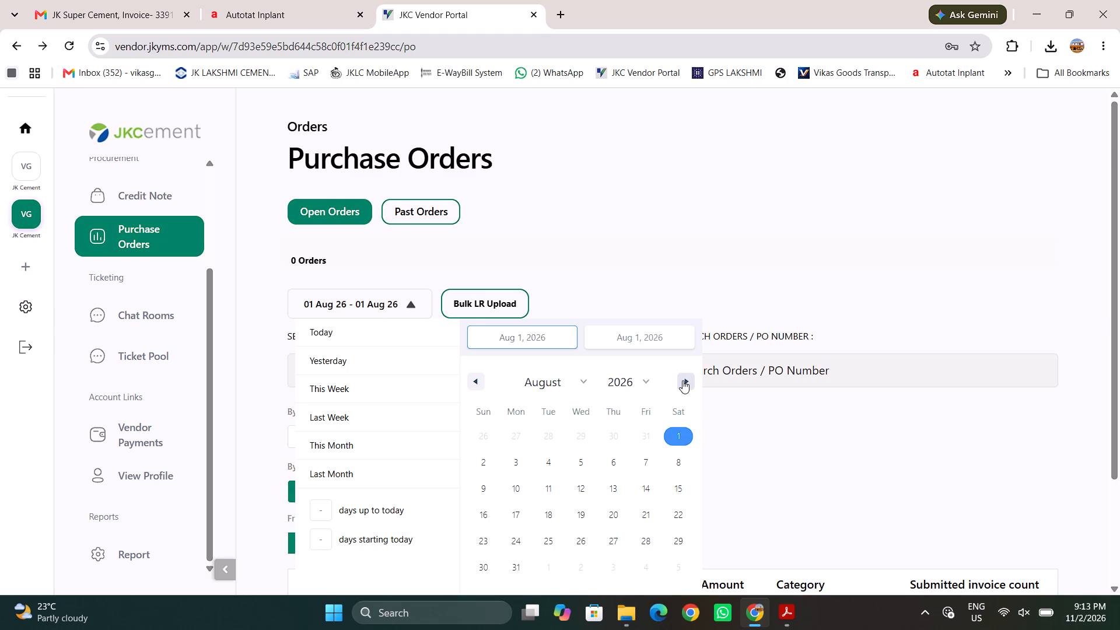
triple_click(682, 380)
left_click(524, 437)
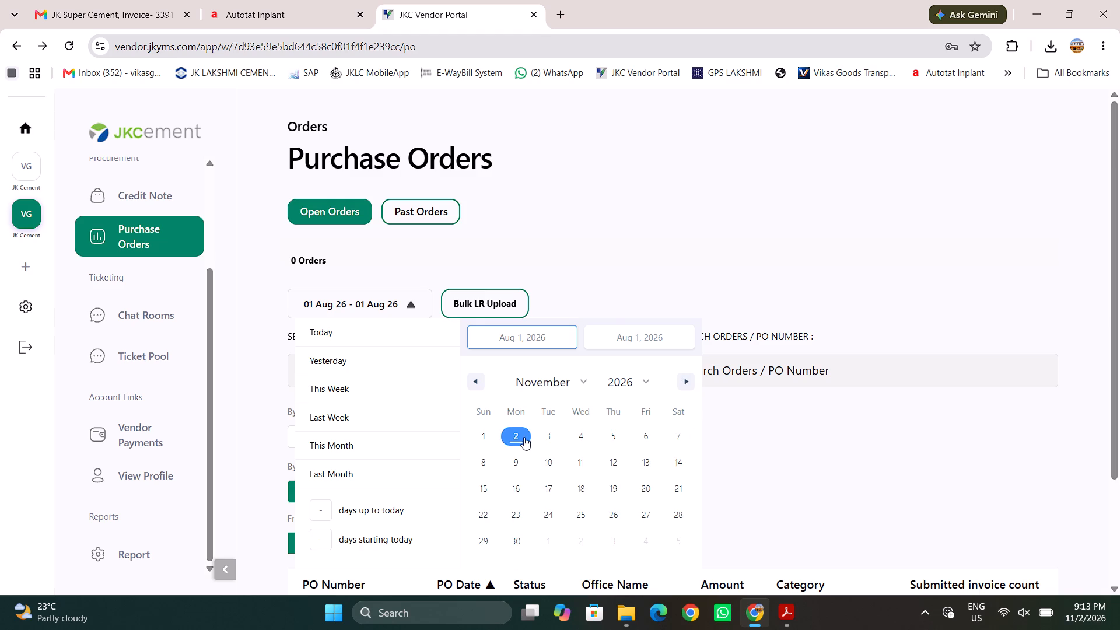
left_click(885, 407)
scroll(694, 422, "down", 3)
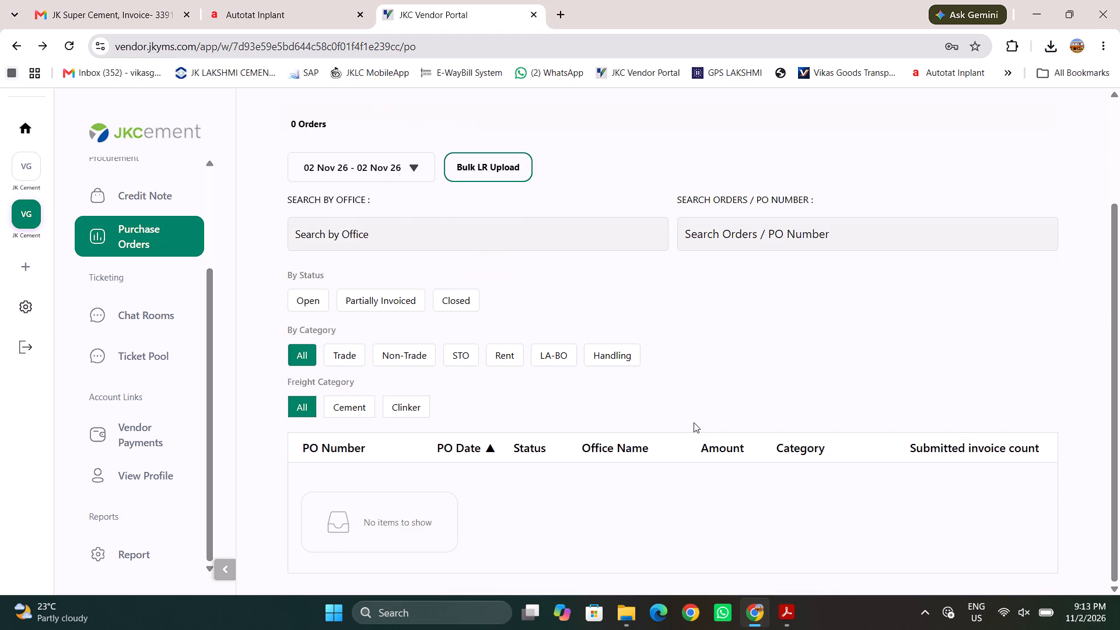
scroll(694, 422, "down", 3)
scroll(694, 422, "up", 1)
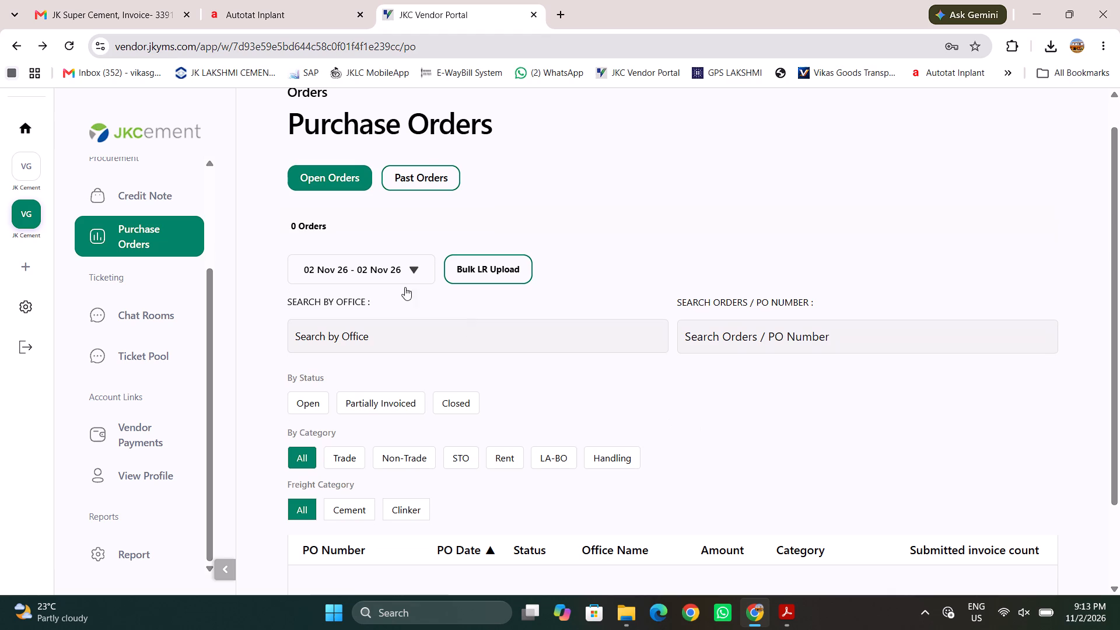
Set the purchase order date range to 01 Aug 26 - 02 Nov 26.
left_click(386, 260)
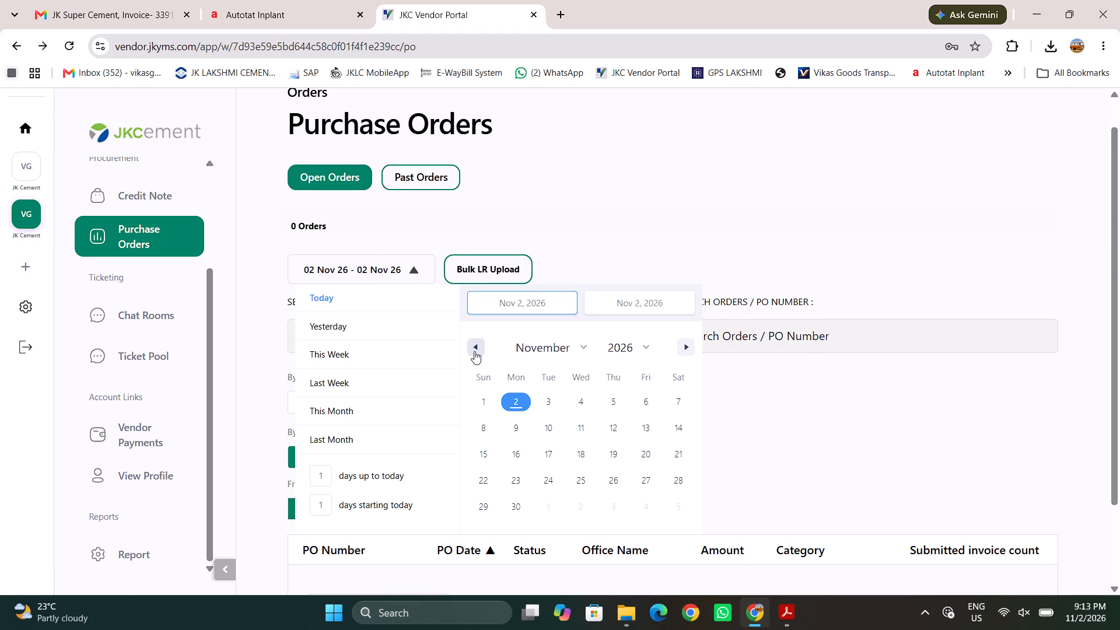
triple_click(474, 351)
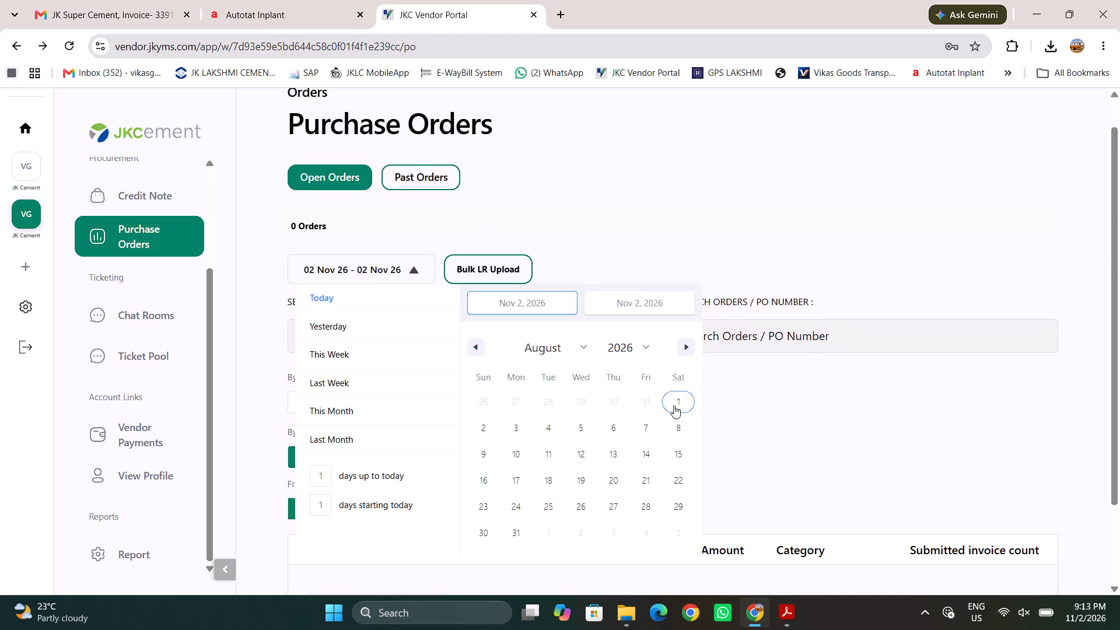
left_click(674, 405)
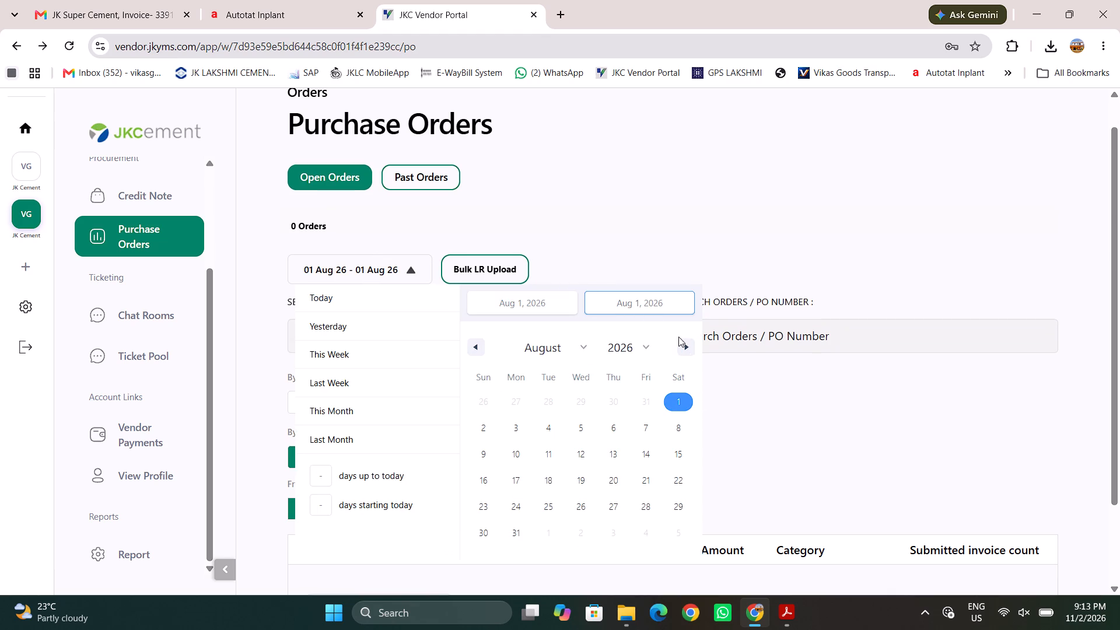
triple_click(683, 346)
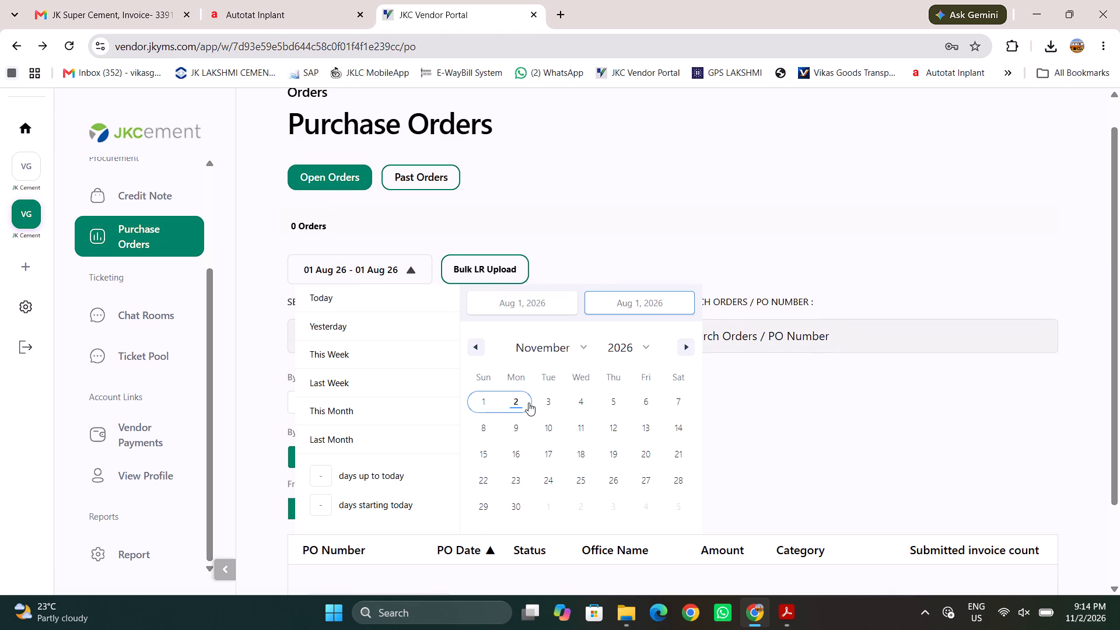
left_click(528, 403)
left_click(815, 392)
scroll(611, 415, "down", 3)
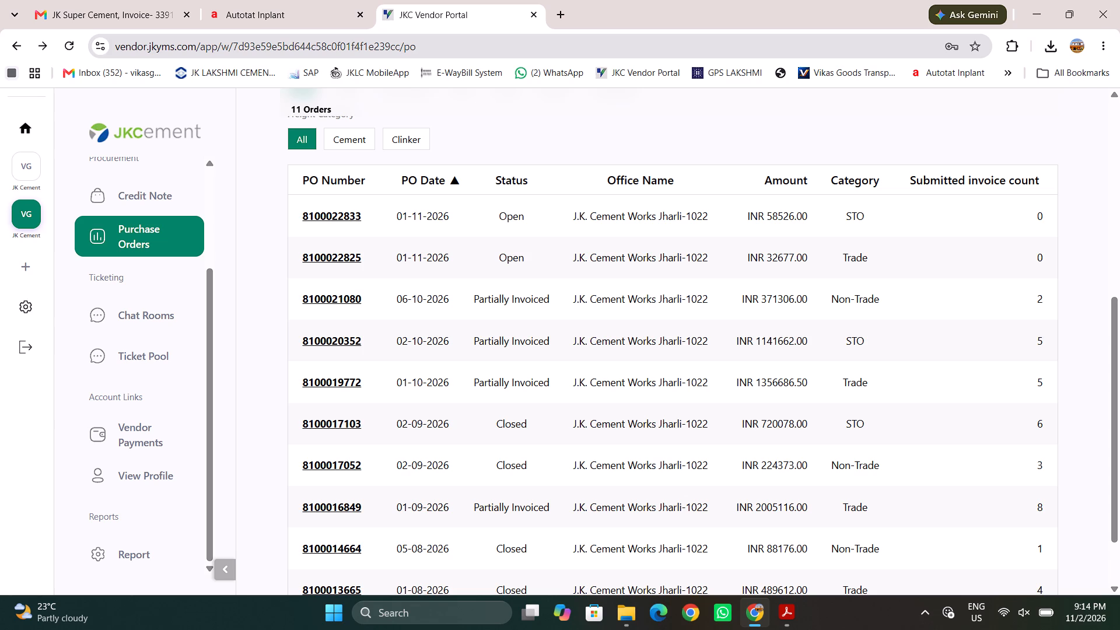
scroll(611, 415, "down", 1)
left_click(326, 298)
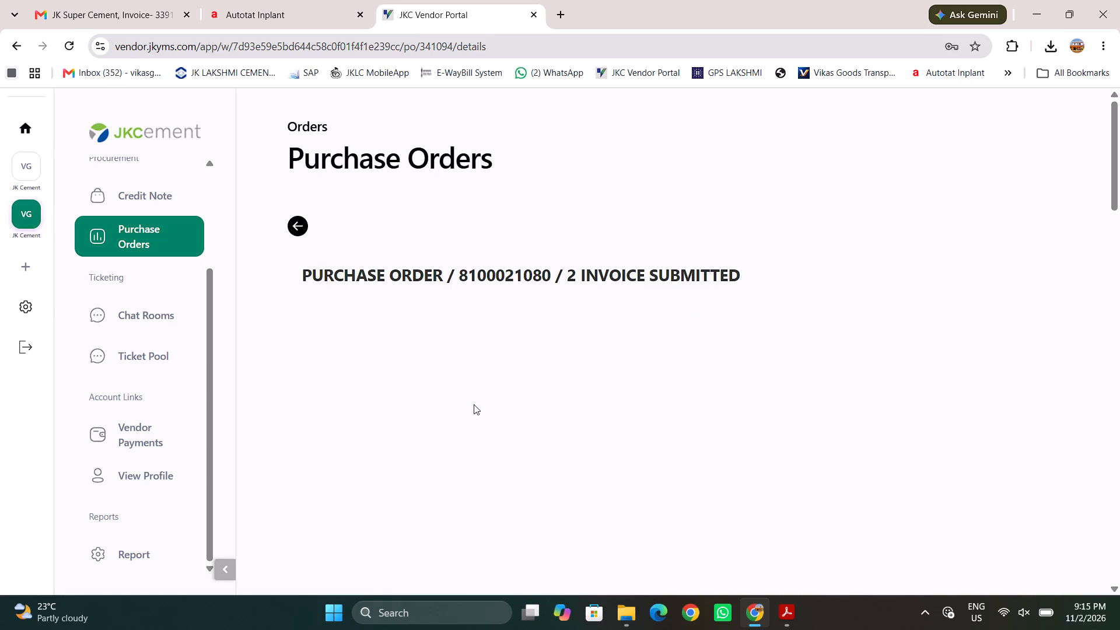
scroll(481, 341, "down", 5)
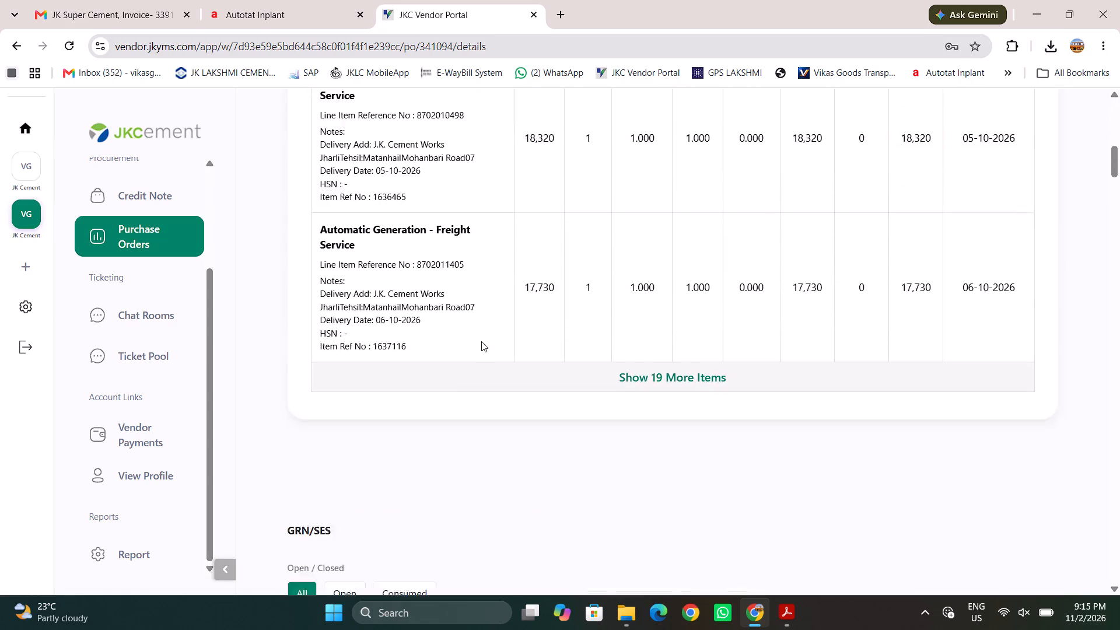
scroll(481, 341, "down", 3)
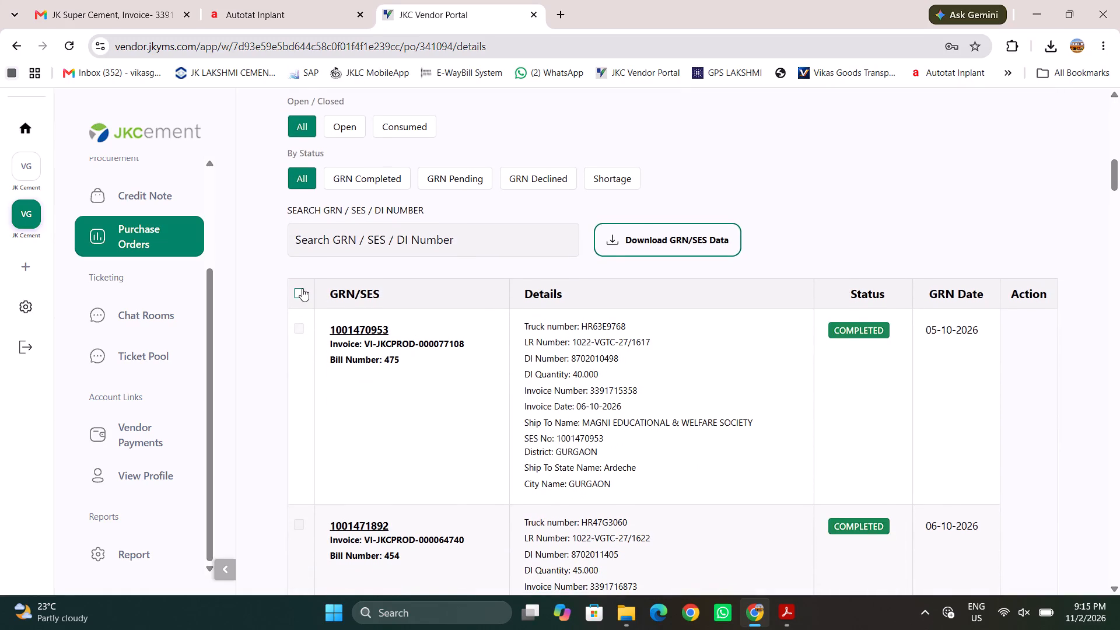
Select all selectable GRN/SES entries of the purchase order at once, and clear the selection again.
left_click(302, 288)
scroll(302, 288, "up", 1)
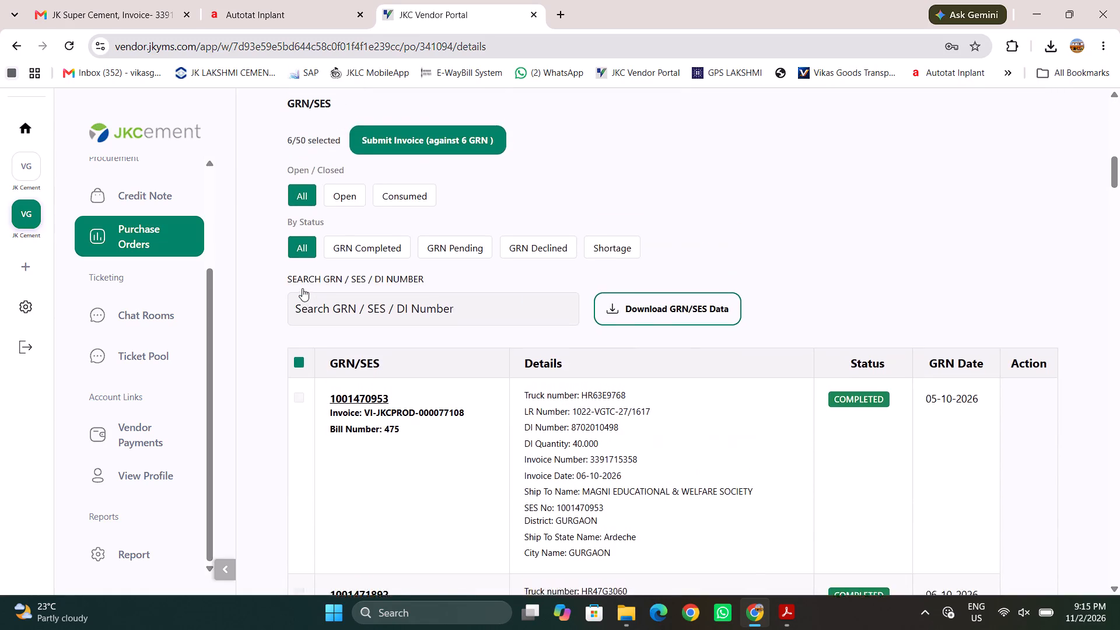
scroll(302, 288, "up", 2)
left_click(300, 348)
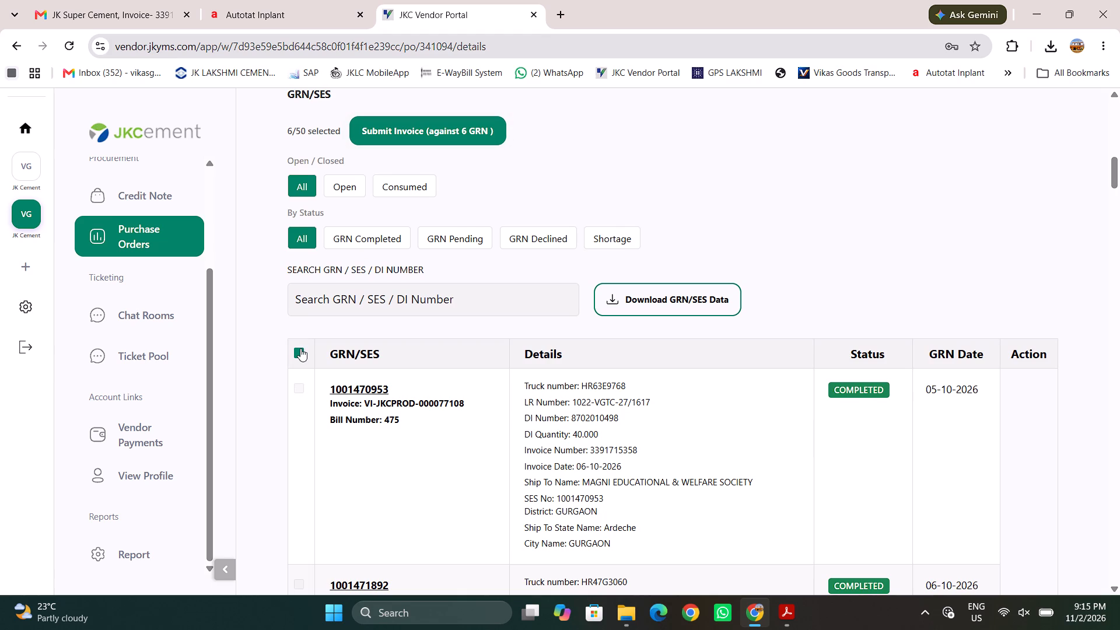
Examine the statuses and details of the purchase order's GRN/SES entries through the end of the list.
scroll(471, 423, "down", 16)
scroll(471, 423, "up", 3)
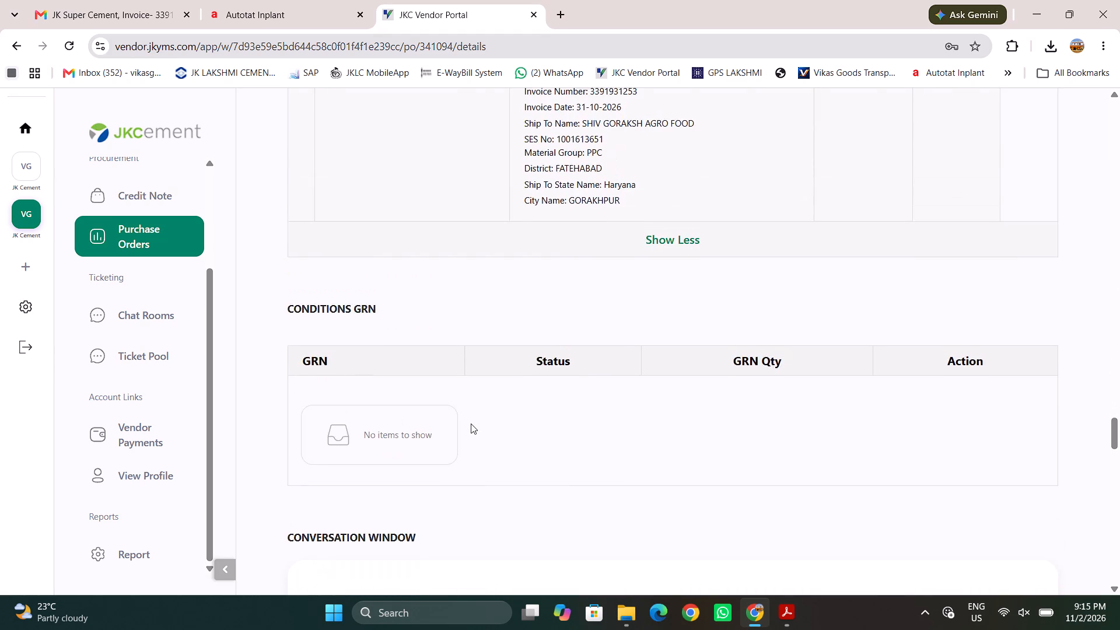
scroll(471, 423, "up", 3)
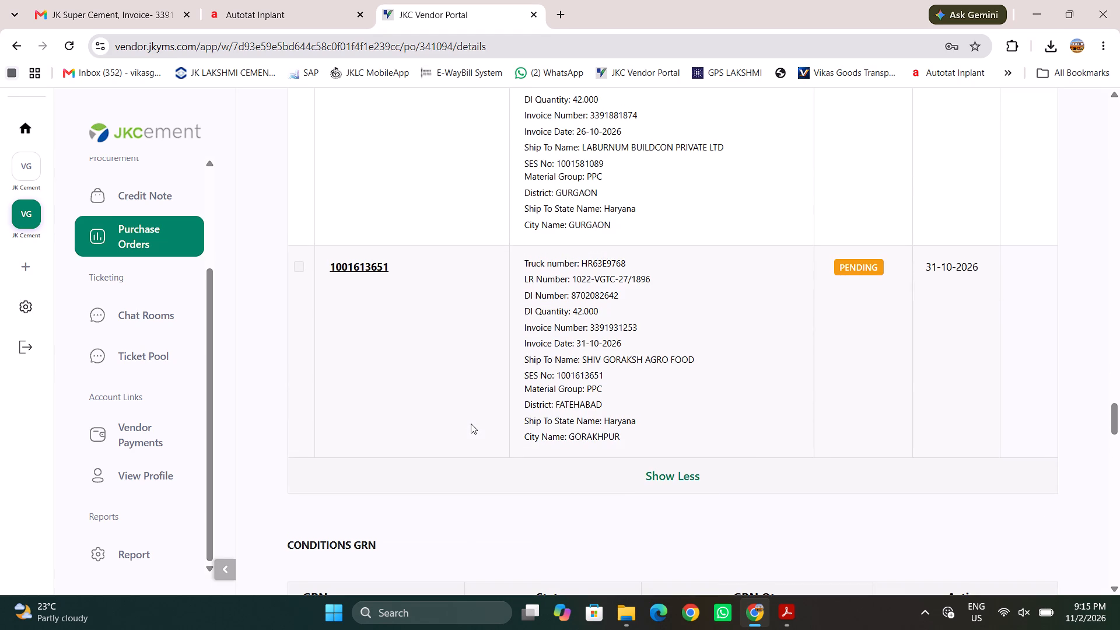
scroll(471, 423, "down", 1)
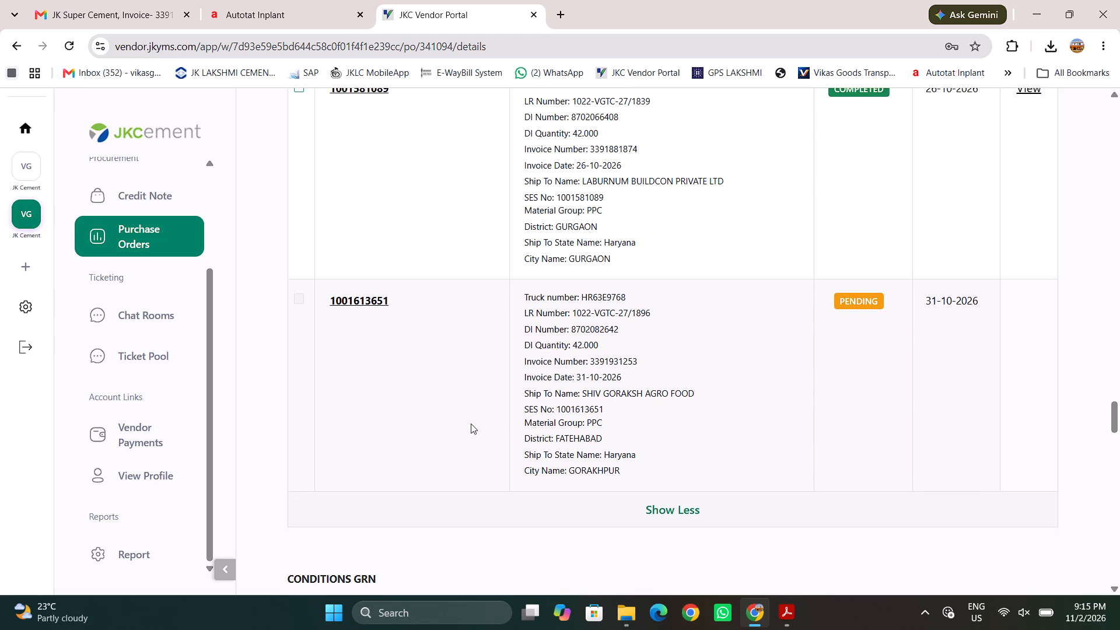
scroll(471, 423, "down", 1)
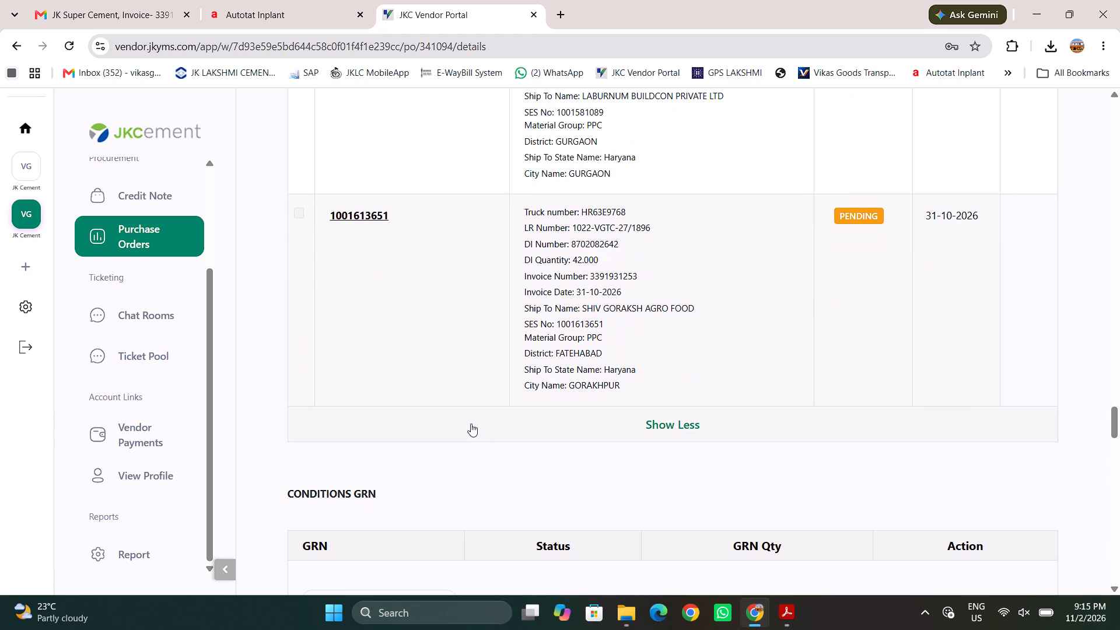
right_click(471, 423)
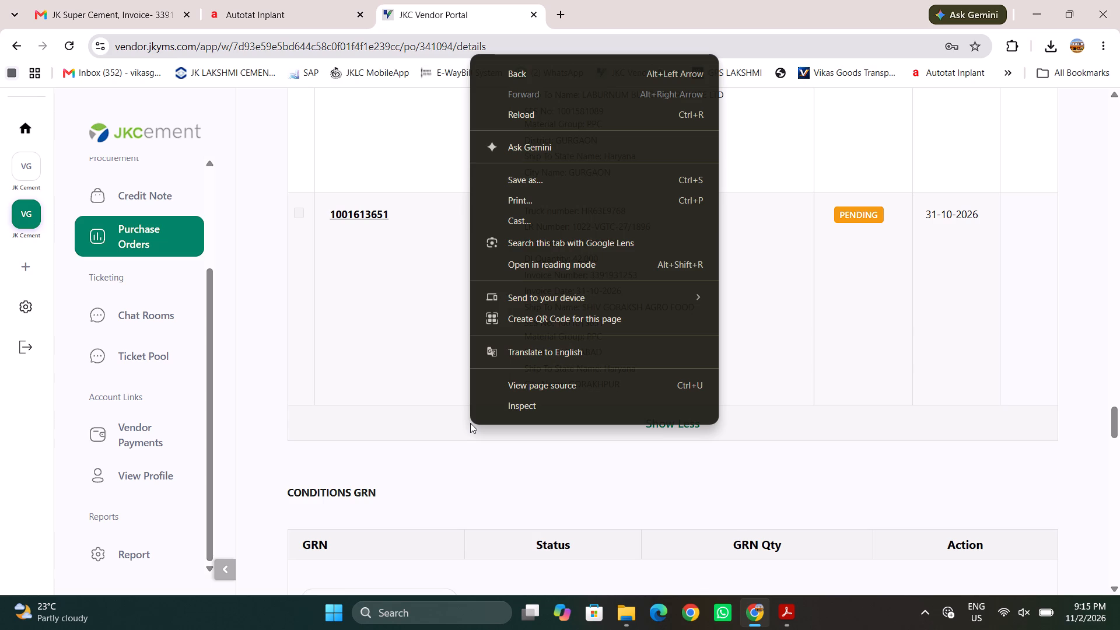
left_click(768, 487)
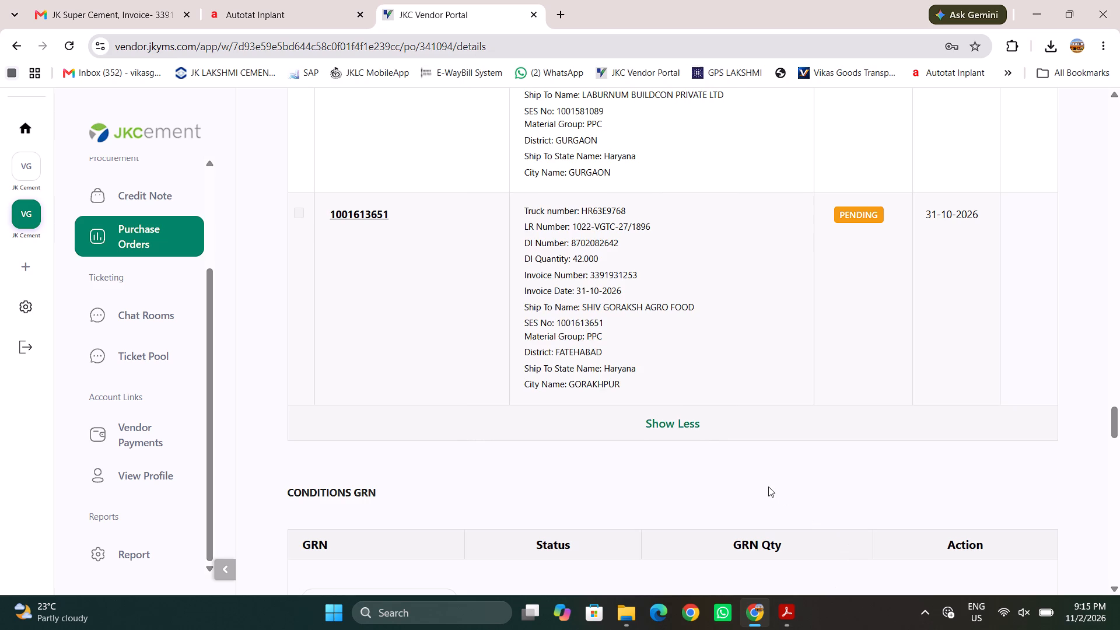
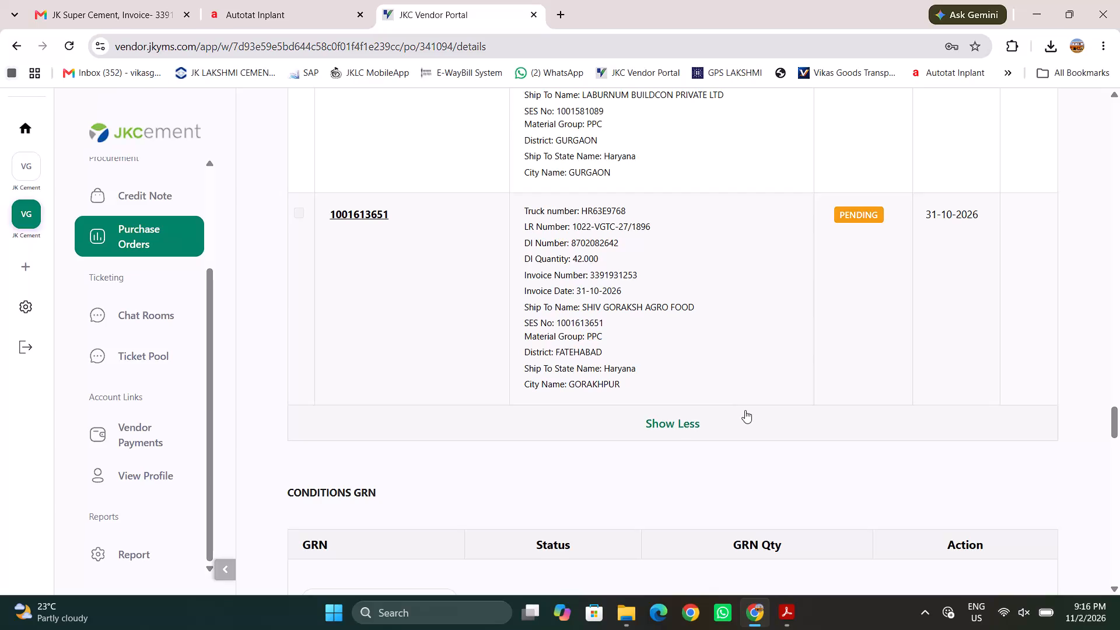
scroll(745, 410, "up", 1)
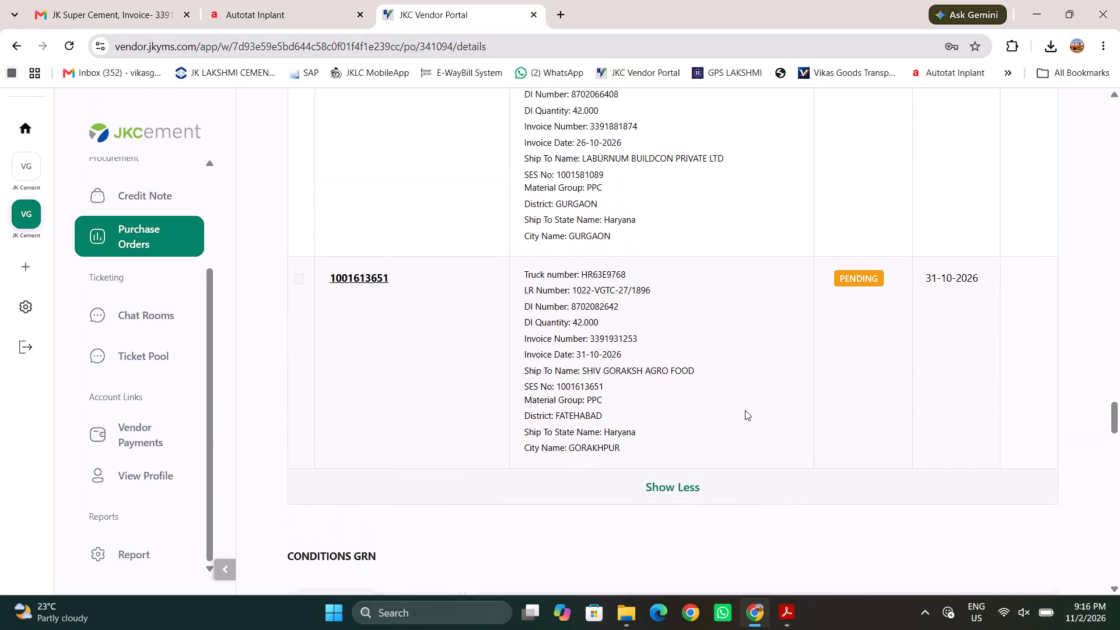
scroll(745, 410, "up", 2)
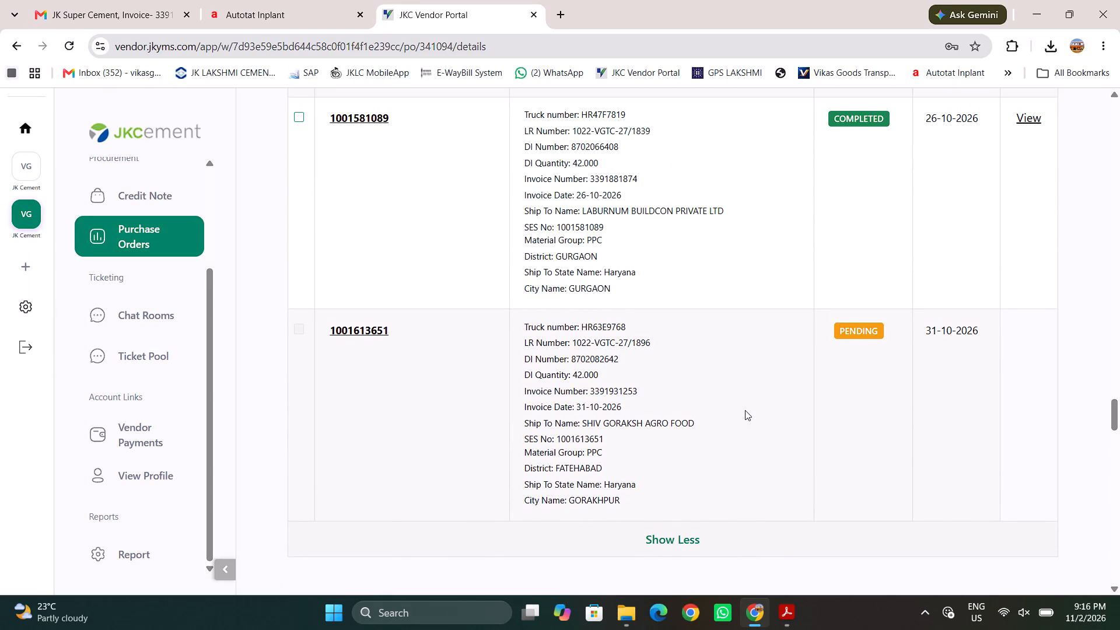
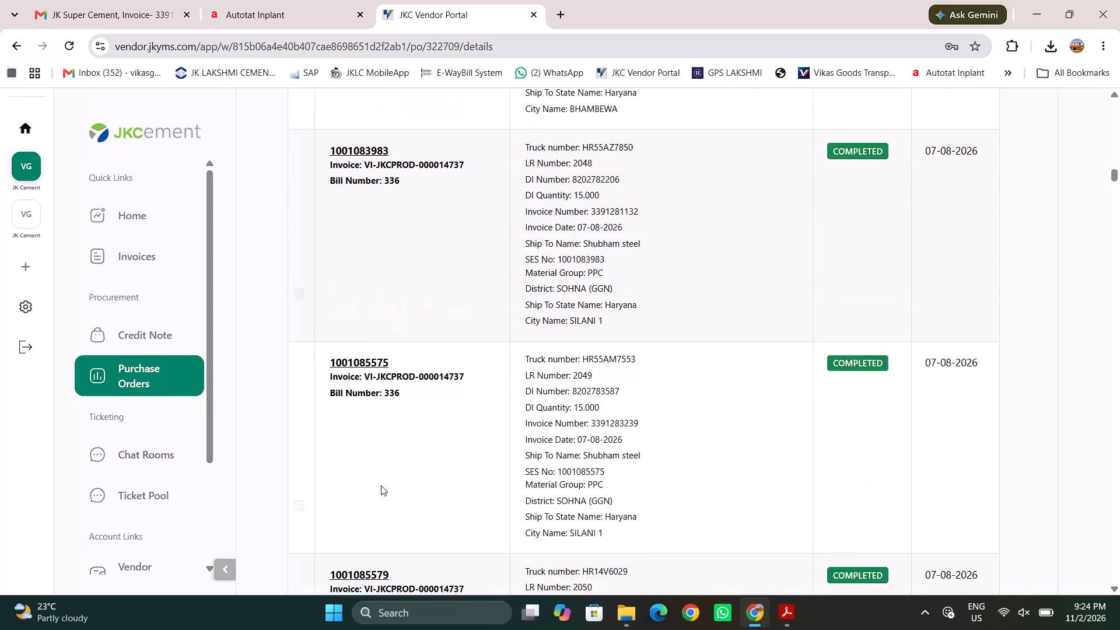
scroll(381, 485, "down", 5)
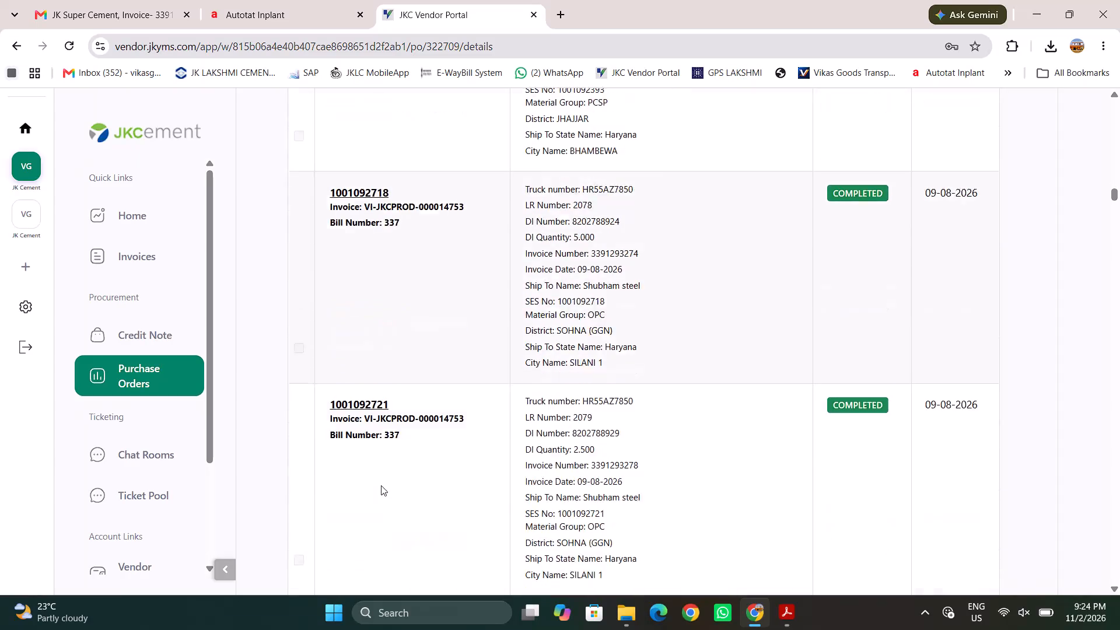
scroll(381, 485, "down", 9)
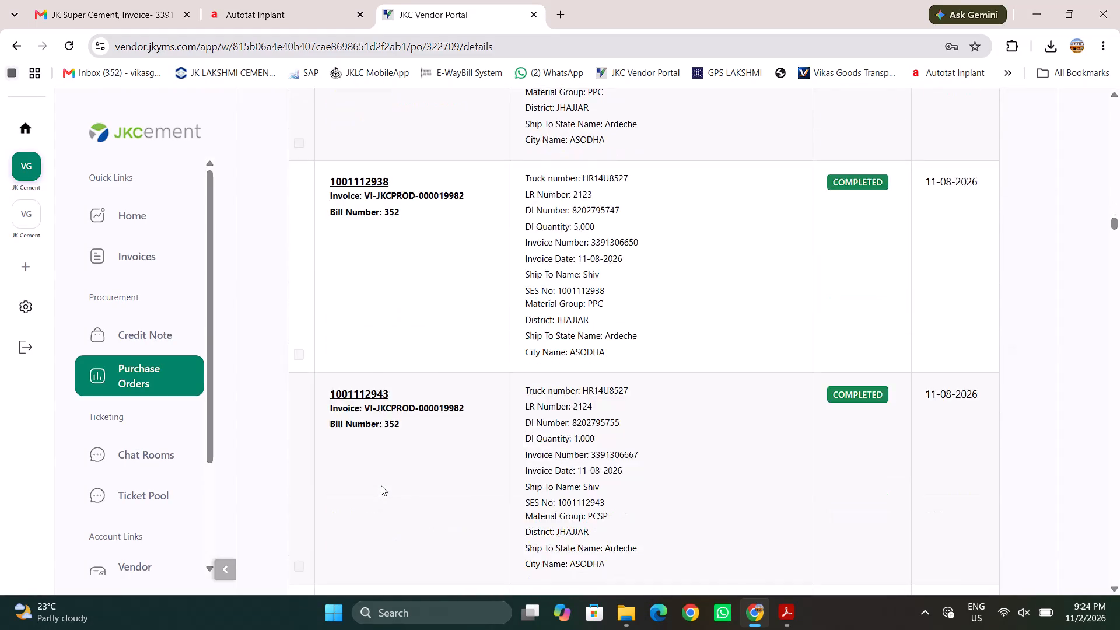
scroll(381, 485, "up", 8)
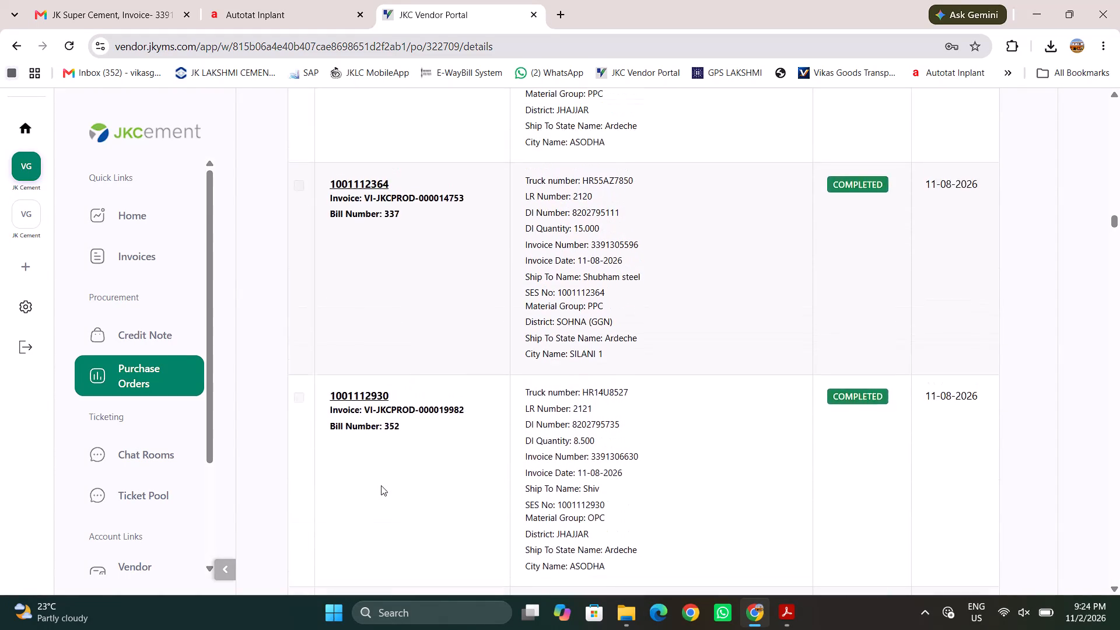
scroll(381, 485, "up", 8)
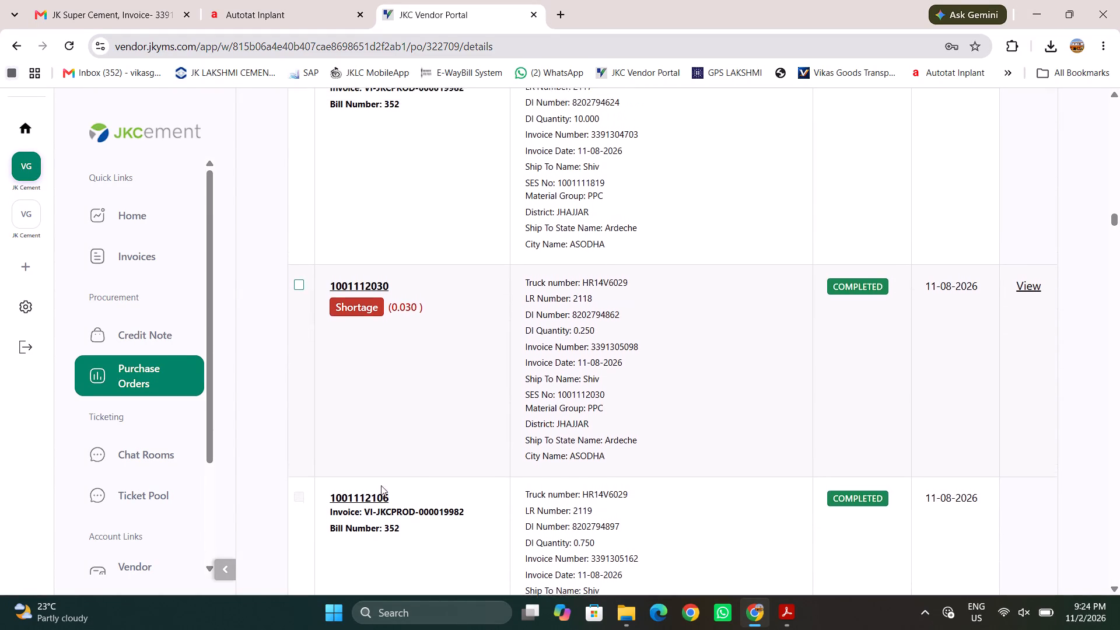
scroll(381, 485, "up", 1)
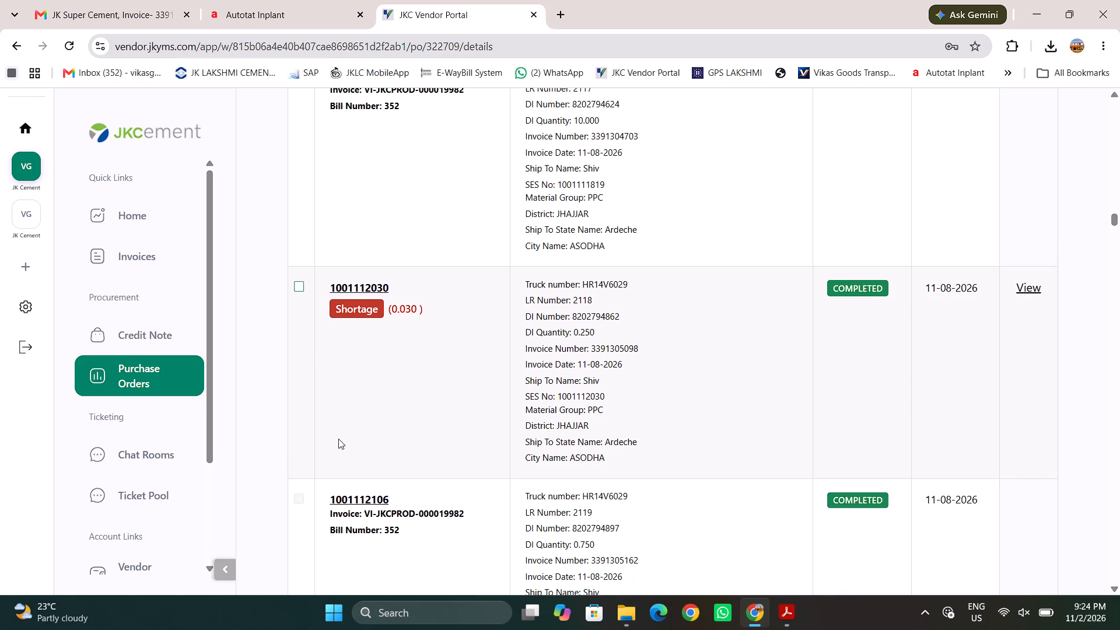
scroll(338, 439, "down", 7)
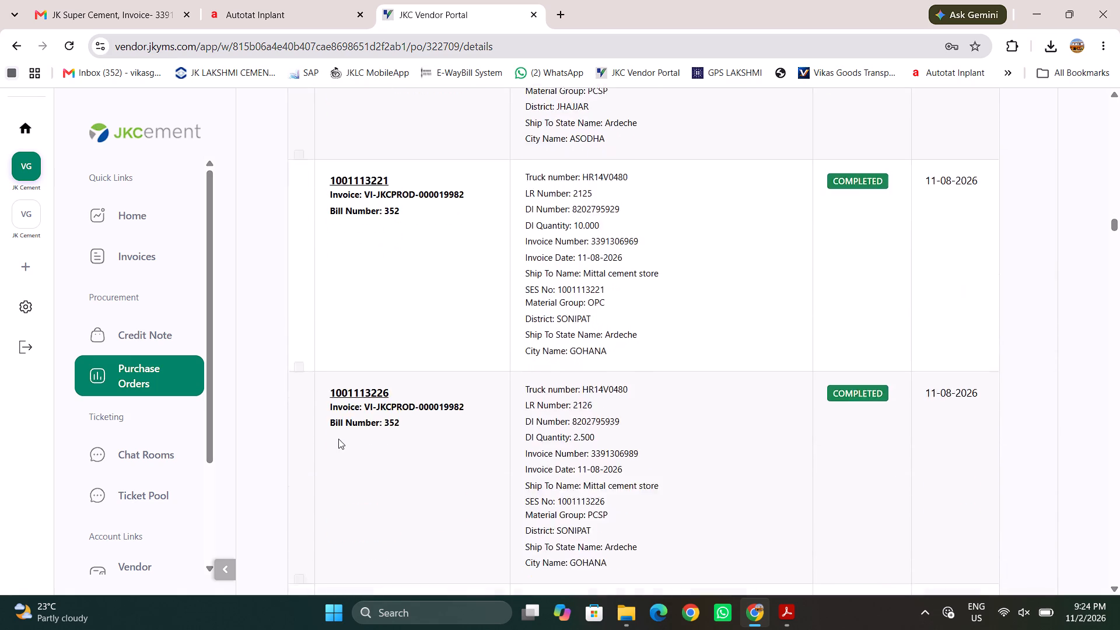
scroll(338, 439, "down", 10)
scroll(338, 439, "up", 17)
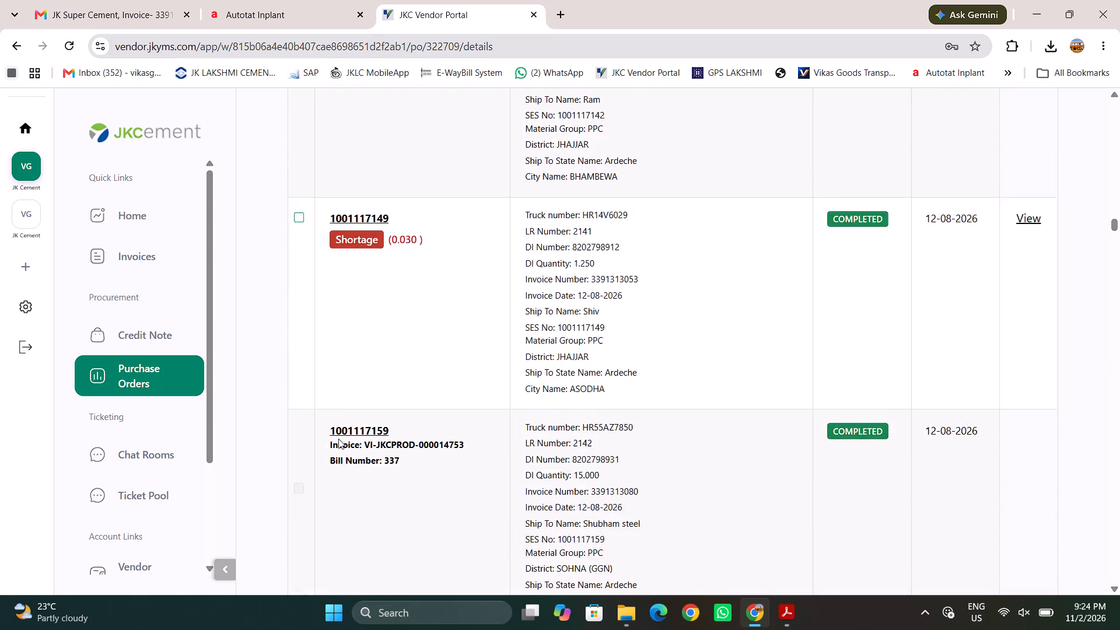
scroll(338, 439, "up", 20)
scroll(338, 439, "up", 20)
scroll(338, 439, "up", 5)
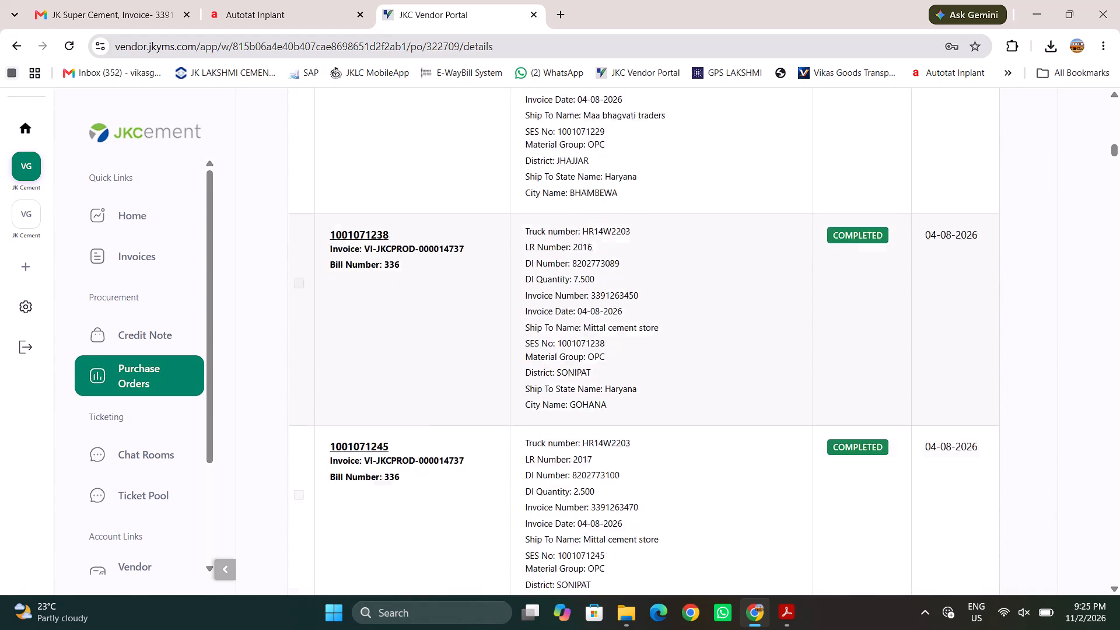
scroll(338, 439, "up", 20)
scroll(338, 439, "up", 14)
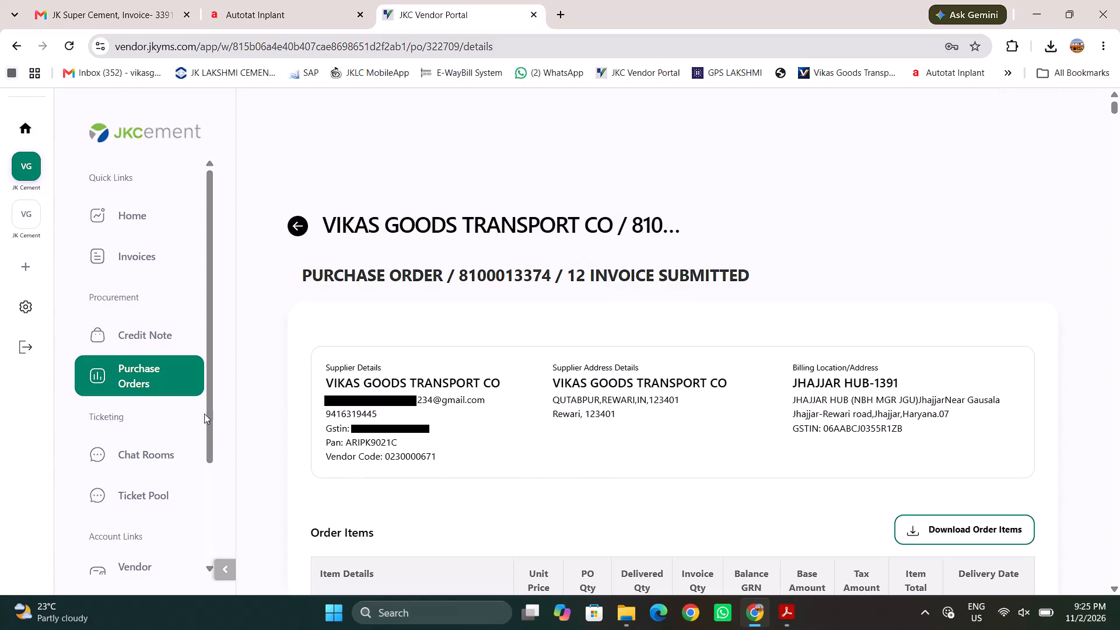
scroll(345, 473, "down", 8)
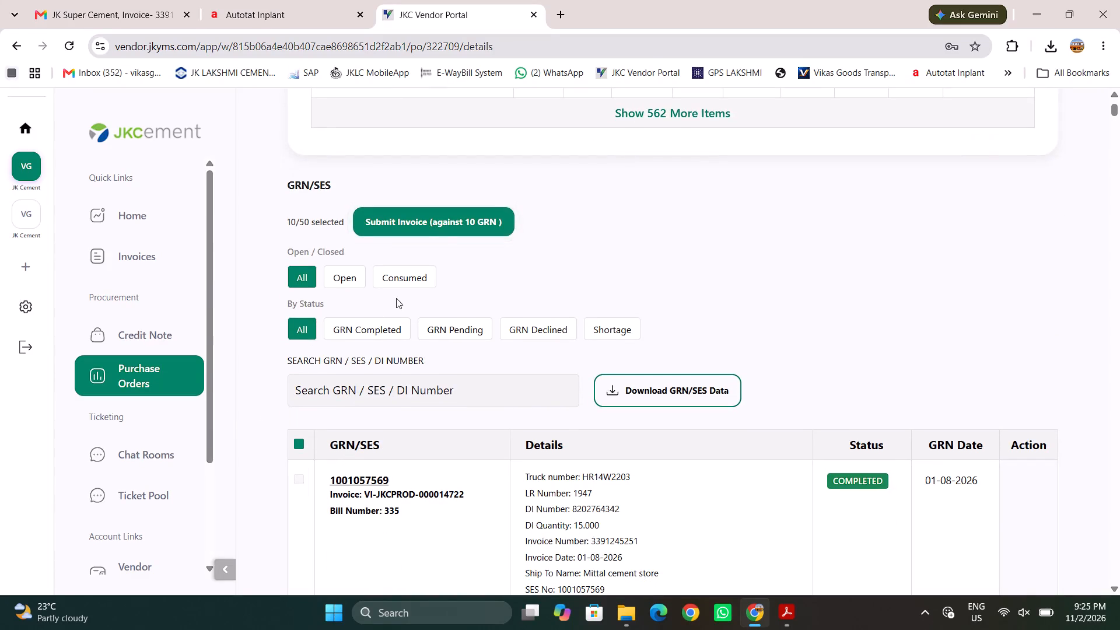
left_click(442, 221)
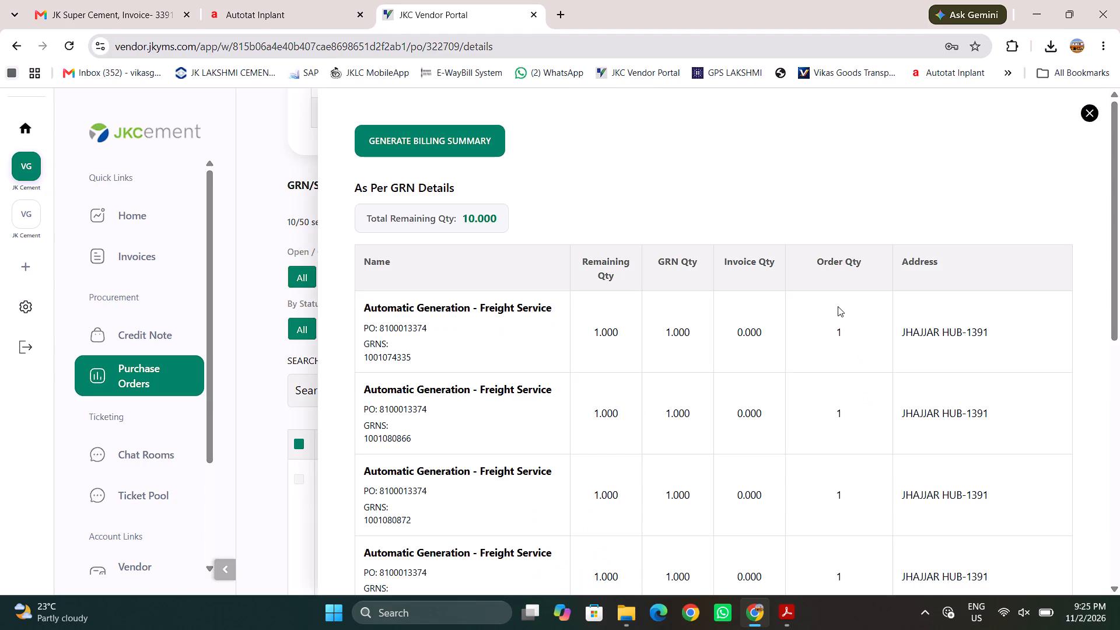
left_click(477, 128)
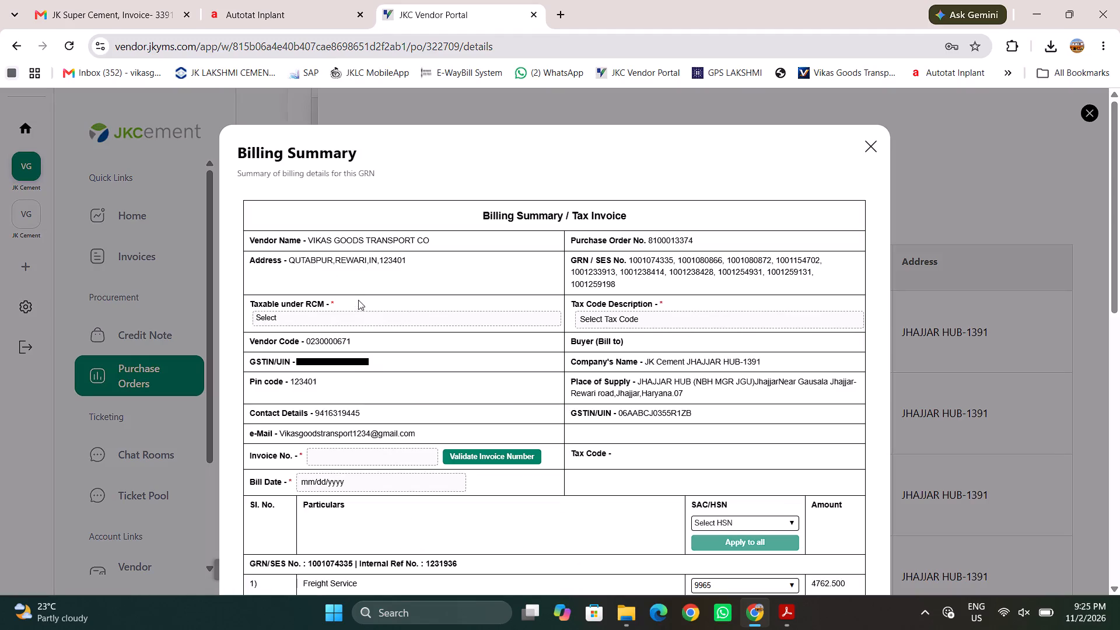
Fill in the billing summary with RCM No, tax code CGST(9%) SGST(9%) - GC, invoice 489 and bill date 11/02/2026, and validate the invoice number.
left_click(361, 319)
left_click(338, 366)
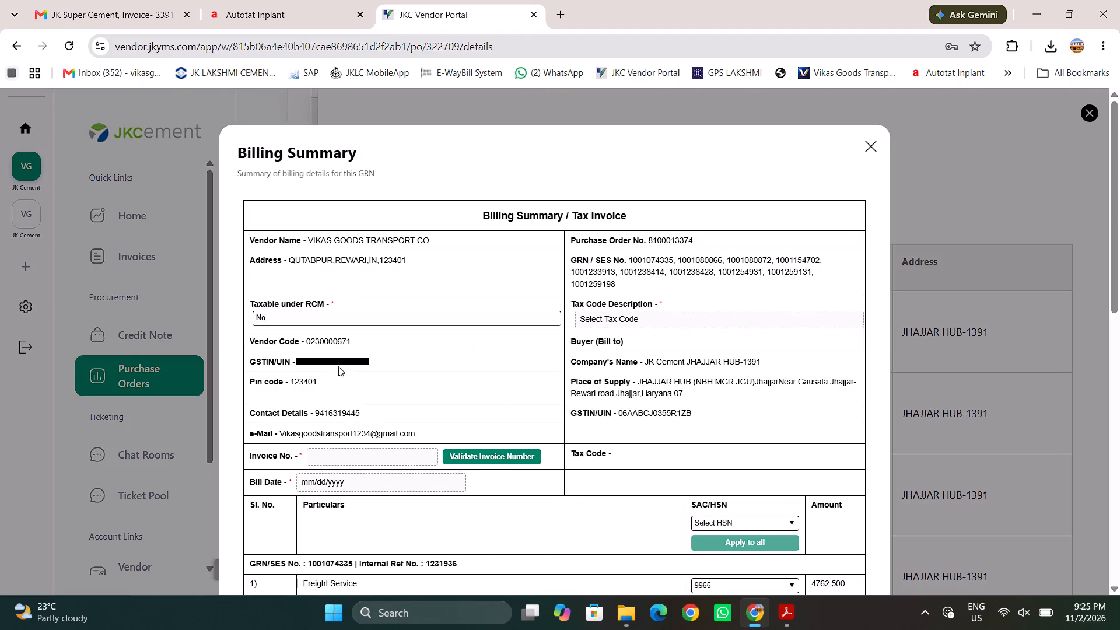
left_click(639, 314)
left_click(639, 354)
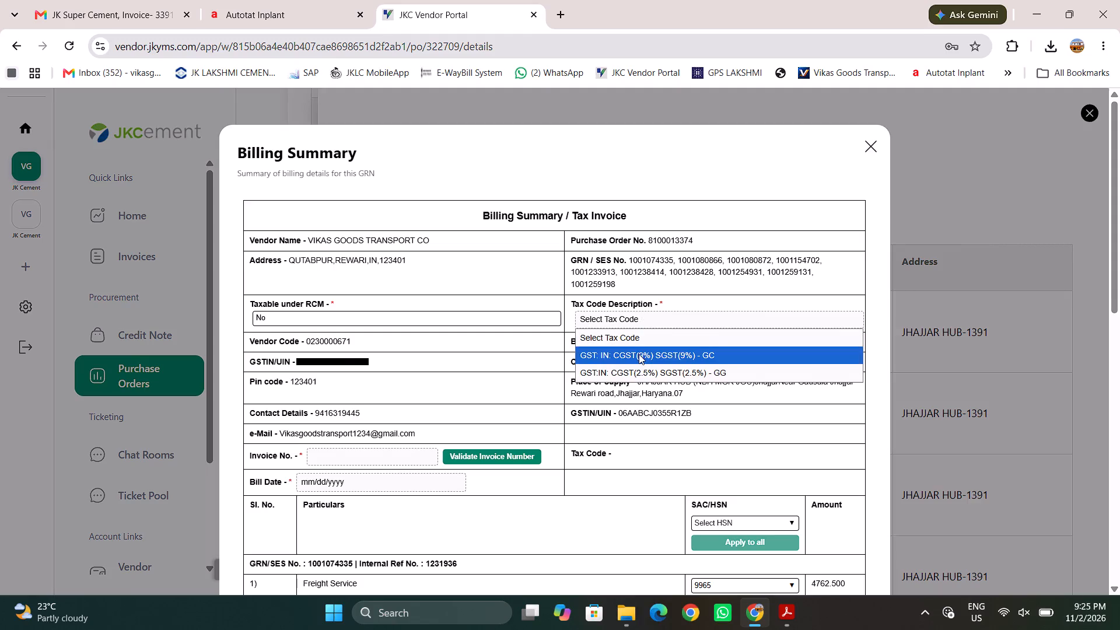
left_click(339, 457)
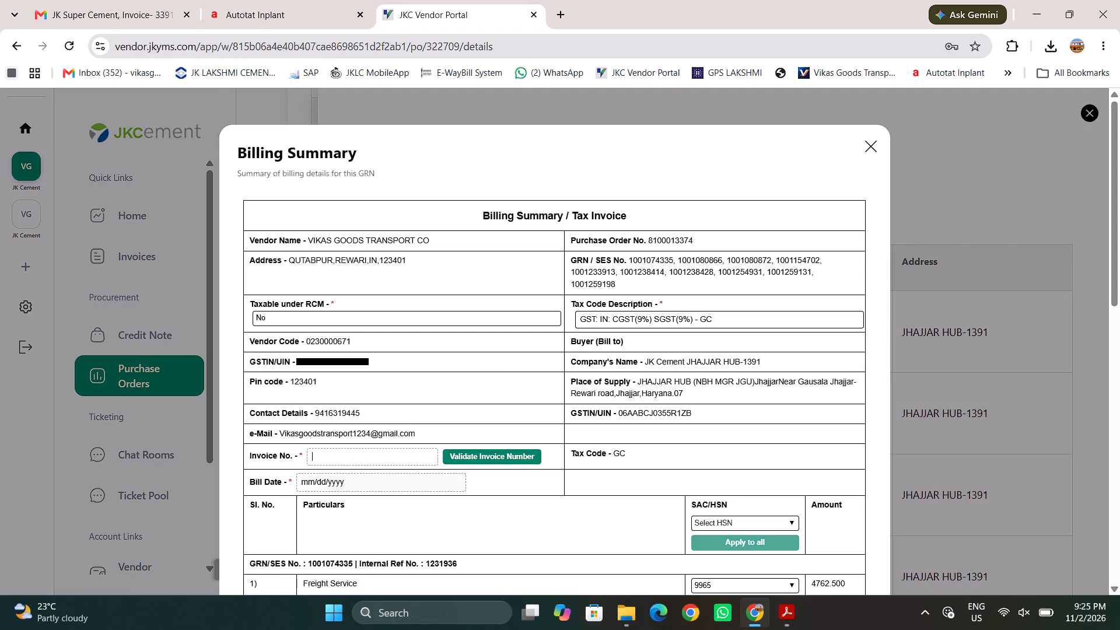
type("489")
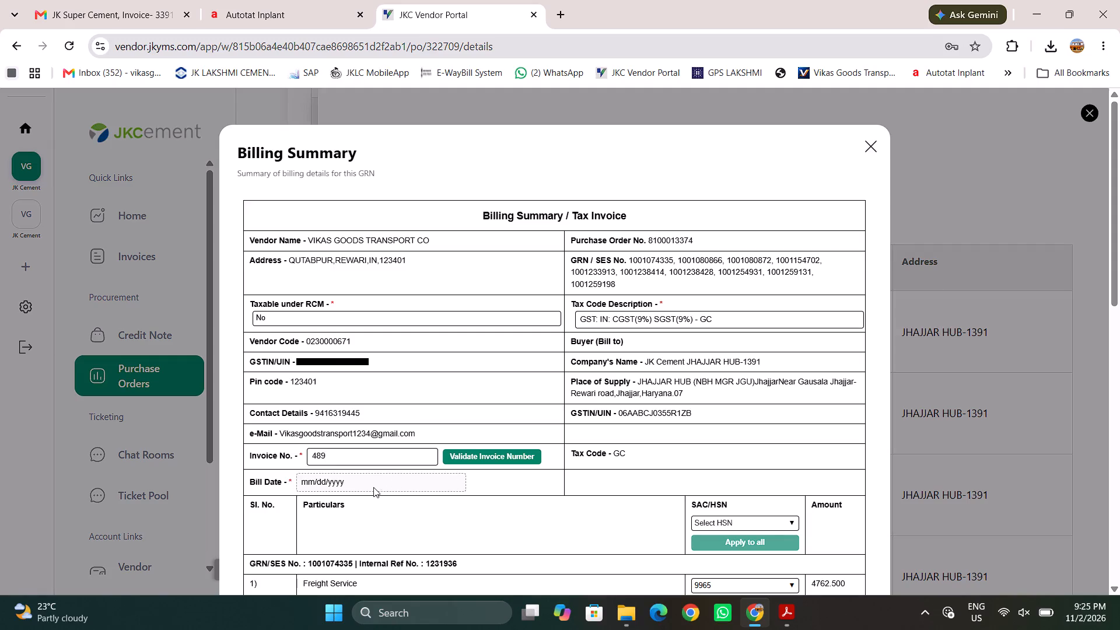
left_click(376, 482)
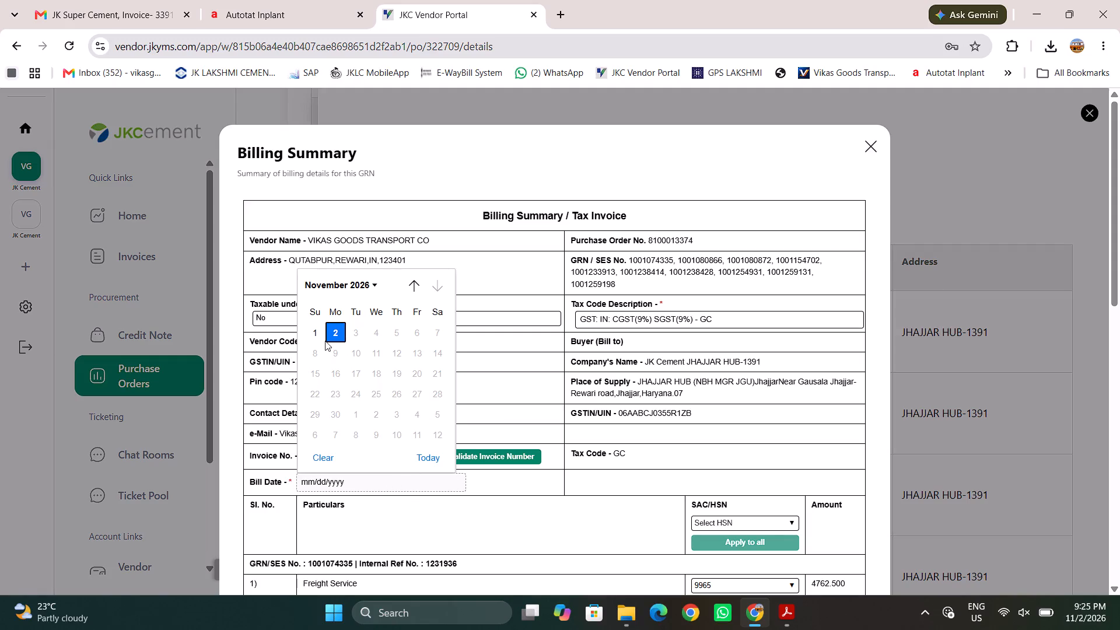
left_click(341, 328)
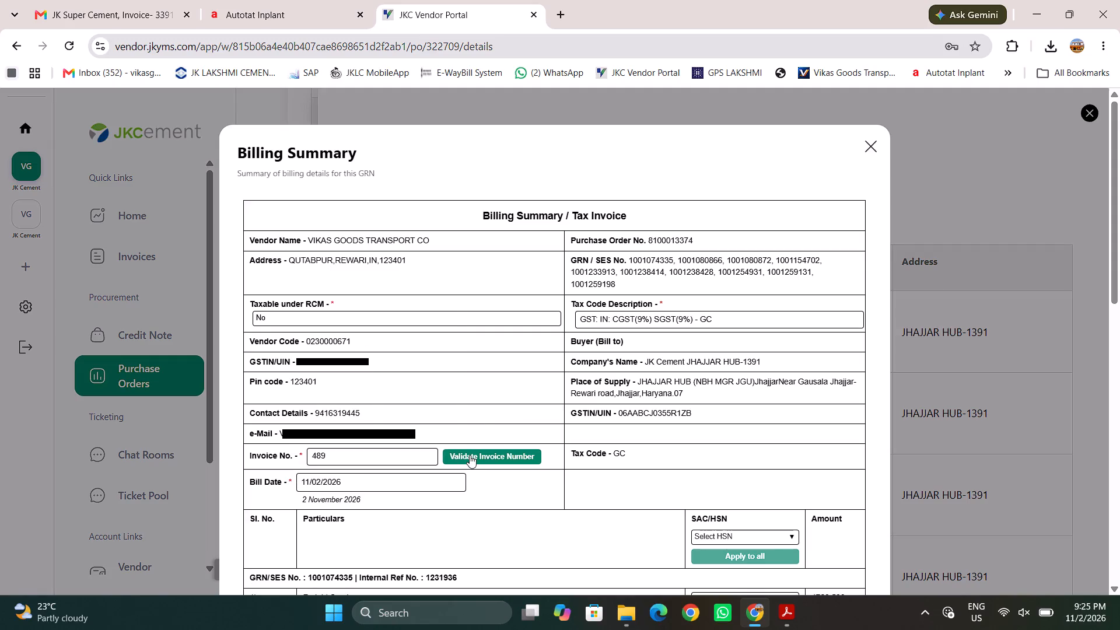
left_click(470, 455)
Download the completed billing summary and proceed to the invoice submission form.
scroll(524, 537, "down", 1)
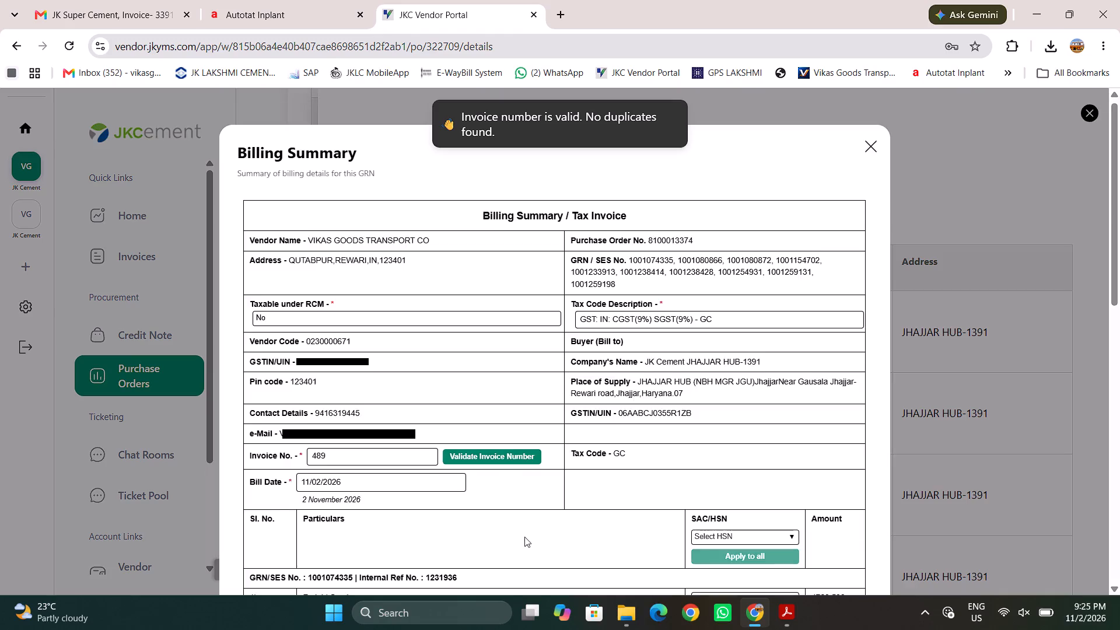
scroll(524, 537, "down", 9)
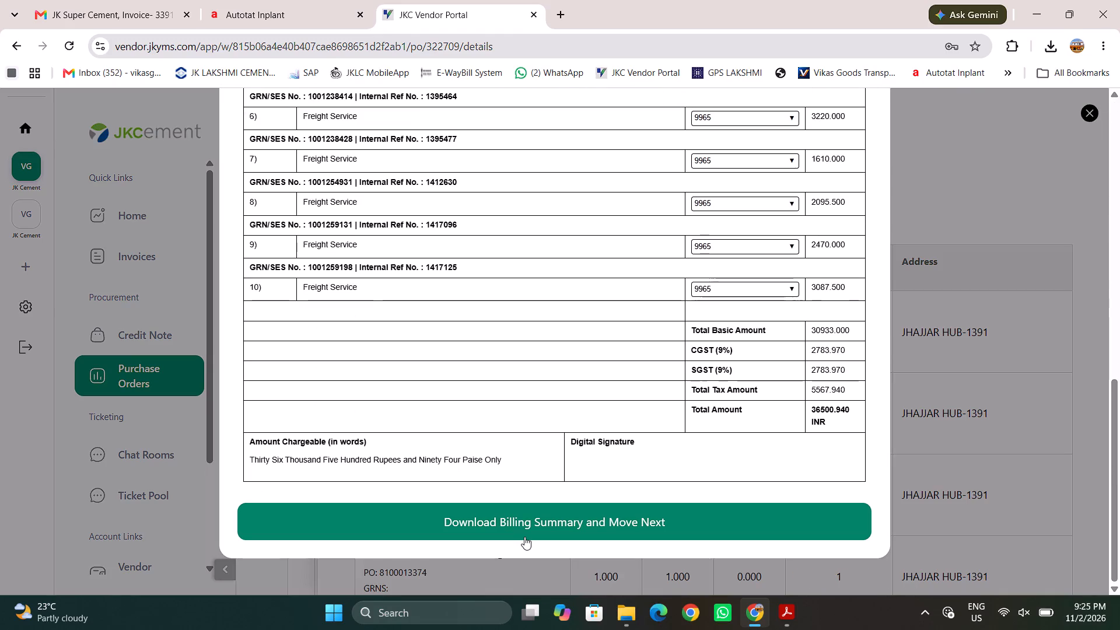
scroll(524, 537, "down", 1)
left_click(533, 527)
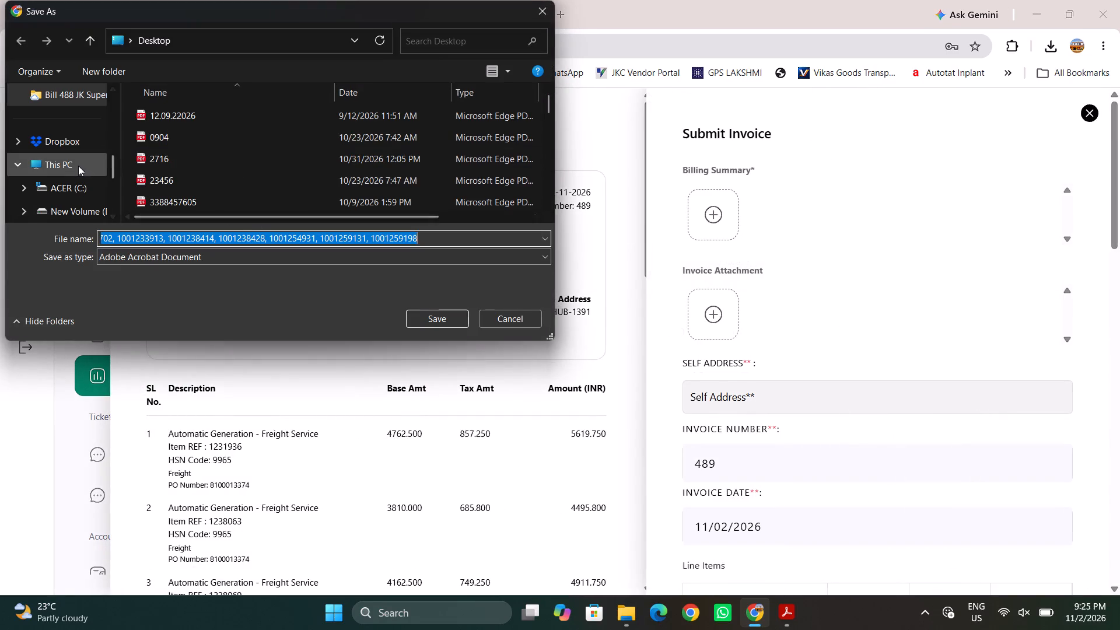
Choose the BILL > Bill 2026 folder in Google Drive's My Drive as the save location for the billing summary.
scroll(78, 169, "down", 1)
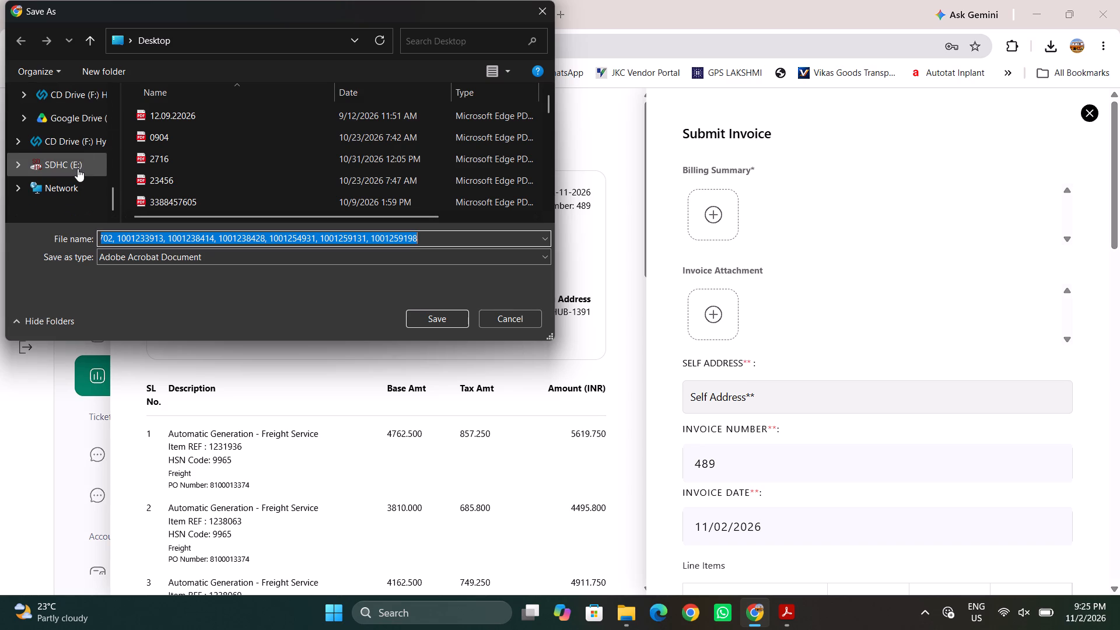
left_click(82, 114)
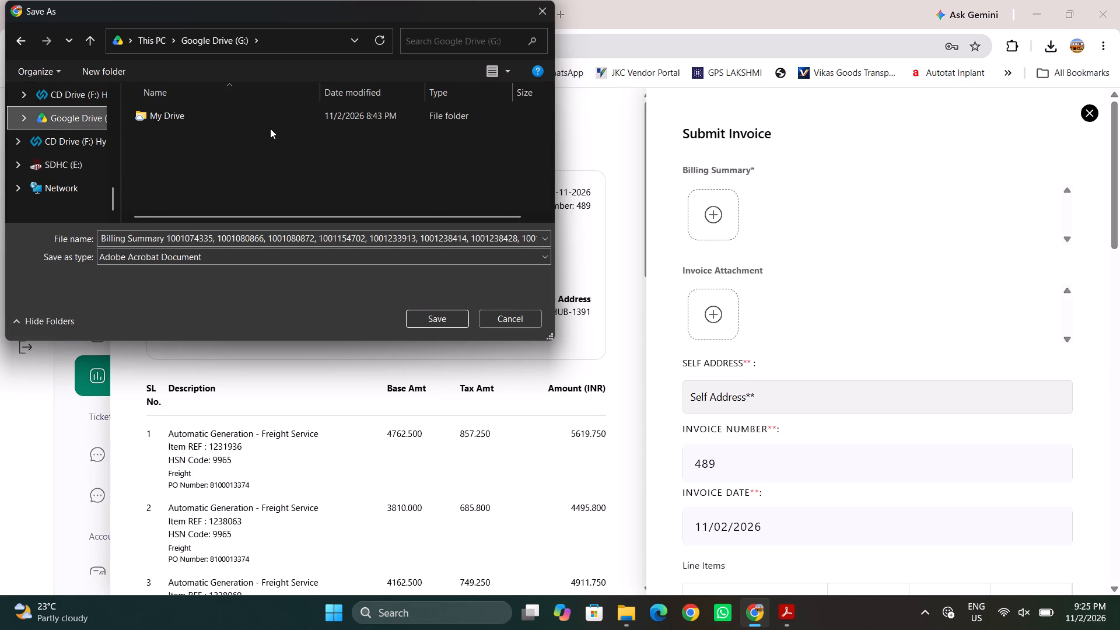
left_click_drag(273, 126, 283, 118)
double_click(283, 118)
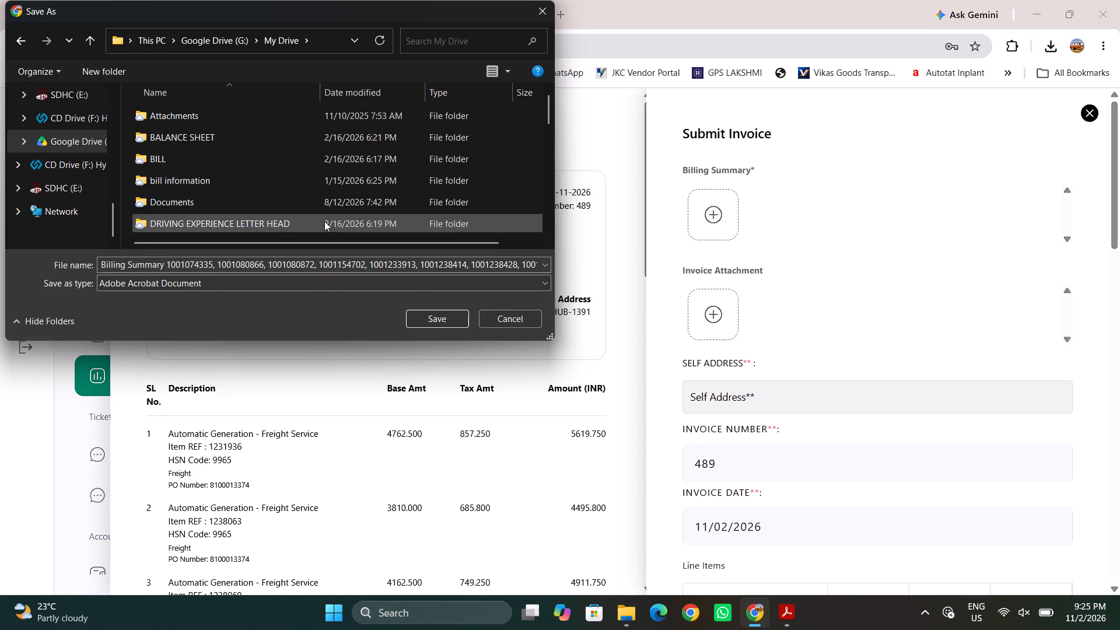
double_click(331, 156)
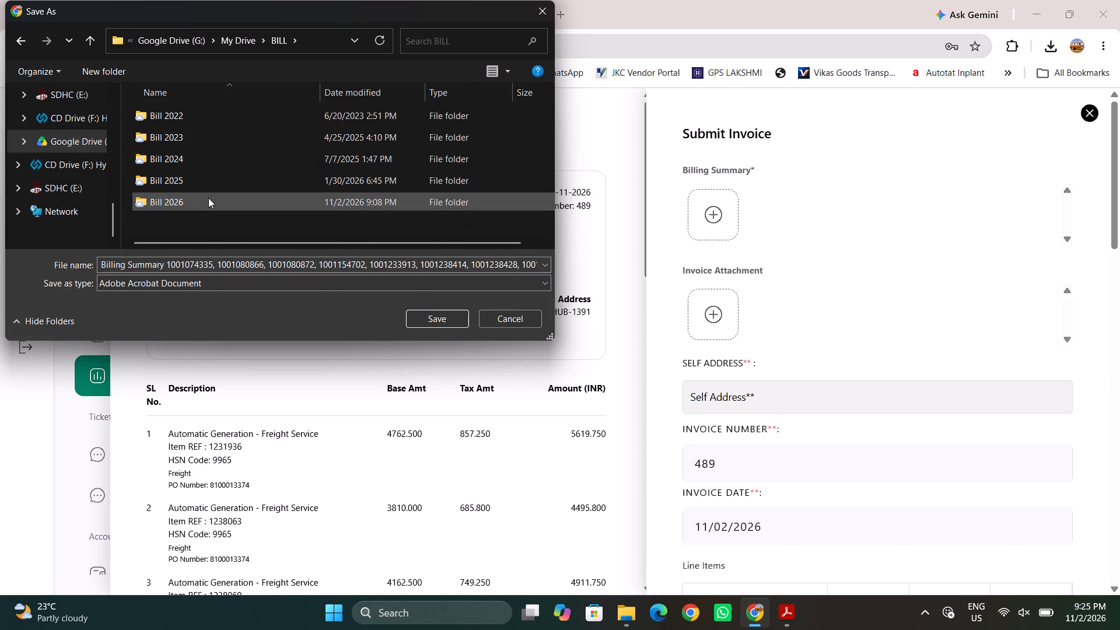
double_click(208, 198)
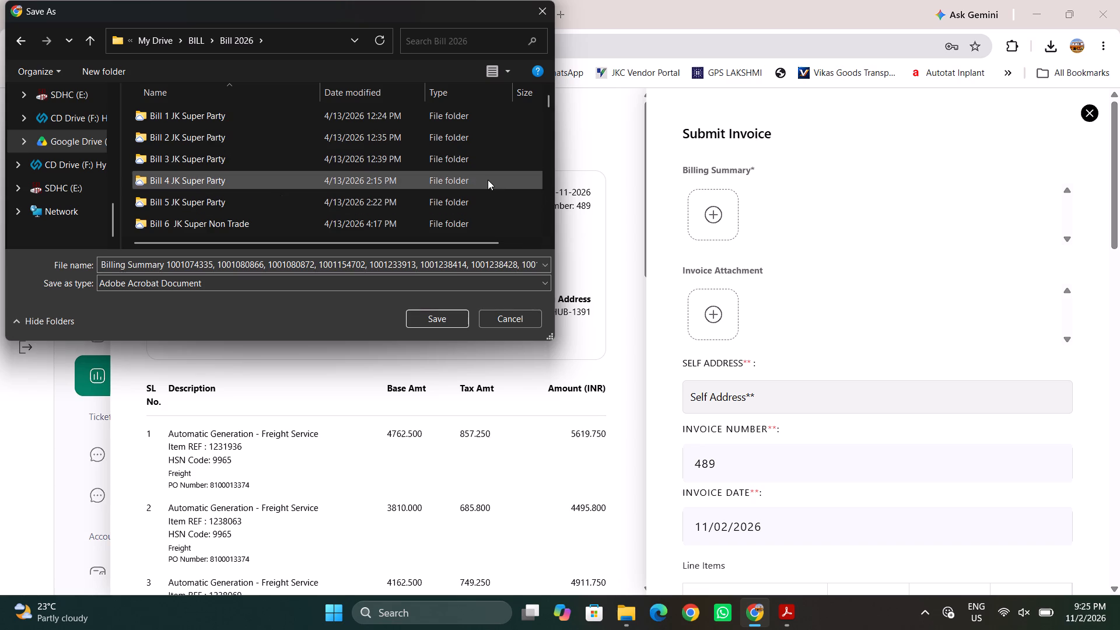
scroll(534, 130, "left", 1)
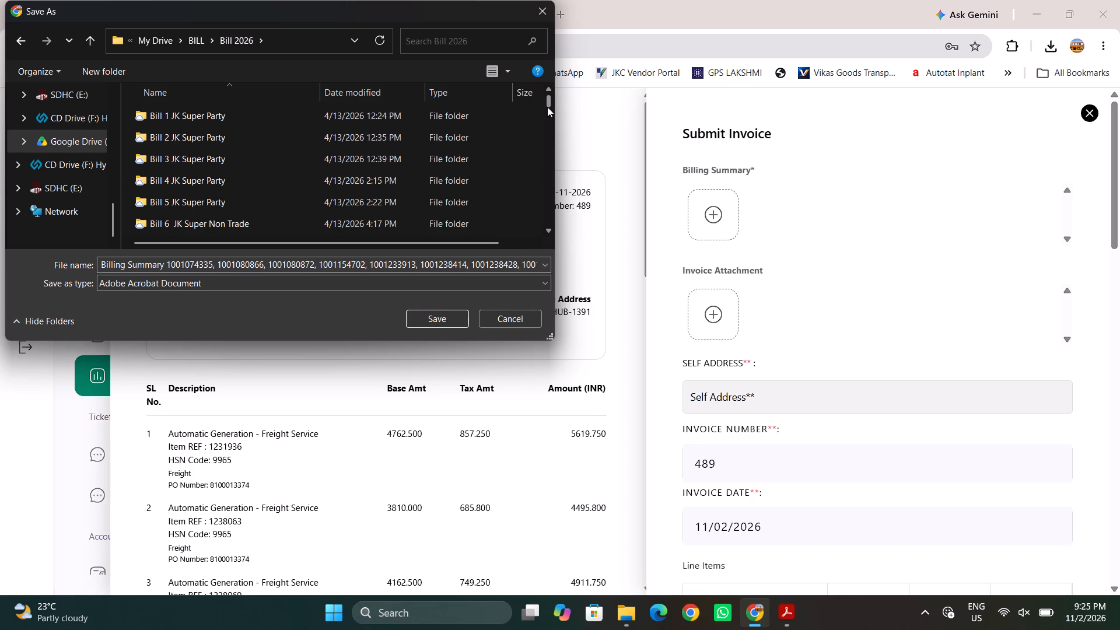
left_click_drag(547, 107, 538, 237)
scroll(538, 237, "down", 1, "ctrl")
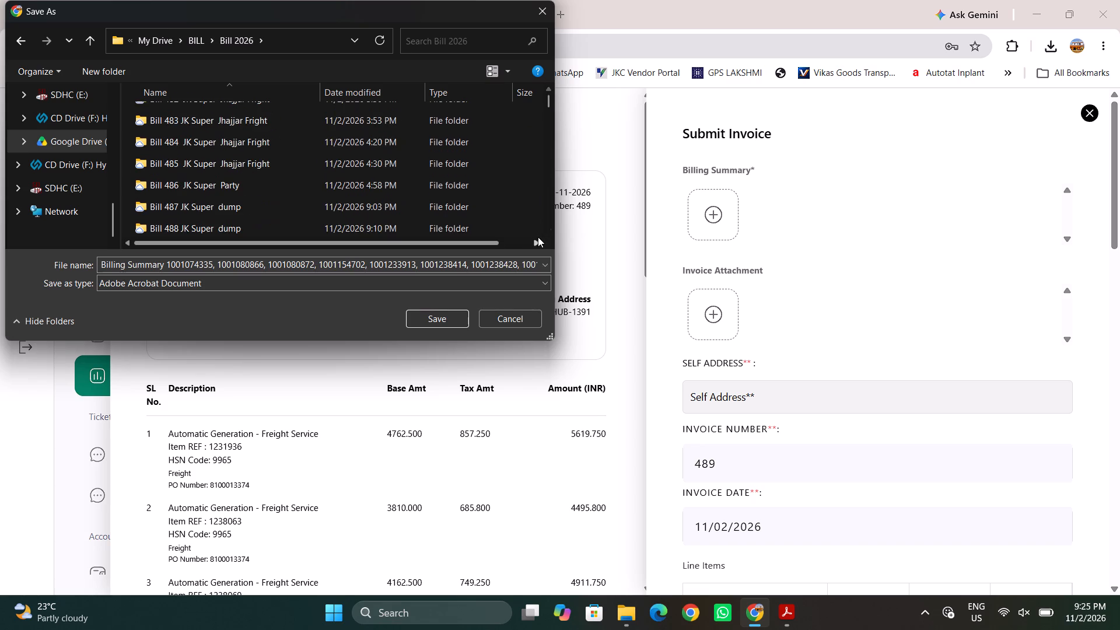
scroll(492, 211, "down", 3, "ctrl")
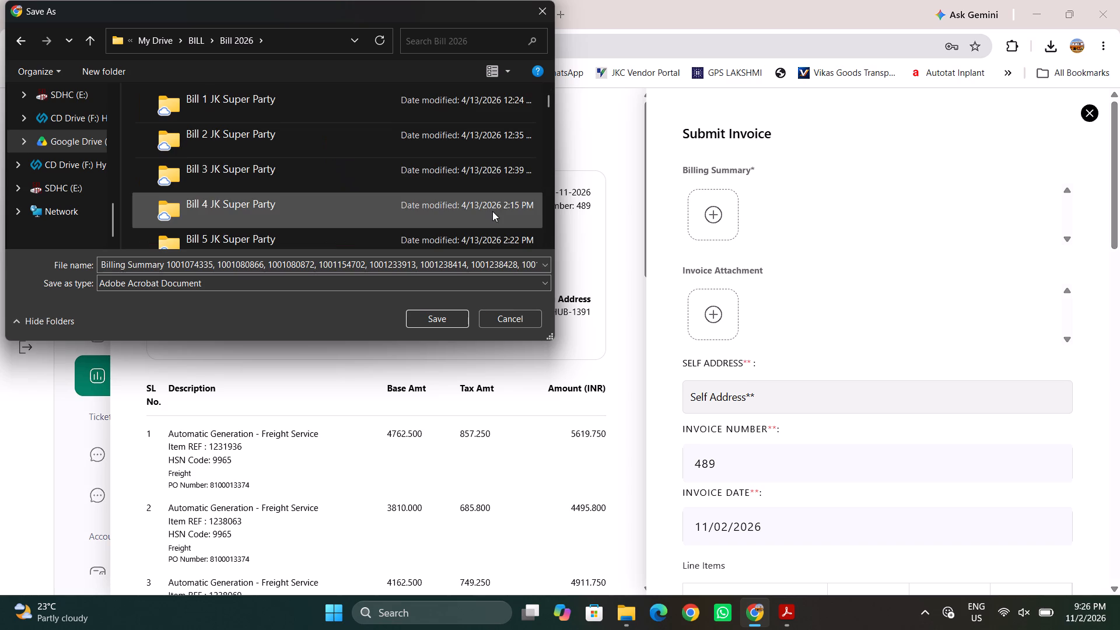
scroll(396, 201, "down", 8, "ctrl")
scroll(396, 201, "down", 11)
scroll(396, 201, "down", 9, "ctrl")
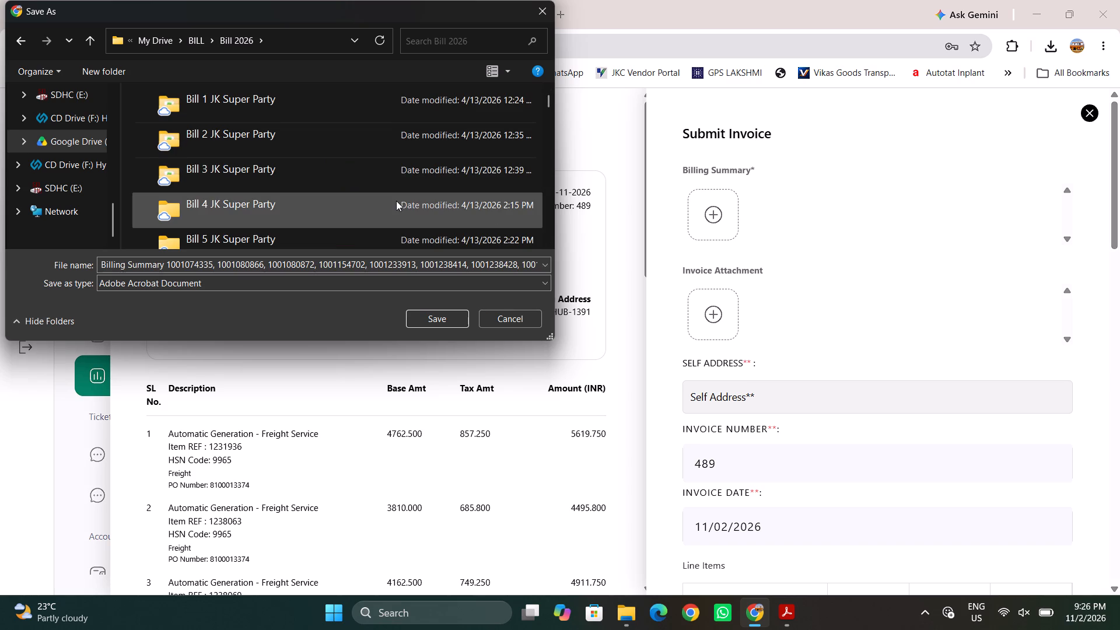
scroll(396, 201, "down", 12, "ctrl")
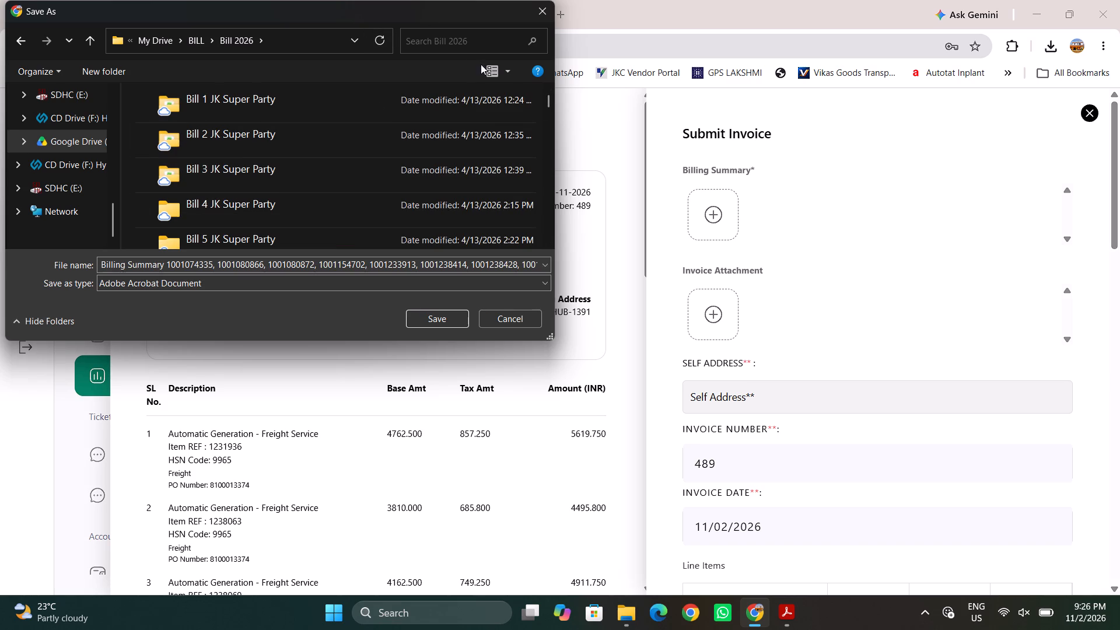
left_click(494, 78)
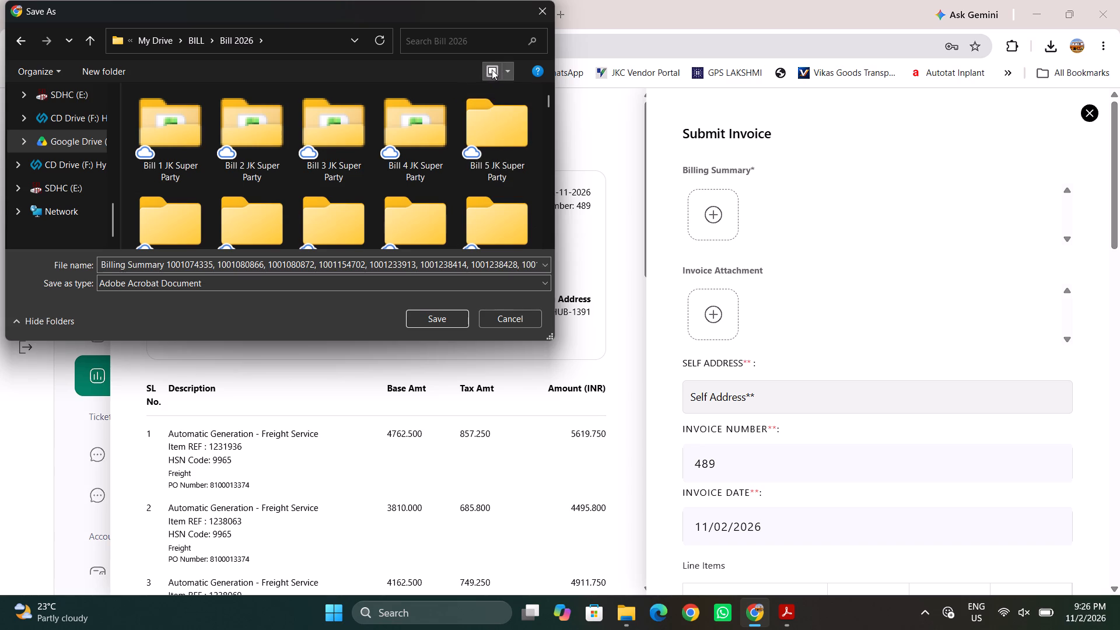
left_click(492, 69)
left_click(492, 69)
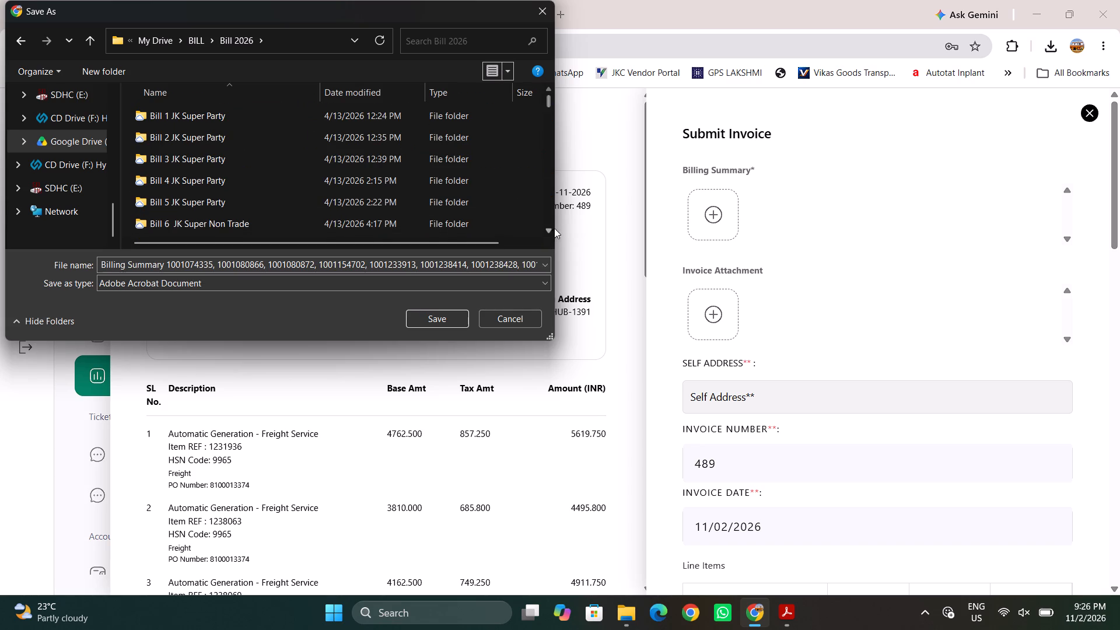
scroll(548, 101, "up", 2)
Duplicate the Bill 485 JK Super Jhajjar Fright folder within the Bill 2026 folder.
left_click_drag(548, 101, 511, 249)
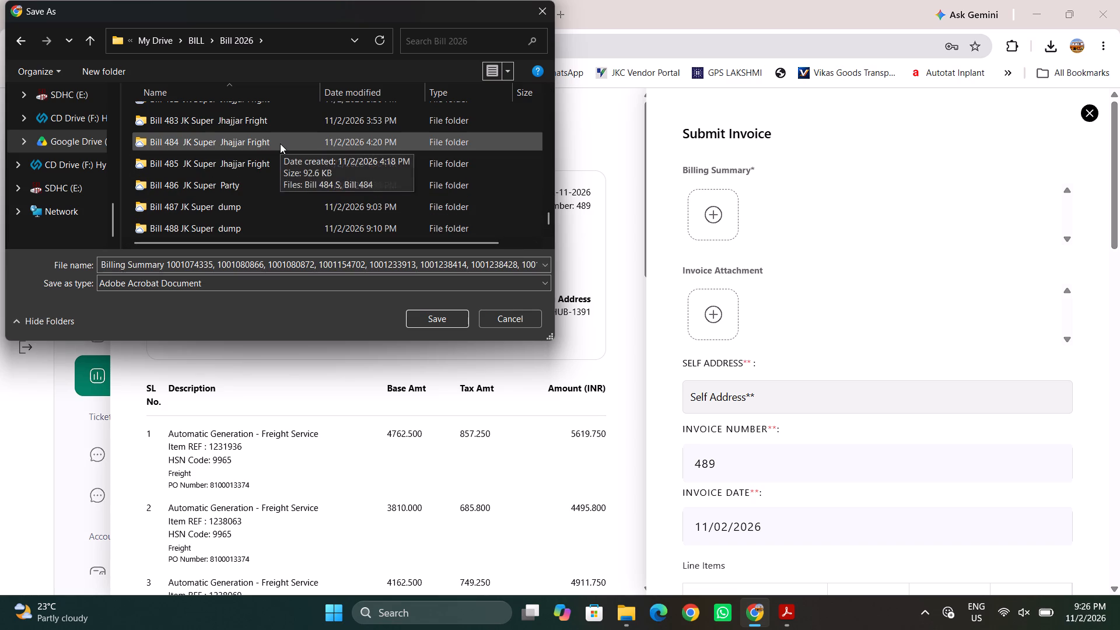
key("ctrl+c")
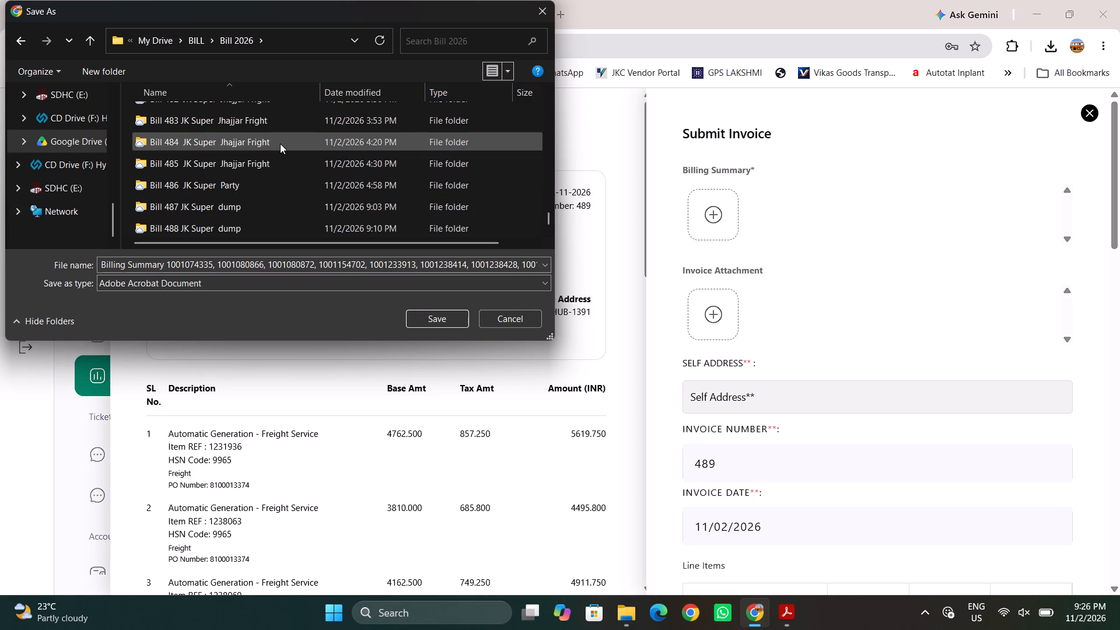
key("ctrl+v")
left_click(246, 161)
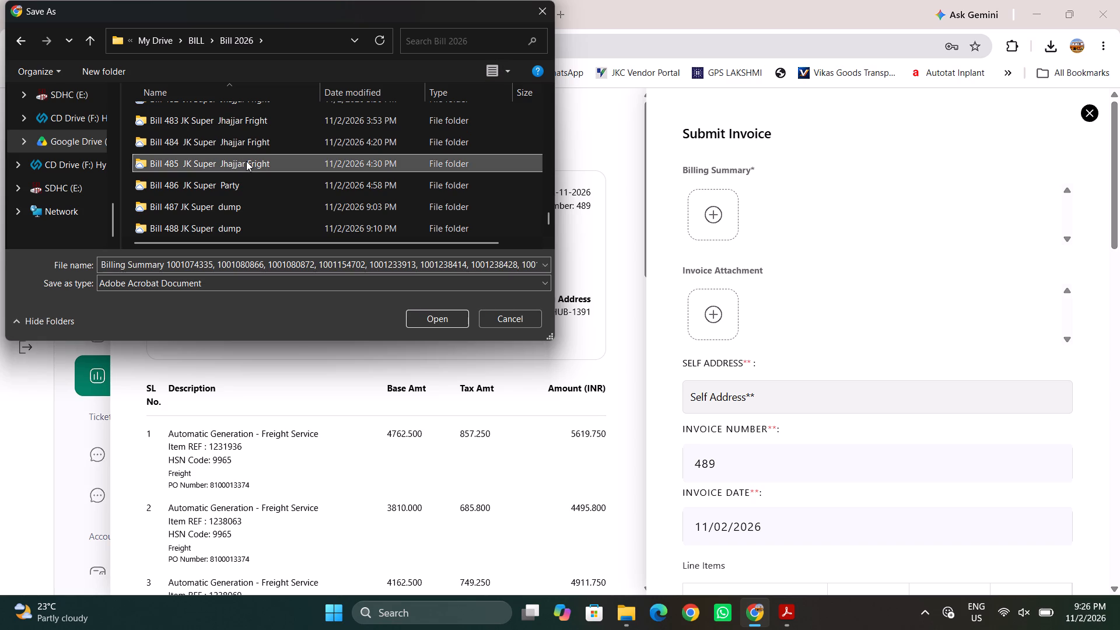
key("ctrl+c")
key("ctrl+v")
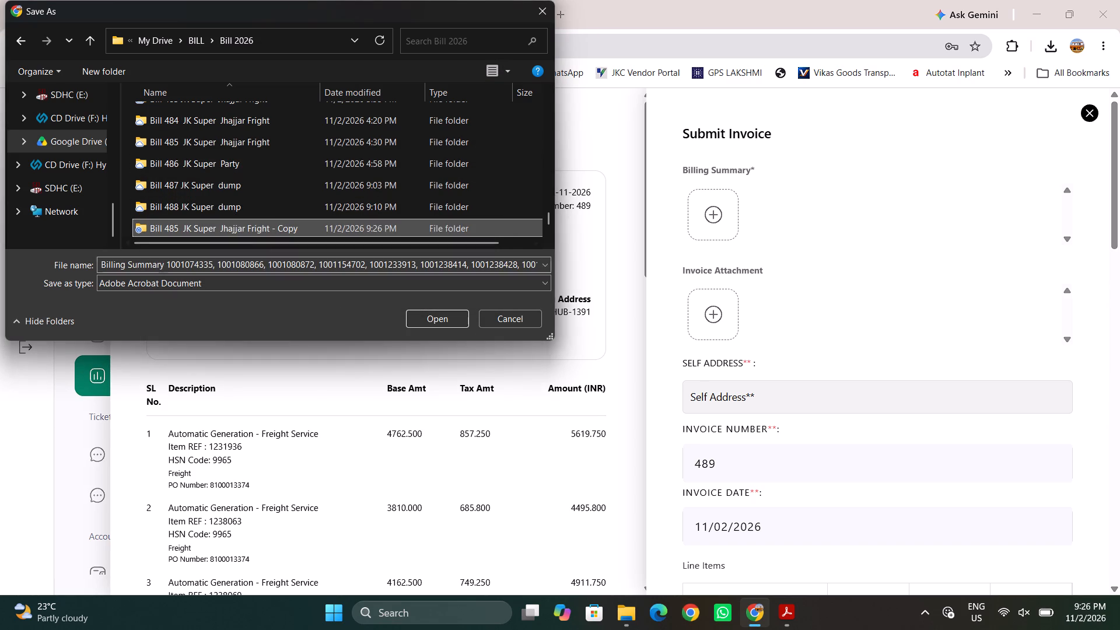
Rename the copied Bill 485 folder as Bill 489 JK Super Jhajjar Fright.
scroll(215, 220, "down", 1)
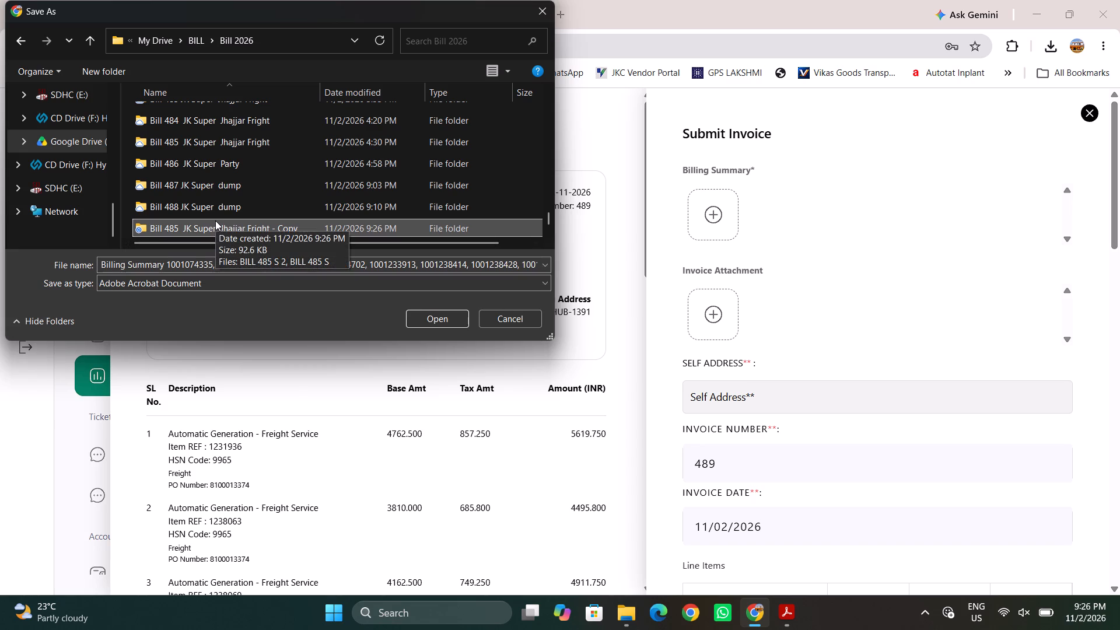
right_click(223, 227)
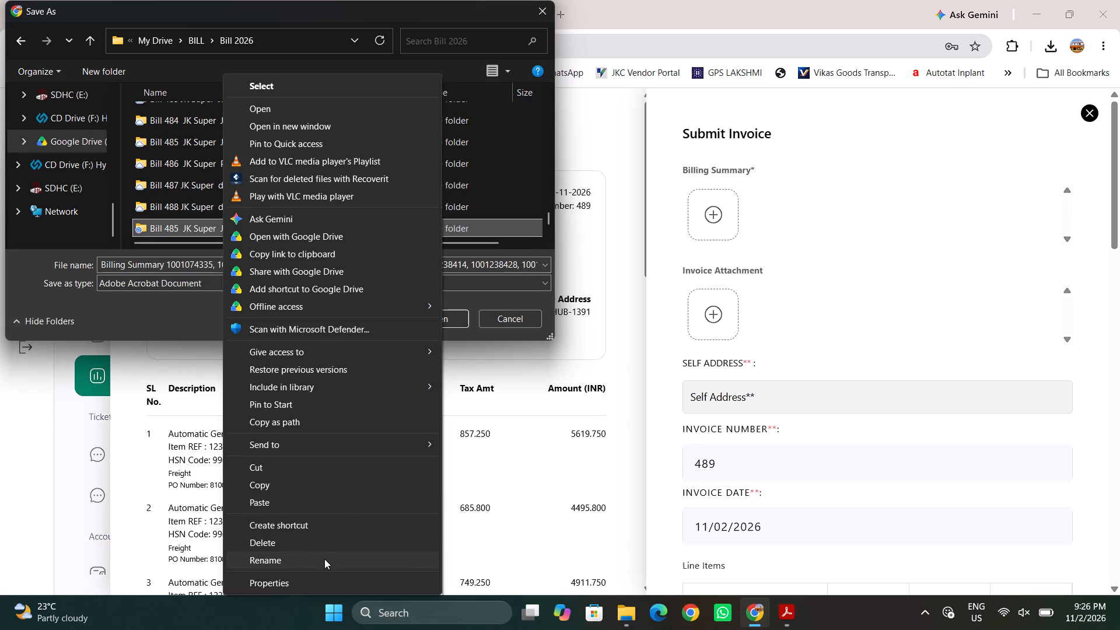
left_click(324, 558)
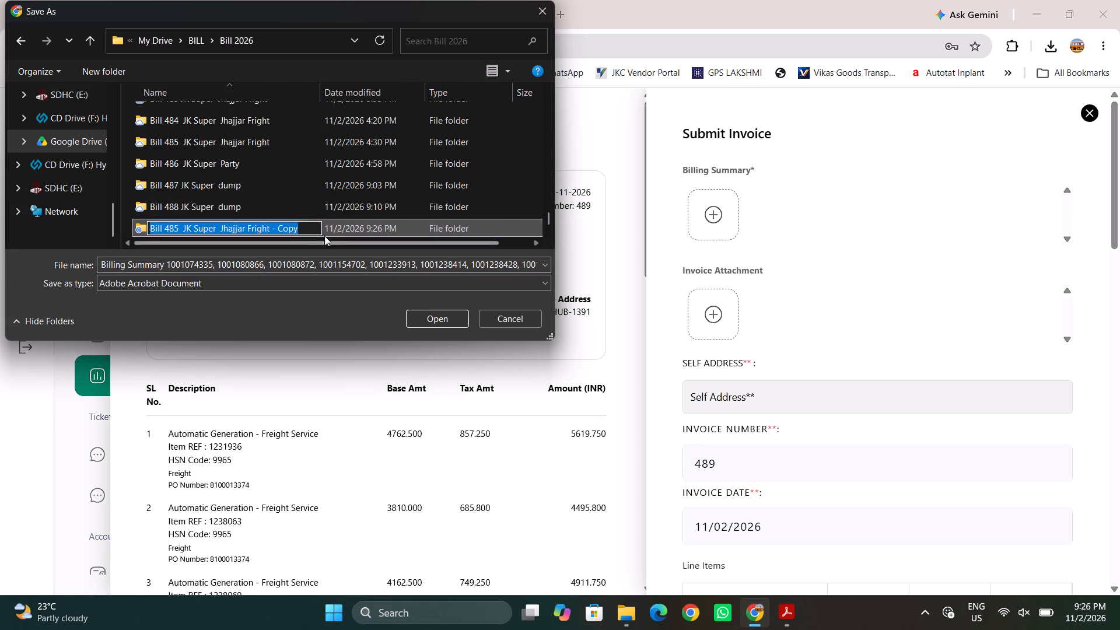
left_click(309, 227)
key("BackSpace")
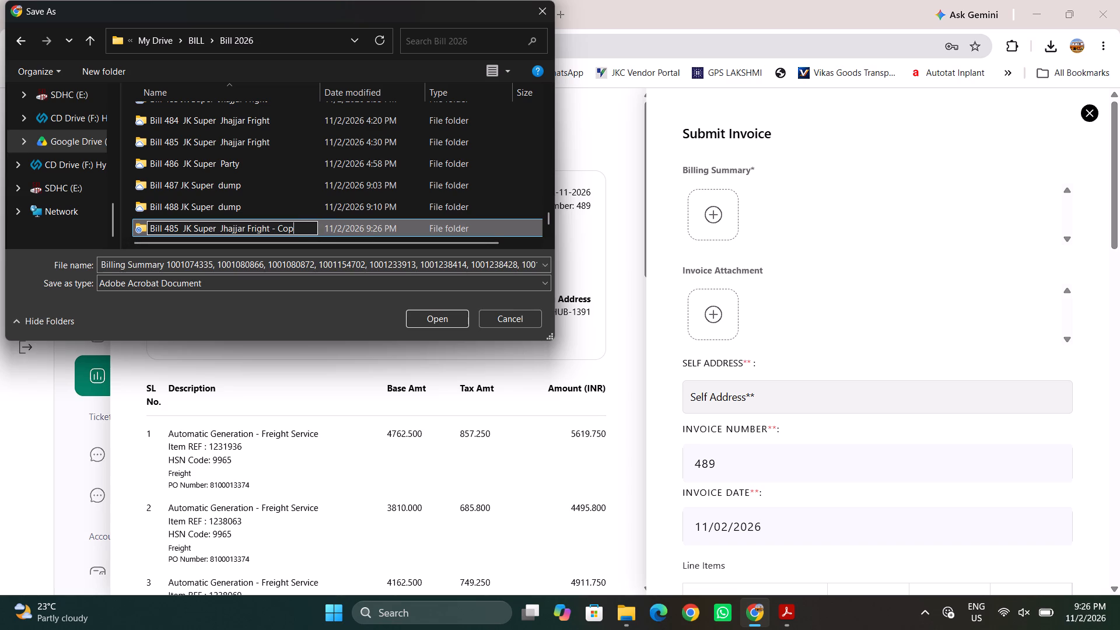
key("BackSpace")
key("BackSpace")
key("BackSpace")
key("BackSpace")
key("BackSpace")
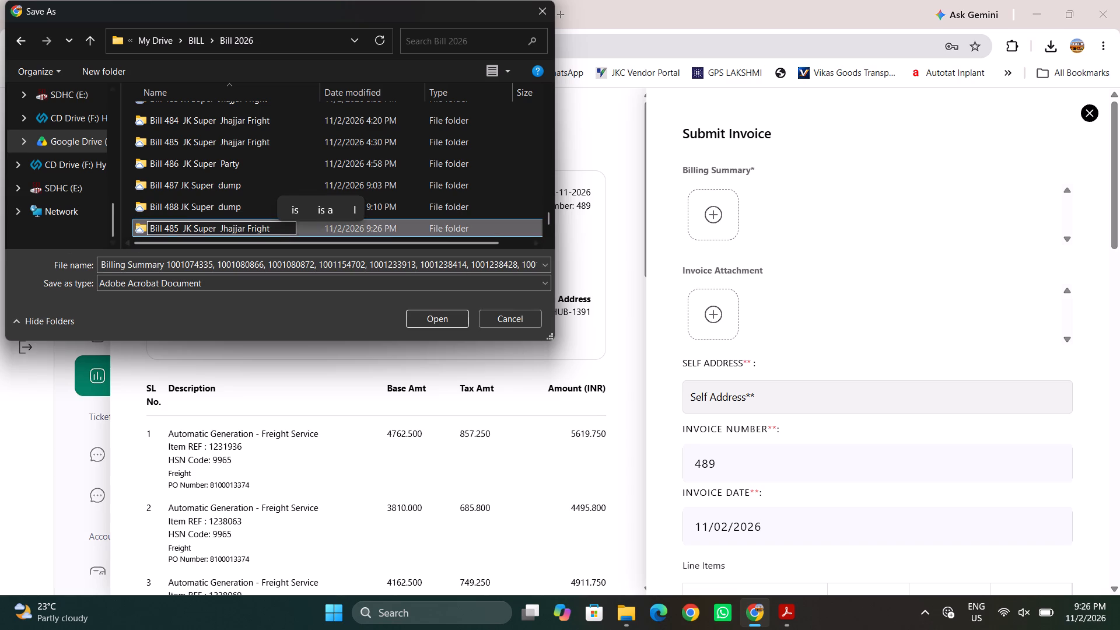
left_click(180, 228)
key("BackSpace")
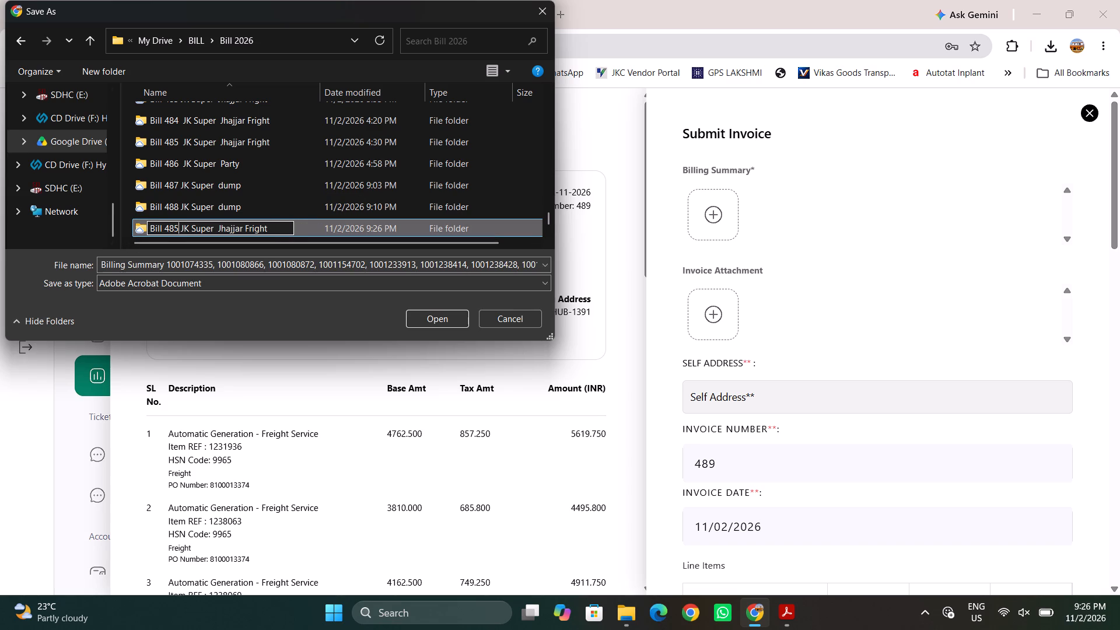
key("BackSpace")
key("plus")
key("BackSpace")
key("9")
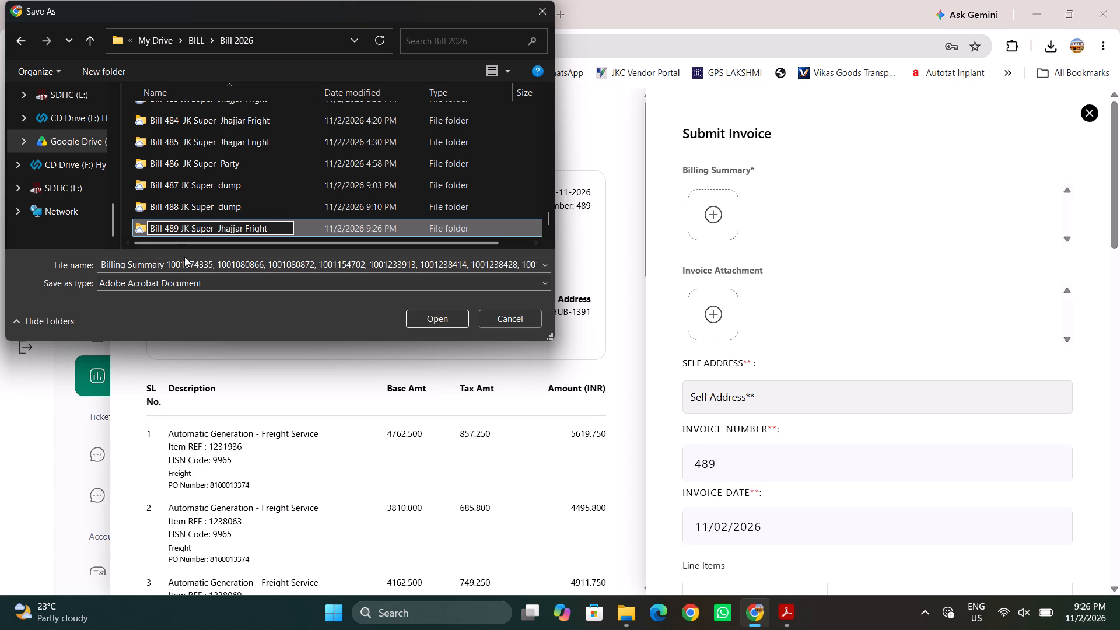
left_click(196, 263)
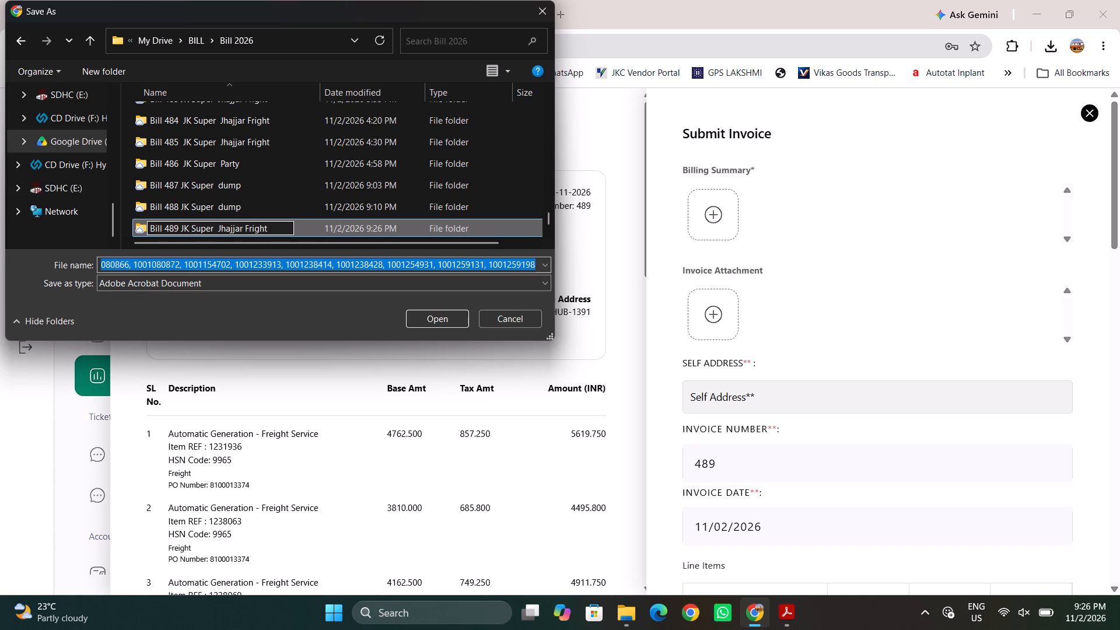
key("BackSpace")
key("BackSpace")
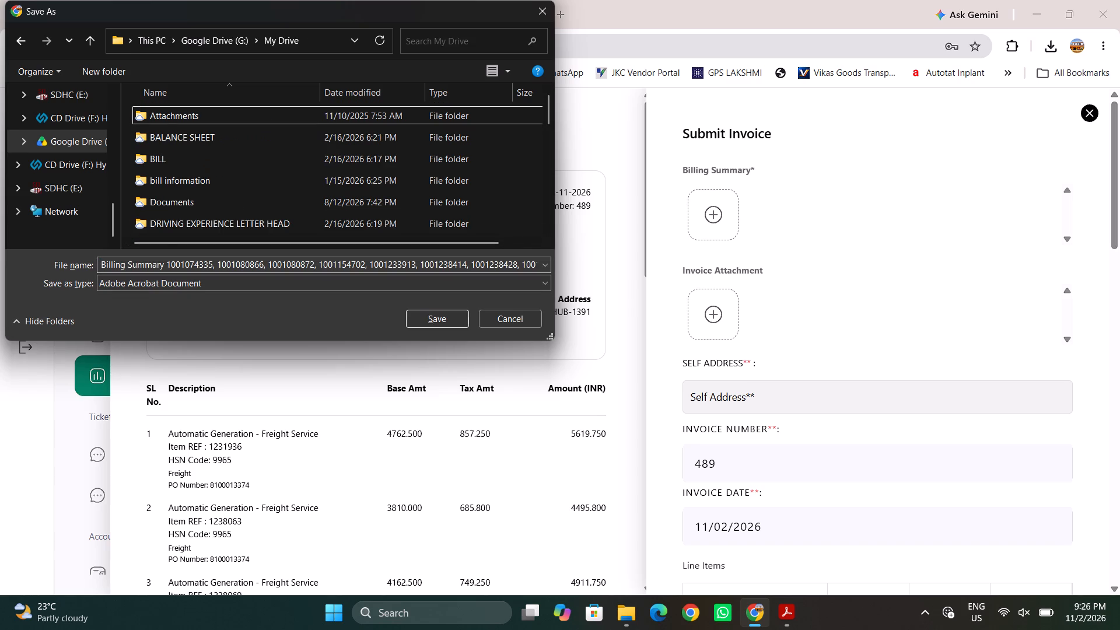
Open the Bill 489 JK Super Jhajjar Fright folder inside BILL > Bill 2026 as the save location.
double_click(157, 166)
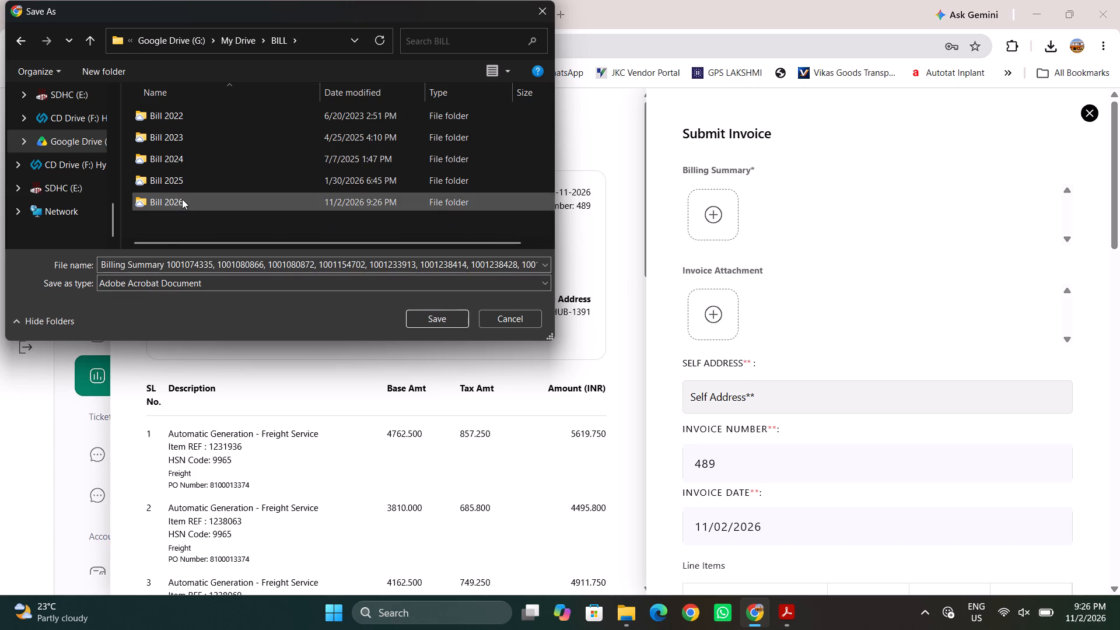
double_click(182, 211)
double_click(184, 209)
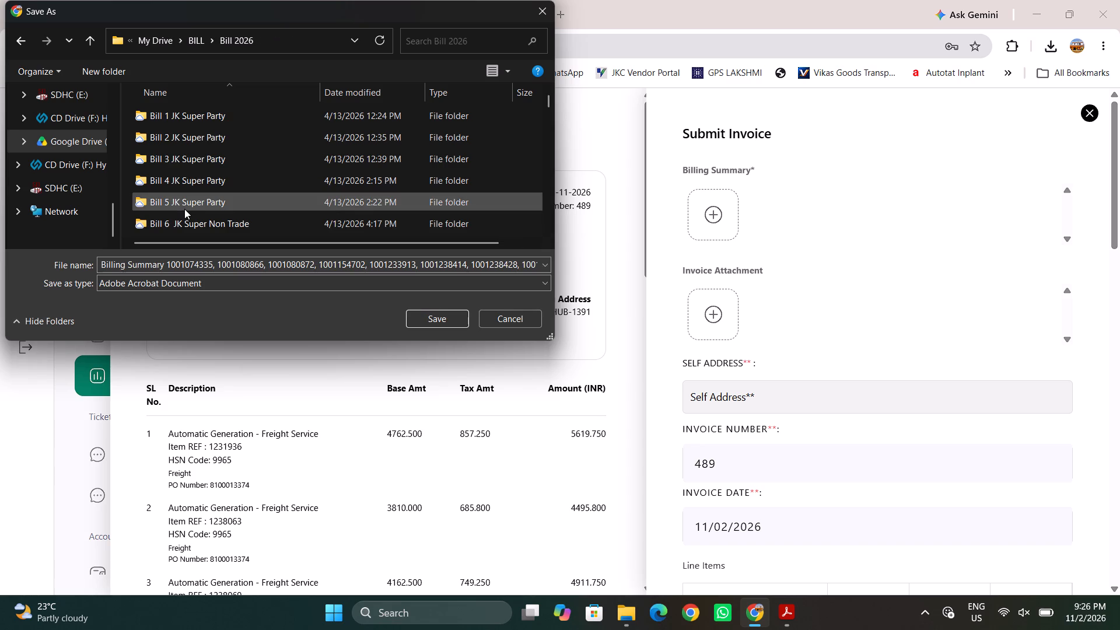
scroll(225, 190, "down", 19)
scroll(225, 190, "down", 20)
scroll(225, 190, "down", 20)
scroll(225, 190, "down", 20)
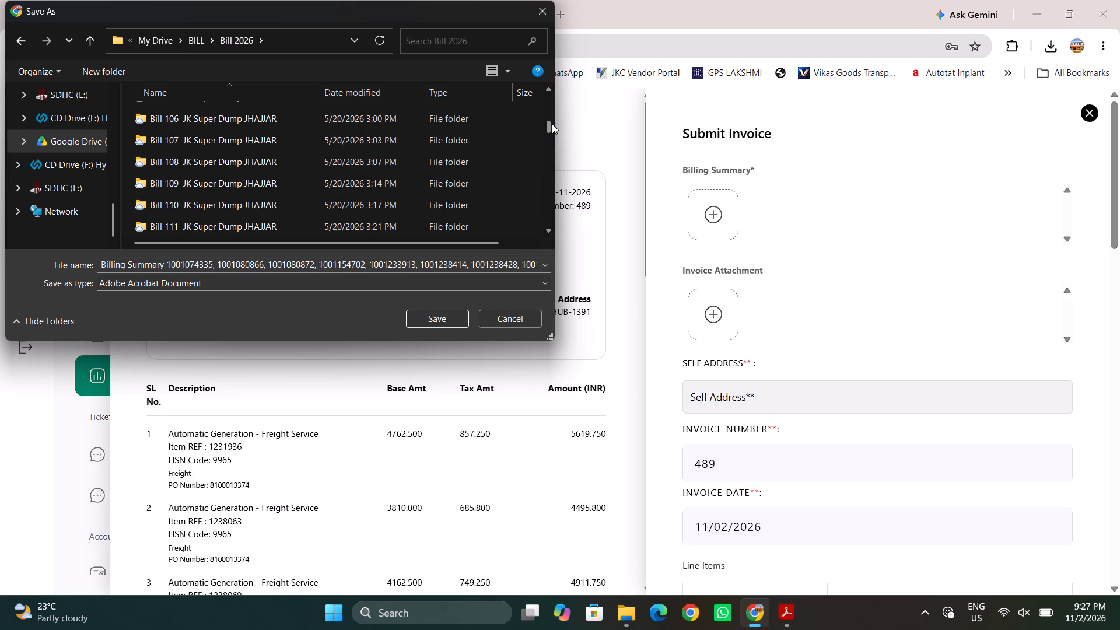
scroll(547, 125, "down", 1)
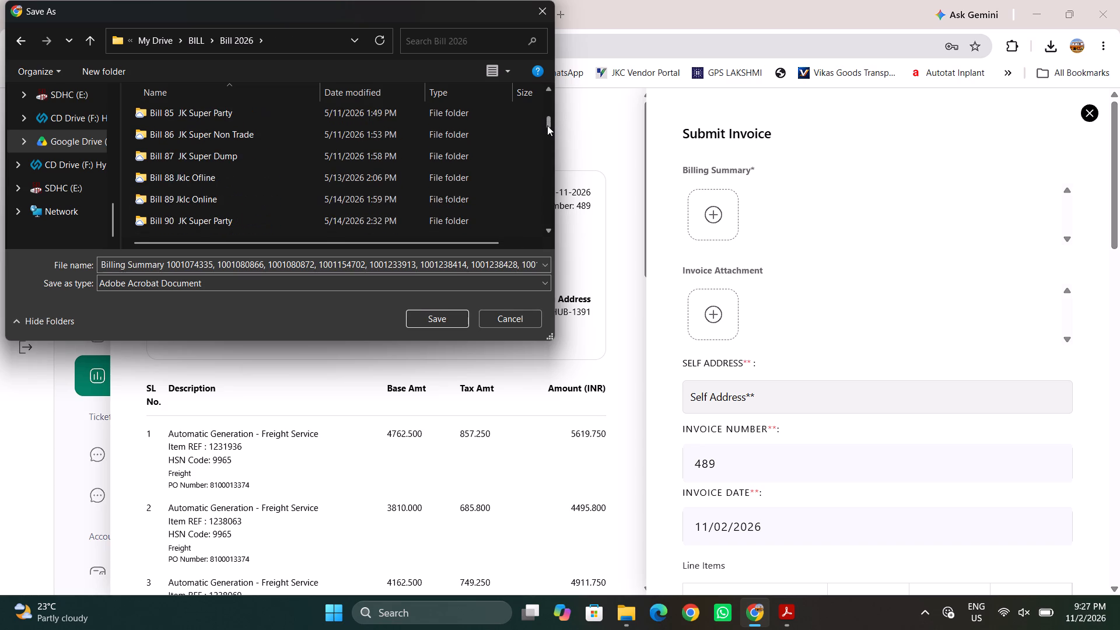
scroll(547, 125, "down", 11)
scroll(547, 125, "down", 20)
scroll(547, 125, "down", 20)
scroll(547, 125, "down", 20)
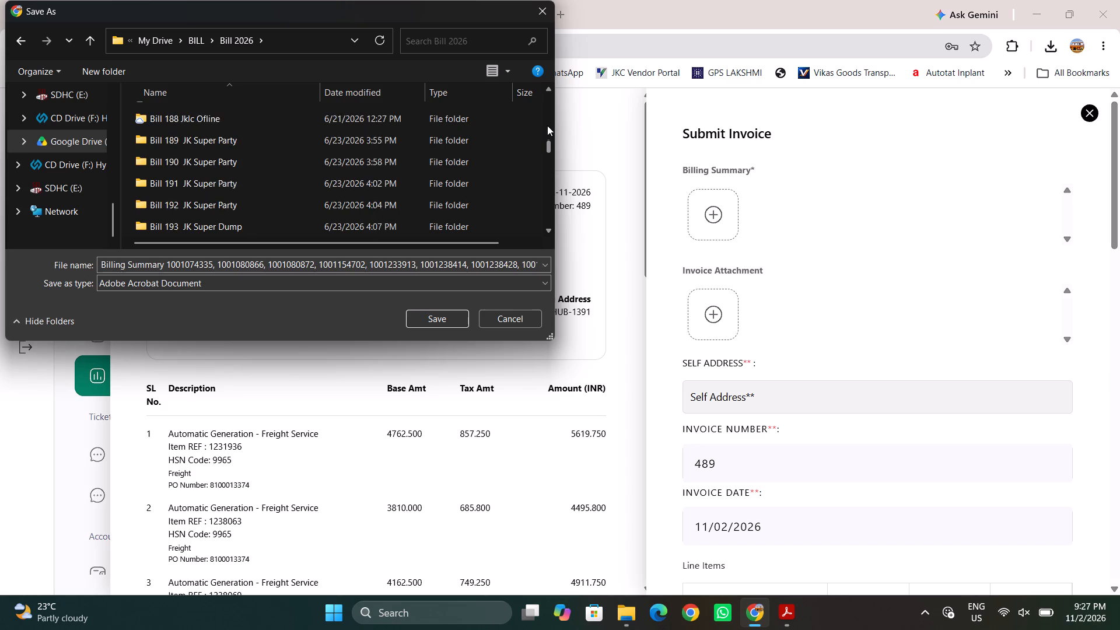
scroll(547, 125, "down", 20)
scroll(547, 125, "down", 20)
scroll(547, 125, "down", 20)
scroll(547, 125, "down", 20)
scroll(547, 125, "down", 20)
scroll(547, 125, "down", 20)
scroll(547, 125, "down", 11)
scroll(547, 125, "down", 12)
scroll(547, 125, "up", 20)
scroll(547, 125, "up", 19)
scroll(547, 125, "down", 20)
scroll(547, 125, "down", 20)
scroll(547, 125, "down", 20)
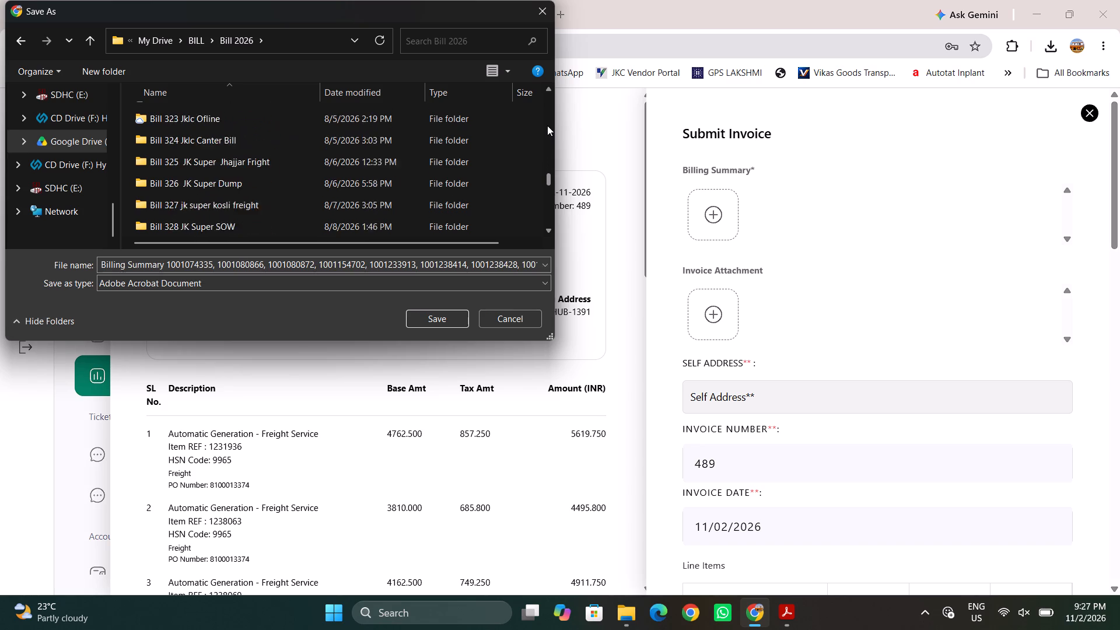
scroll(547, 125, "down", 20)
scroll(547, 125, "down", 20)
scroll(547, 125, "down", 20)
scroll(547, 125, "down", 20)
scroll(547, 125, "down", 20)
scroll(547, 125, "down", 20)
scroll(547, 125, "down", 20)
double_click(344, 225)
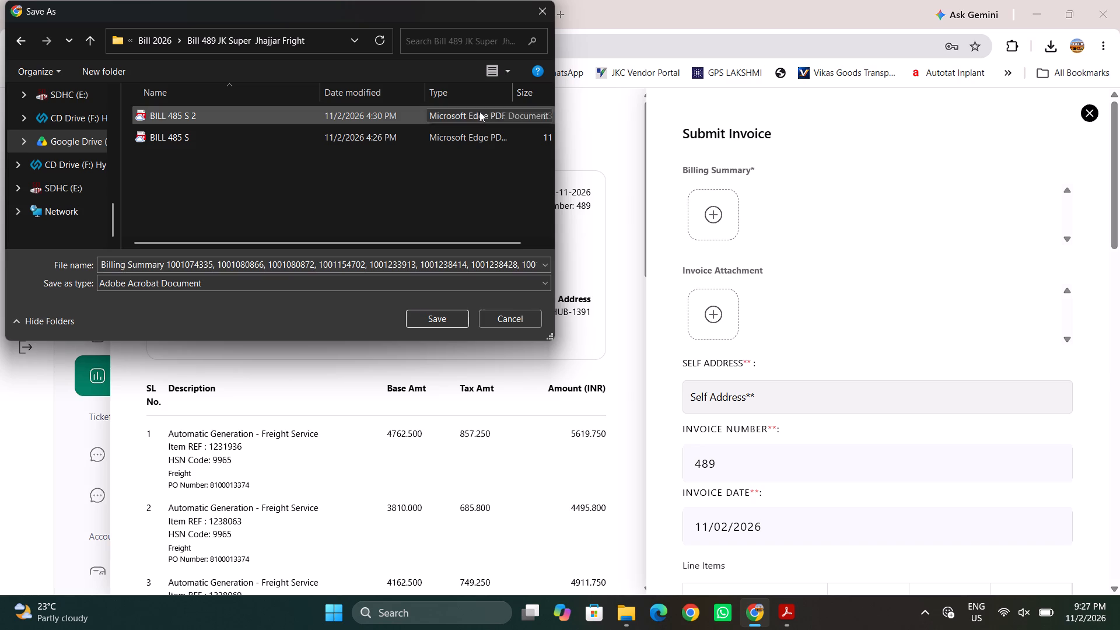
Delete the copied BILL 485 S 2 and BILL 485 S files from the Bill 489 folder.
left_click_drag(480, 111, 470, 118)
key("Delete")
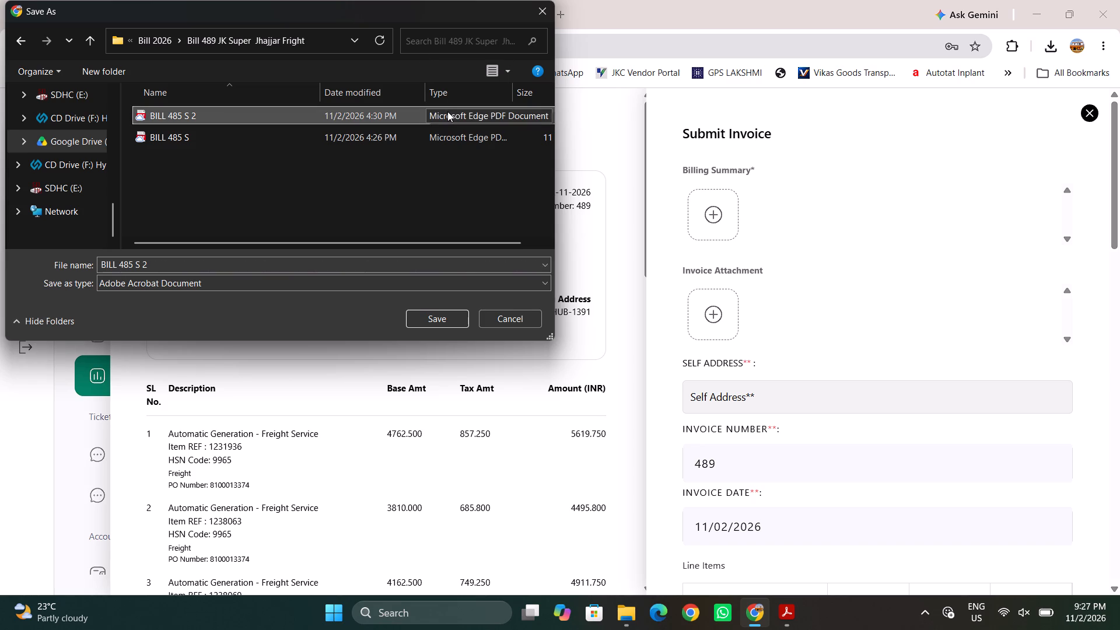
key("Delete")
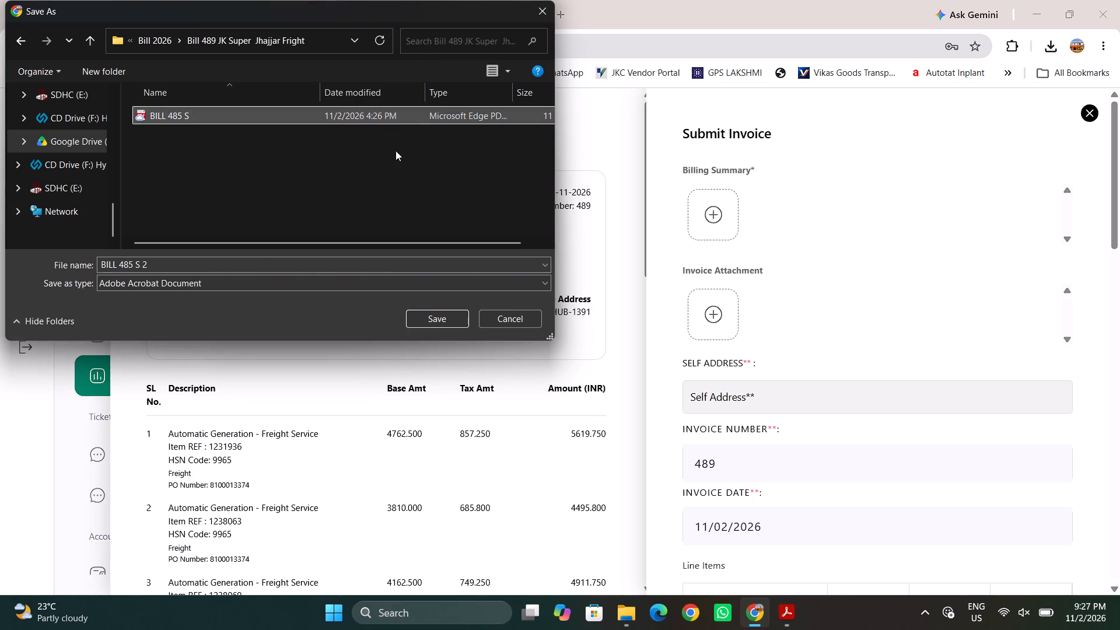
key("Delete")
left_click(245, 119)
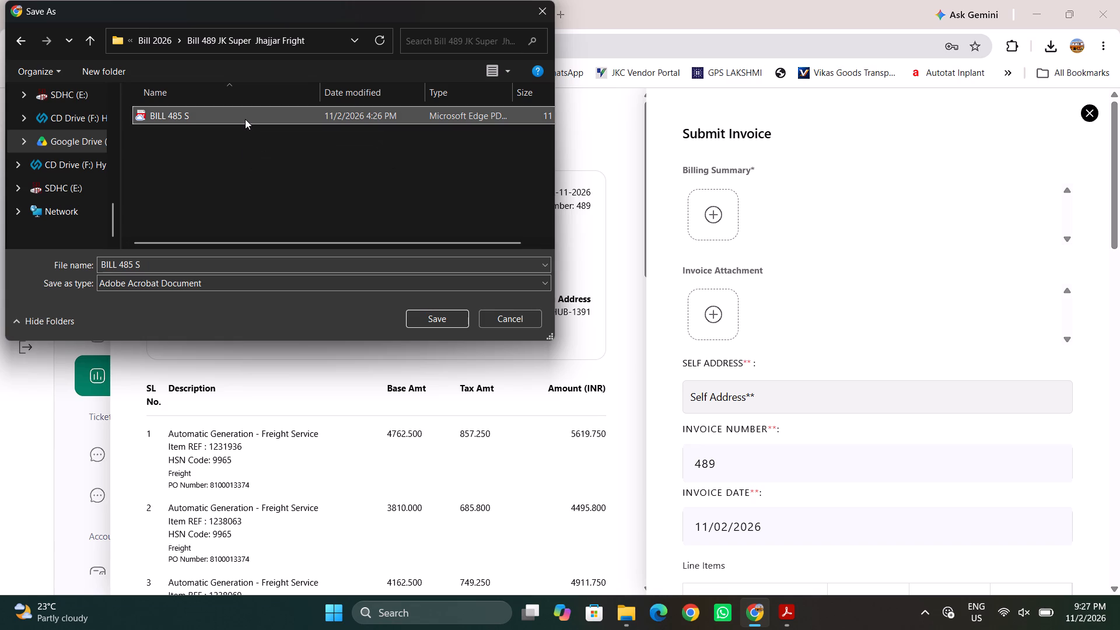
key("Delete")
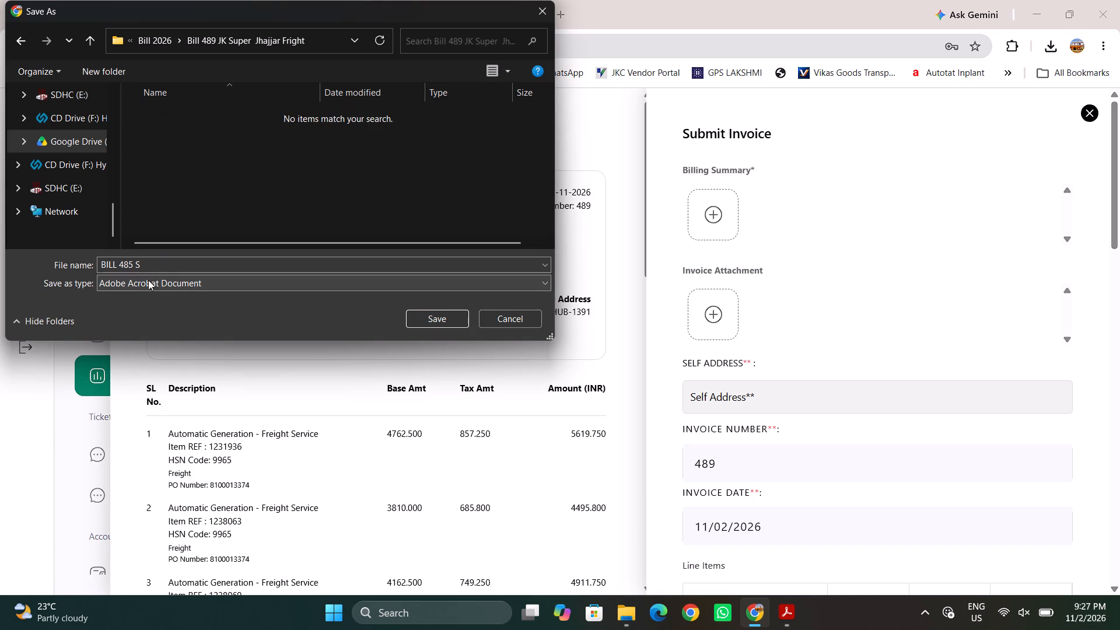
Save the billing summary PDF as BILL 489 in the Bill 489 JK Super Jhajjar Fright folder.
left_click(169, 265)
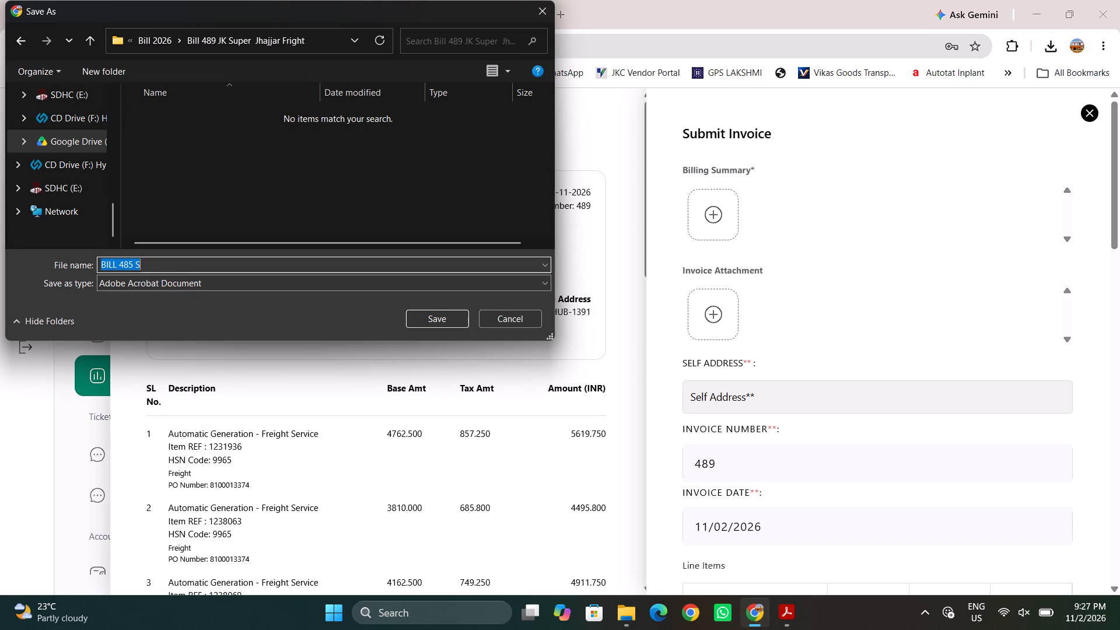
left_click(169, 265)
key("BackSpace")
key("BackSpace")
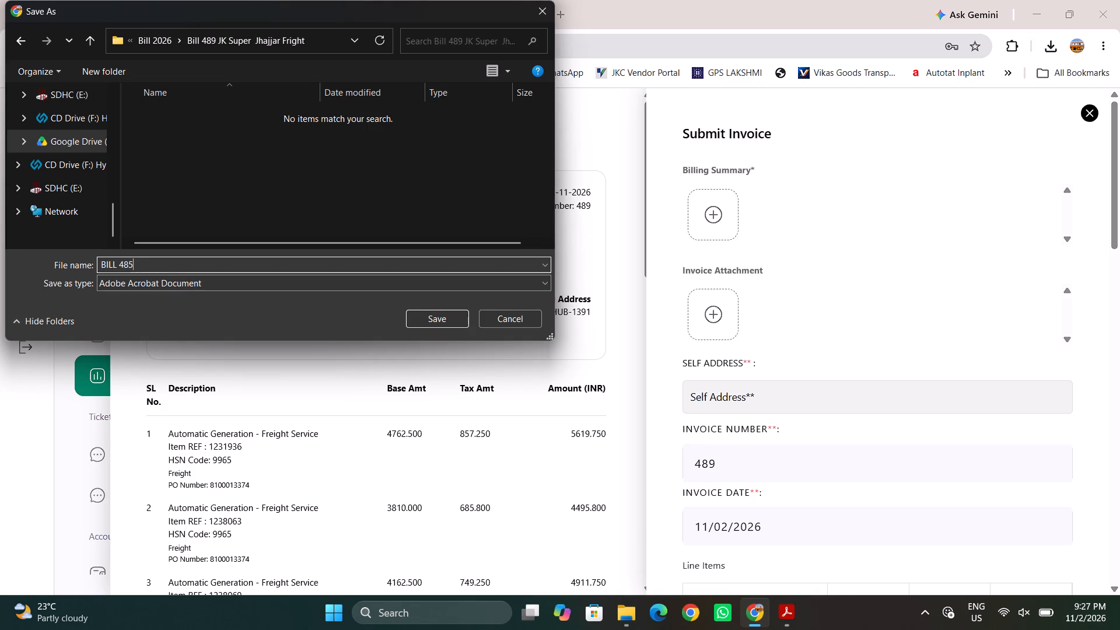
key("BackSpace")
key("9")
left_click(445, 313)
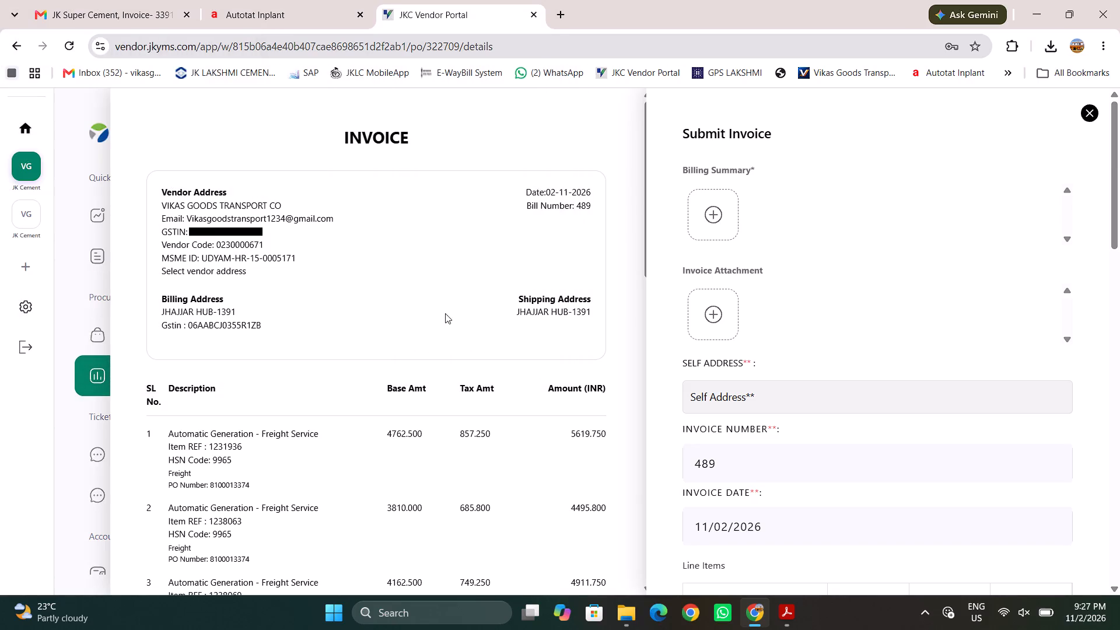
From the Billing Summary upload file picker, find BILL 489 in the Bill 489 JK Super Jhajjar Fright folder and open it in Adobe Acrobat.
left_click(711, 221)
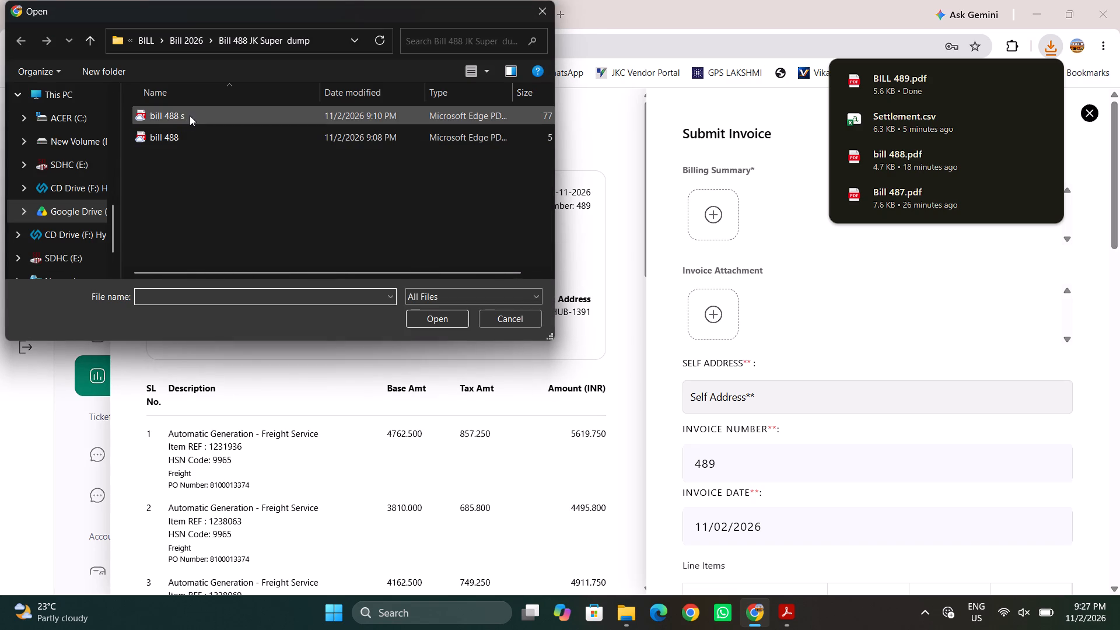
left_click(86, 38)
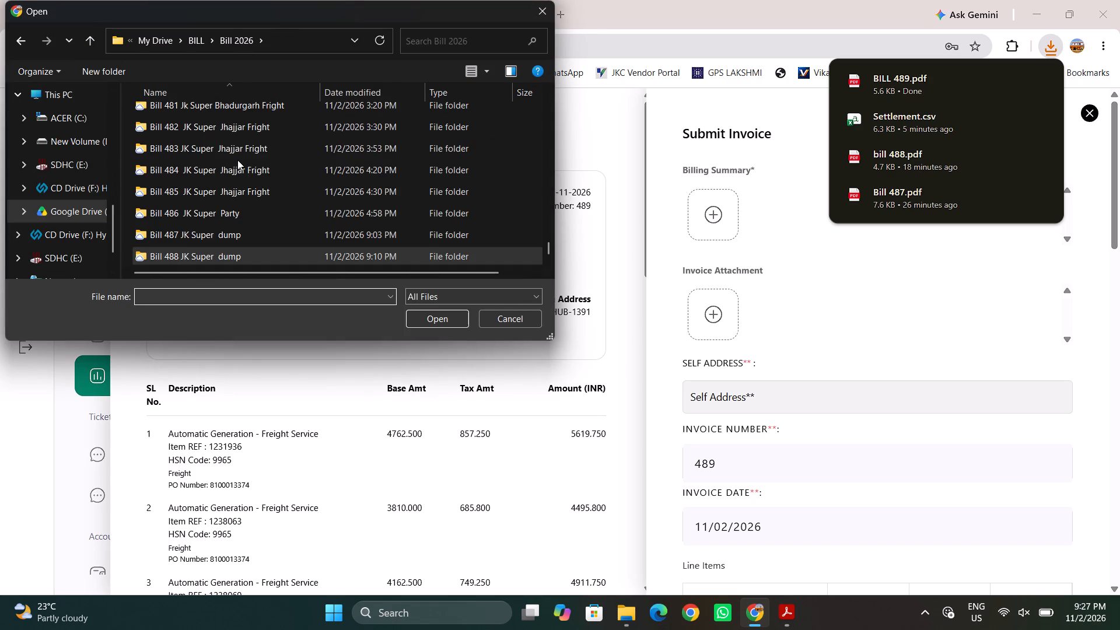
scroll(237, 160, "down", 6)
left_click_drag(237, 267, 252, 258)
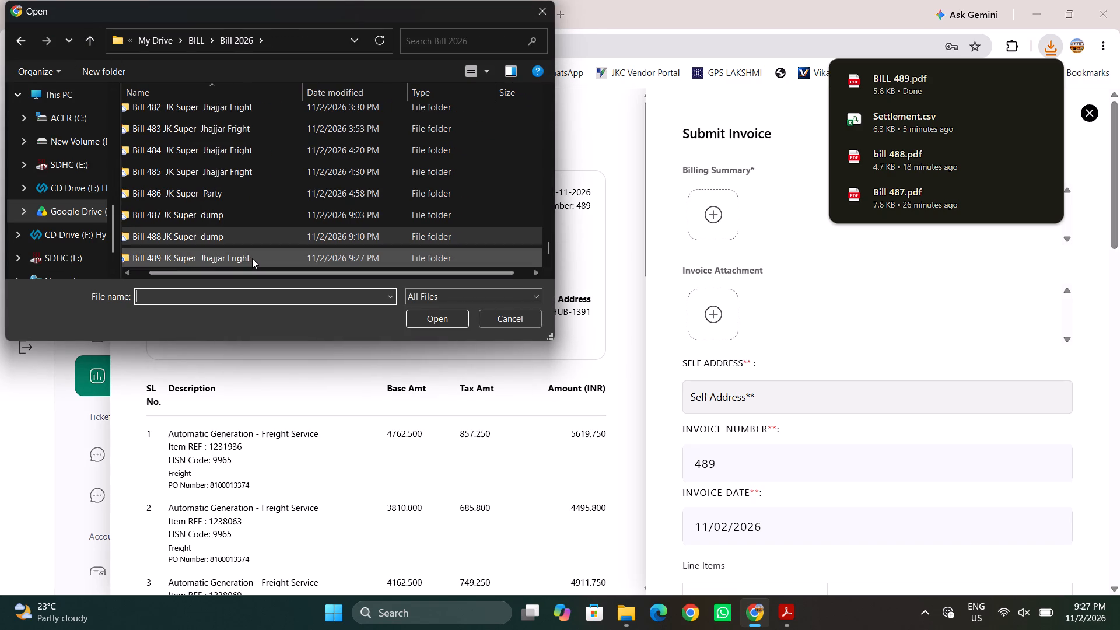
triple_click(252, 258)
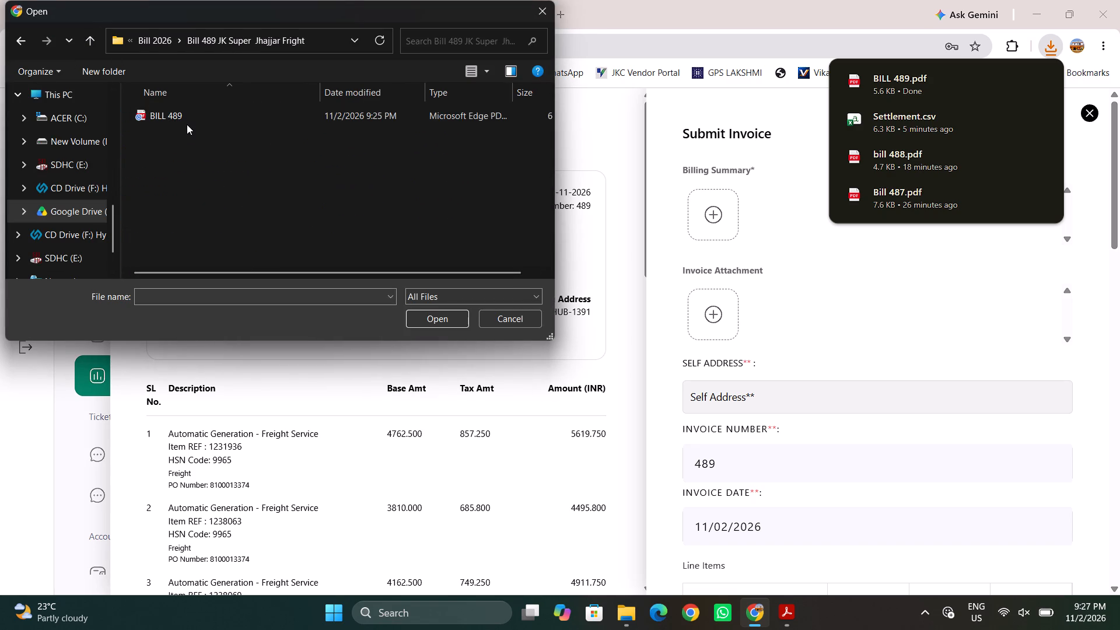
right_click(188, 116)
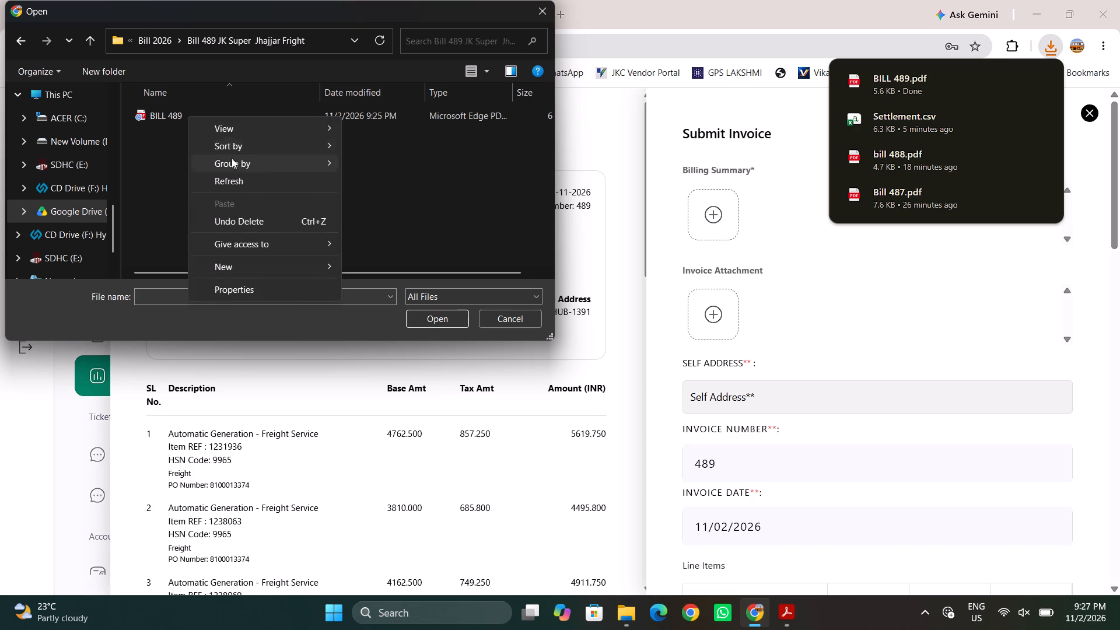
left_click(166, 114)
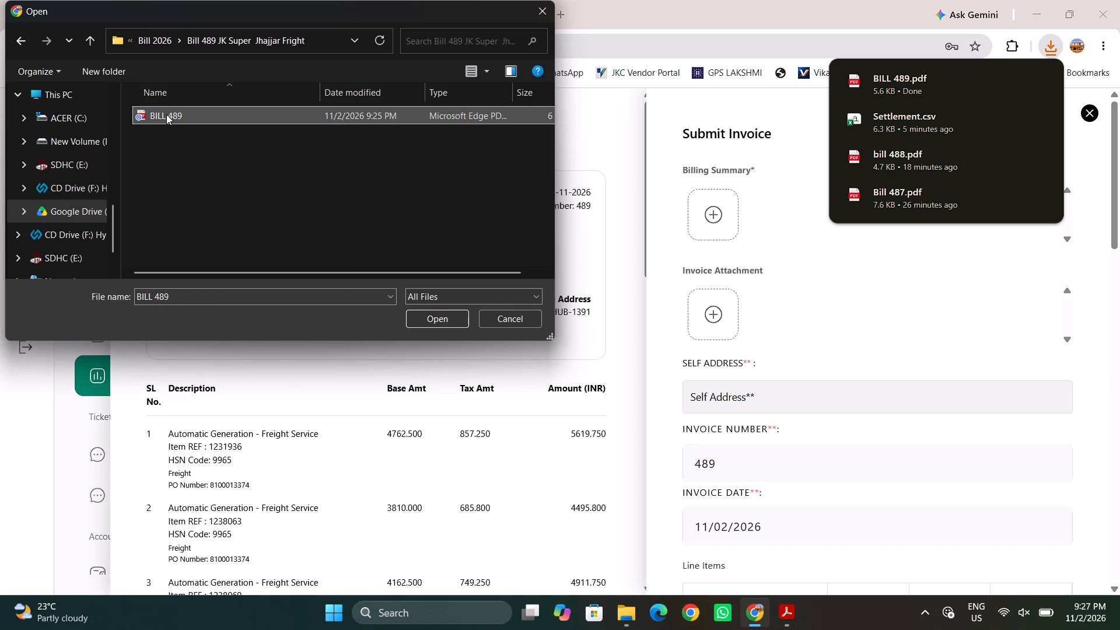
right_click(166, 114)
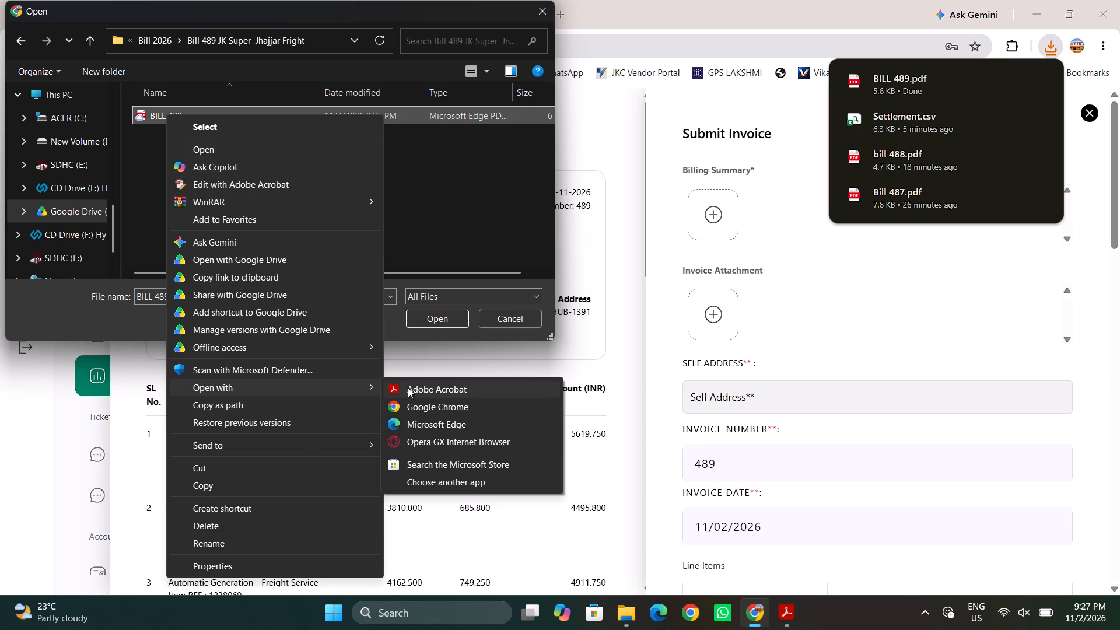
left_click(433, 383)
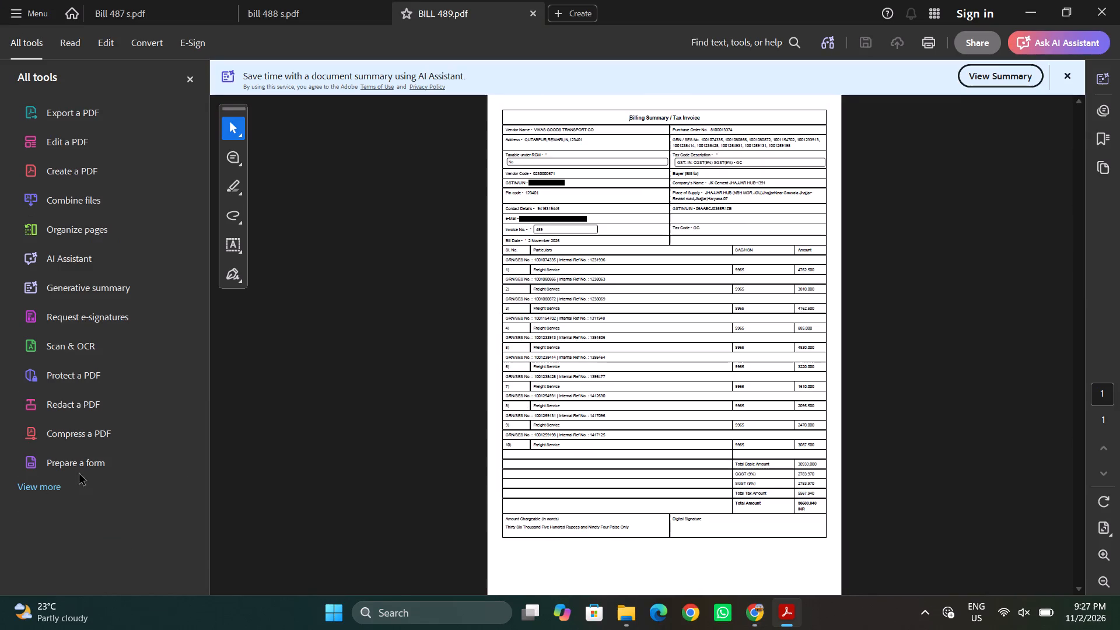
Digitally sign the billing summary with the existing certificate in its Digital Signature box and save the signed copy as BILL 489 S.
left_click(44, 487)
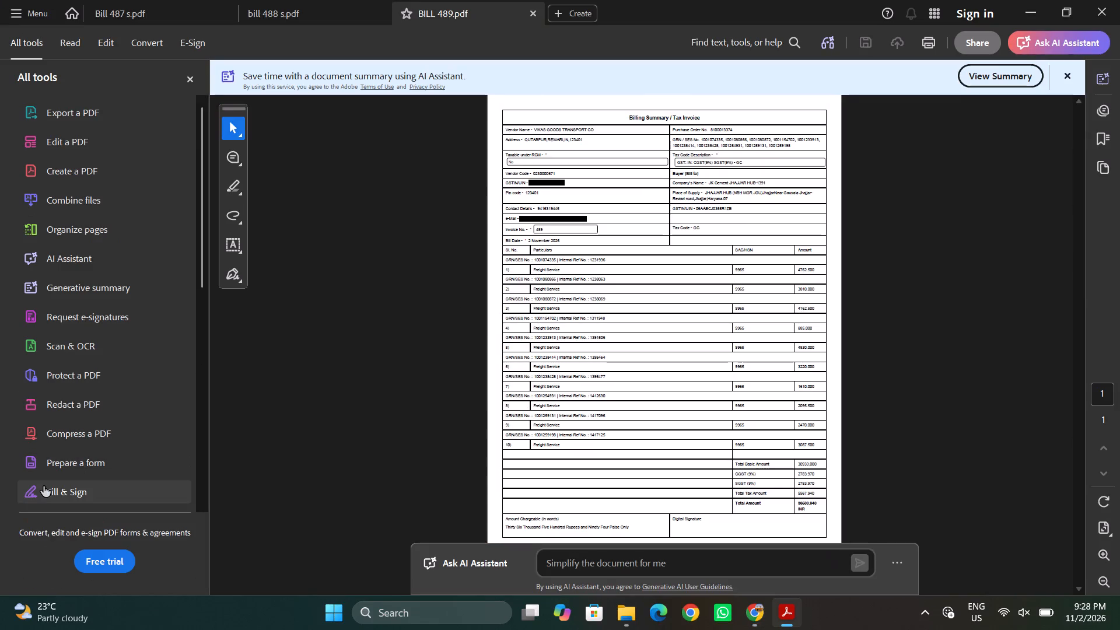
scroll(44, 486, "down", 4)
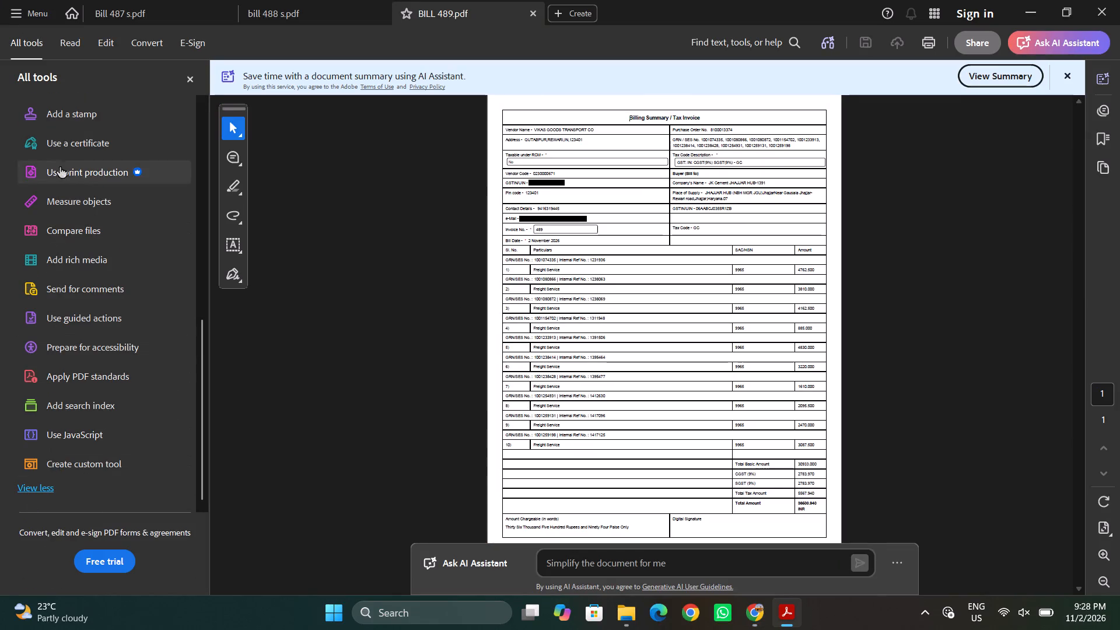
left_click(60, 138)
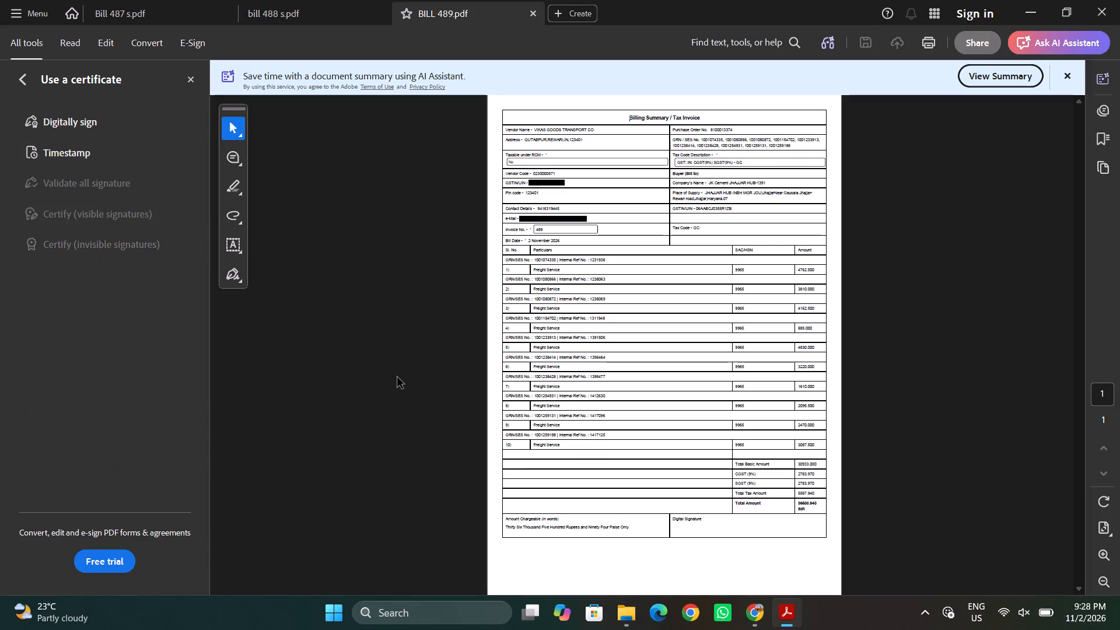
left_click(78, 123)
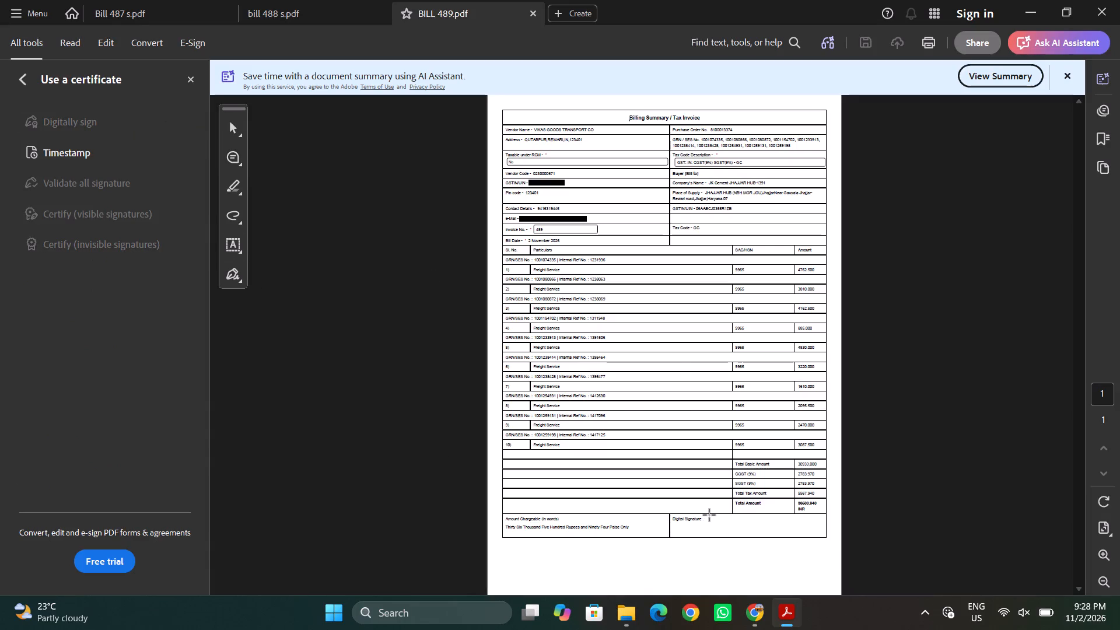
left_click_drag(710, 516, 813, 537)
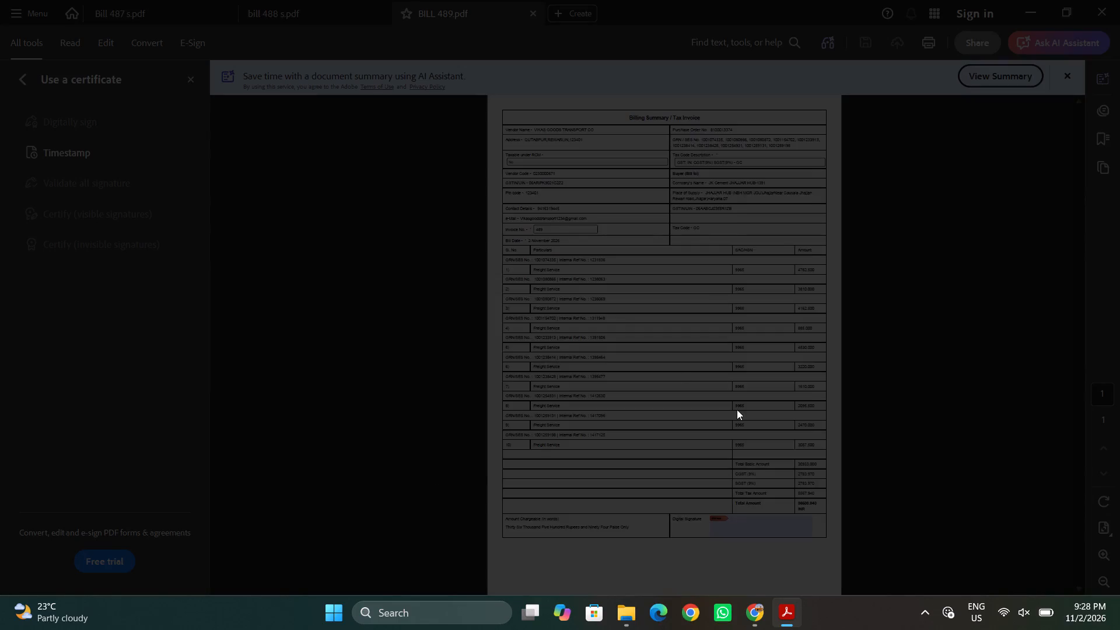
left_click(772, 436)
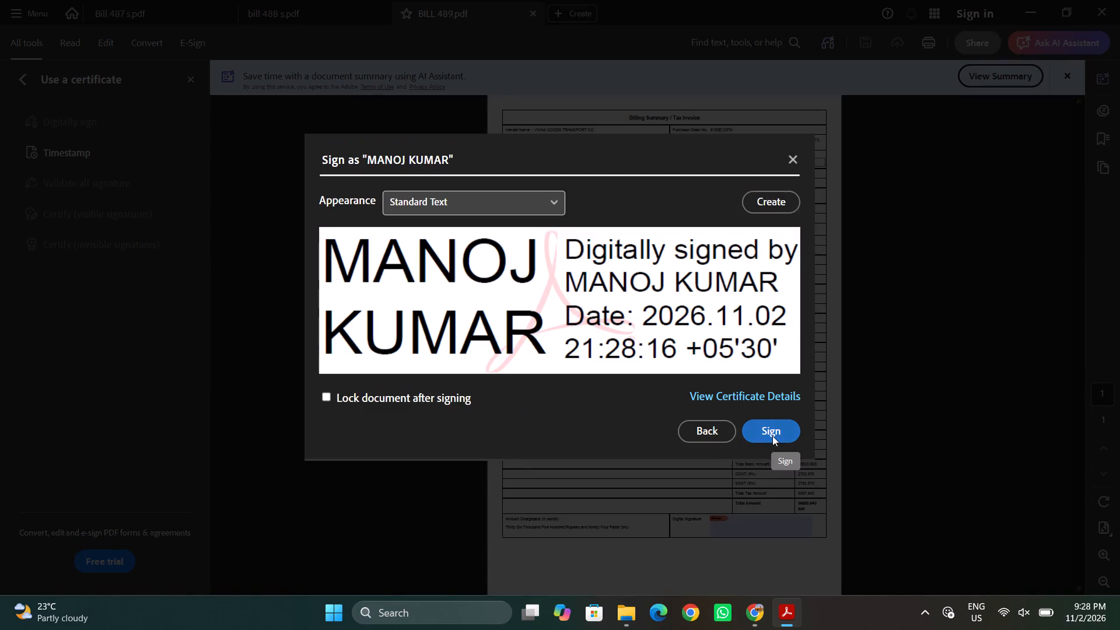
left_click(770, 431)
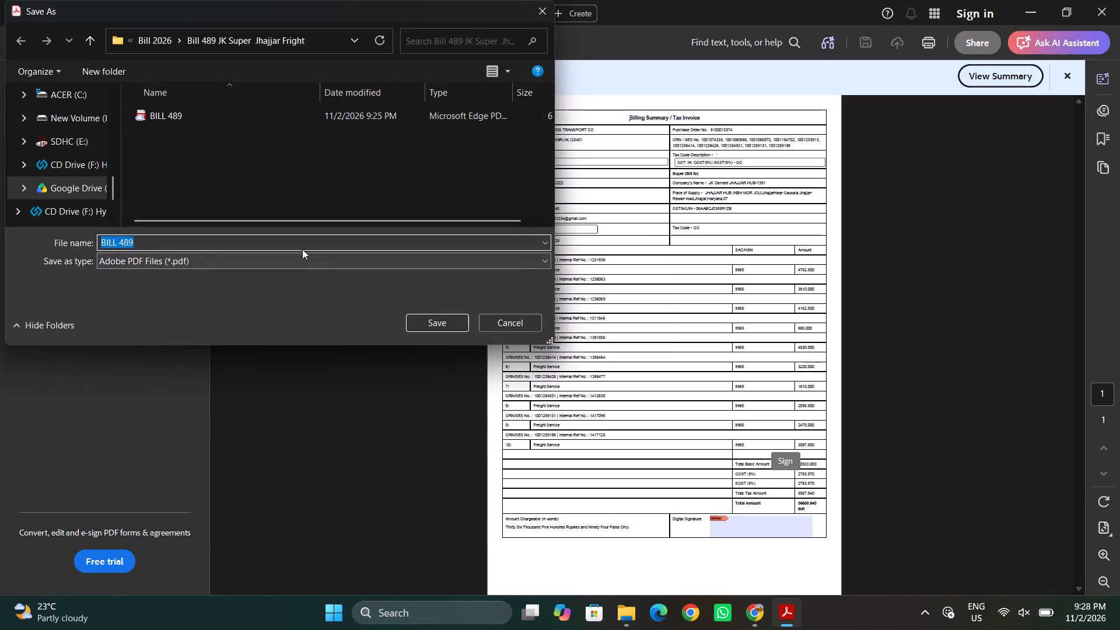
left_click(298, 239)
key("space")
type("S")
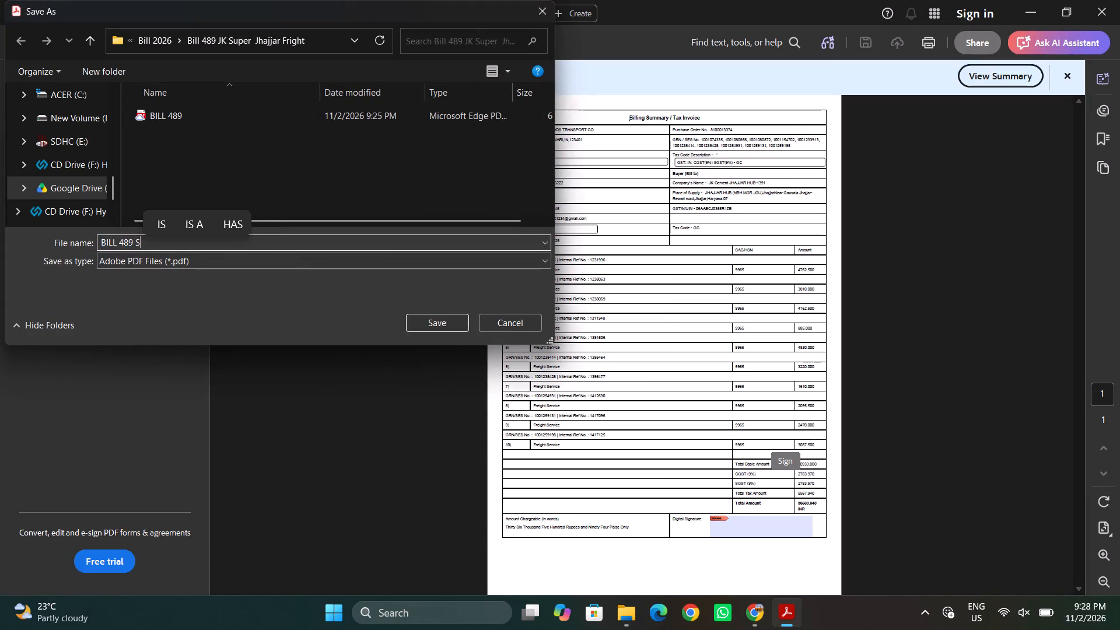
left_click(452, 324)
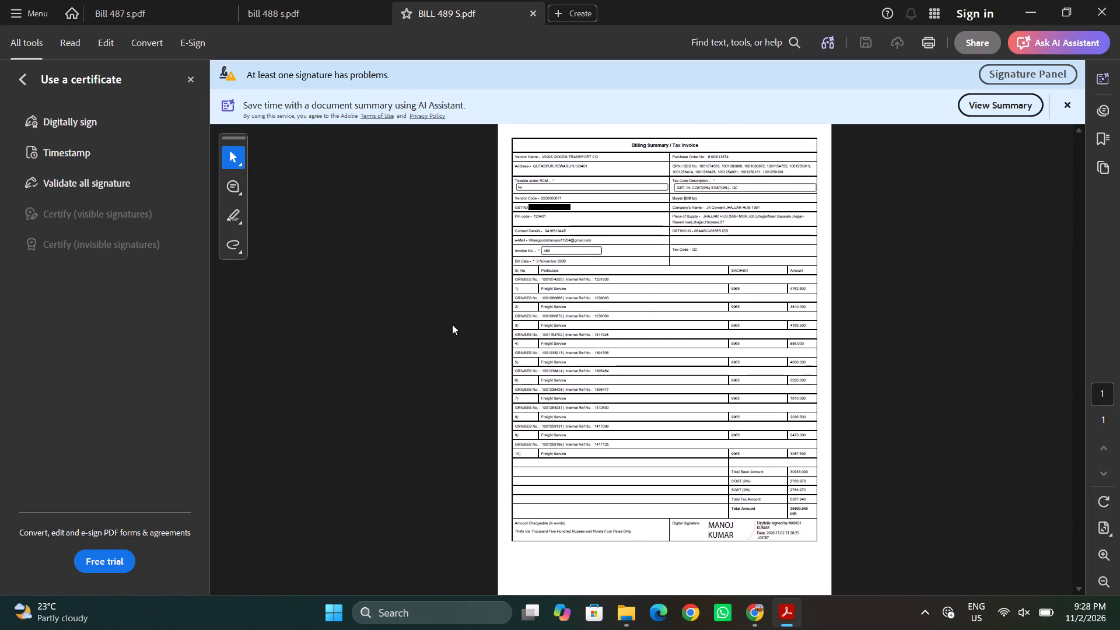
Return to the JKC Vendor Portal and upload BILL 489 S as the Billing Summary.
left_click(1039, 1)
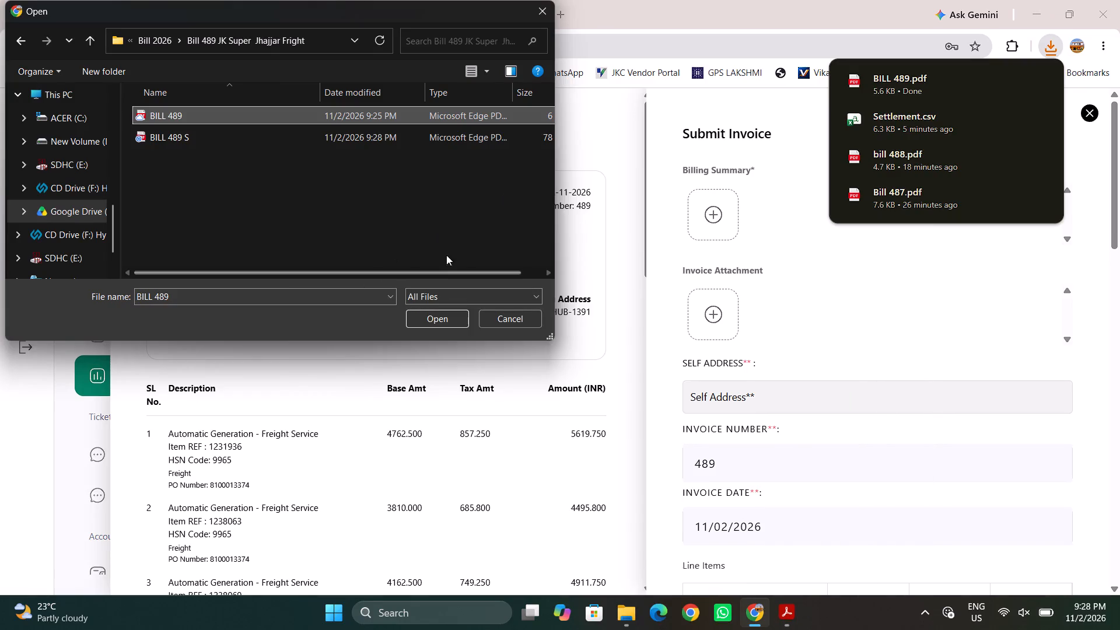
left_click(295, 141)
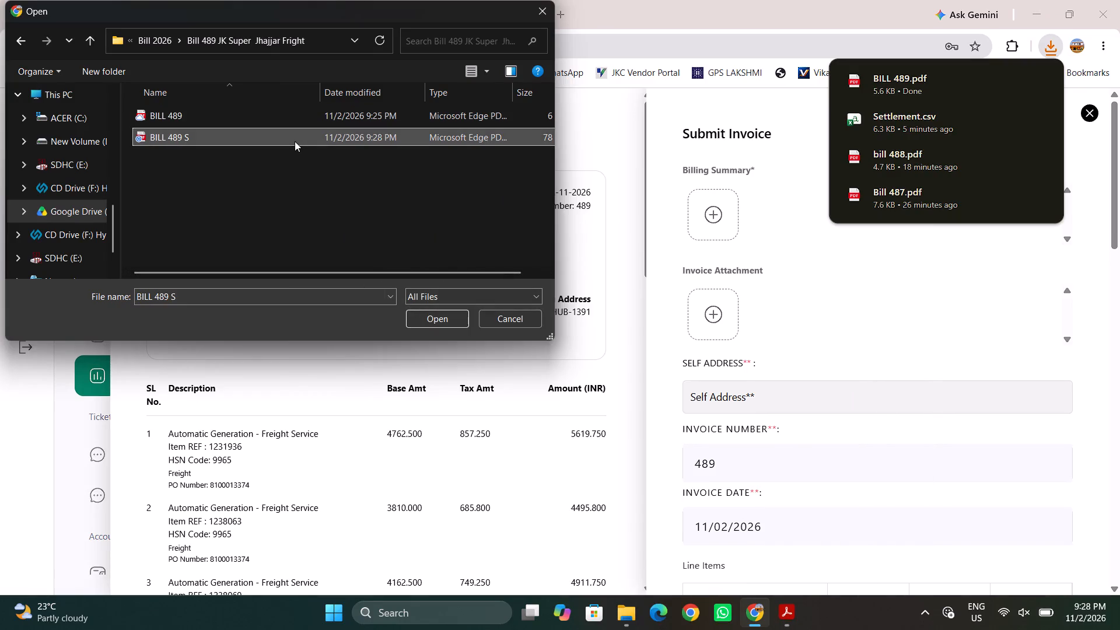
left_click(417, 316)
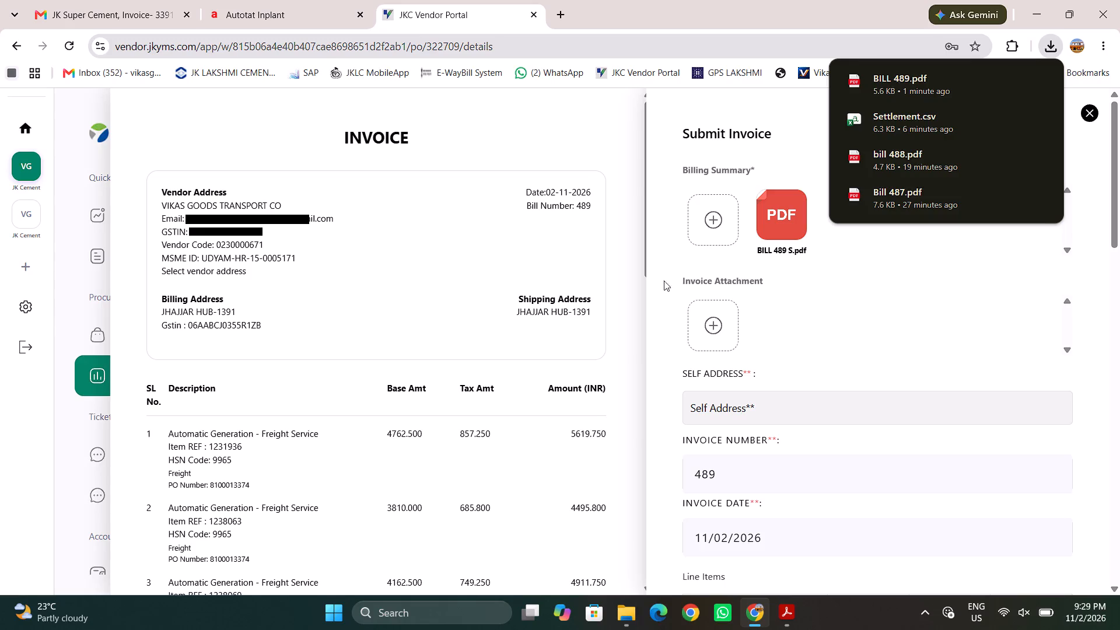
Upload BILL 489 S as the Invoice Attachment too.
left_click(689, 326)
left_click(724, 337)
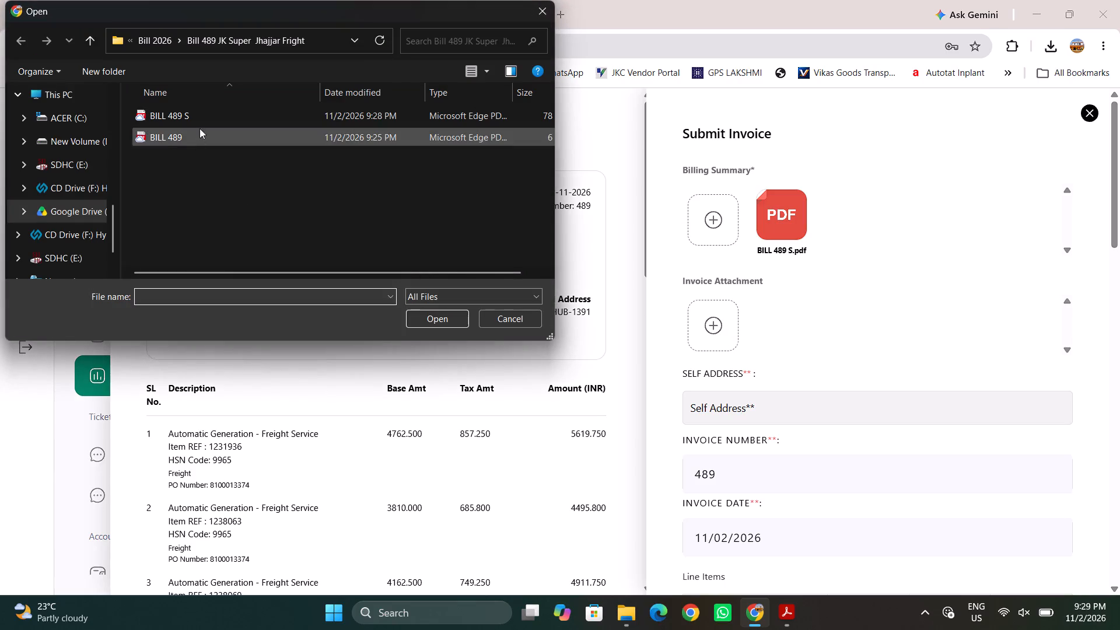
left_click_drag(201, 125, 205, 117)
left_click(205, 117)
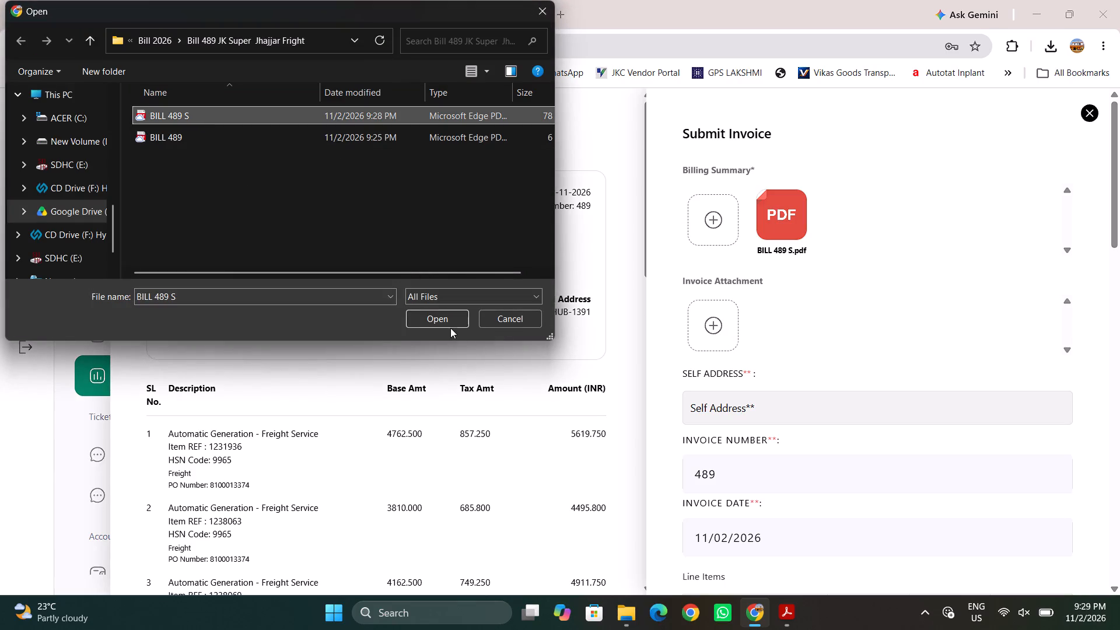
left_click(450, 324)
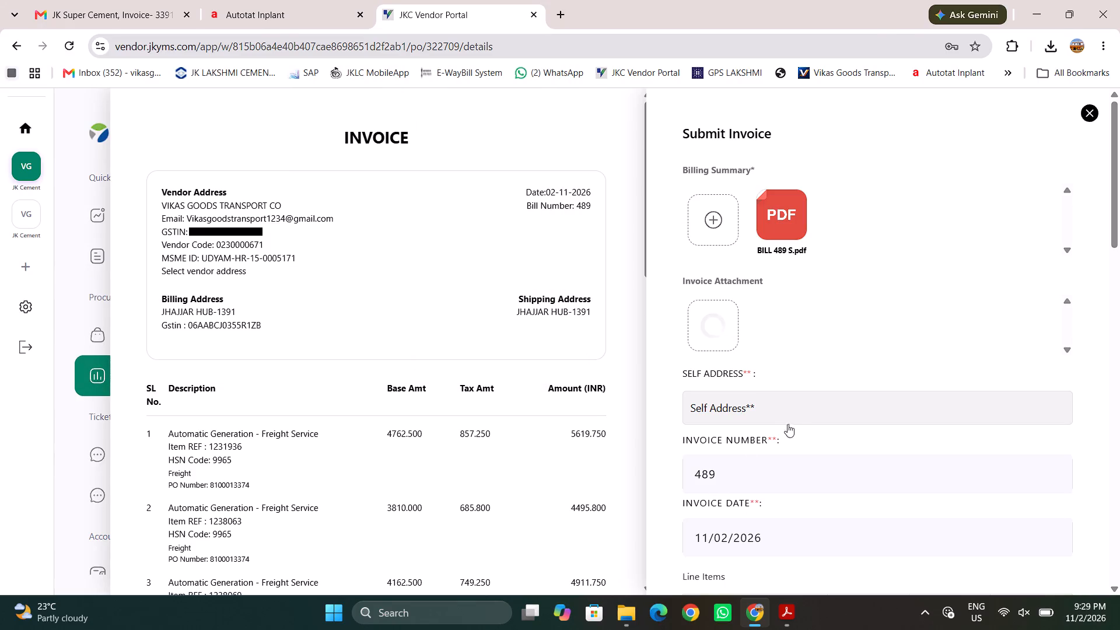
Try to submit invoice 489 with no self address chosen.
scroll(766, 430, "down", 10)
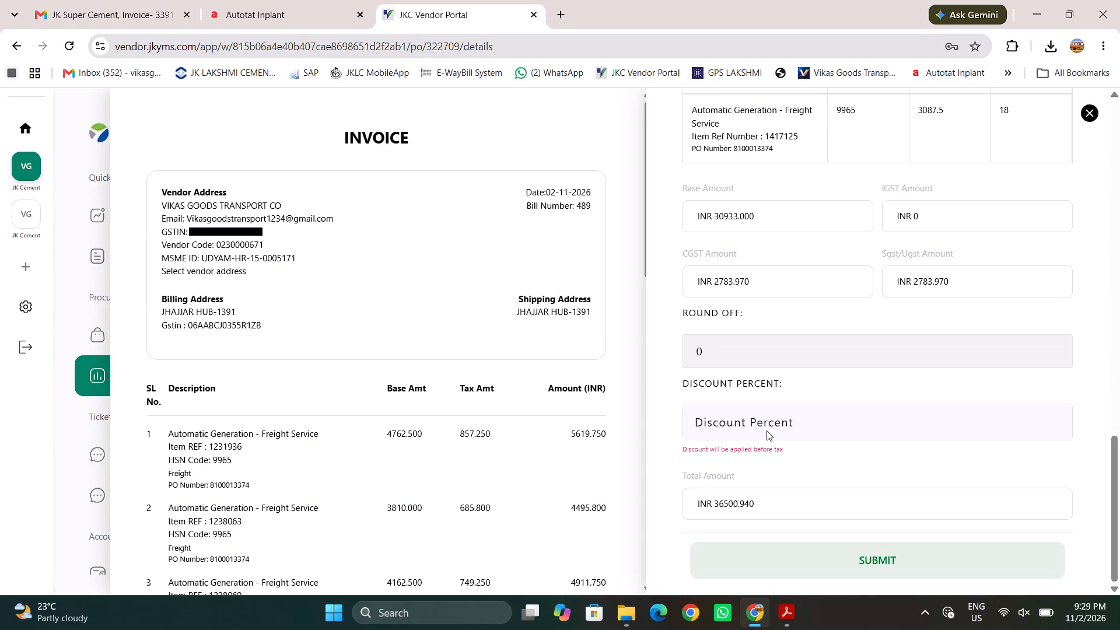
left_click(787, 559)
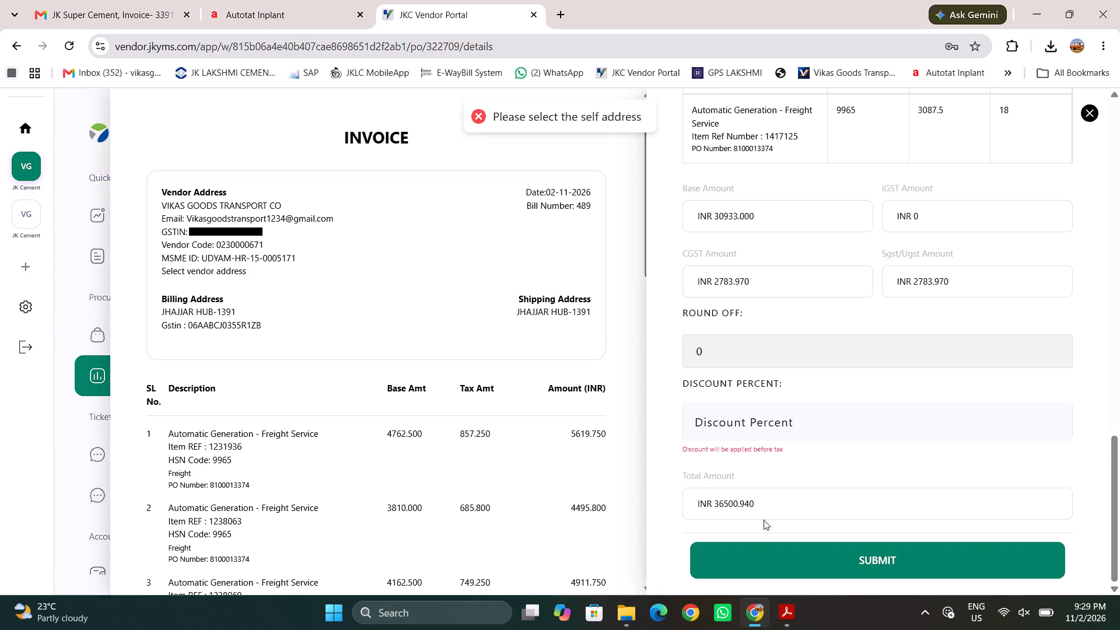
Choose the first listed VIKAS GOODS TRANSPORT CO entry as the self address and submit invoice 489.
scroll(722, 333, "up", 7)
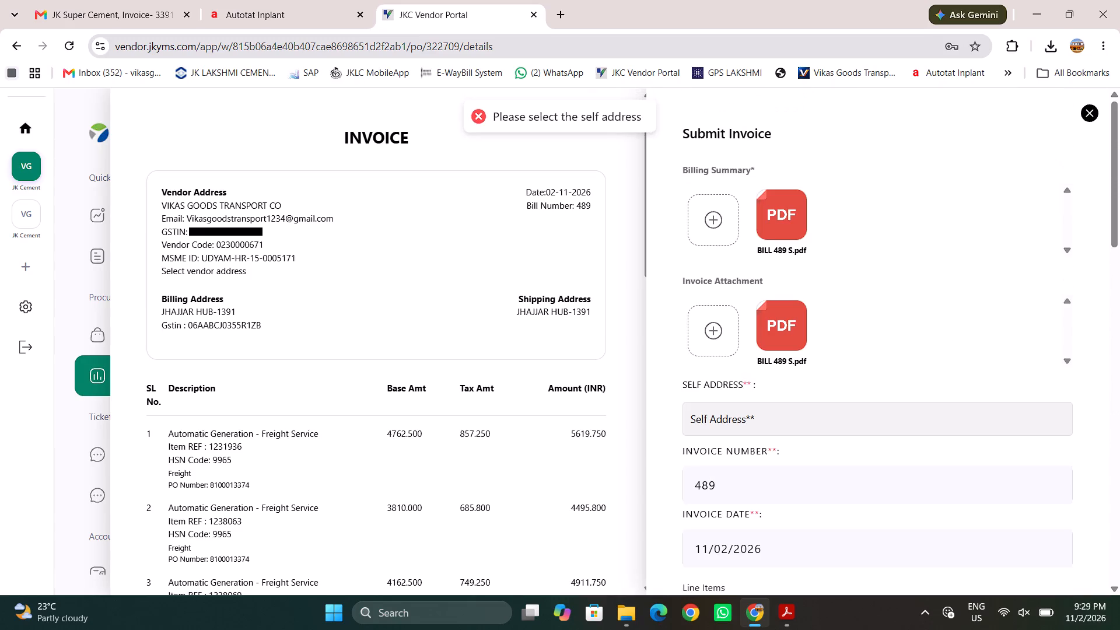
scroll(722, 333, "up", 2)
left_click(736, 425)
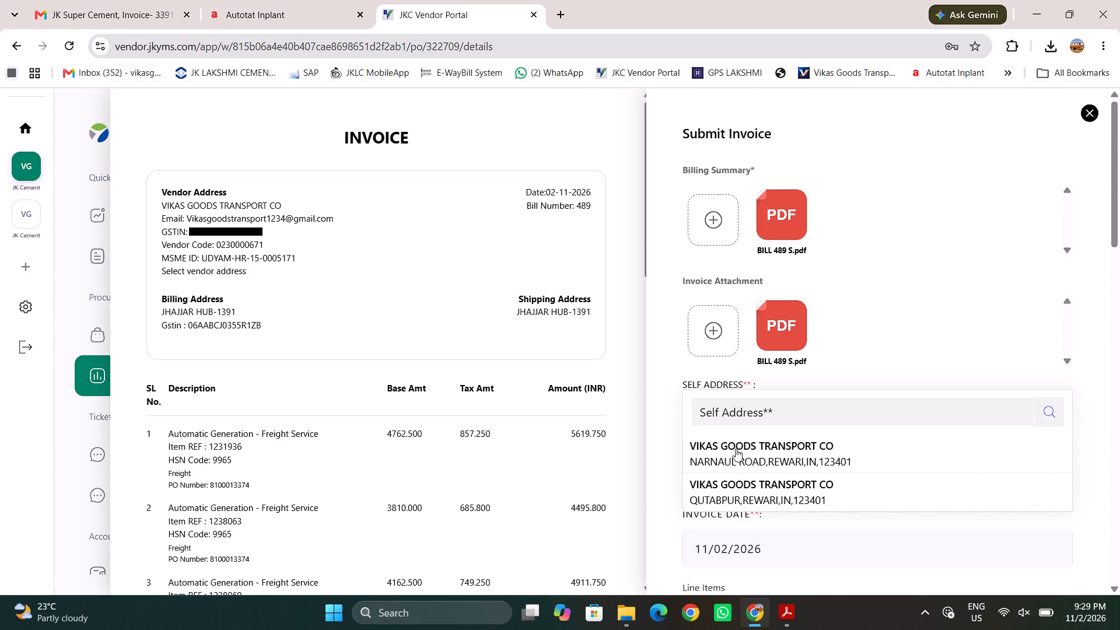
left_click(736, 453)
scroll(792, 497, "down", 16)
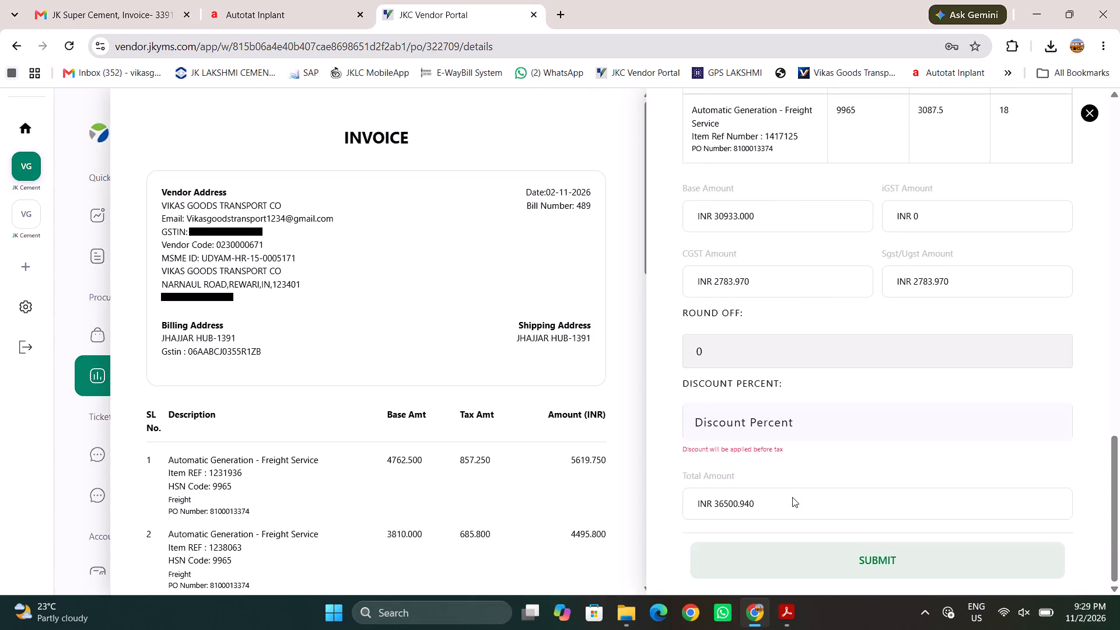
left_click(796, 578)
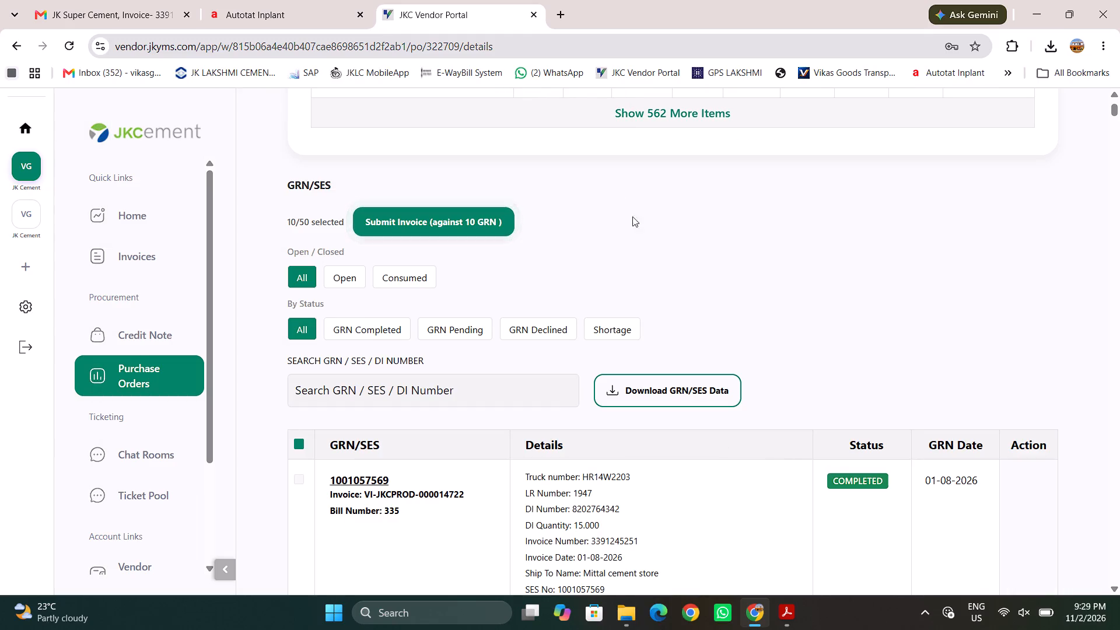
Filter the purchase order's GRN/SES list by Shortage status across all open and closed entries.
left_click(303, 270)
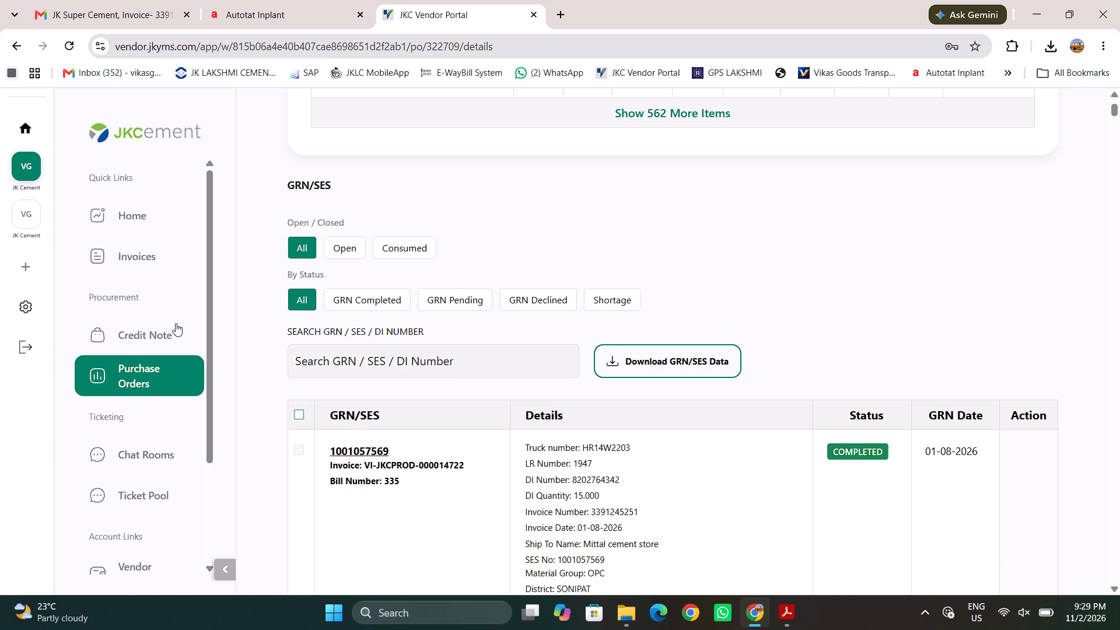
left_click(620, 302)
scroll(460, 567, "down", 3)
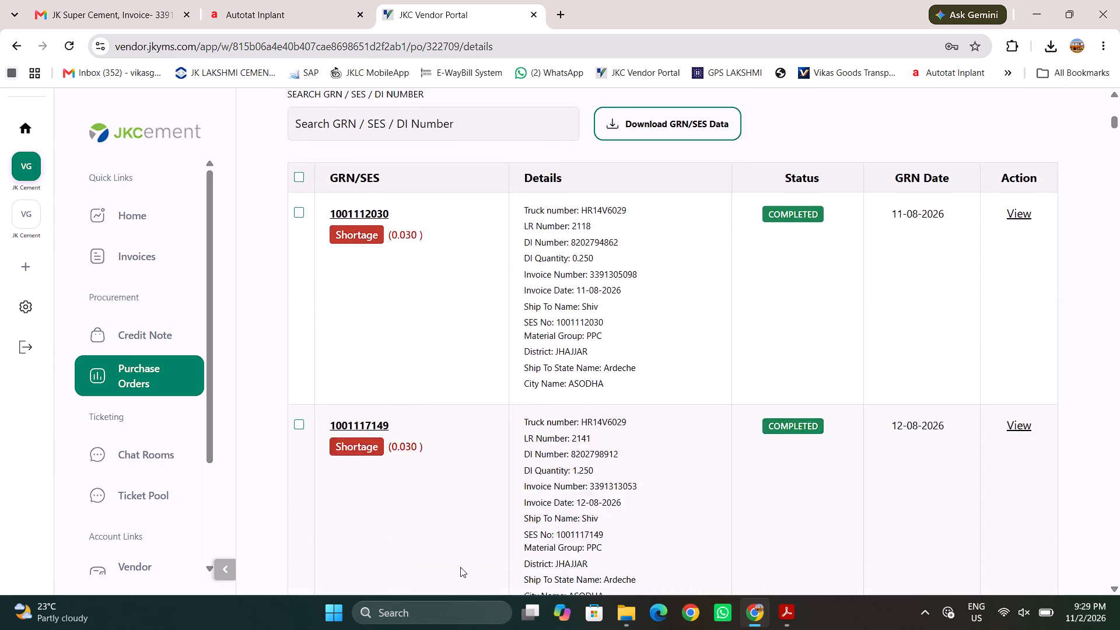
Examine the purchase order's GRN/SES entries under the Shortage, GRN Completed and GRN Pending status filters.
scroll(460, 567, "down", 2)
scroll(460, 567, "up", 2)
scroll(460, 567, "down", 1)
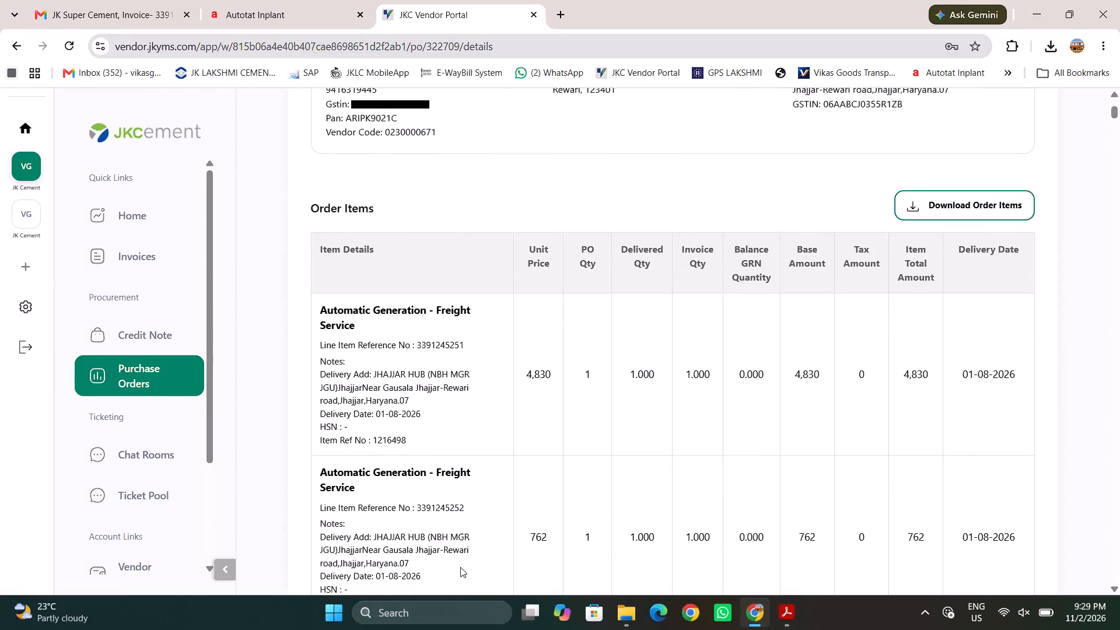
scroll(460, 567, "down", 4)
double_click(435, 460)
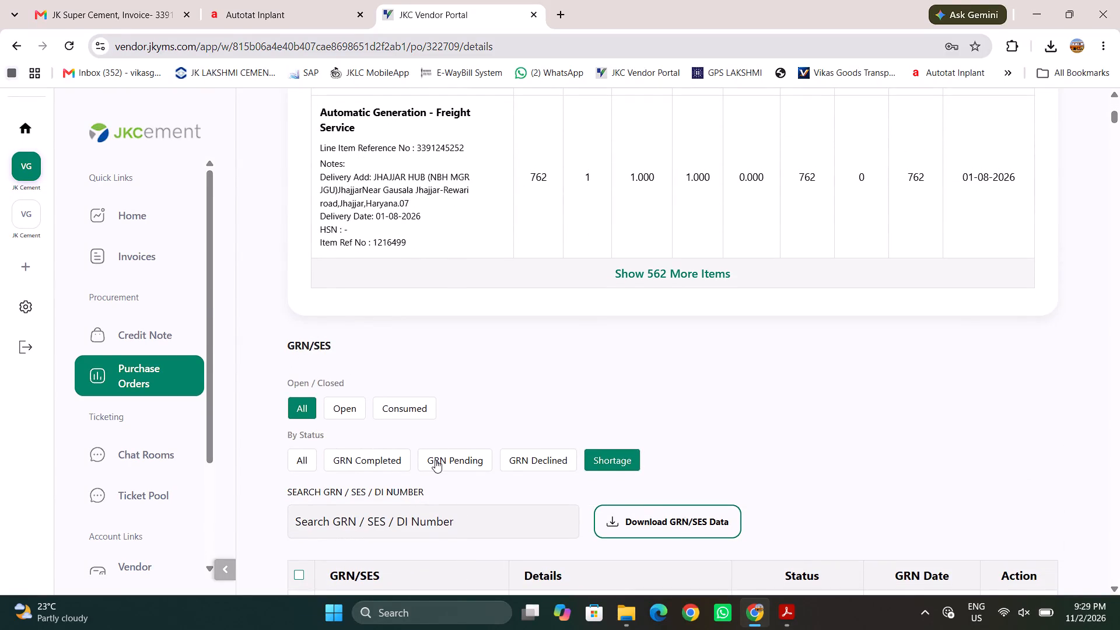
left_click(602, 463)
left_click(450, 455)
left_click(450, 455)
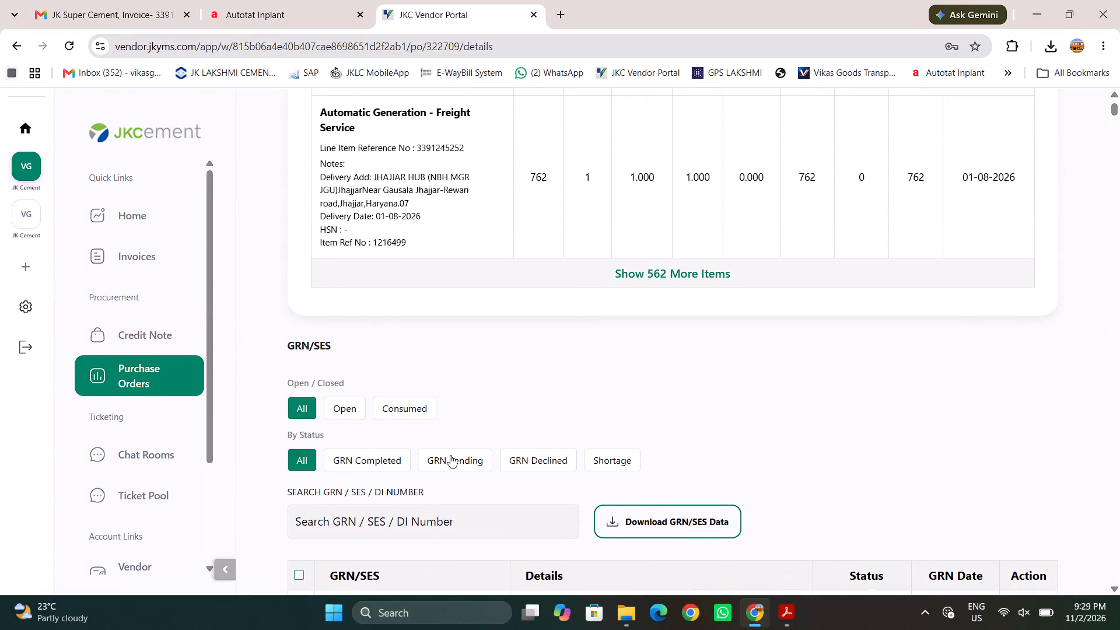
double_click(450, 455)
left_click(379, 459)
double_click(379, 459)
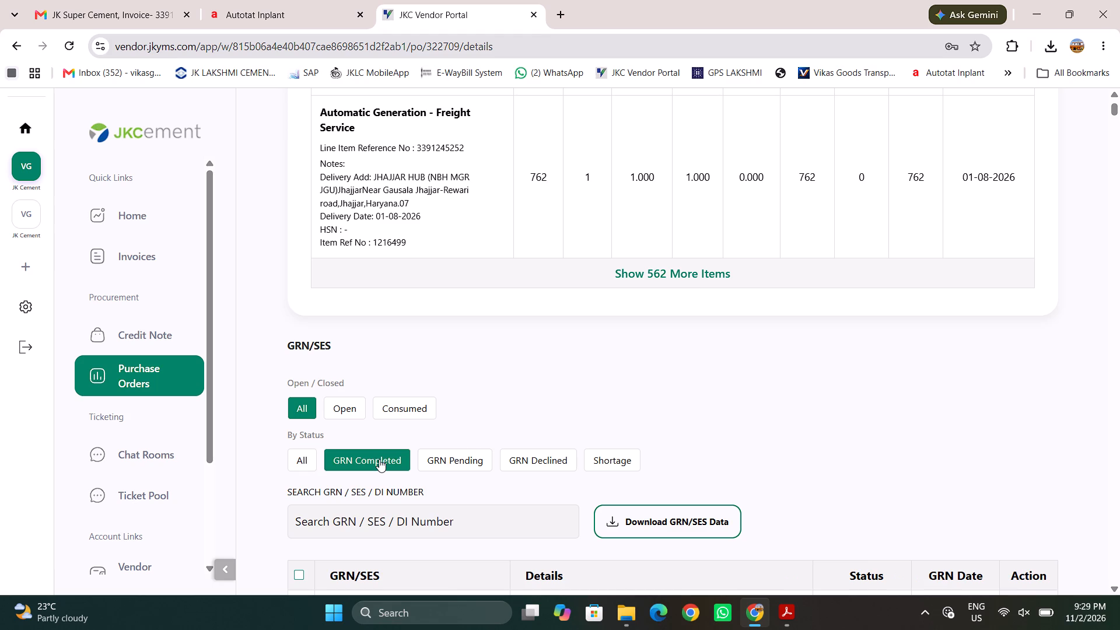
left_click(460, 452)
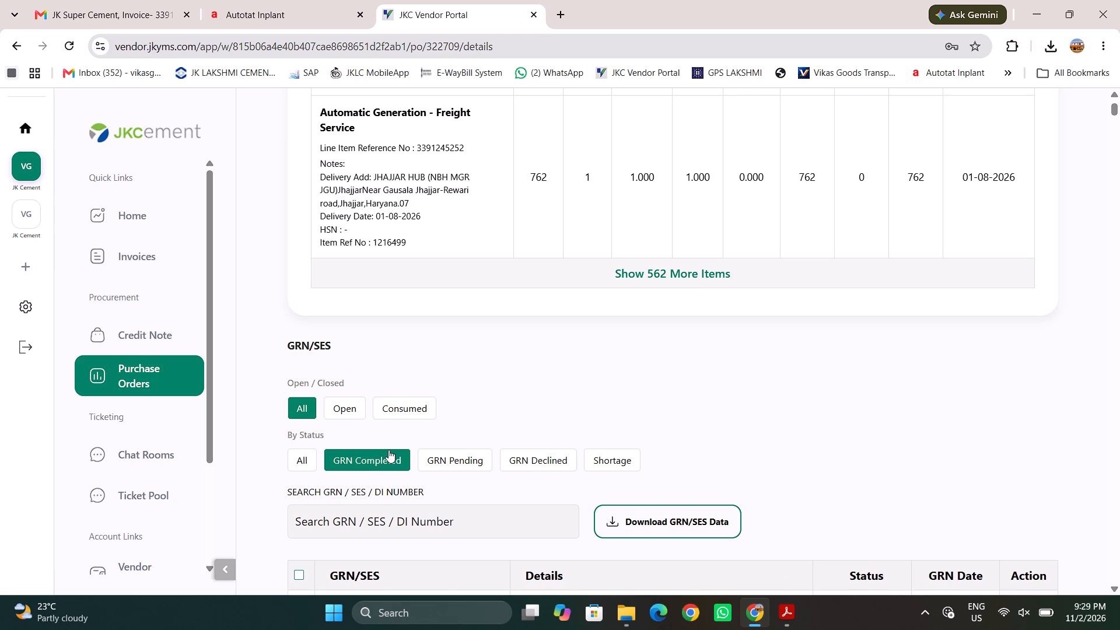
left_click(388, 450)
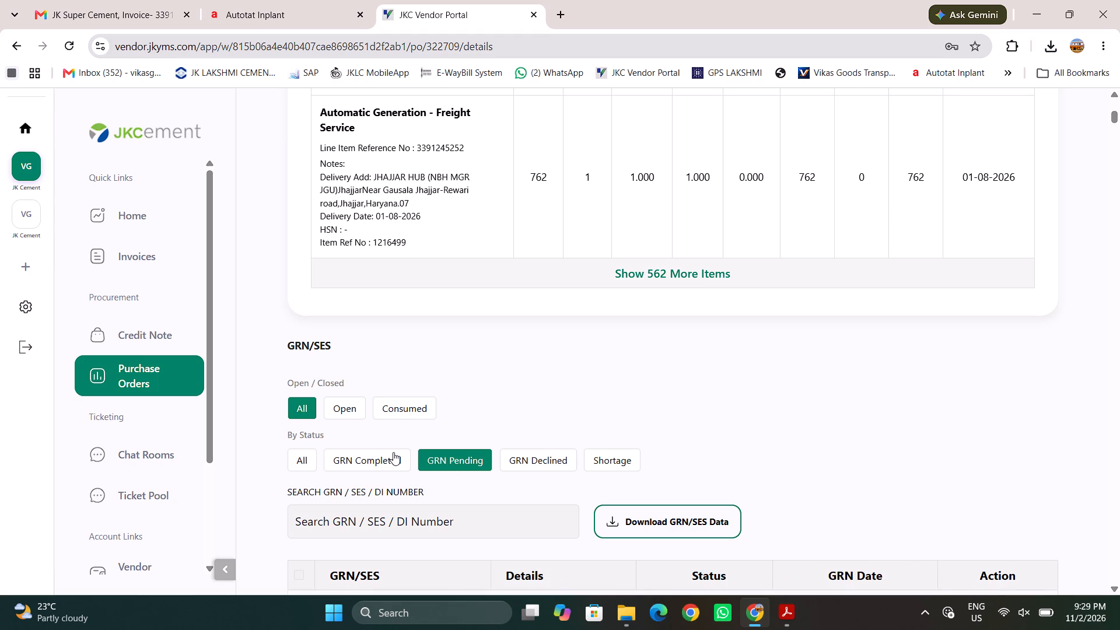
scroll(441, 515, "down", 1)
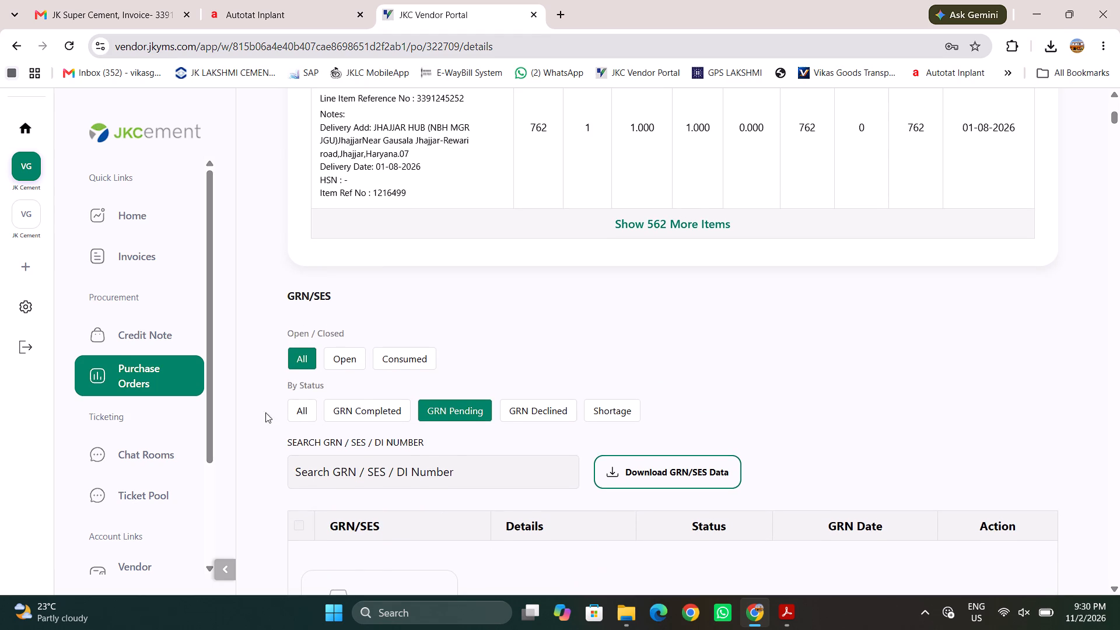
Return to the purchase orders list and set its date range to 1 July 2026 through 2 November 2026.
left_click(128, 365)
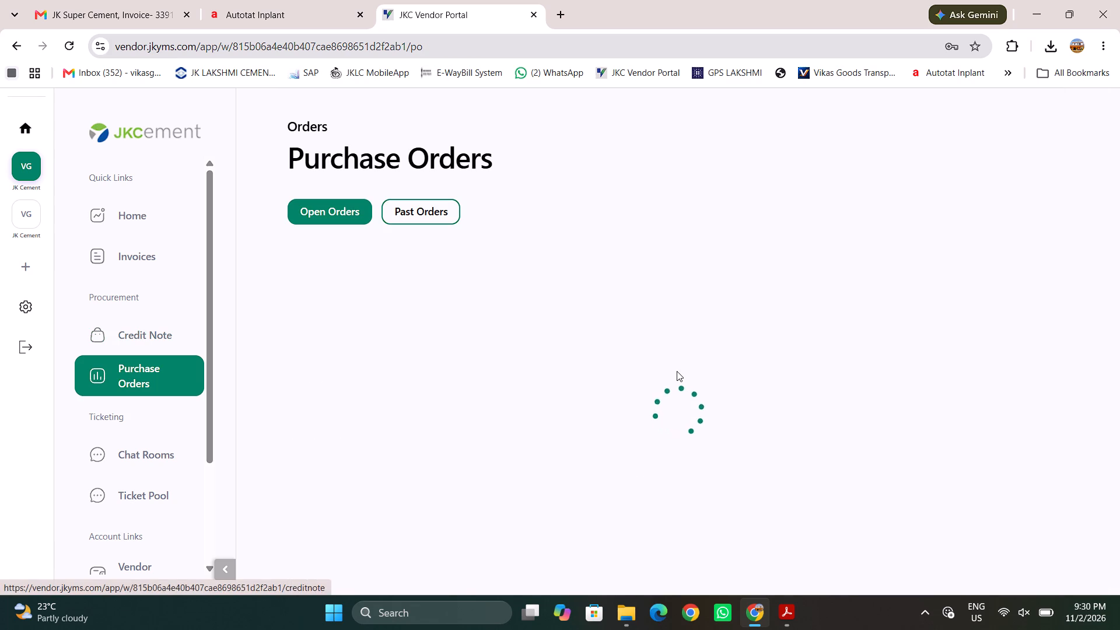
scroll(677, 371, "down", 5)
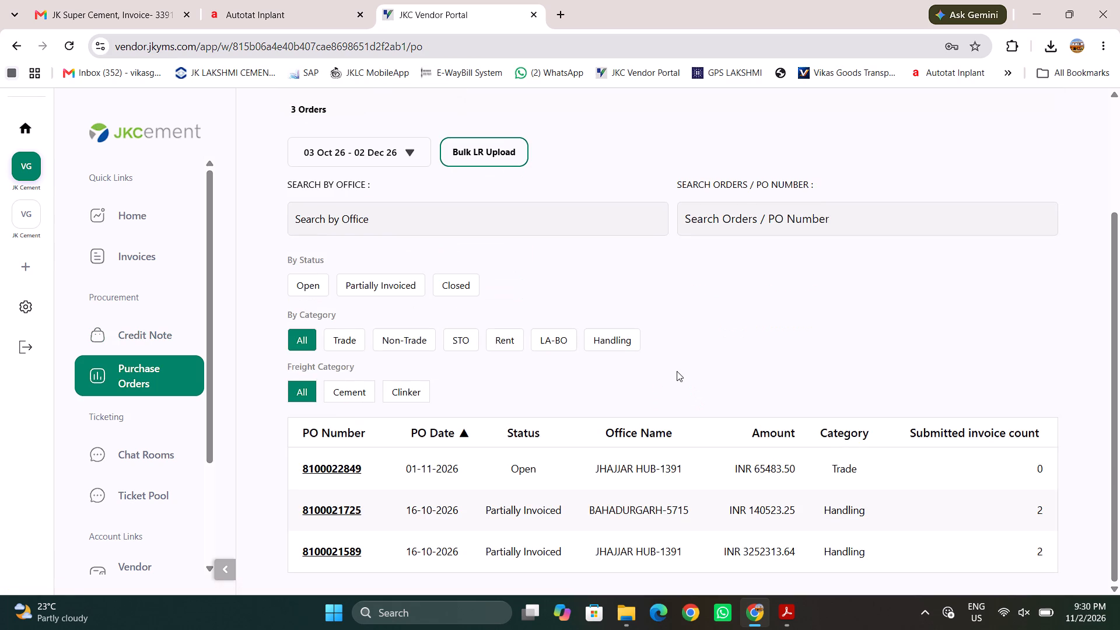
scroll(677, 371, "down", 3)
left_click(374, 157)
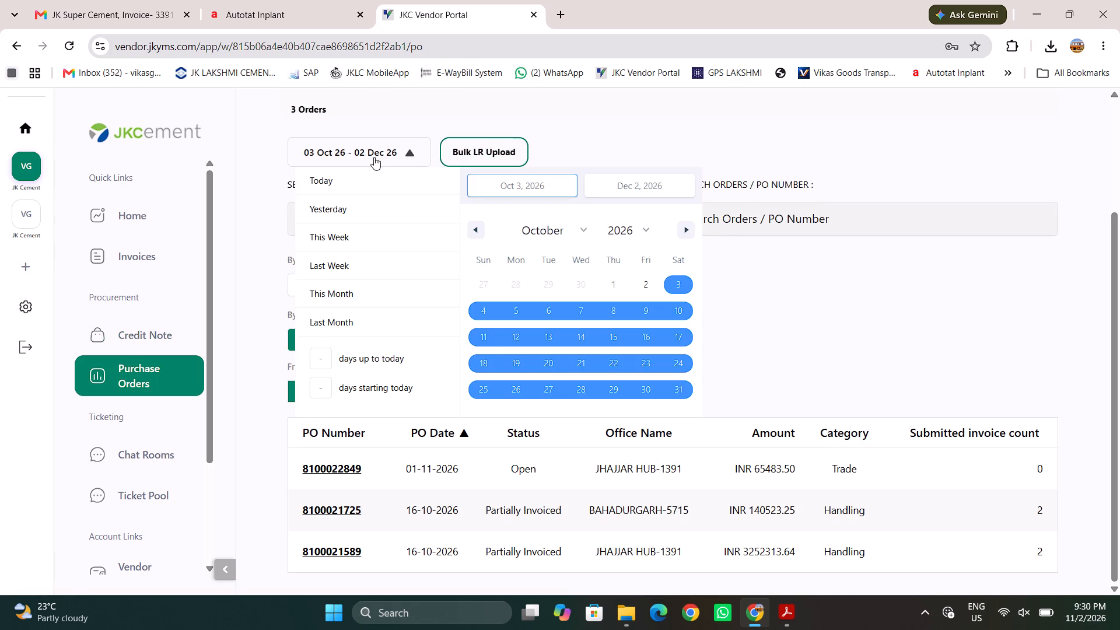
triple_click(474, 237)
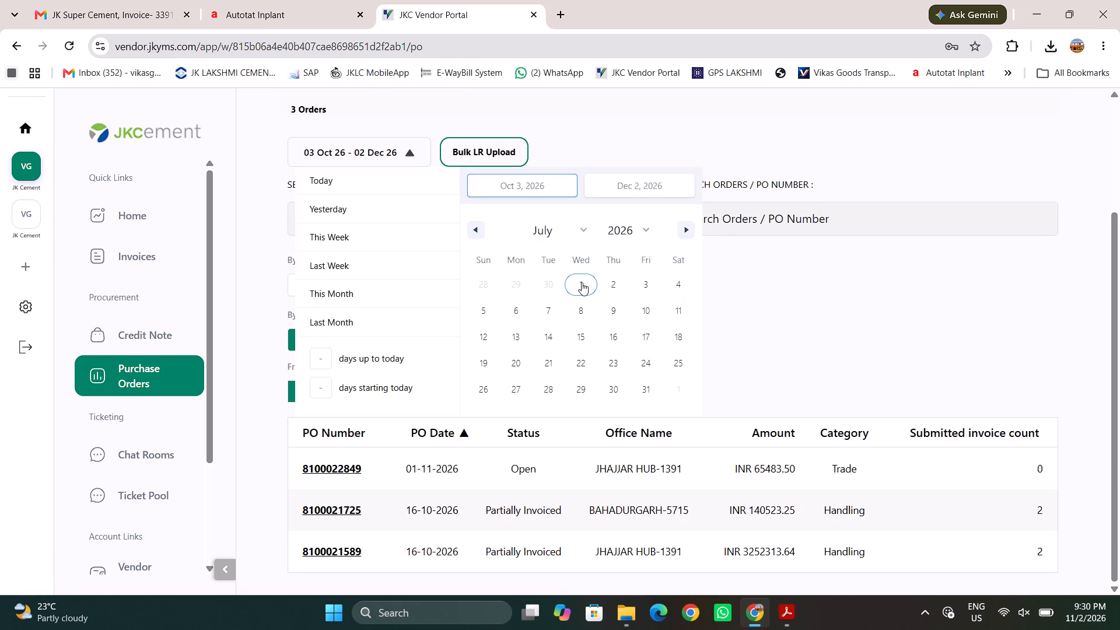
left_click(586, 285)
left_click_drag(684, 232, 688, 247)
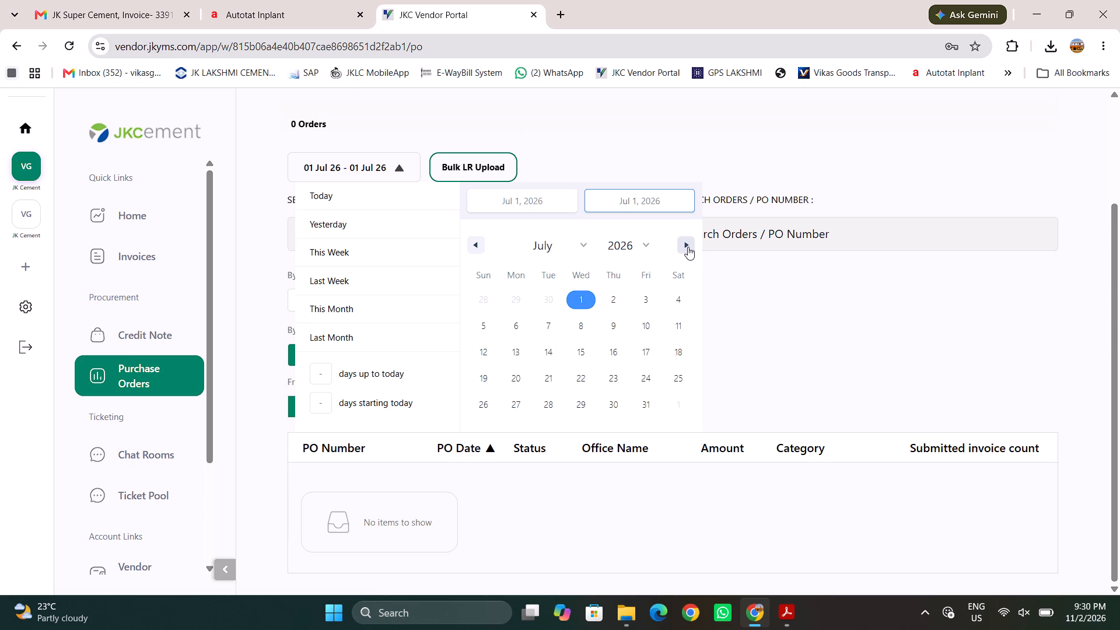
left_click_drag(688, 247, 688, 250)
triple_click(688, 250)
left_click(688, 250)
left_click(517, 299)
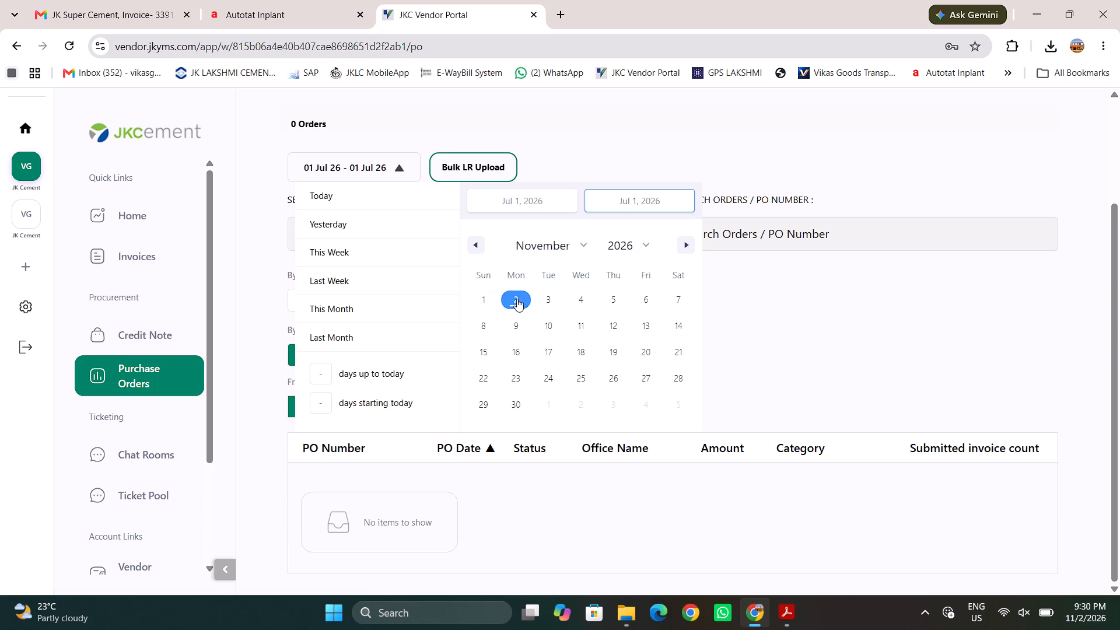
left_click(827, 259)
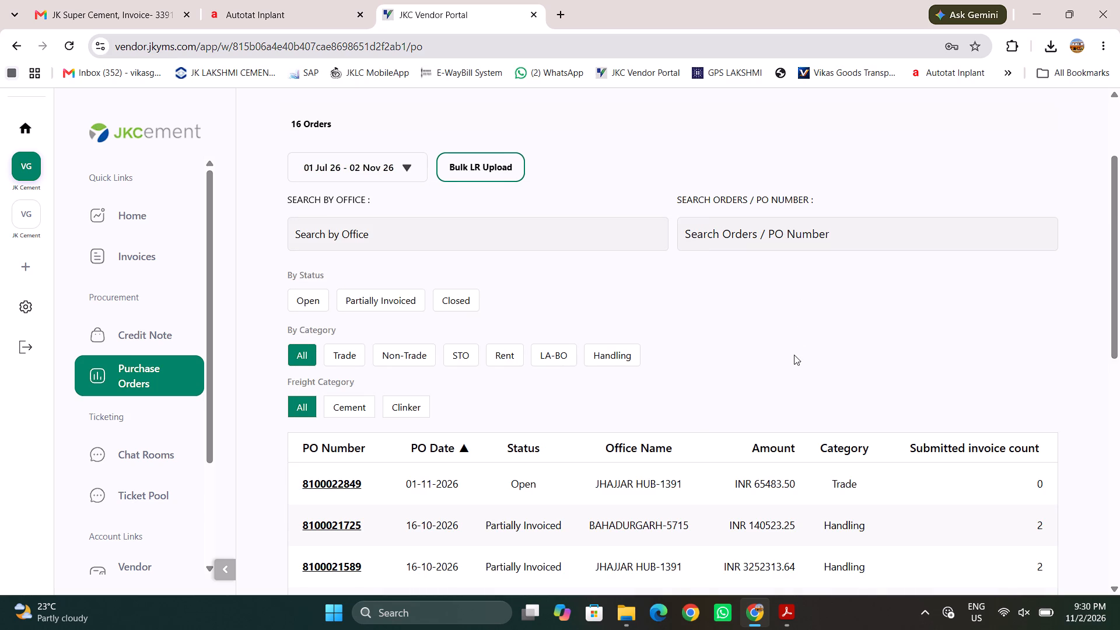
scroll(794, 355, "down", 9)
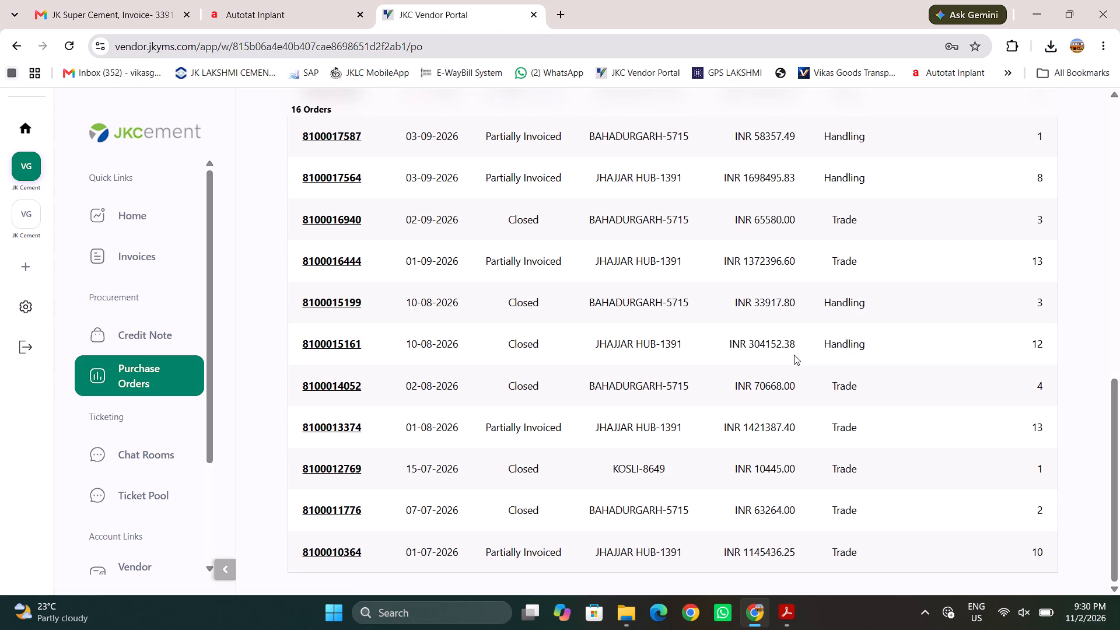
left_click(341, 424)
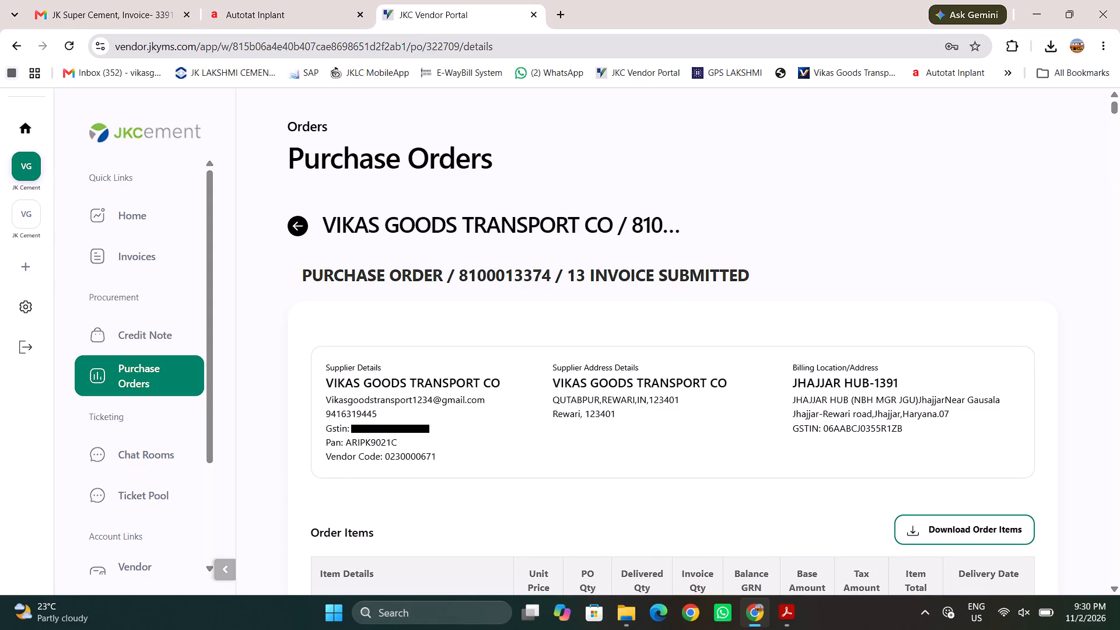
Filter the order's GRN/SES list by GRN Pending and by Shortage, and review the entries under each.
scroll(413, 451, "down", 8)
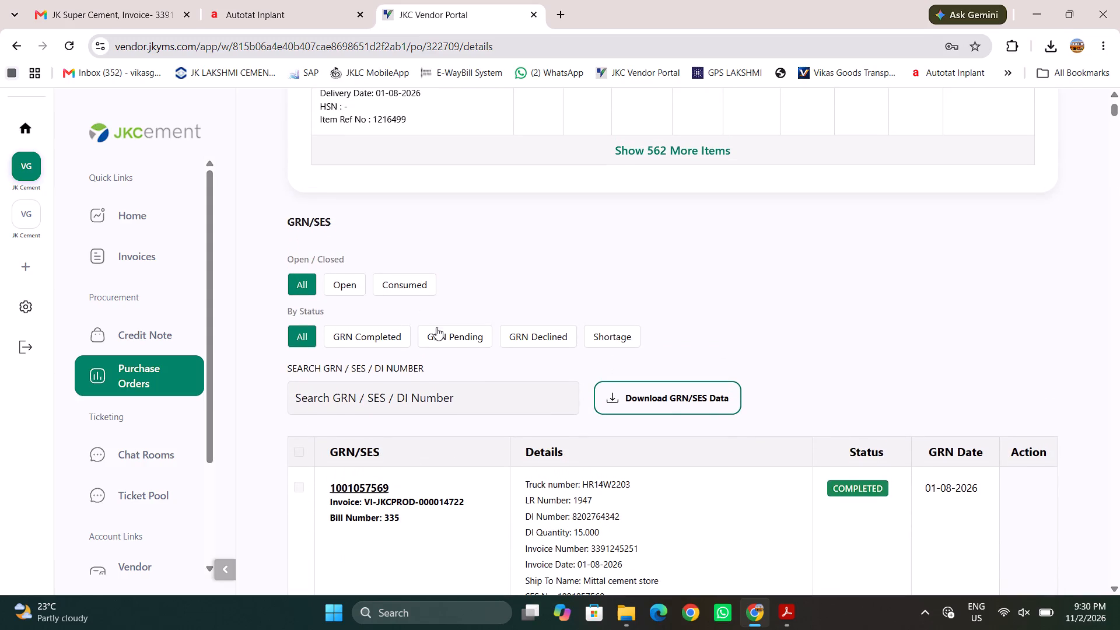
left_click(453, 342)
left_click(453, 342)
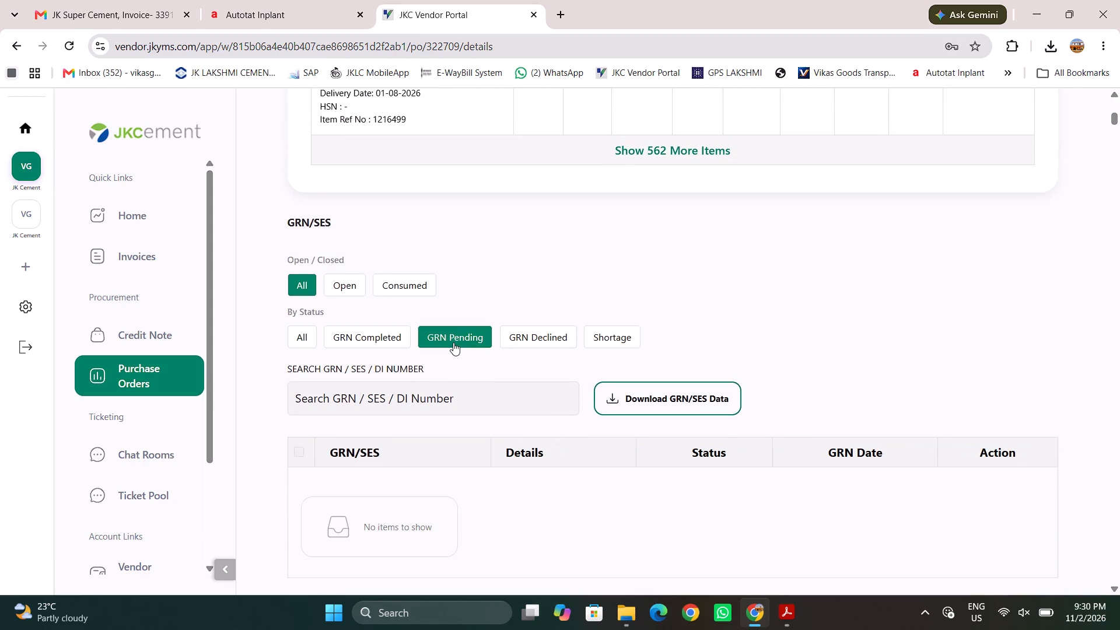
left_click(598, 341)
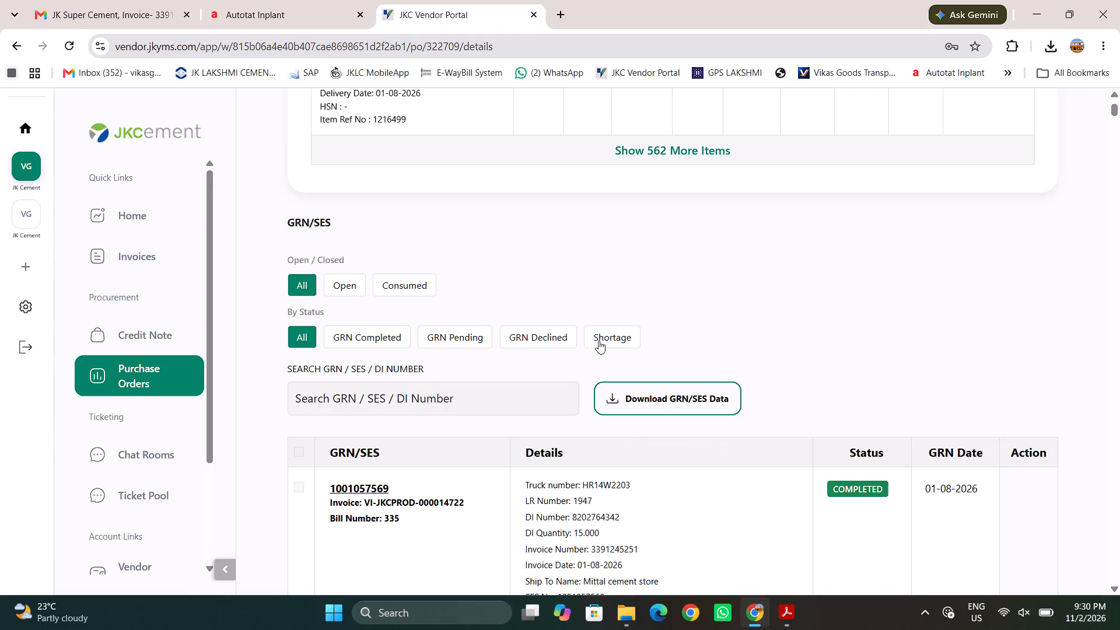
scroll(594, 459, "down", 2)
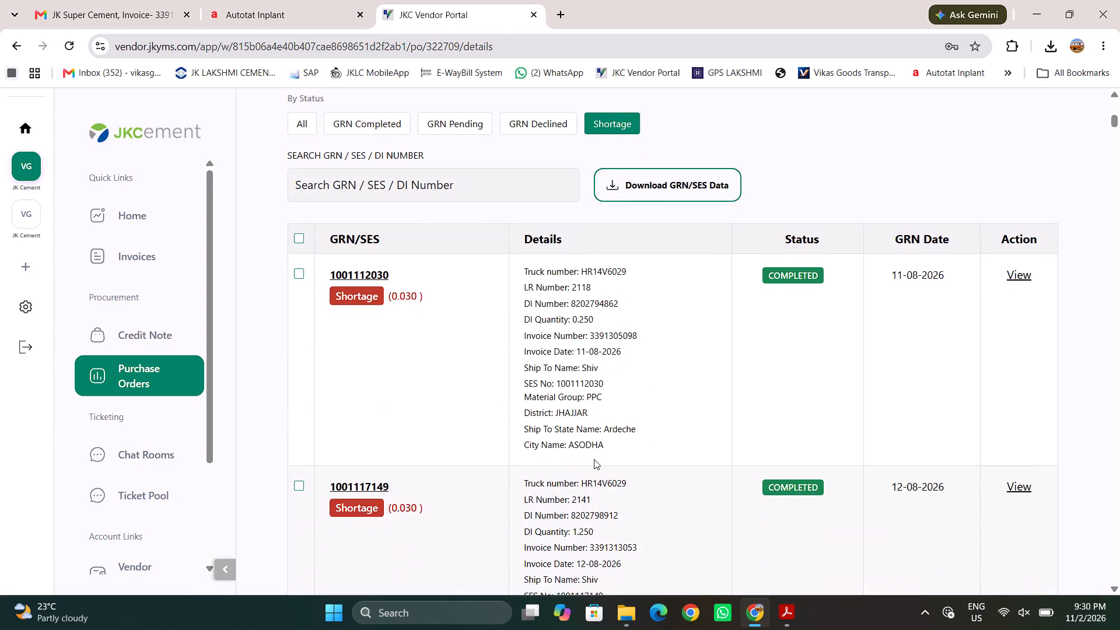
scroll(594, 459, "down", 1)
scroll(594, 459, "up", 5)
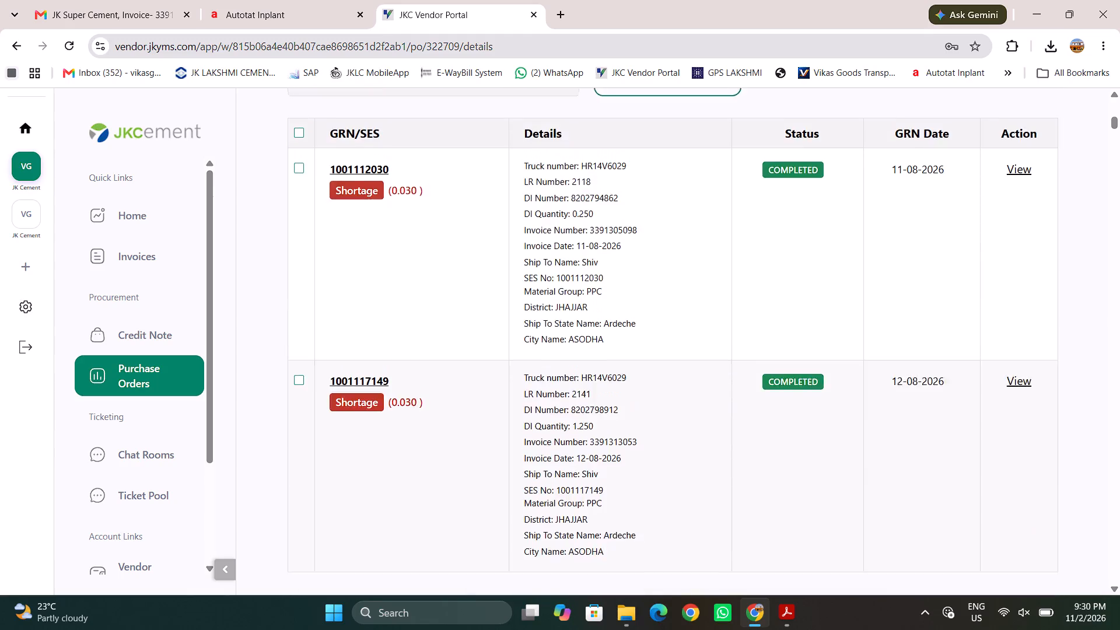
scroll(594, 459, "up", 5)
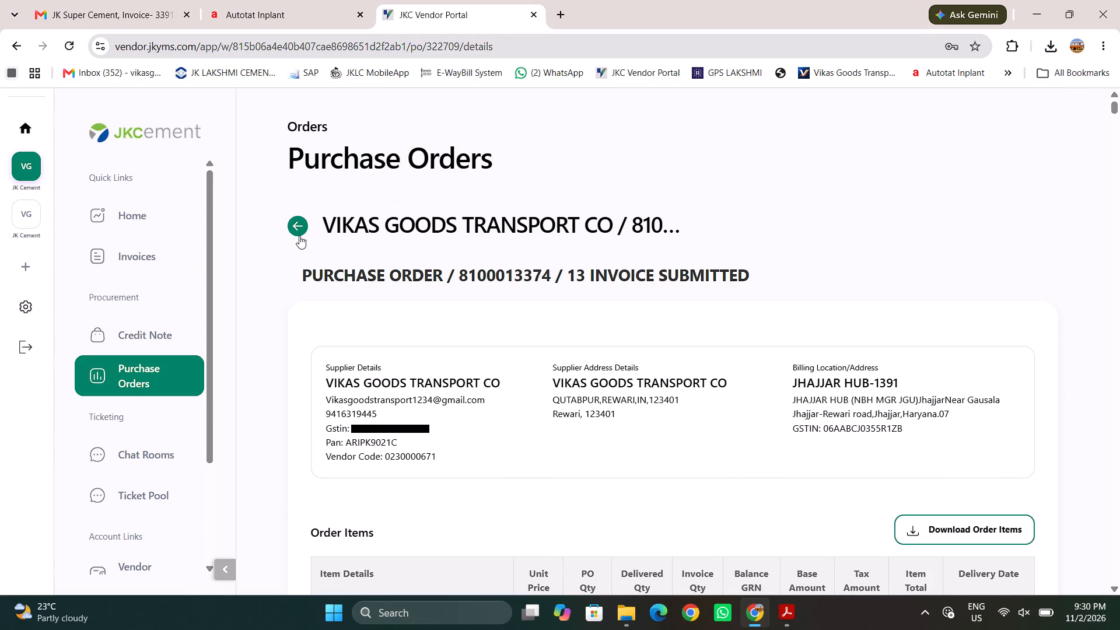
Go back to the purchase orders list and set its date range again to 1 July 2026 through 2 November 2026.
left_click(299, 236)
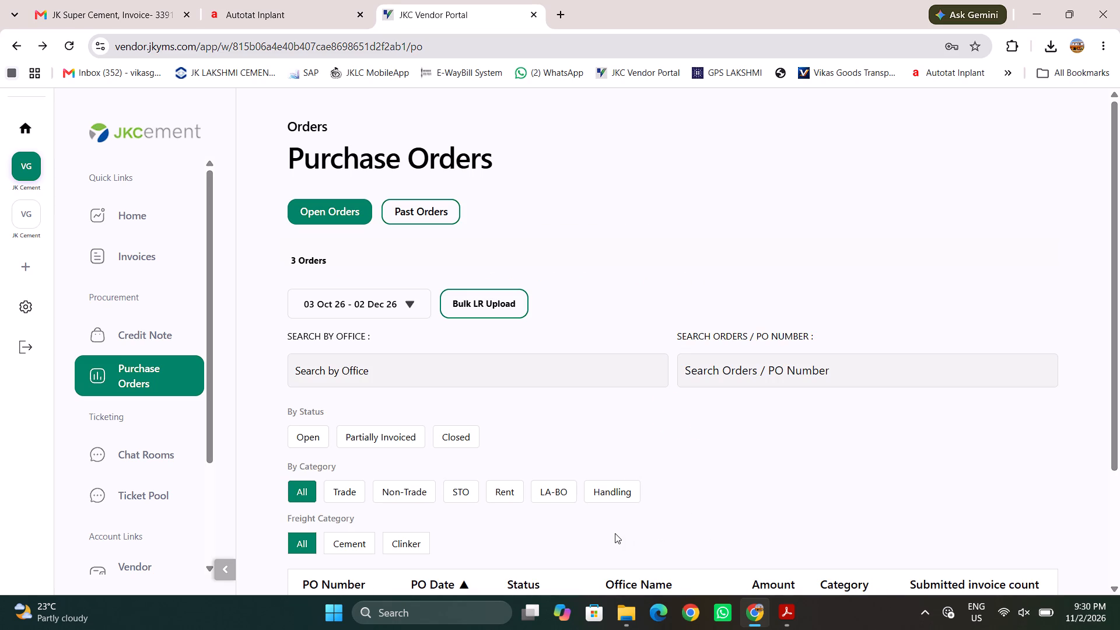
left_click(391, 289)
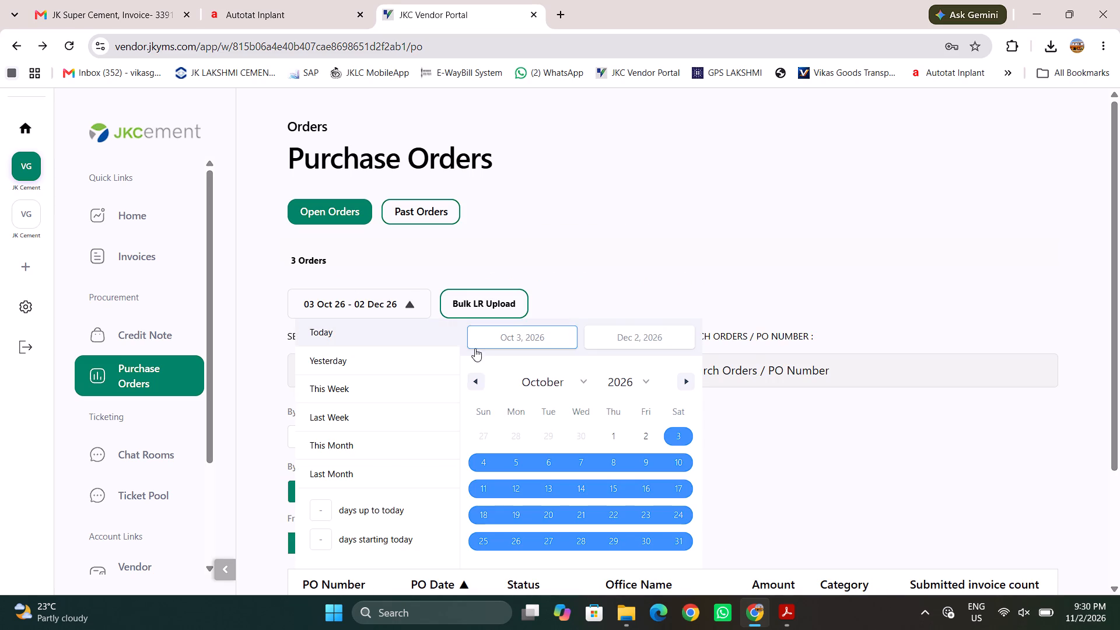
double_click(478, 377)
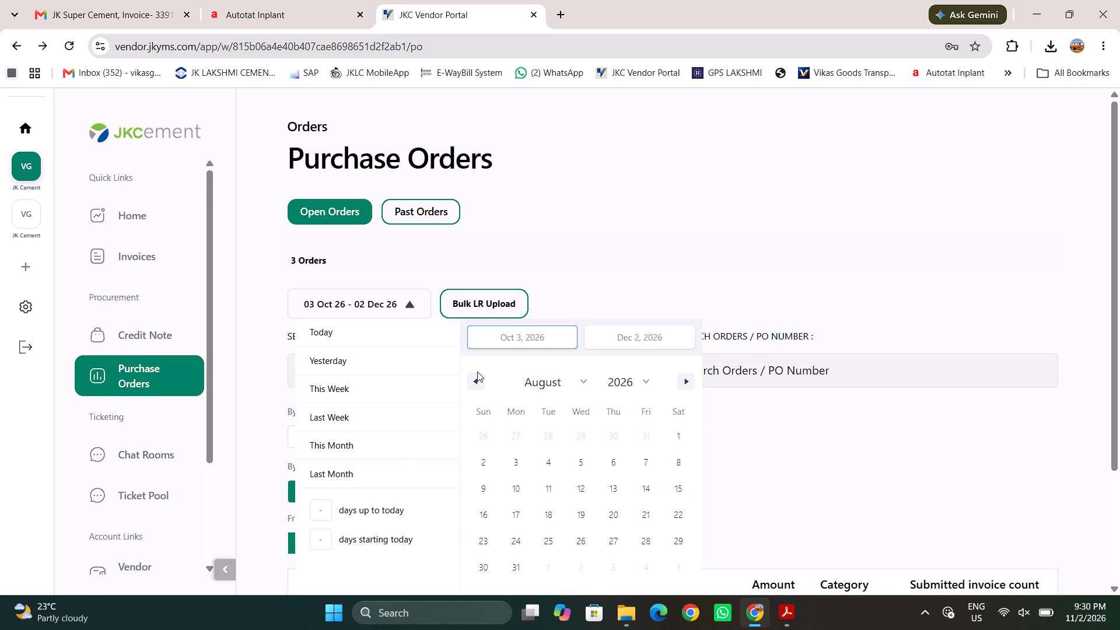
left_click_drag(477, 372, 480, 380)
left_click(480, 380)
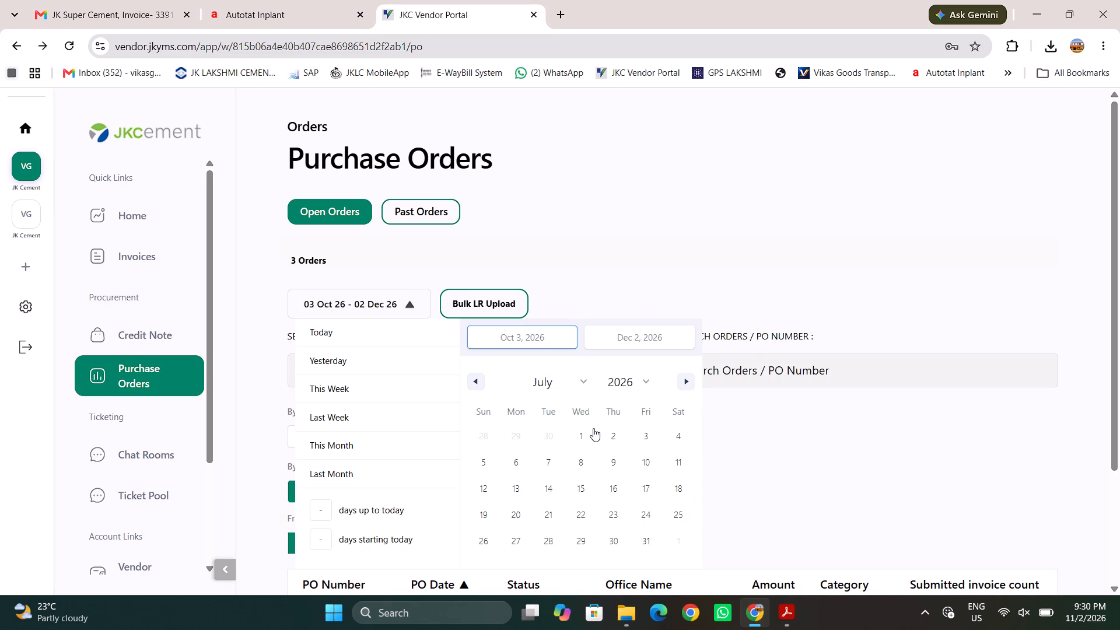
left_click(582, 426)
triple_click(689, 380)
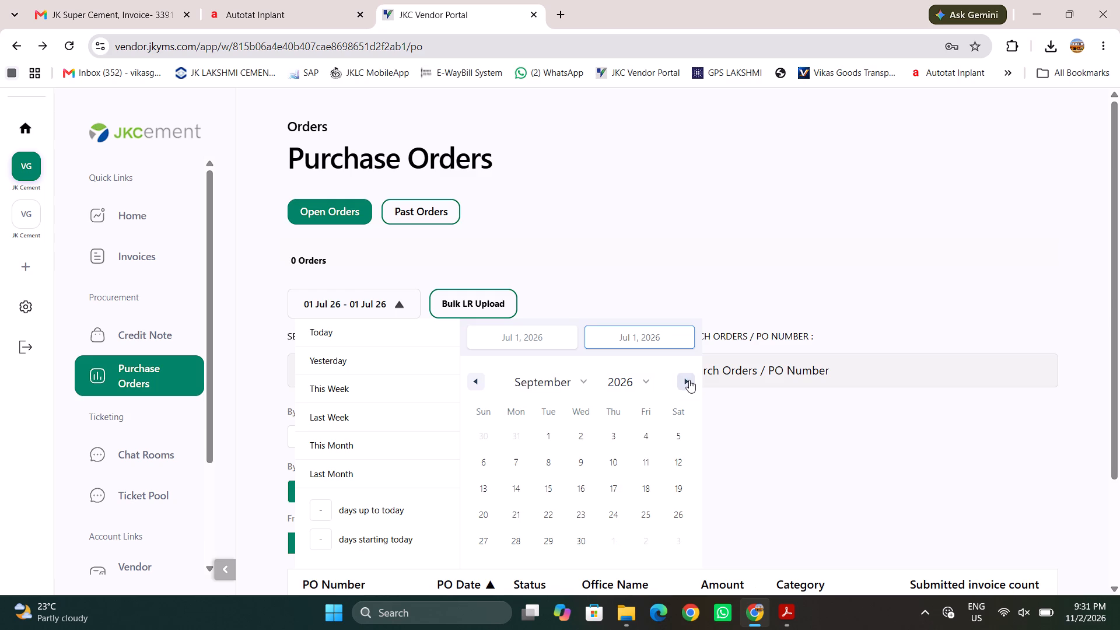
left_click(692, 378)
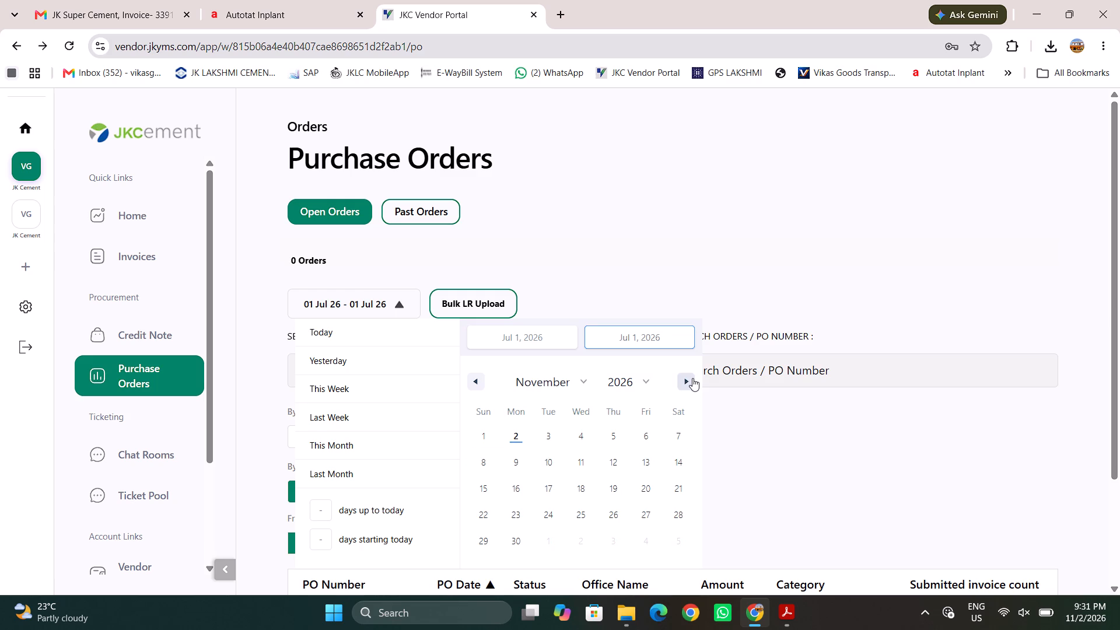
left_click(517, 439)
left_click(799, 260)
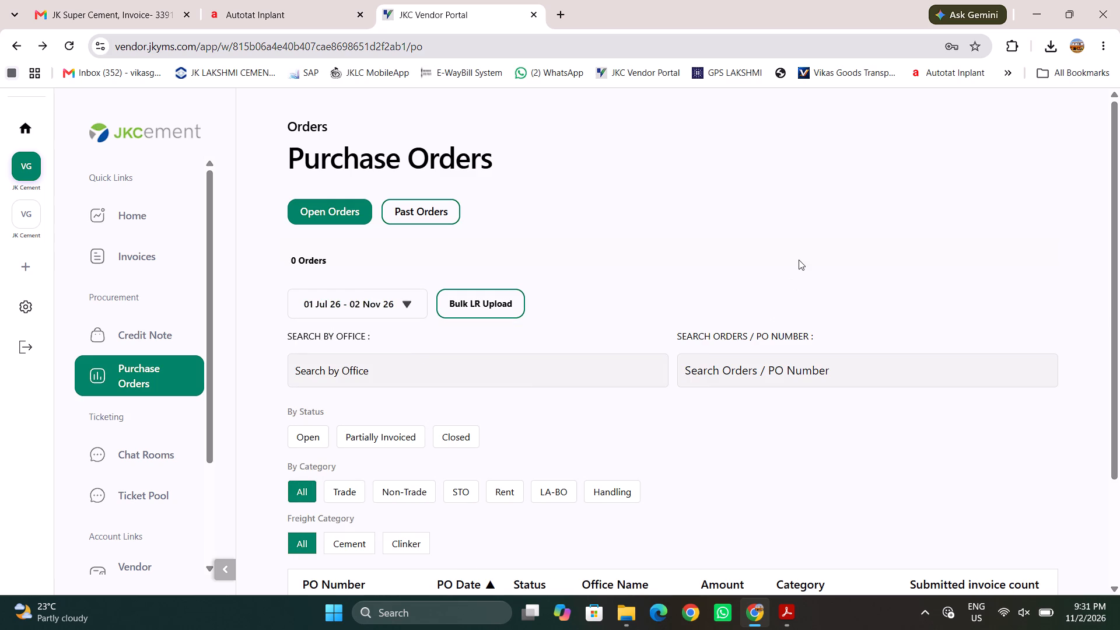
scroll(555, 479, "down", 5)
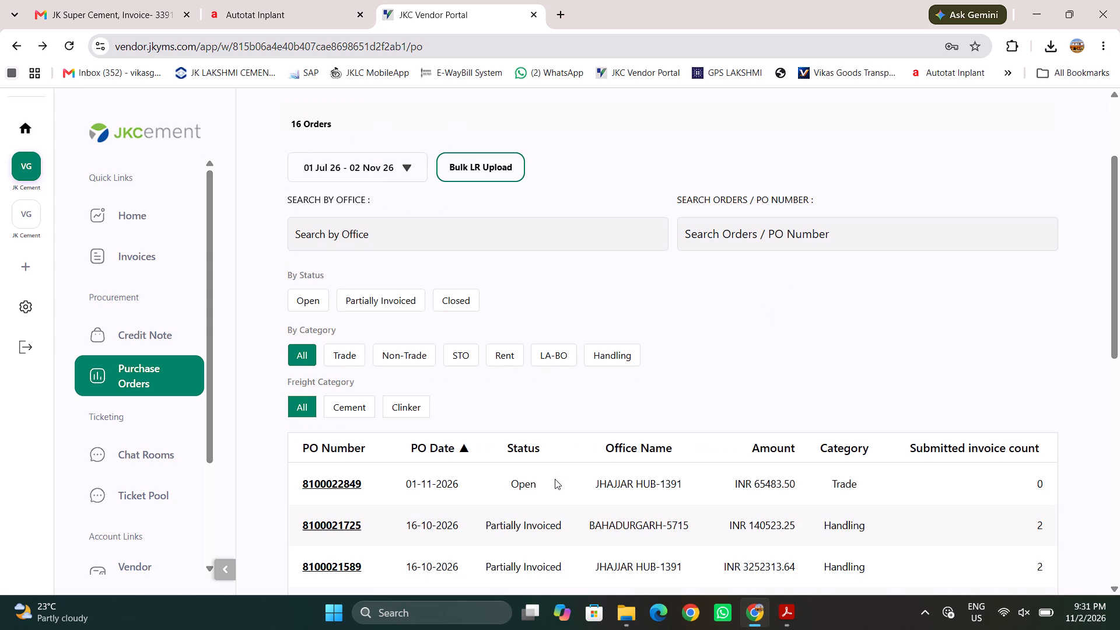
scroll(555, 479, "down", 8)
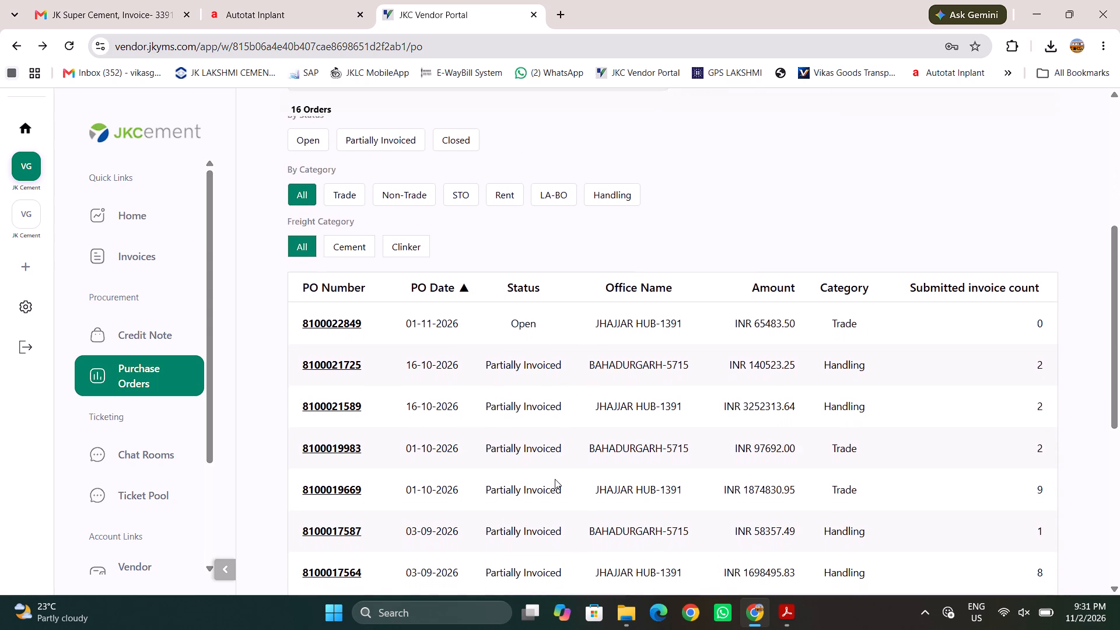
scroll(555, 479, "down", 1)
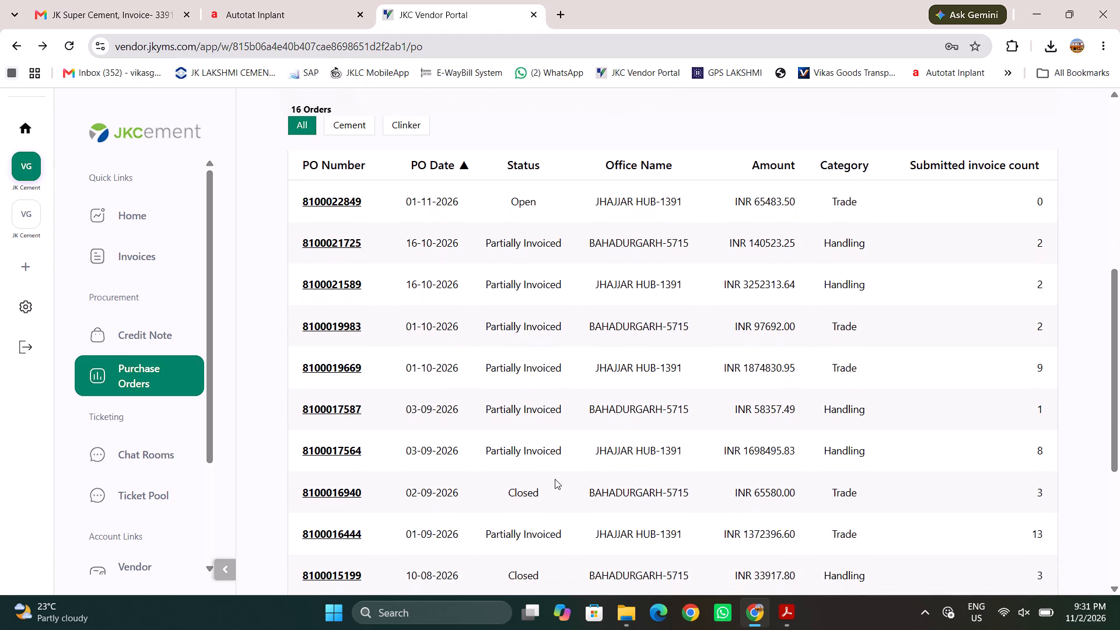
scroll(555, 479, "down", 1)
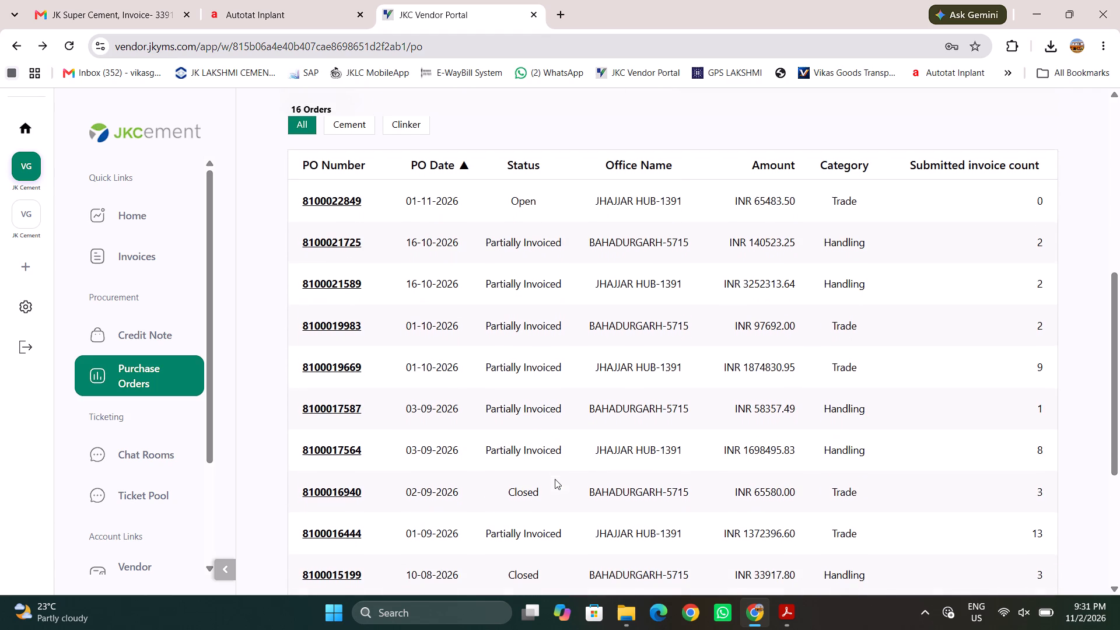
scroll(555, 479, "down", 1)
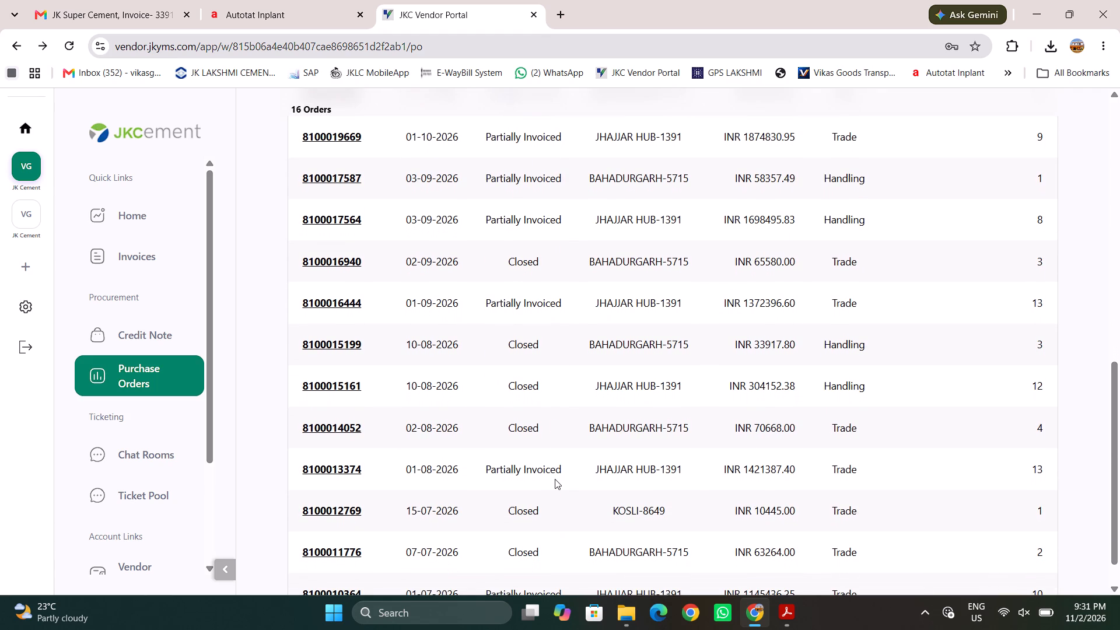
scroll(555, 479, "down", 2)
left_click(353, 402)
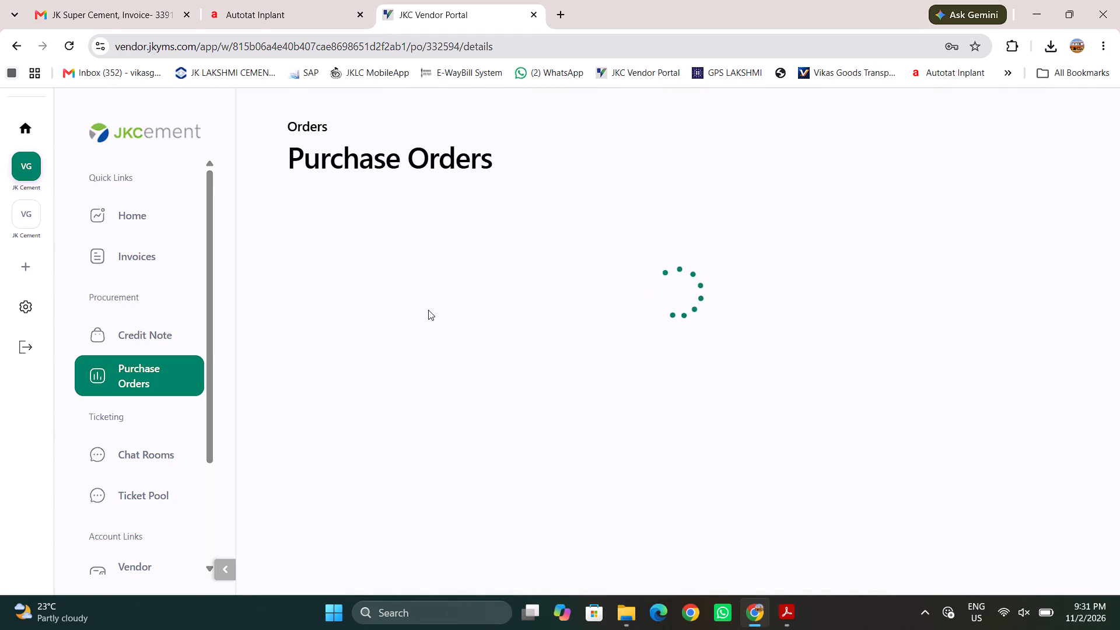
Filter the order's GRN/SES list by GRN Pending and by Shortage, and review the entries under each.
scroll(428, 310, "down", 3)
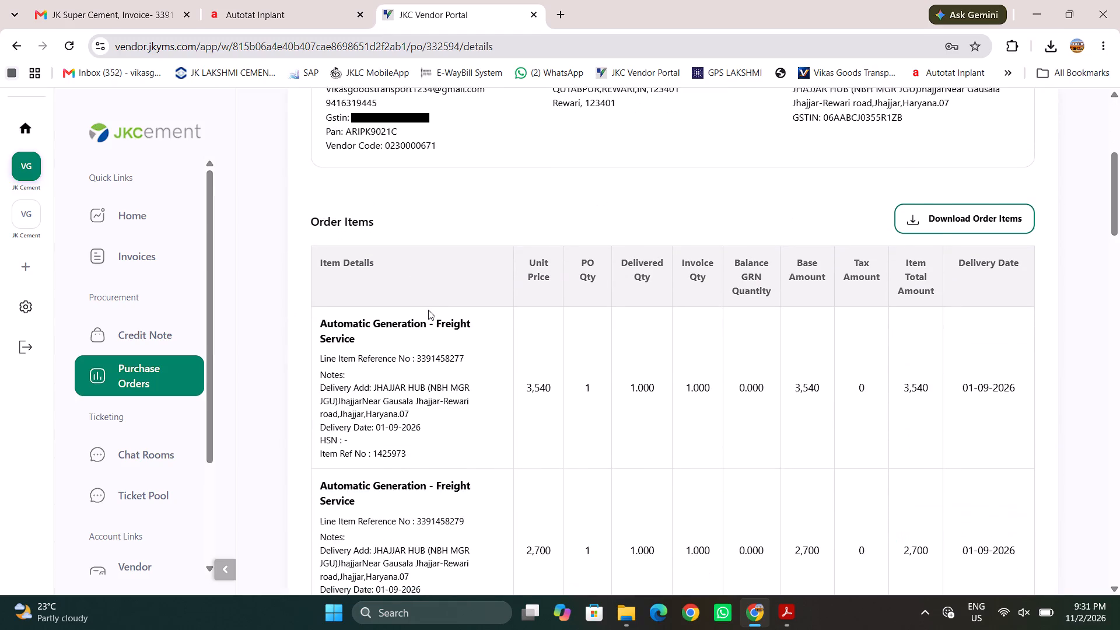
scroll(428, 310, "down", 5)
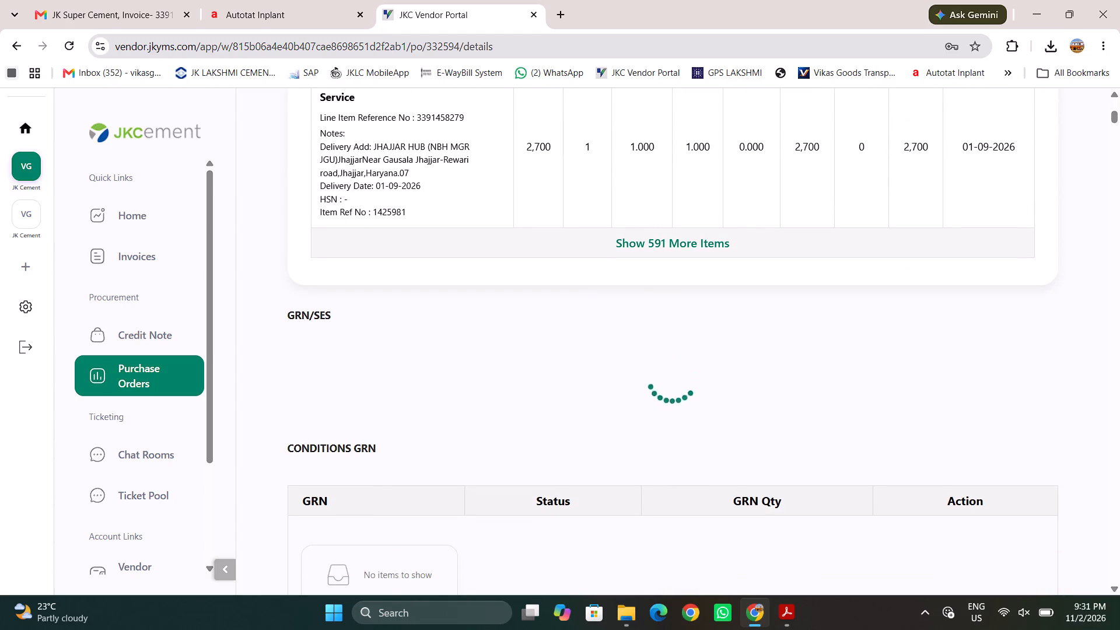
scroll(428, 310, "down", 1)
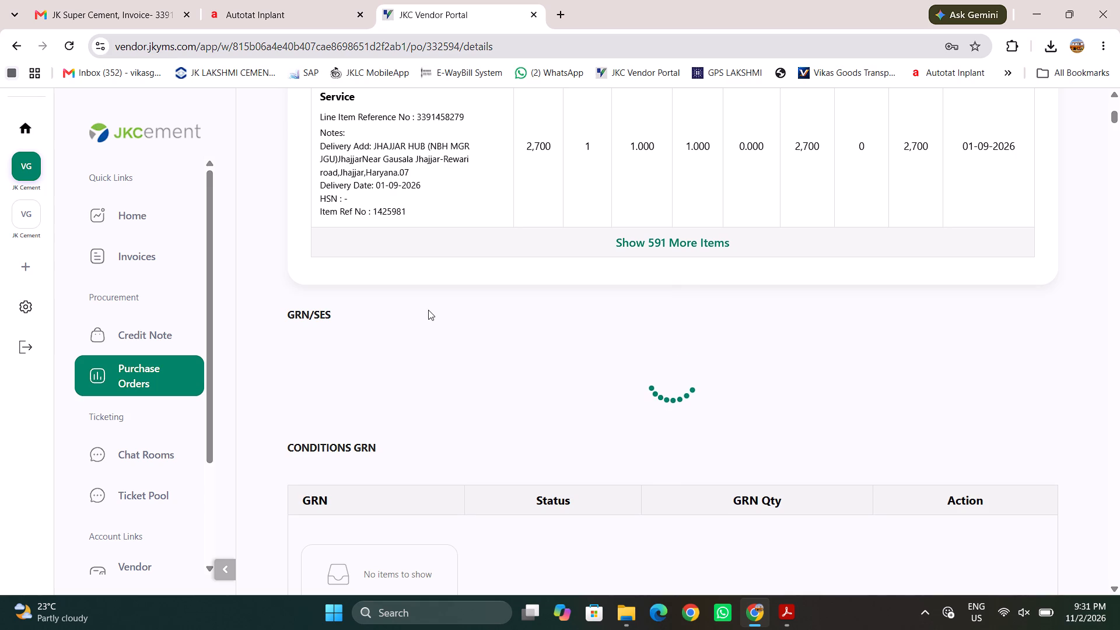
left_click(462, 432)
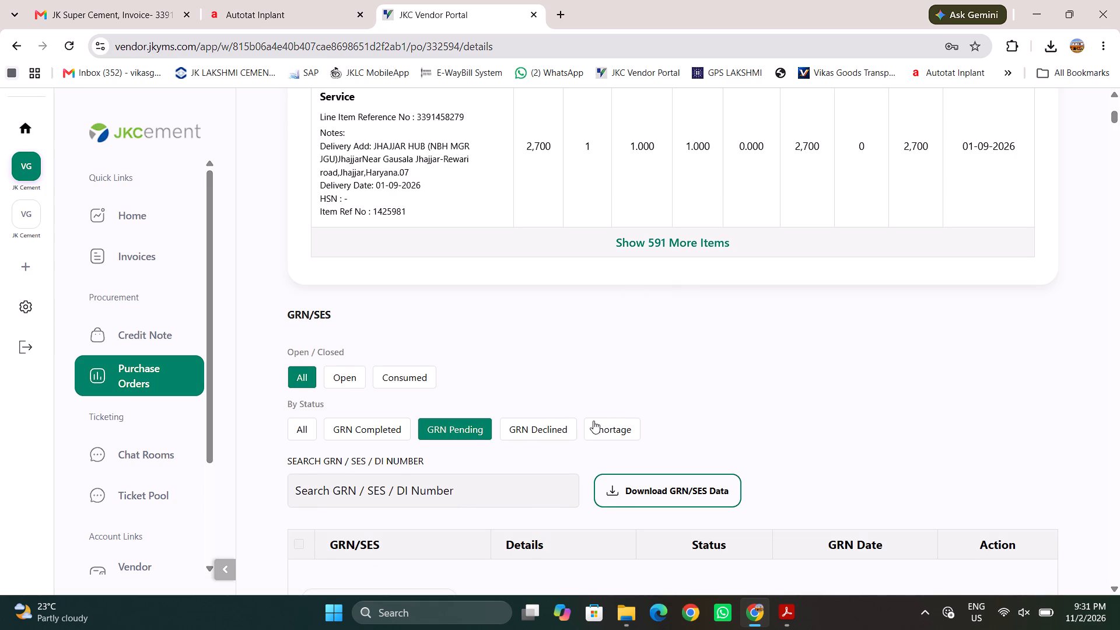
left_click(593, 421)
left_click(455, 432)
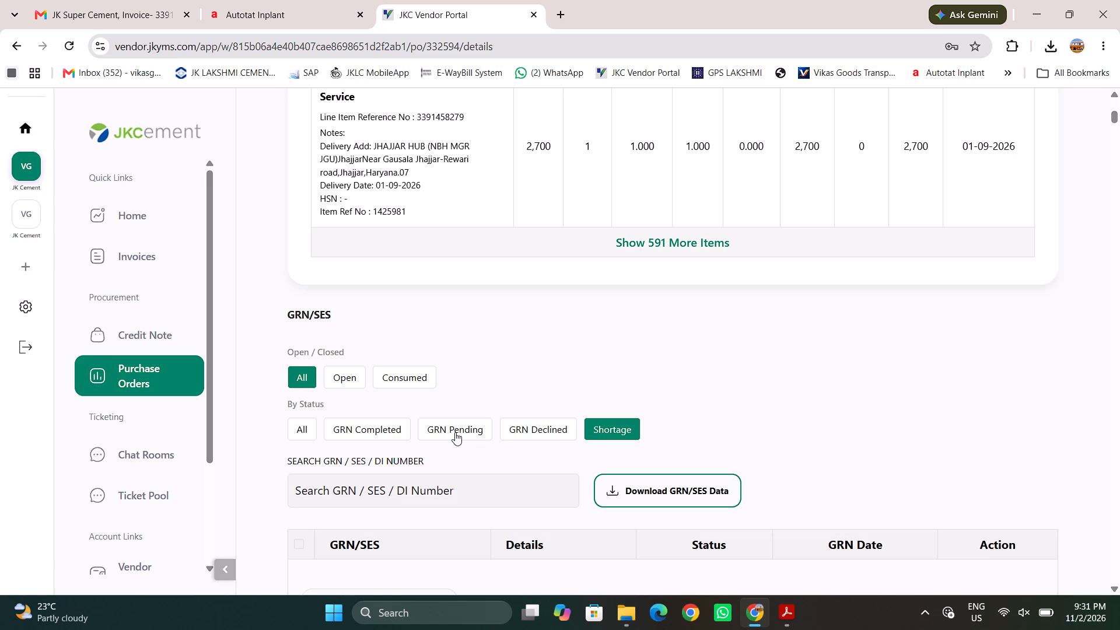
scroll(498, 454, "down", 2)
left_click(468, 327)
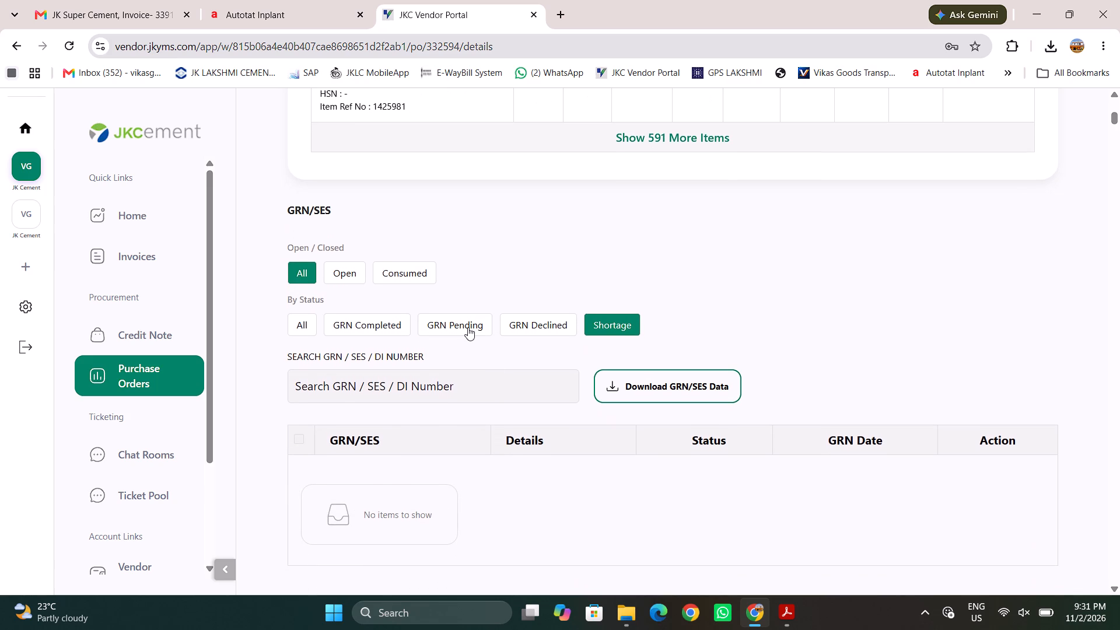
left_click(612, 332)
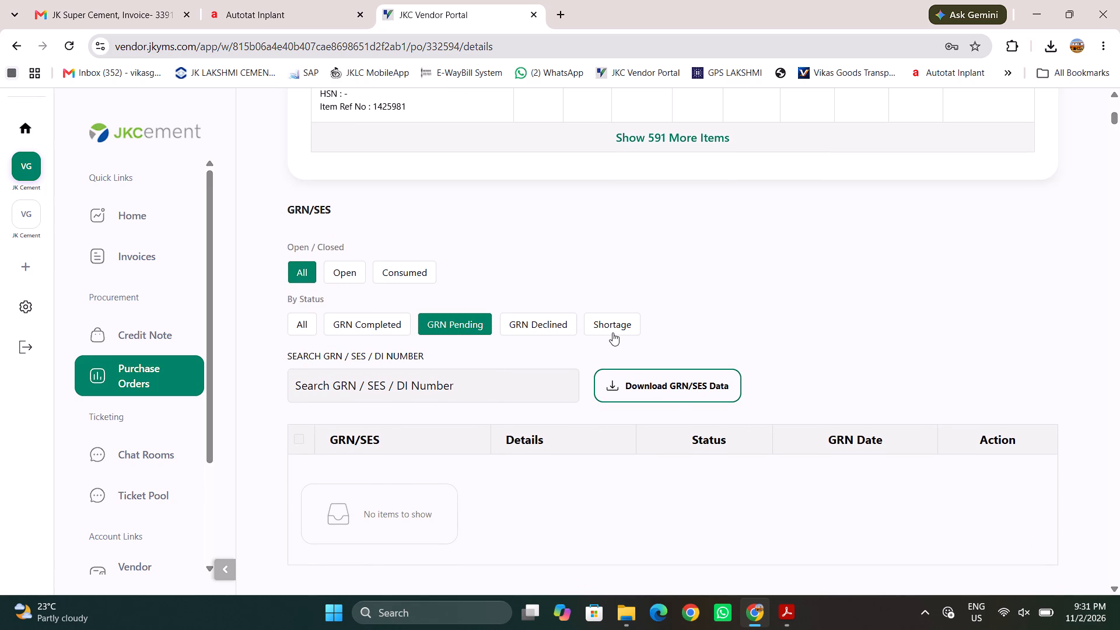
Show GRN/SES entries of all statuses, select all selectable entries and start submitting an invoice against them.
left_click(313, 318)
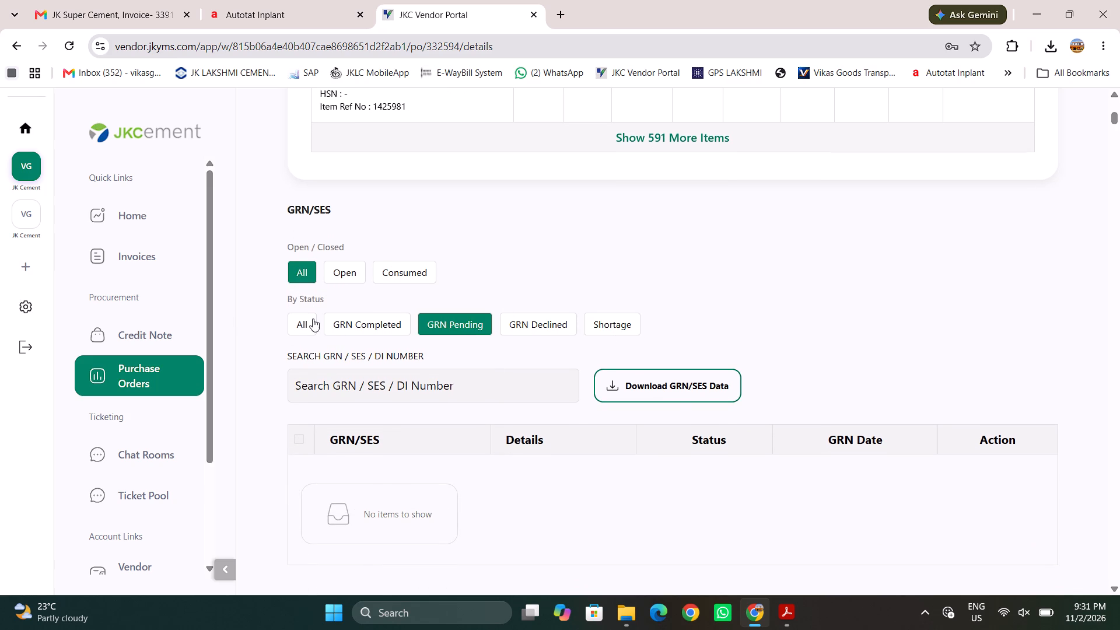
left_click(304, 327)
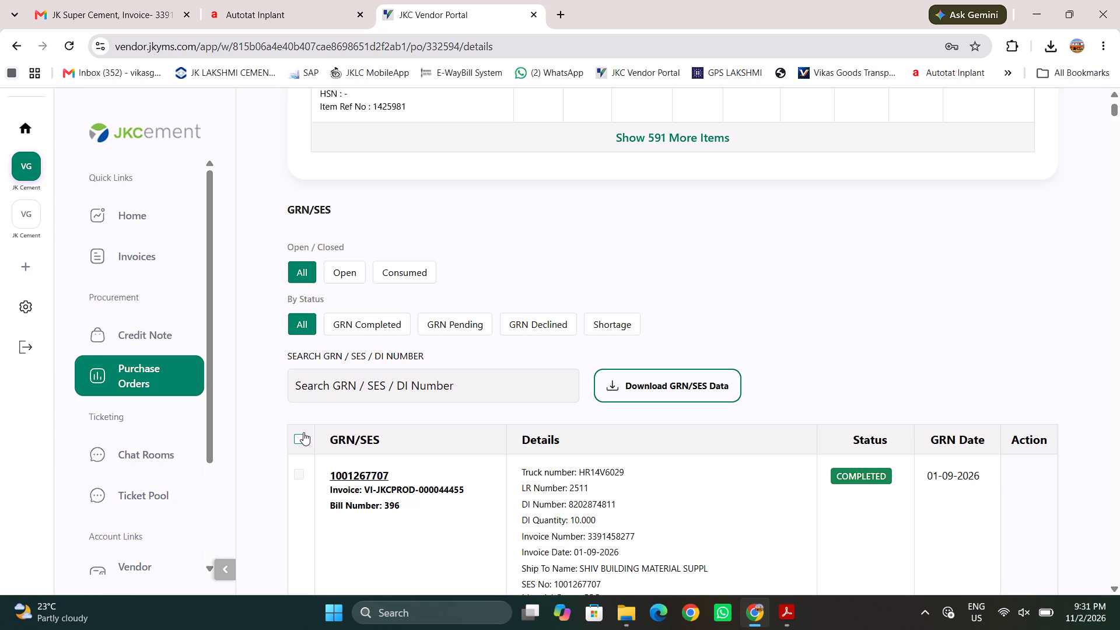
left_click(302, 434)
left_click(468, 246)
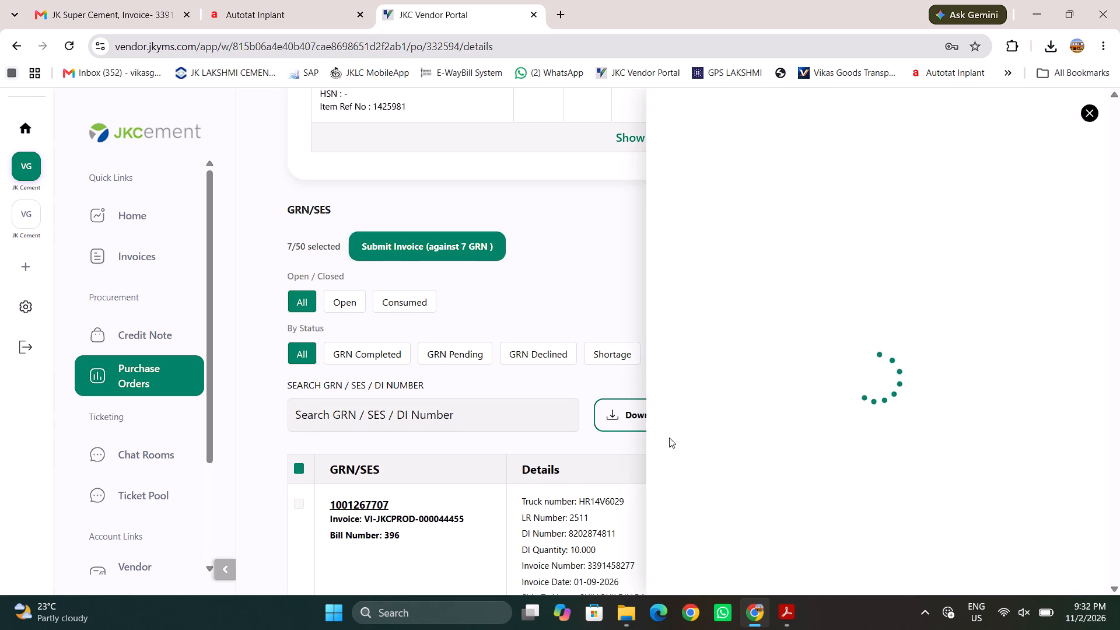
scroll(573, 475, "down", 3)
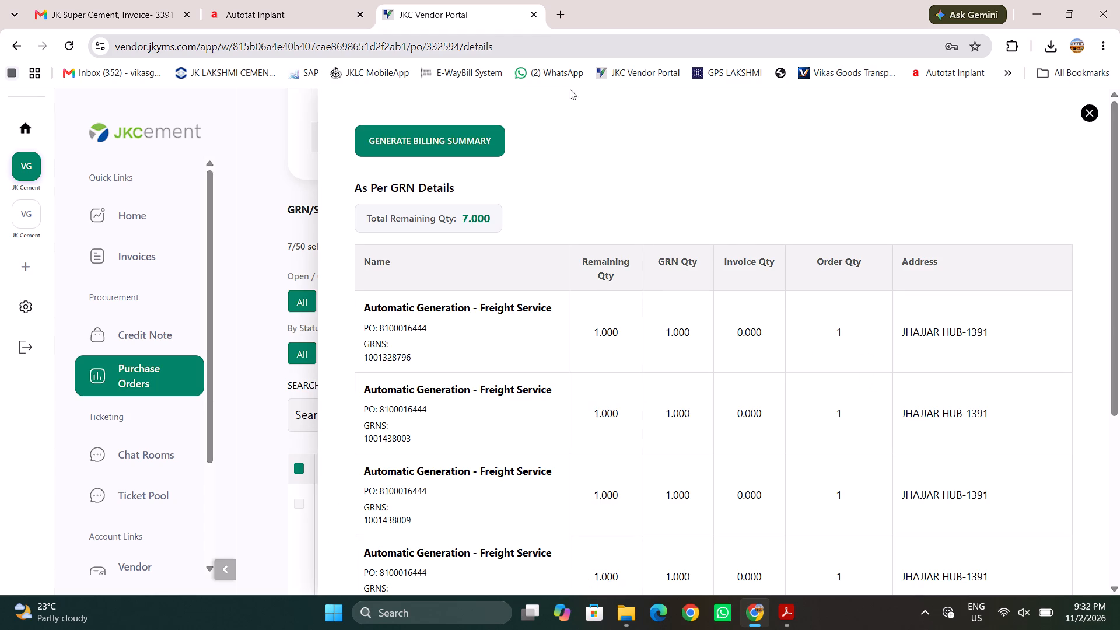
Start a billing summary with Taxable under RCM set to No and tax code GST: IN: CGST(9%) SGST(9%) - GC.
left_click(476, 133)
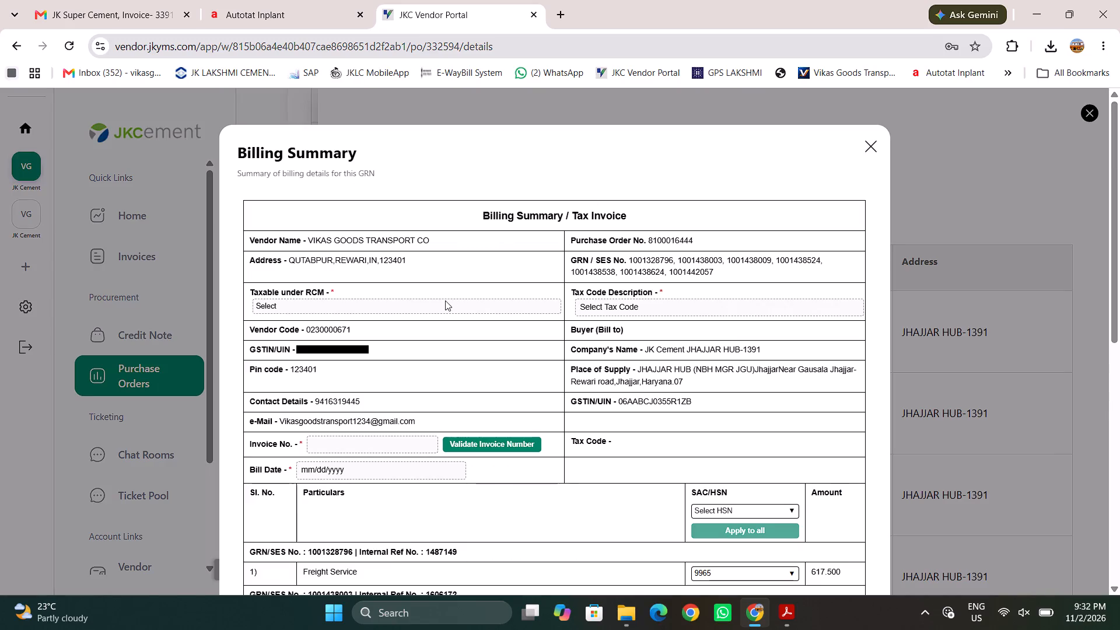
left_click(445, 300)
left_click(388, 369)
left_click_drag(403, 303, 360, 353)
left_click(360, 353)
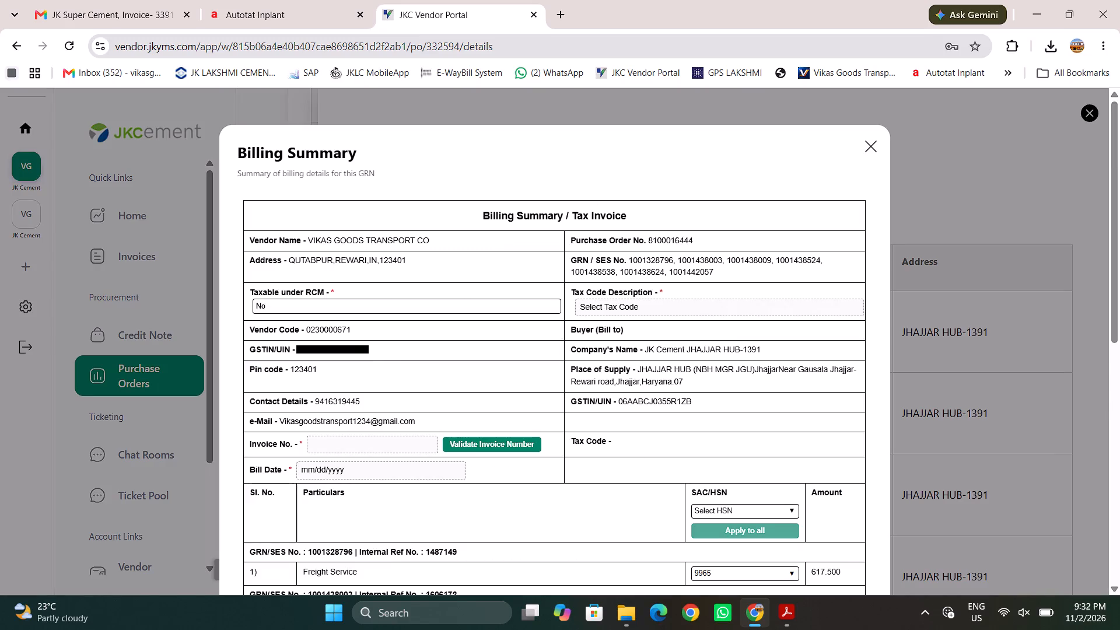
left_click(619, 303)
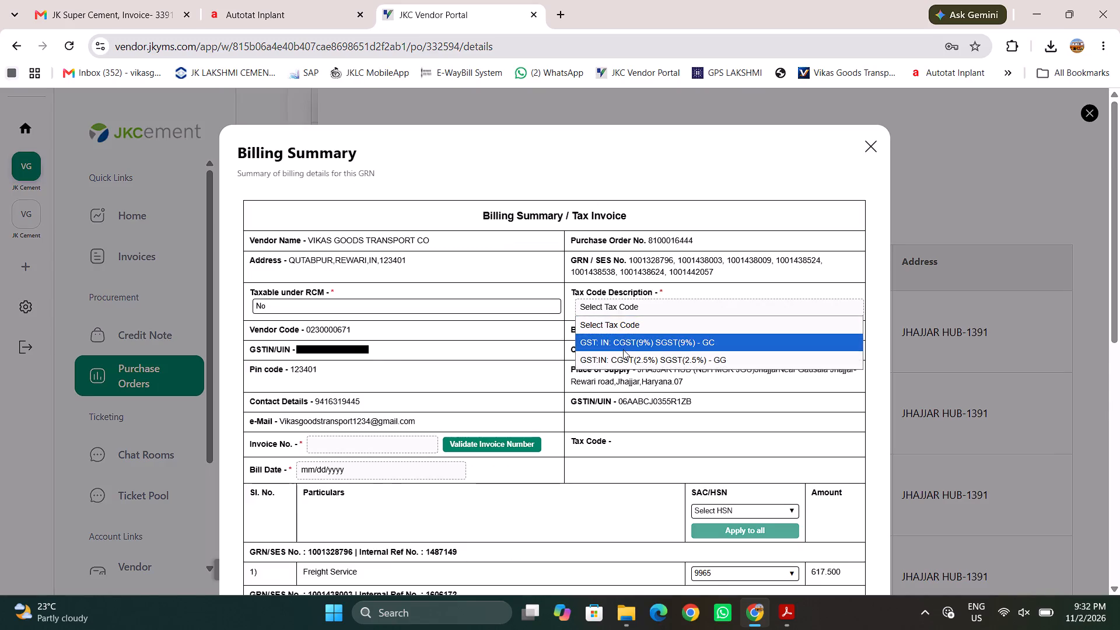
left_click(625, 348)
scroll(414, 450, "down", 1)
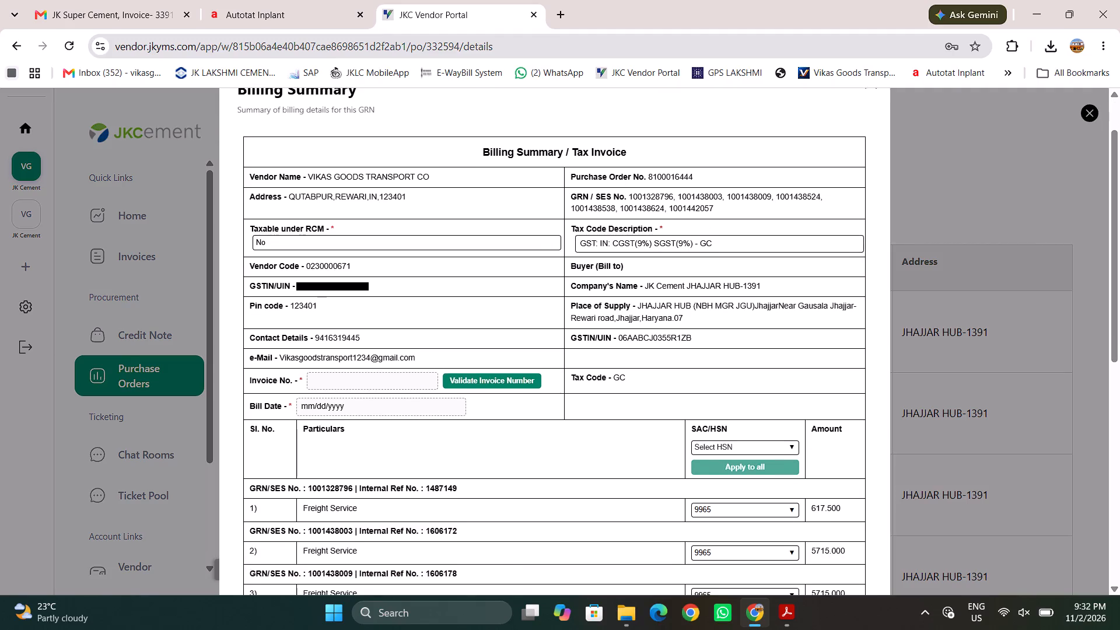
Enter invoice number 490 and bill date 2 November 2026, validate the number and complete the billing summary.
left_click(394, 380)
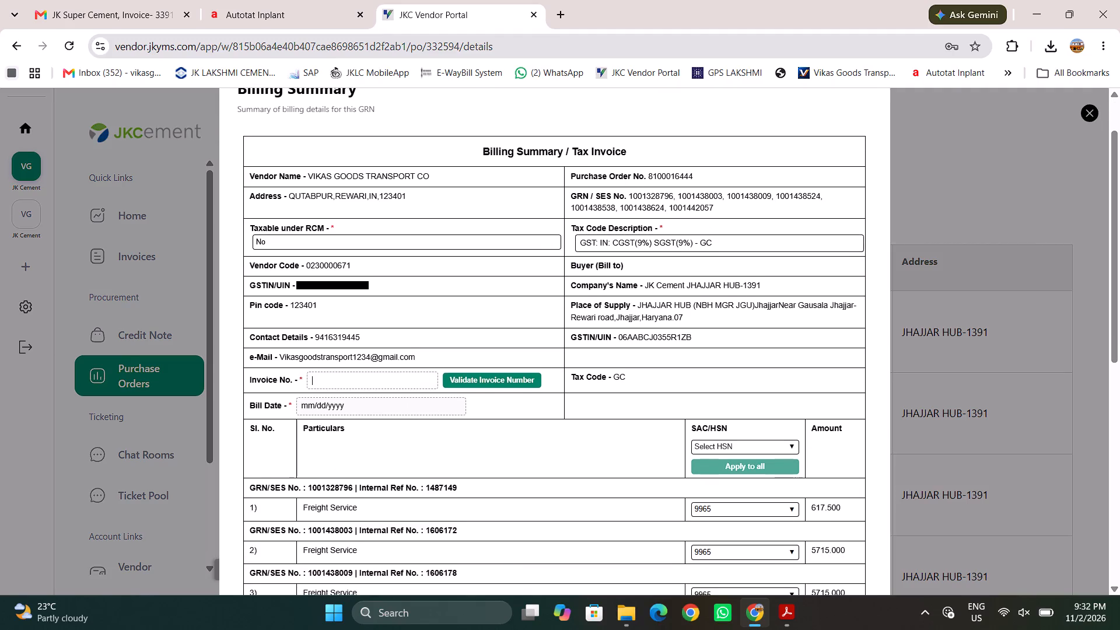
type("490")
left_click(420, 396)
left_click(421, 411)
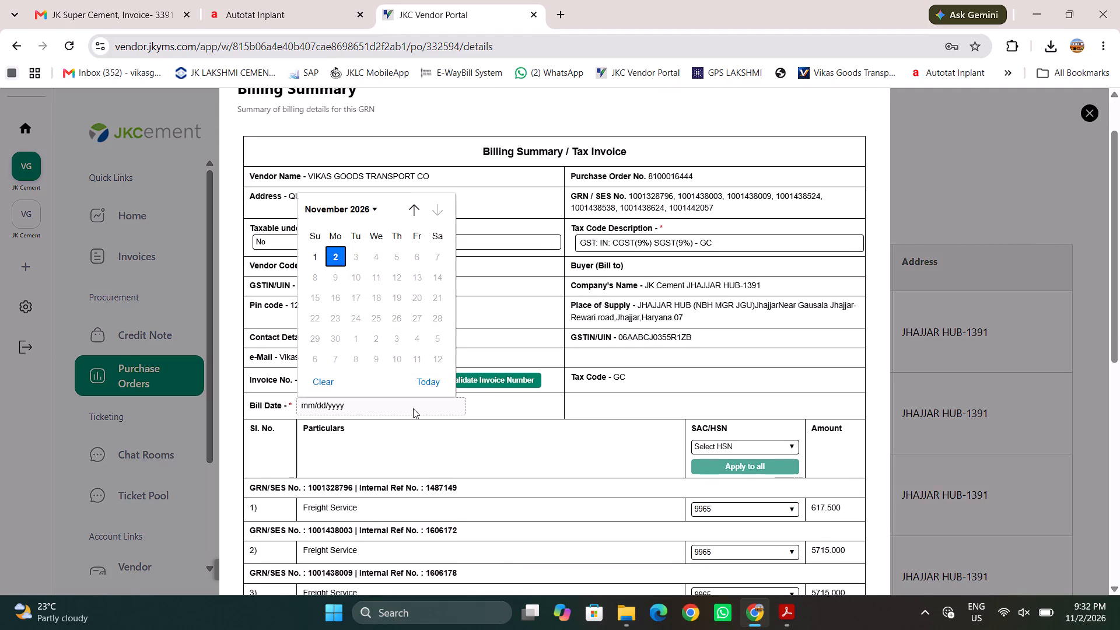
left_click(335, 254)
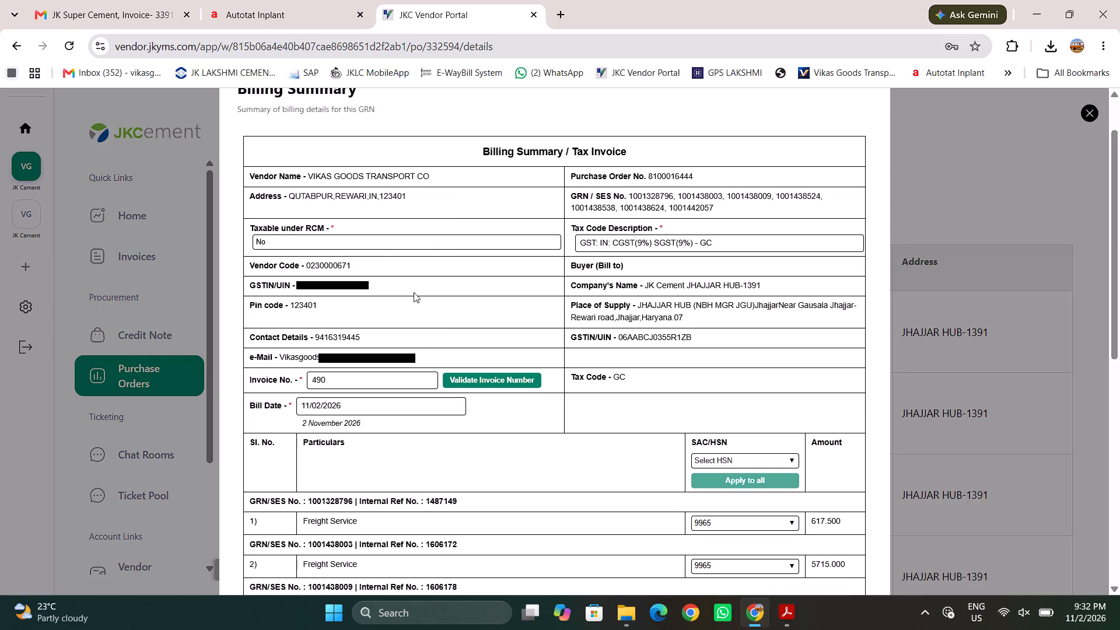
left_click(508, 377)
scroll(503, 442, "down", 7)
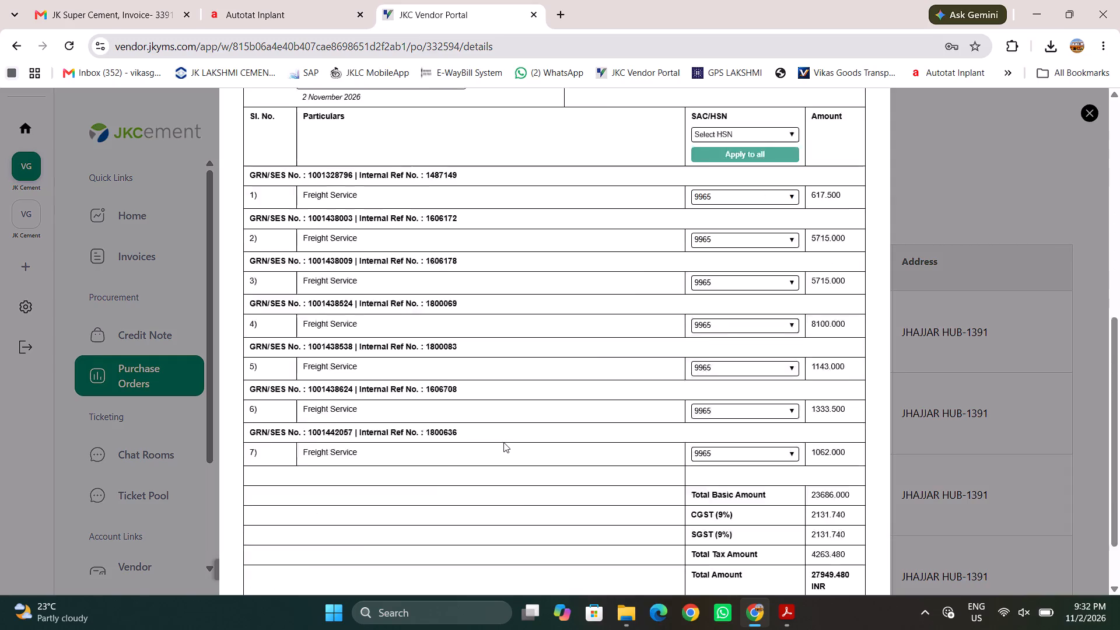
left_click(547, 516)
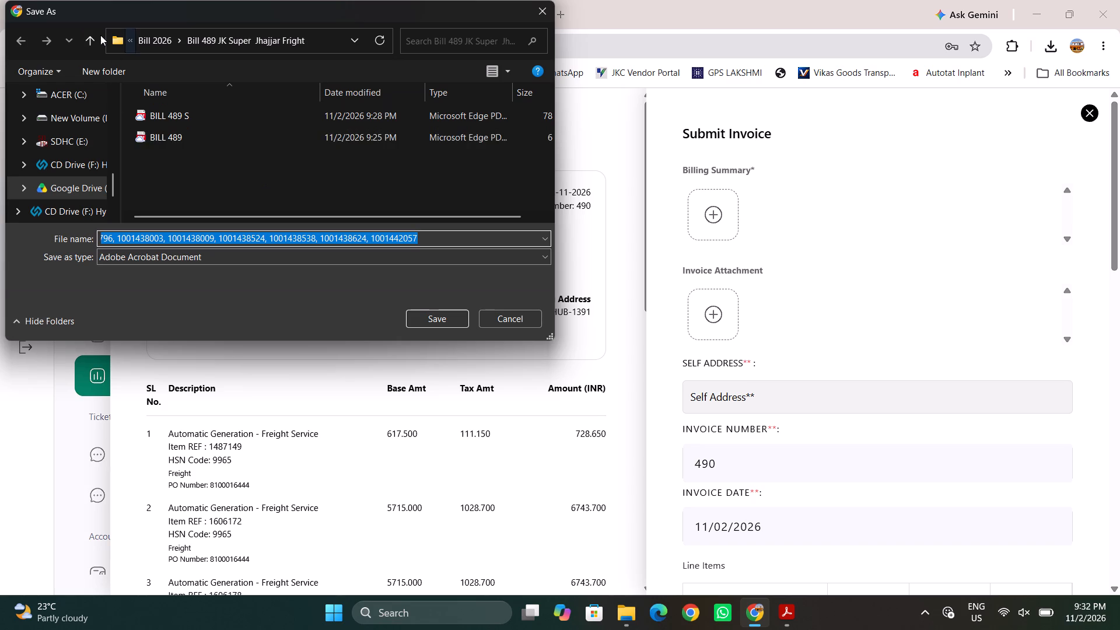
Duplicate the folder for bill 489, JK Super Jhajjar Fright, inside the Bill 2026 folder.
left_click(99, 33)
scroll(240, 181, "down", 7)
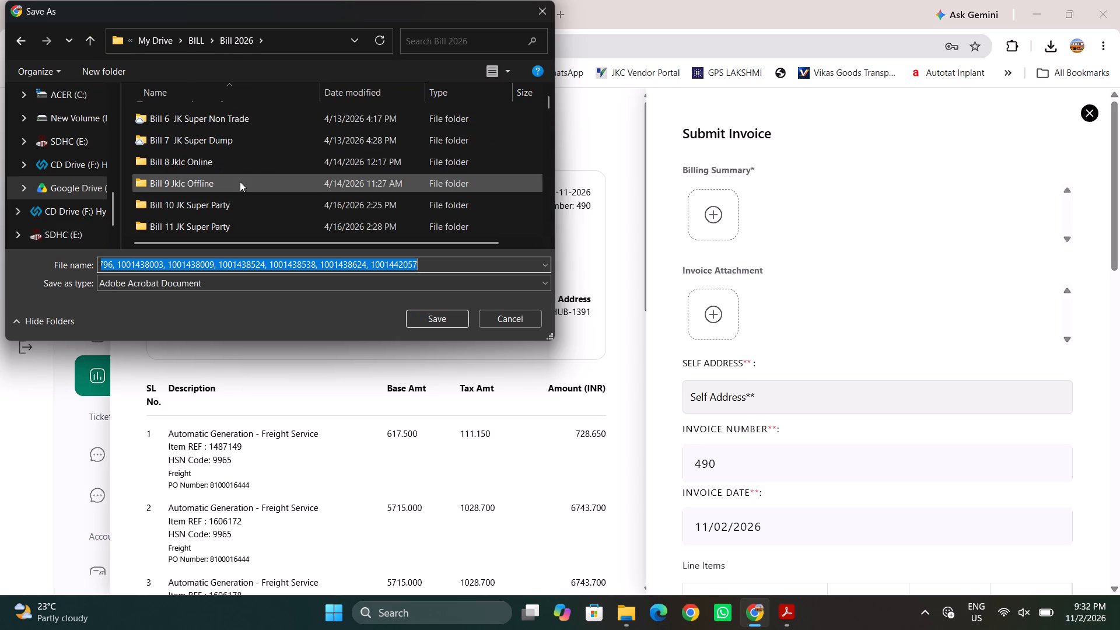
scroll(240, 181, "down", 20)
scroll(240, 181, "down", 18)
scroll(240, 181, "down", 6)
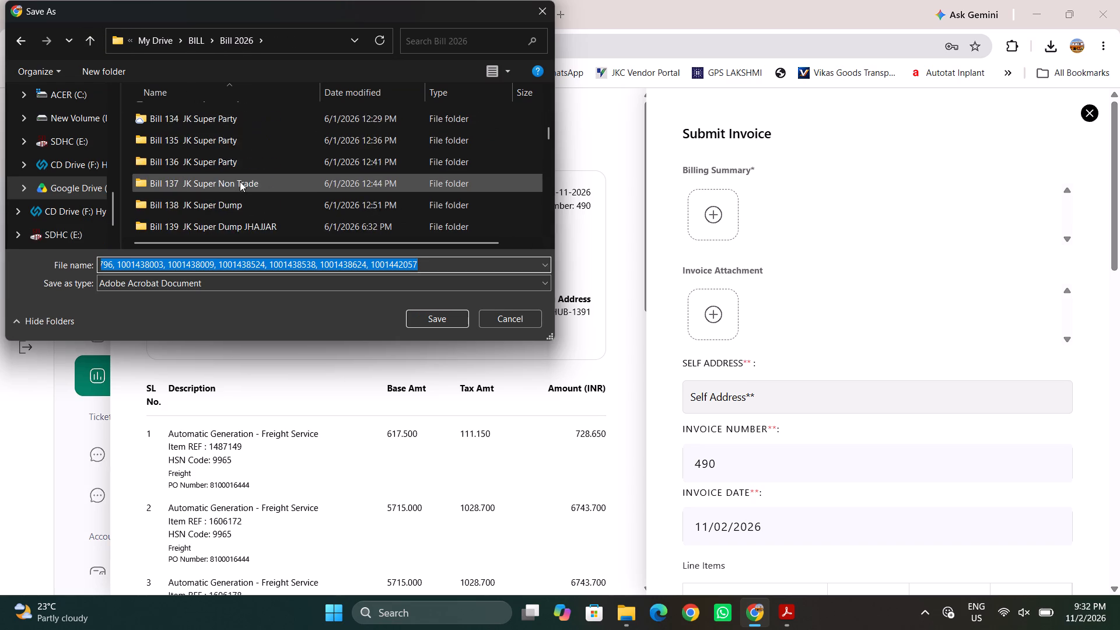
scroll(240, 181, "down", 6)
scroll(240, 181, "down", 20)
scroll(240, 181, "down", 17)
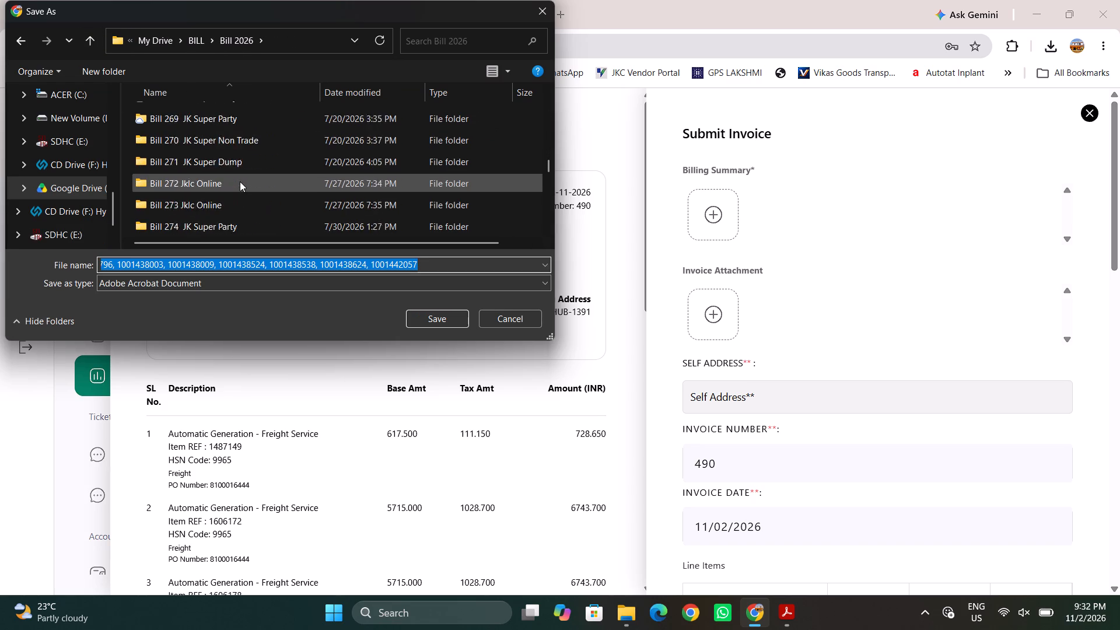
scroll(240, 181, "down", 20)
scroll(240, 181, "down", 20)
scroll(240, 181, "down", 4)
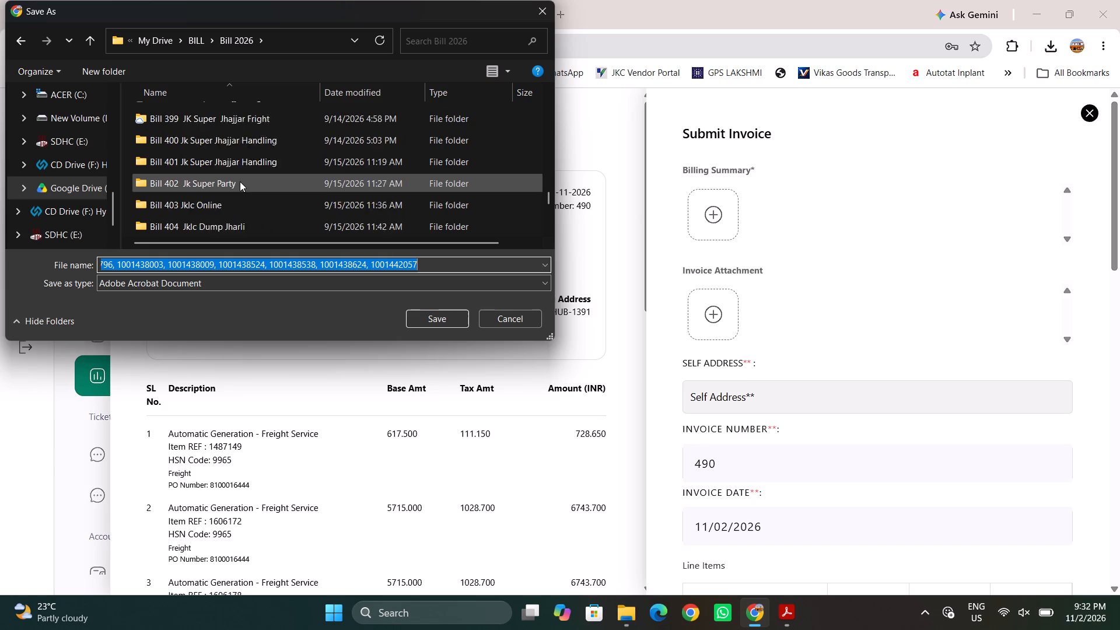
scroll(240, 181, "down", 5)
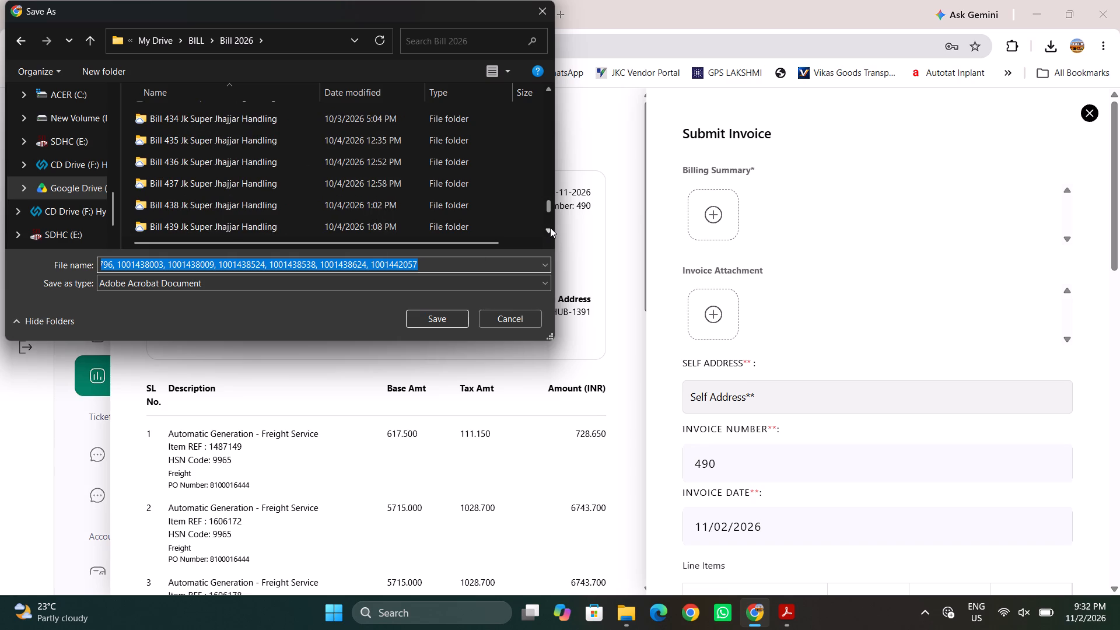
triple_click(550, 228)
triple_click(550, 228)
triple_click(550, 228)
triple_click(550, 228)
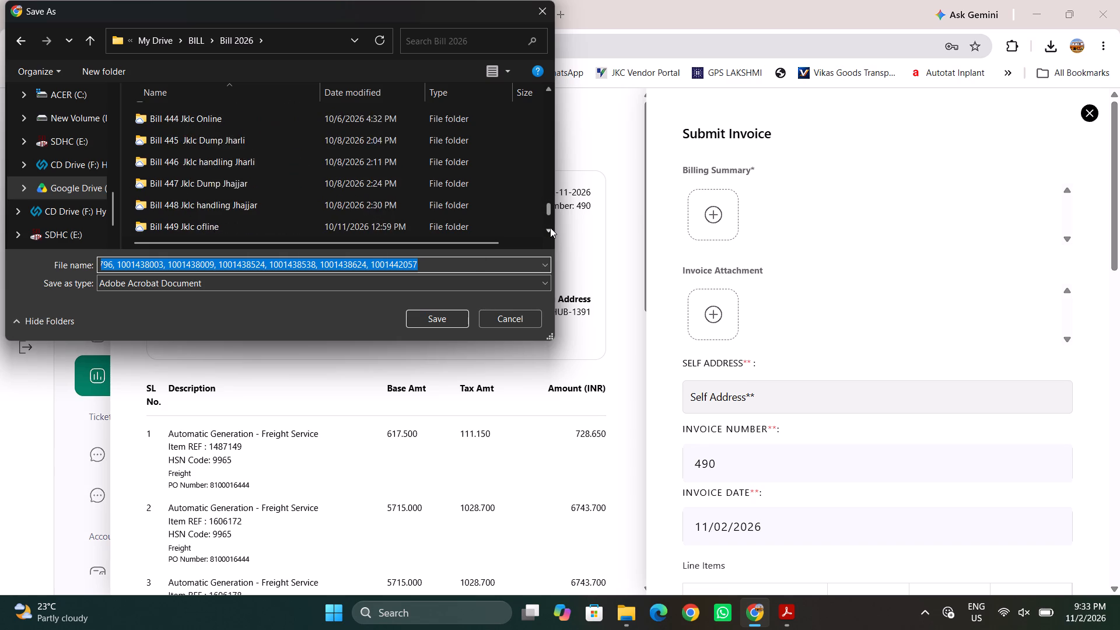
triple_click(550, 228)
left_click(550, 228)
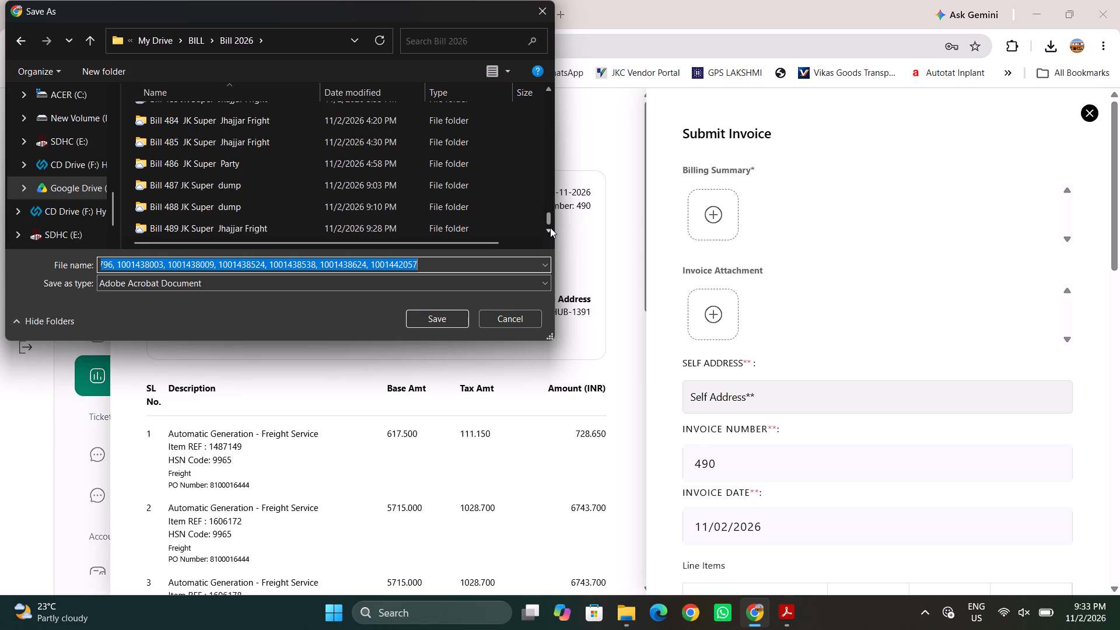
left_click(228, 220)
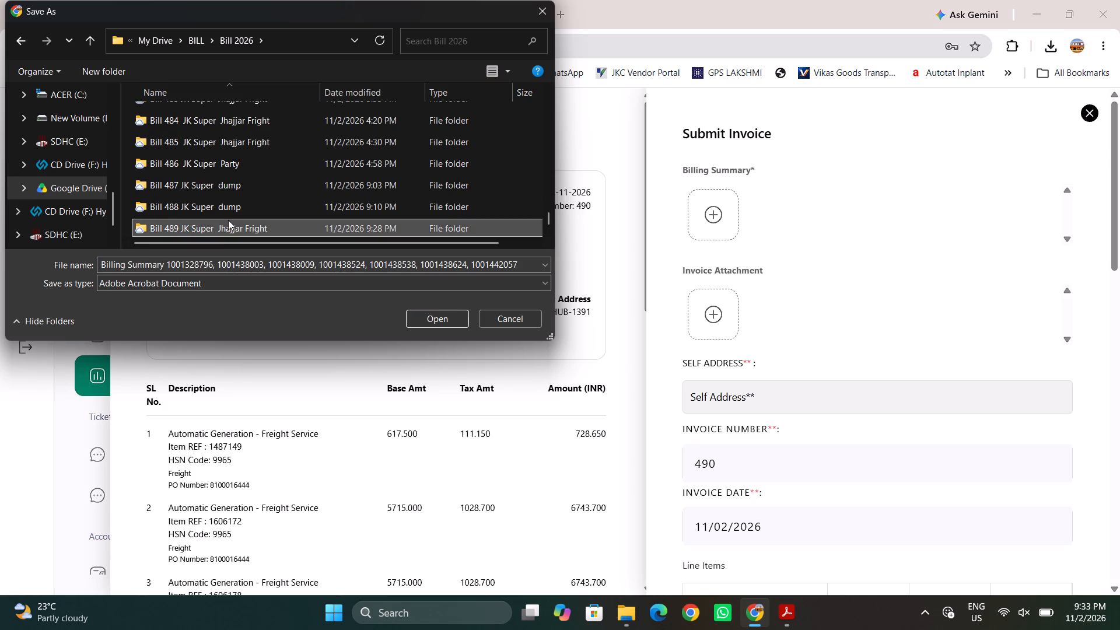
key("ctrl+c")
key("ctrl+v")
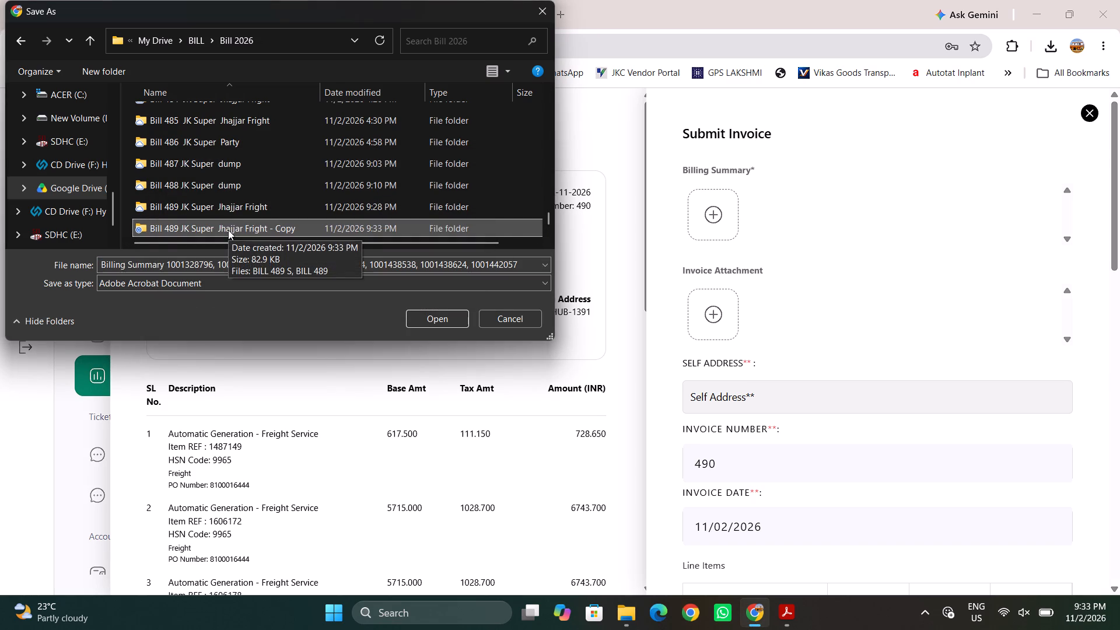
Rename the copied folder as Bill 490 JK Super Jhajjar Fright.
scroll(228, 230, "down", 4)
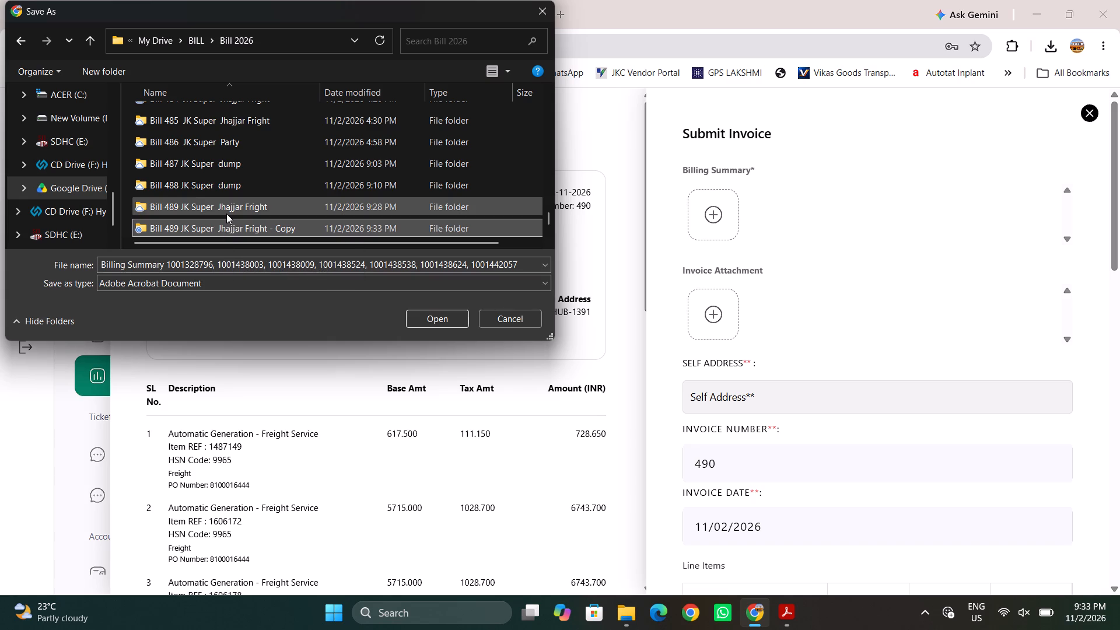
right_click(228, 226)
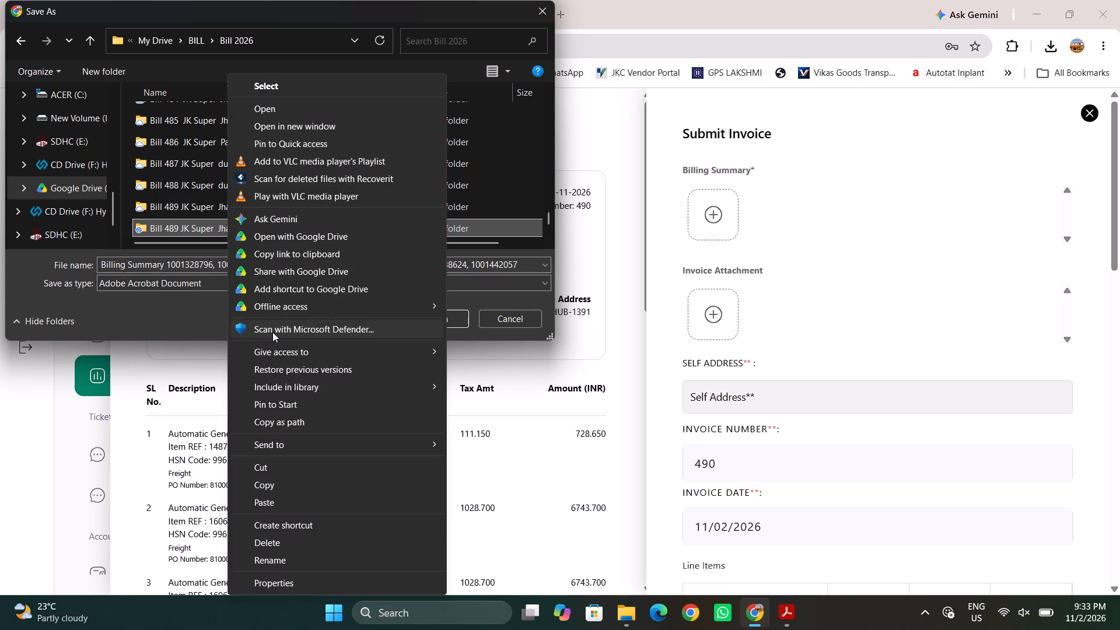
left_click(318, 559)
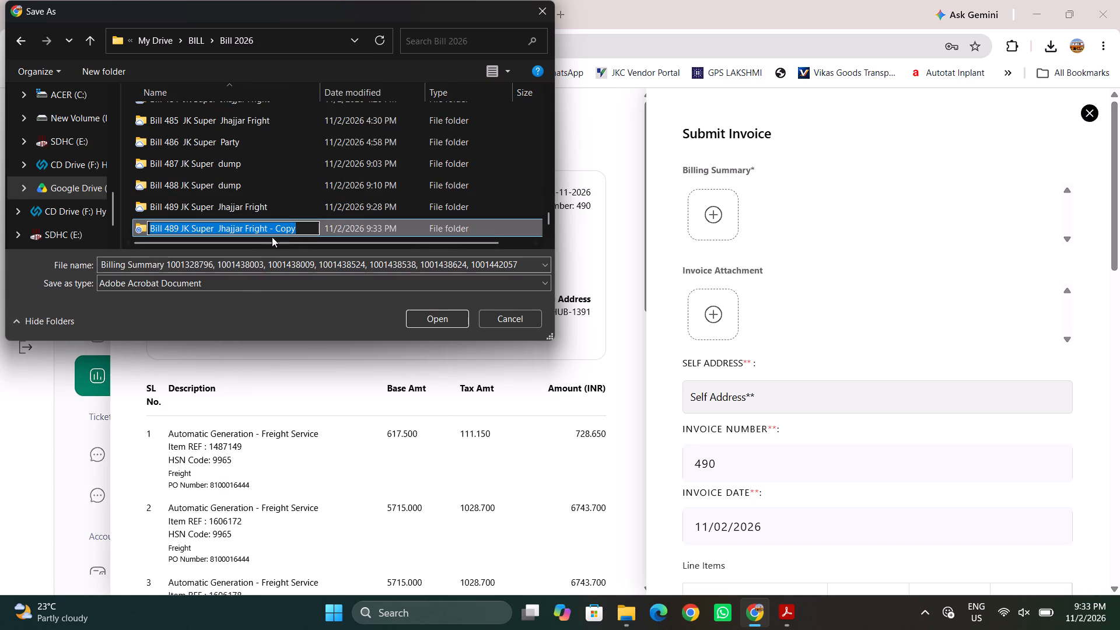
left_click(301, 226)
key("BackSpace")
key("BackSpace")
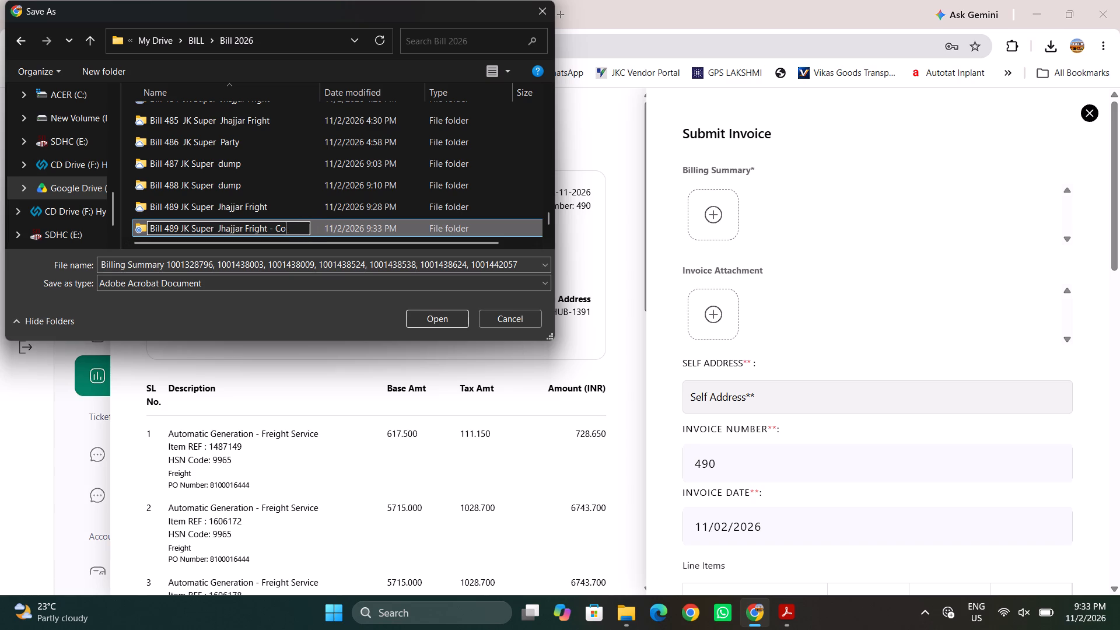
key("BackSpace")
key("BackSpace")
key("BackSpace")
key("BackSpace")
key("Left")
key("Left")
key("Left")
key("Left")
key("Left")
key("Left")
key("Left")
key("Left")
key("Left")
key("Left")
key("Left")
key("Left")
key("Left")
key("Left")
key("Left")
key("Left")
key("Left")
key("Left")
key("Left")
key("Left")
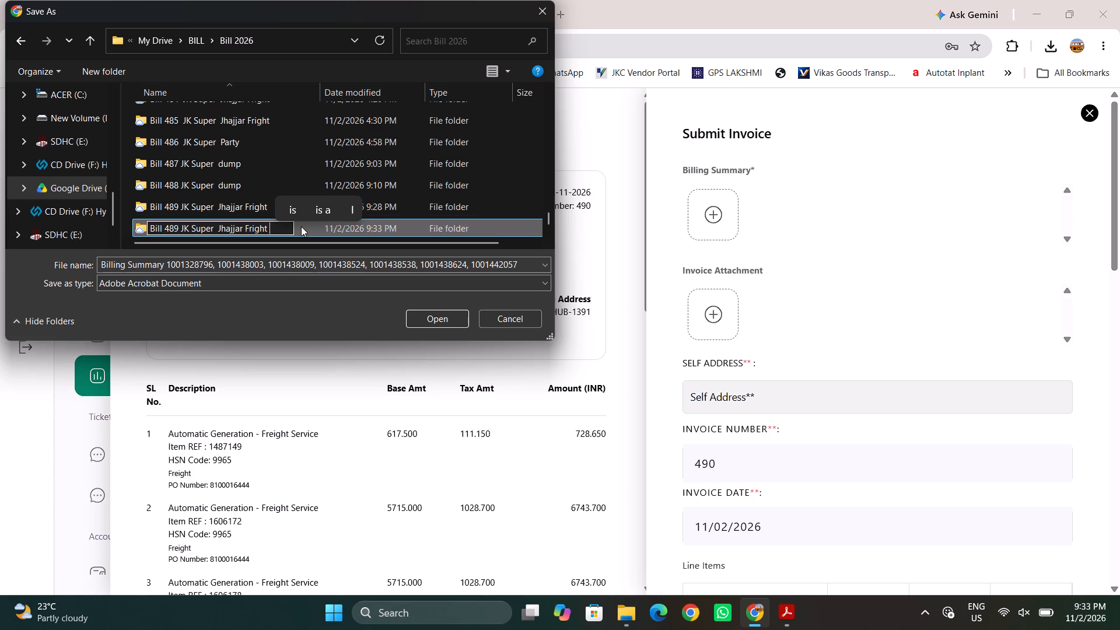
key("Left")
key("Left")
key("Left")
key("Left")
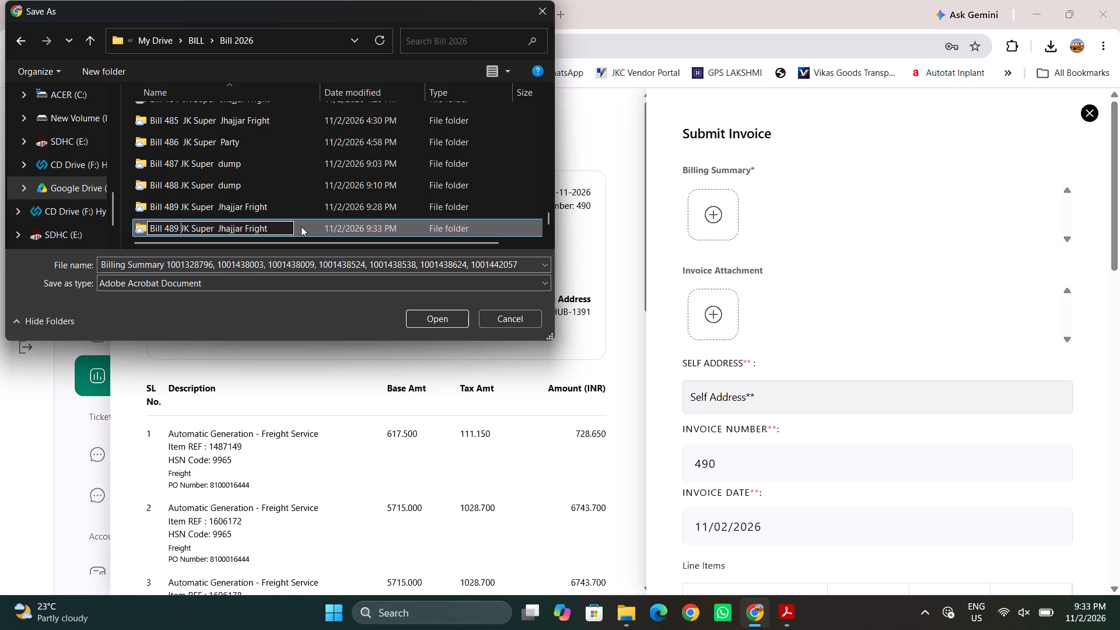
key("Left")
key("BackSpace")
key("BackSpace")
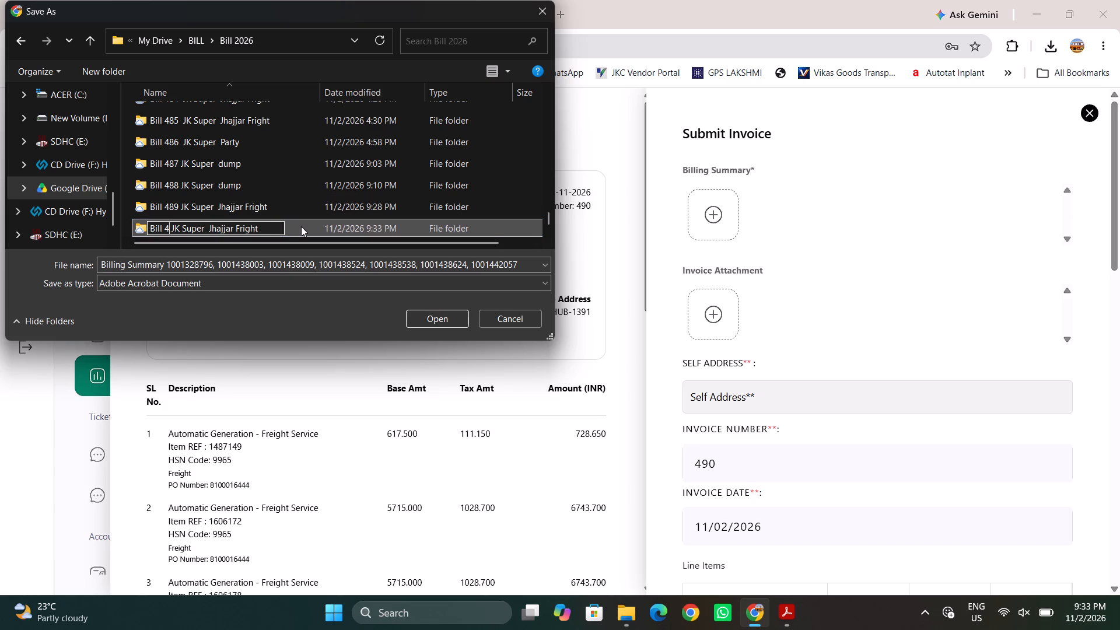
type("90")
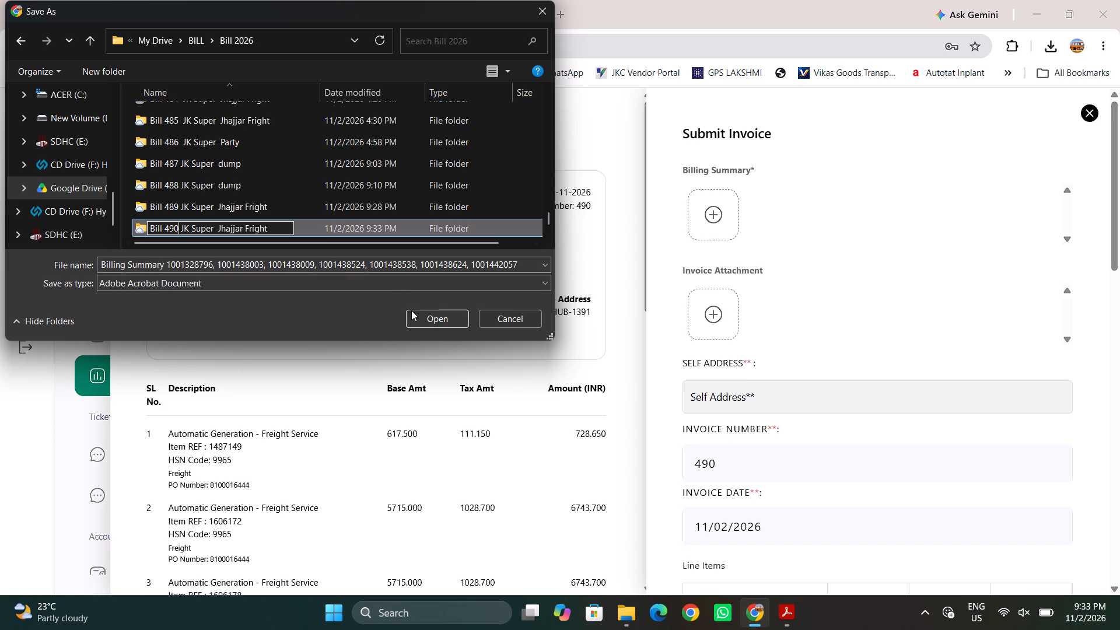
left_click(416, 313)
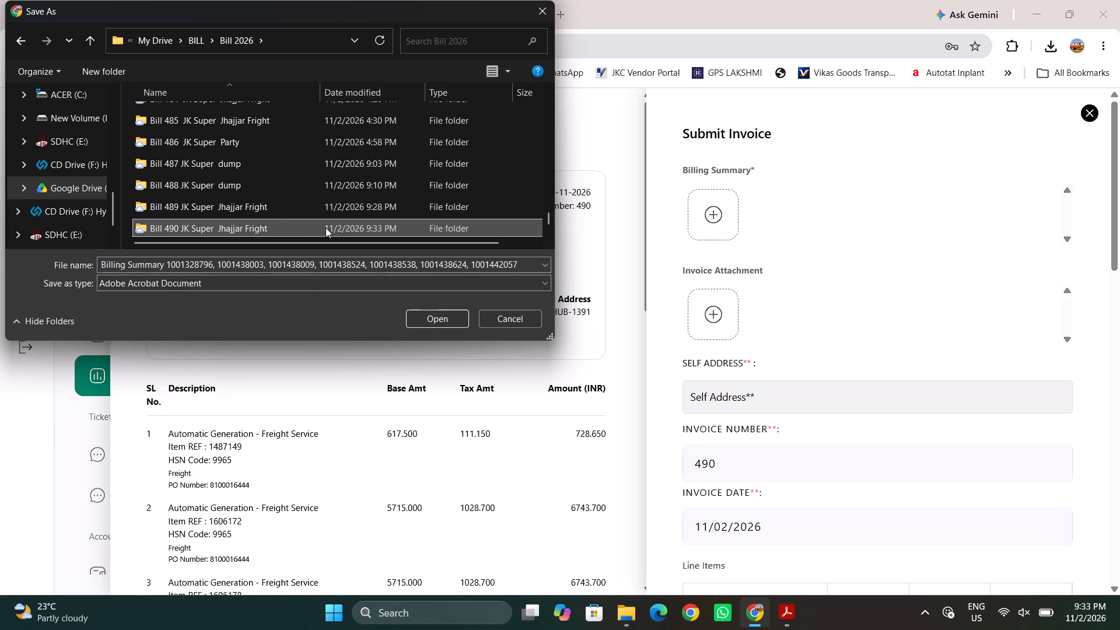
Save the billing summary PDF as BILL 490 in the Bill 490 JK Super Jhajjar Fright folder.
double_click(305, 228)
left_click(305, 228)
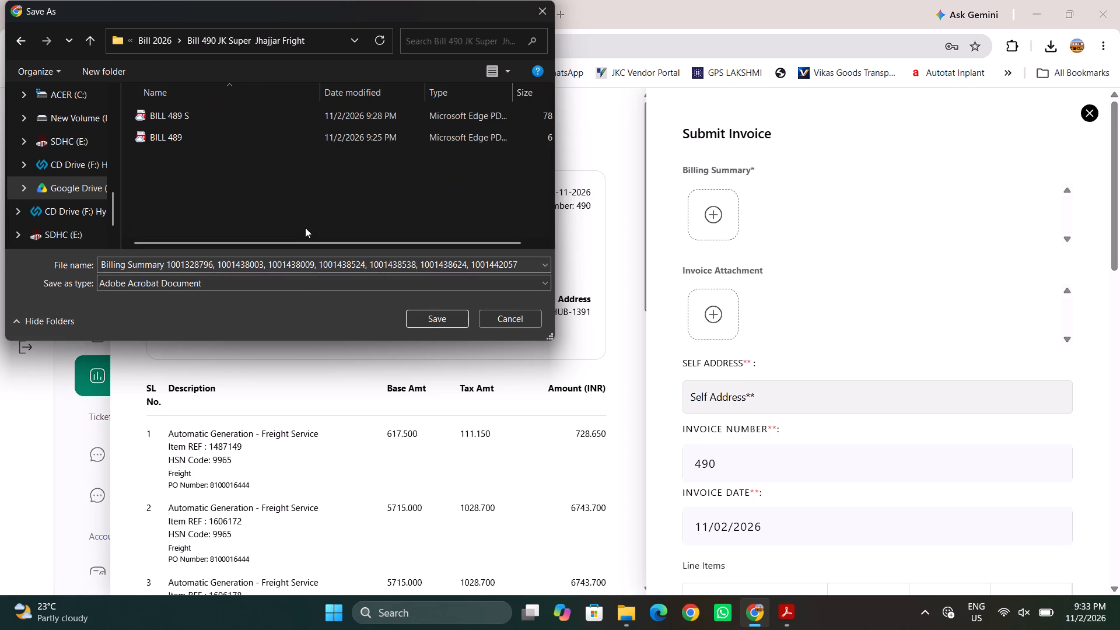
left_click(251, 260)
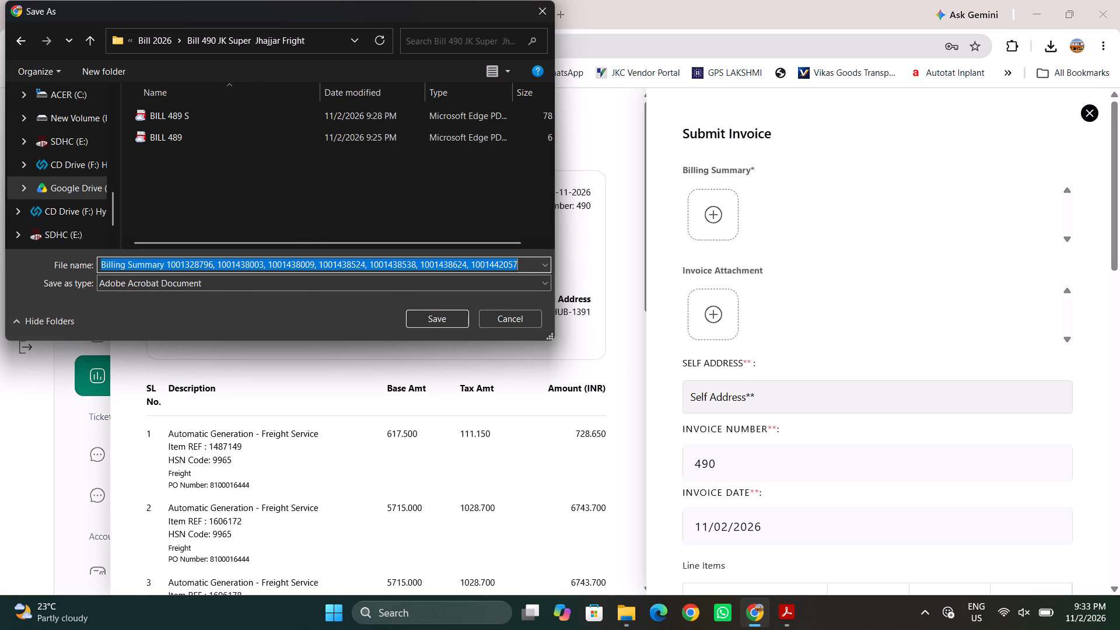
key("BackSpace")
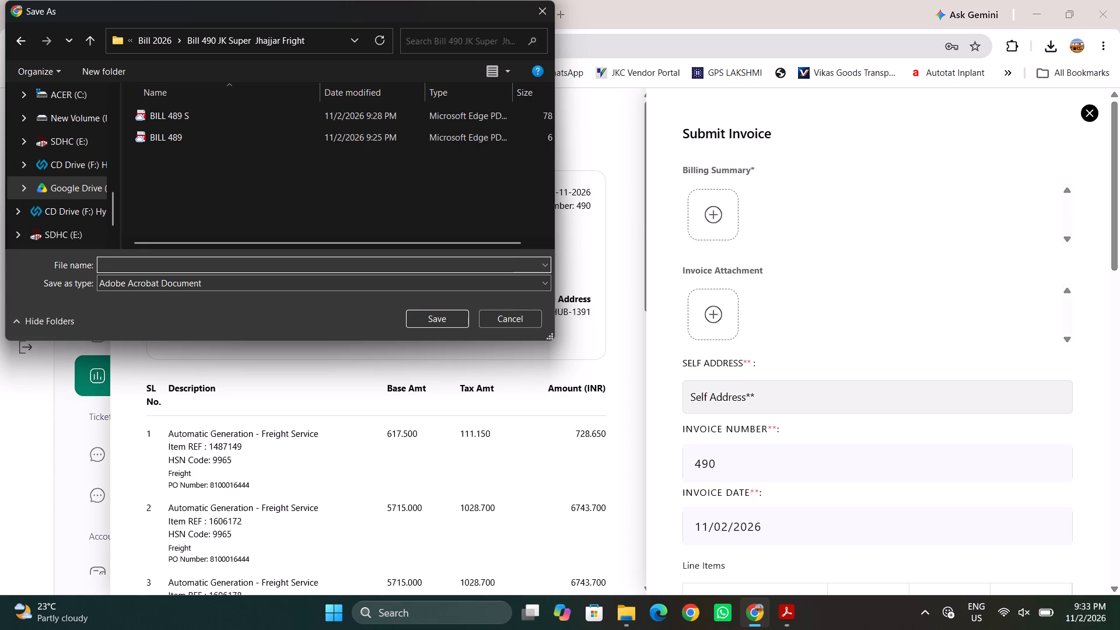
type("BILL")
key("space")
key("4")
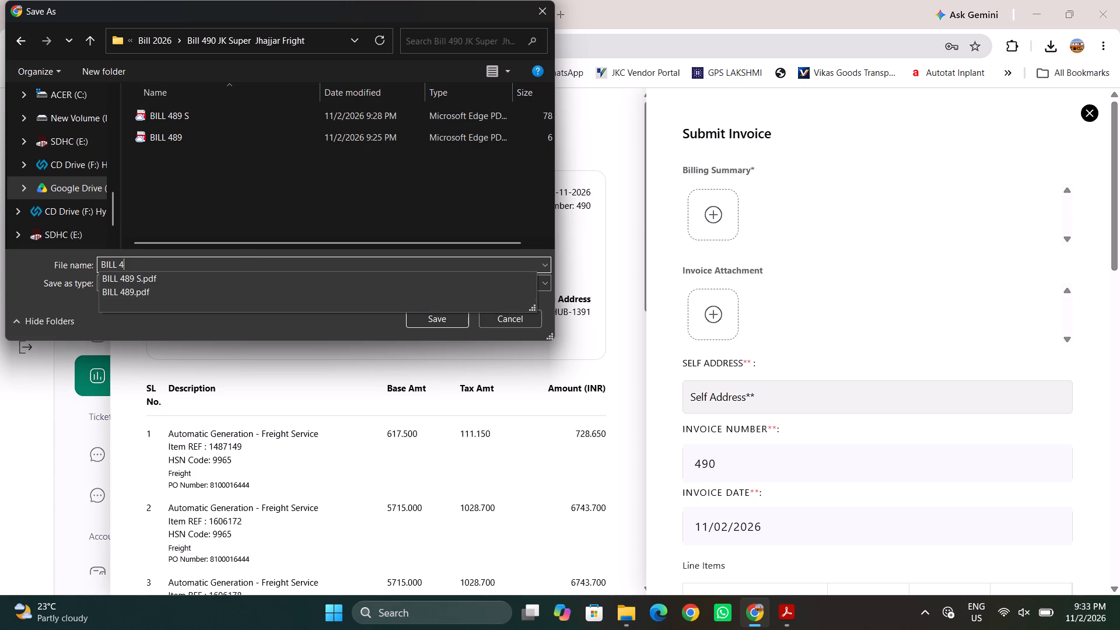
type("90")
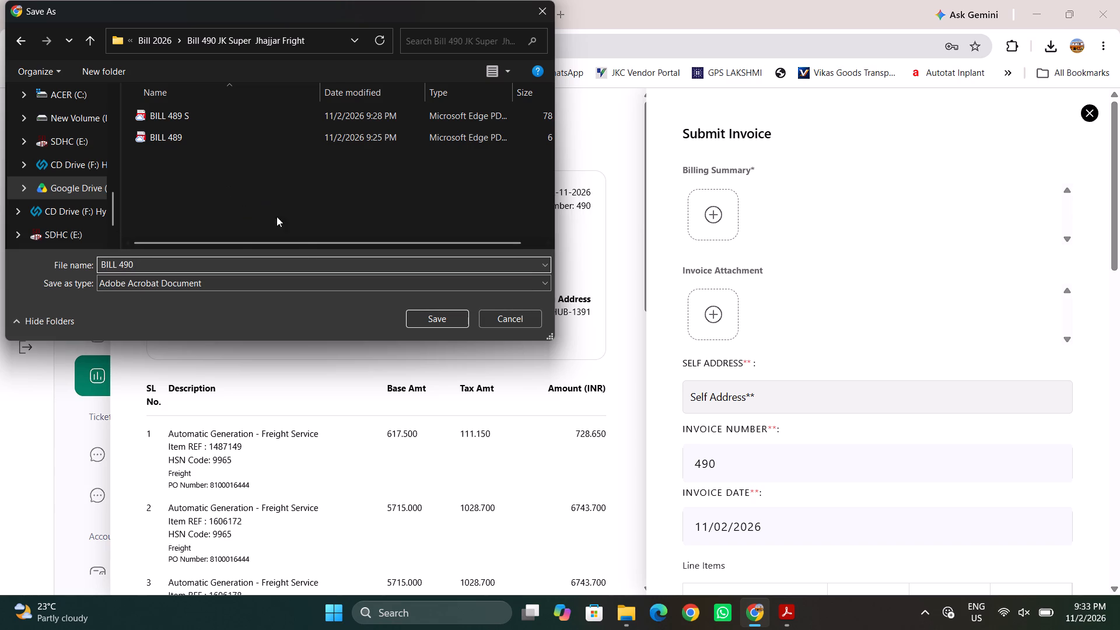
left_click(420, 321)
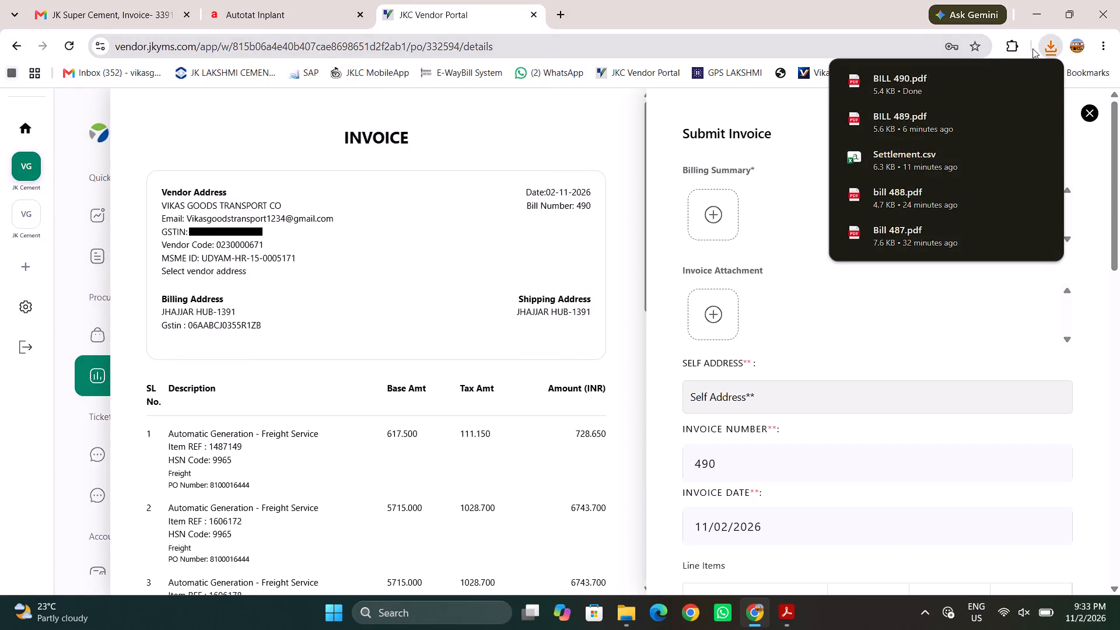
Open the downloaded BILL 490.pdf to check the billing summary, and close it again.
left_click(959, 76)
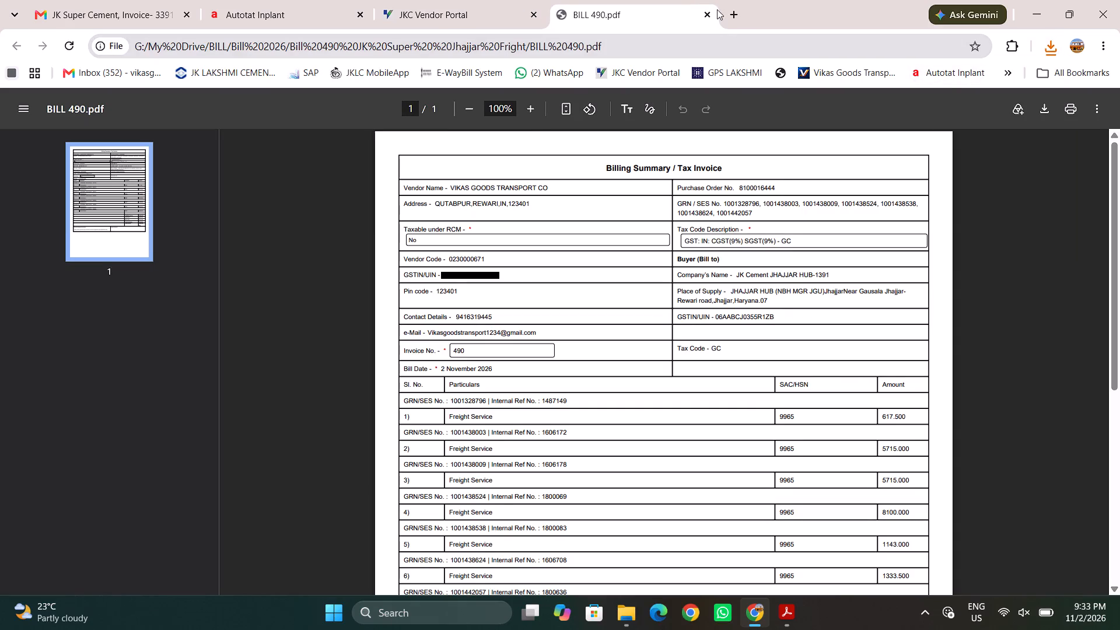
left_click(717, 9)
left_click(713, 12)
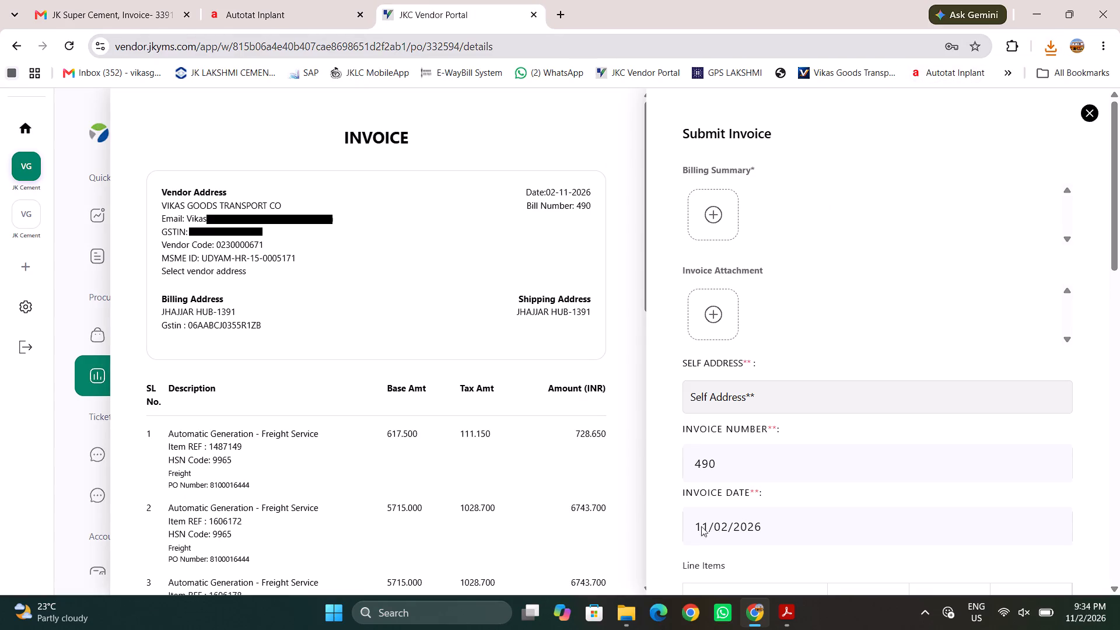
While choosing the Billing Summary file, delete the copied BILL 489 S and BILL 489 files from the Bill 490 JK Super Jhajjar Fright folder.
left_click(724, 201)
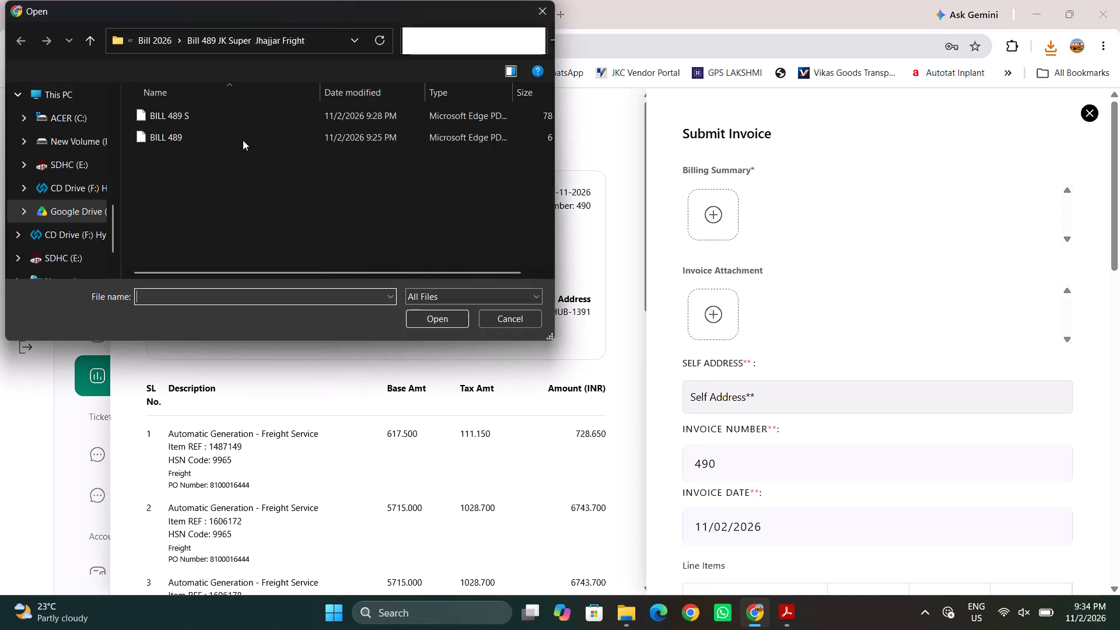
left_click(84, 51)
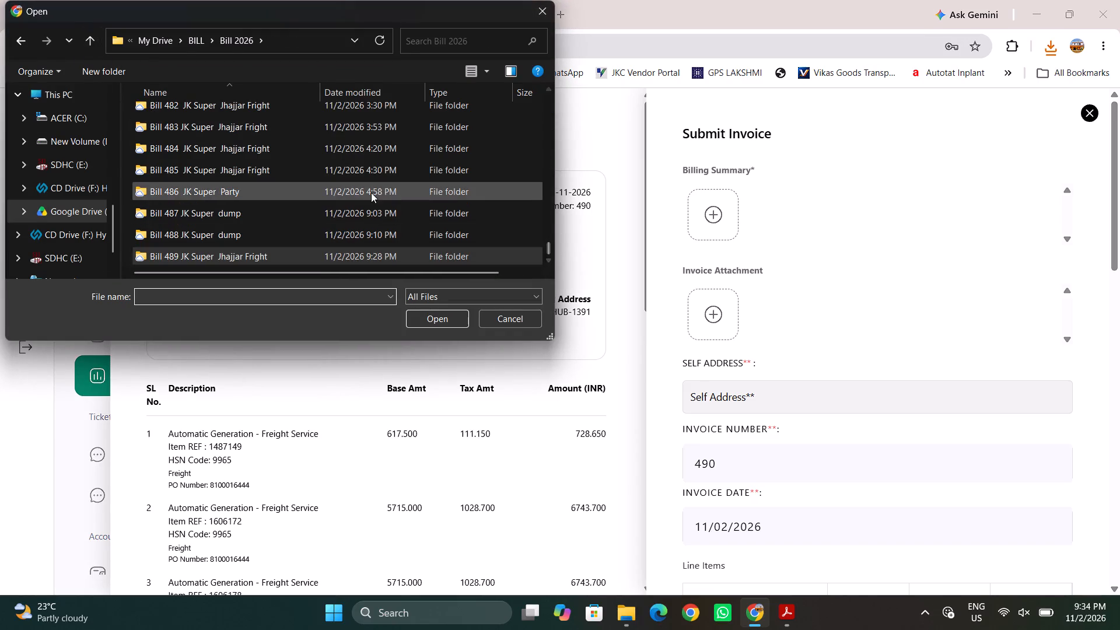
scroll(361, 235, "down", 2)
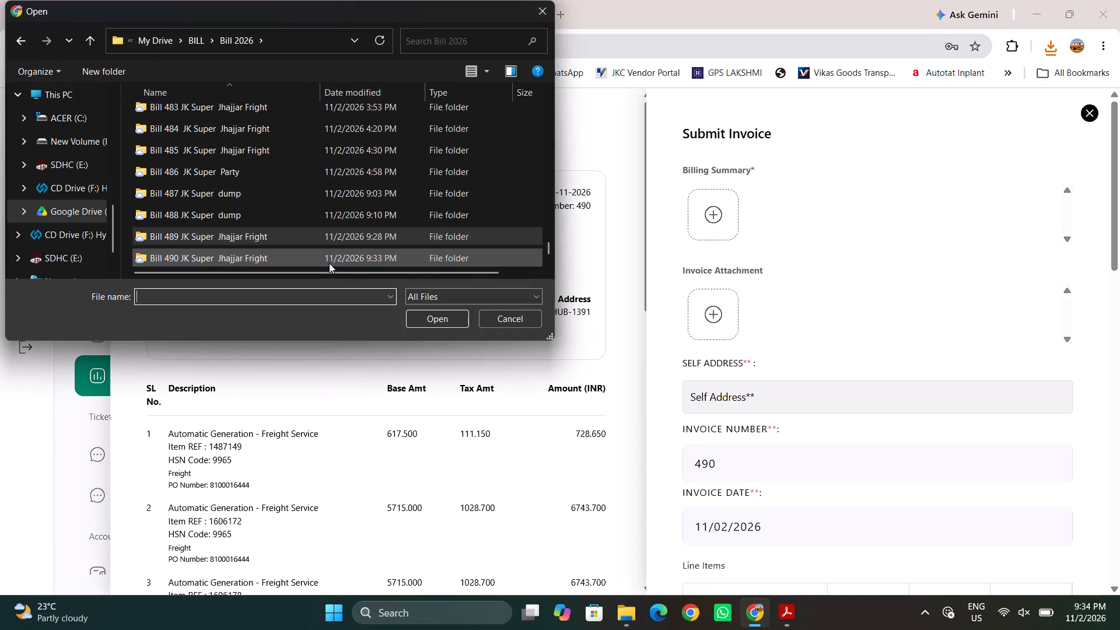
double_click(326, 265)
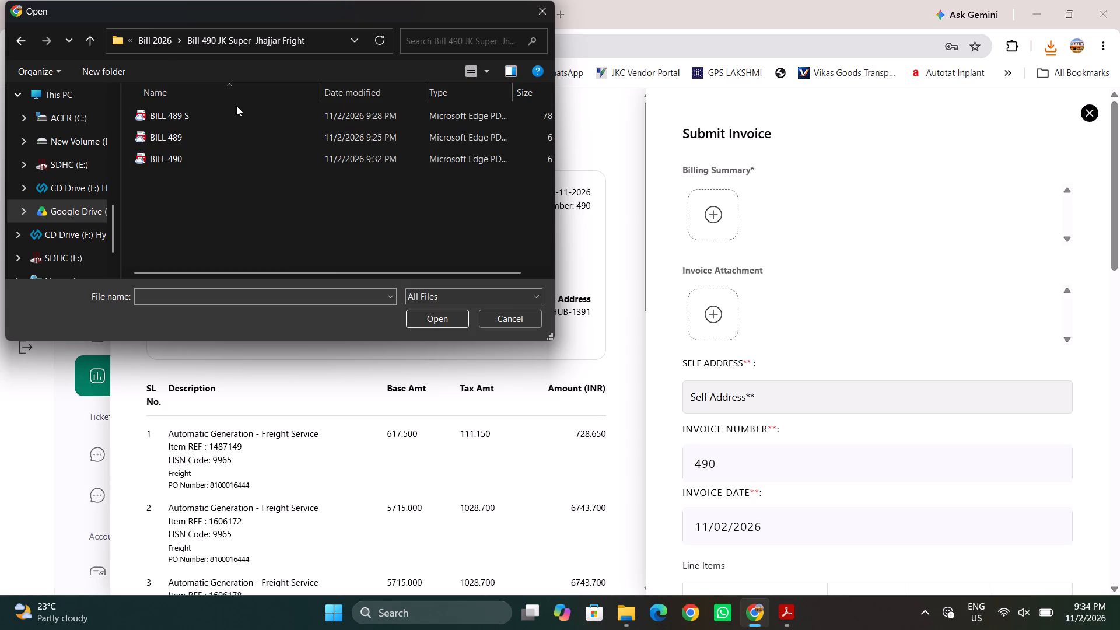
left_click(236, 109)
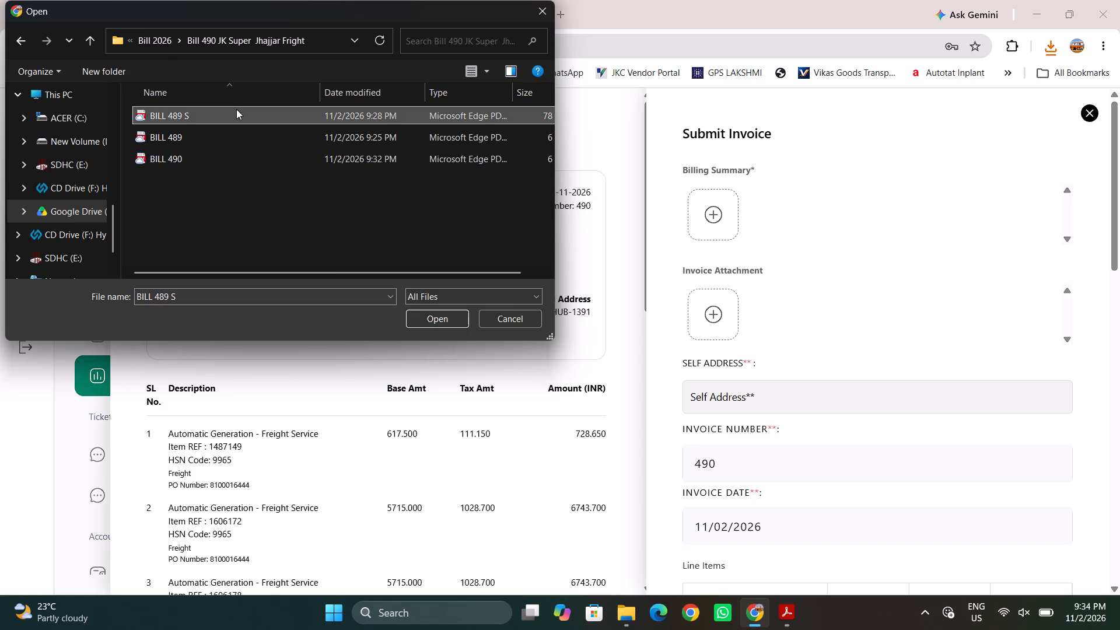
key("shift+Down")
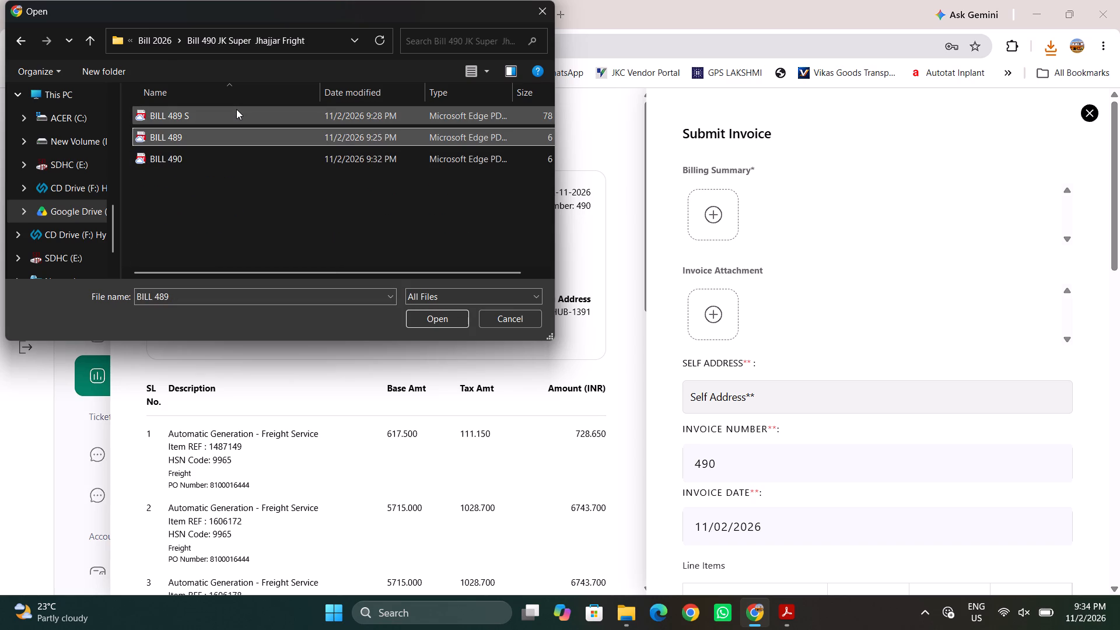
left_click(236, 109)
key("Delete")
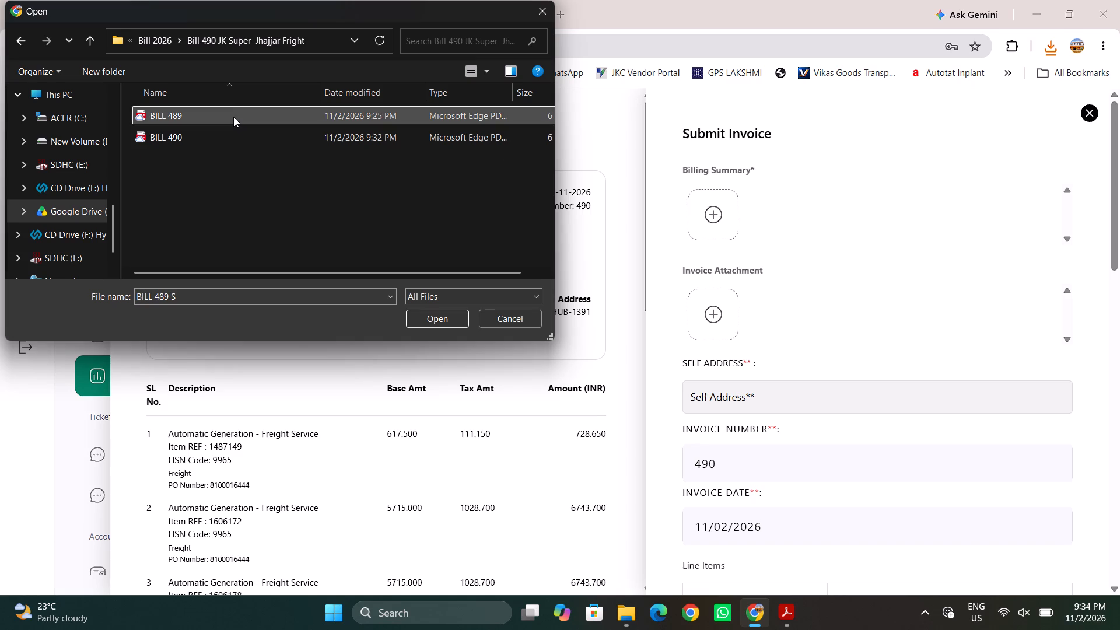
left_click(233, 117)
key("Delete")
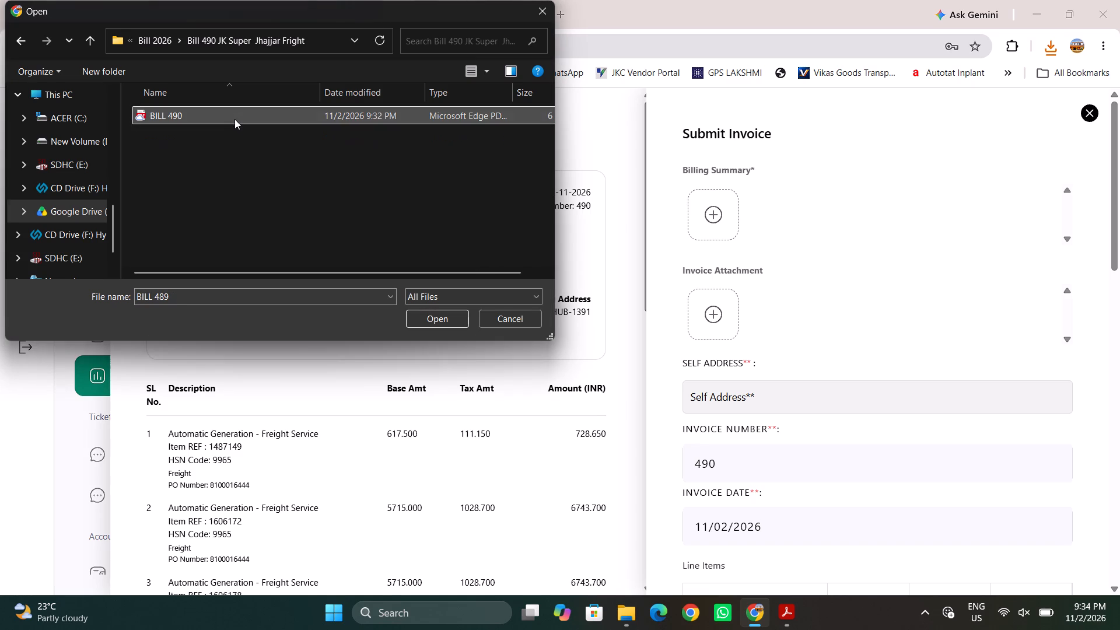
Open the BILL 490 PDF from the Bill 490 JK Super Jhajjar Fright folder in Adobe Acrobat.
right_click(245, 114)
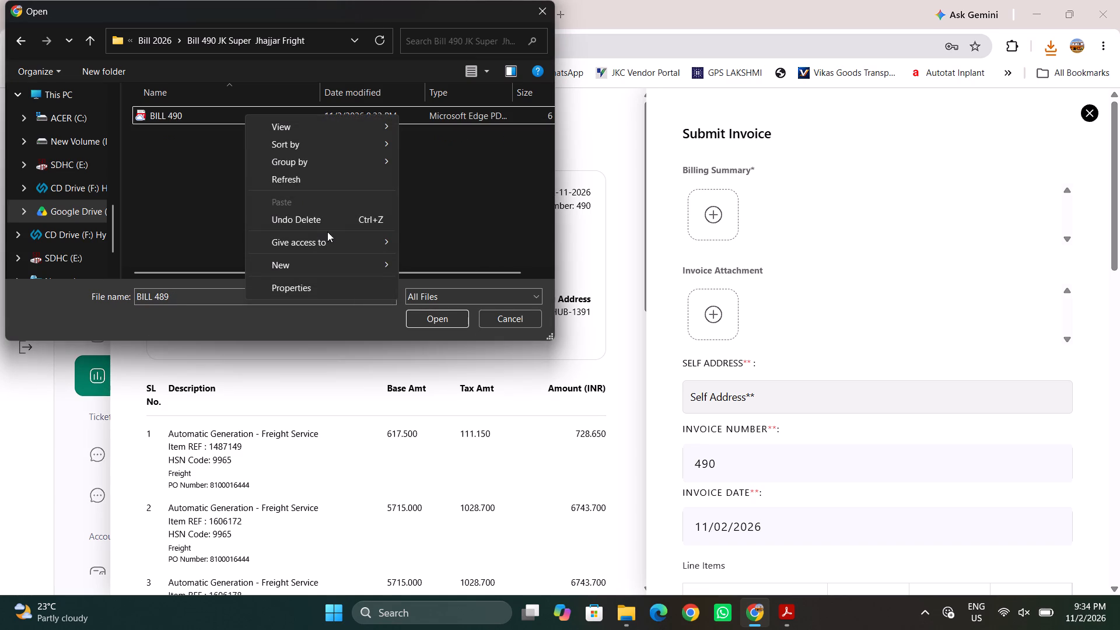
left_click_drag(160, 139, 177, 118)
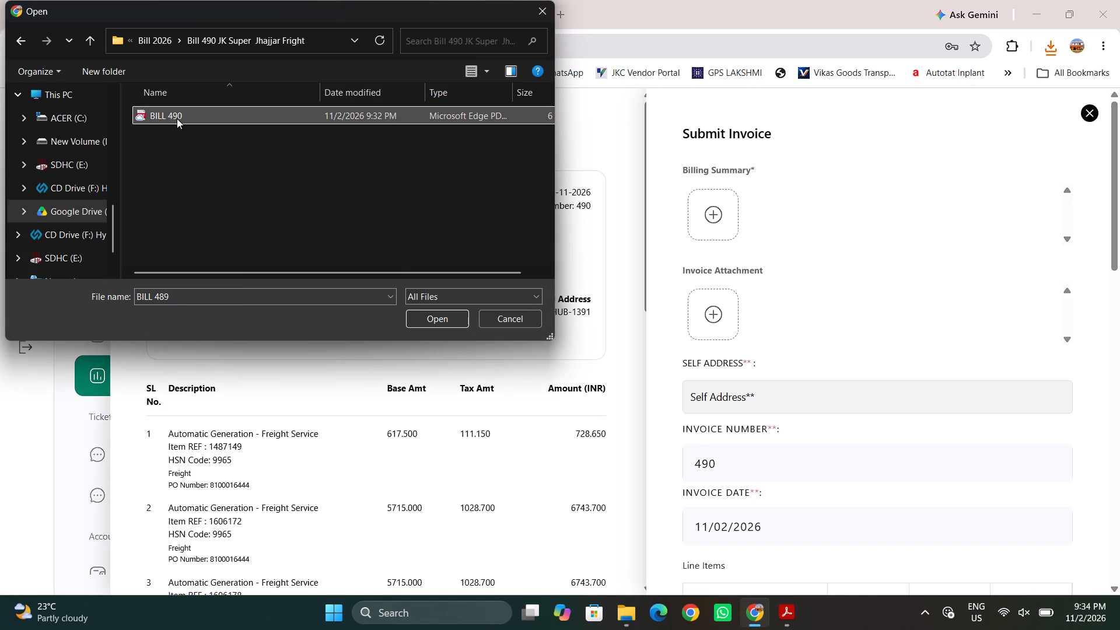
right_click(177, 118)
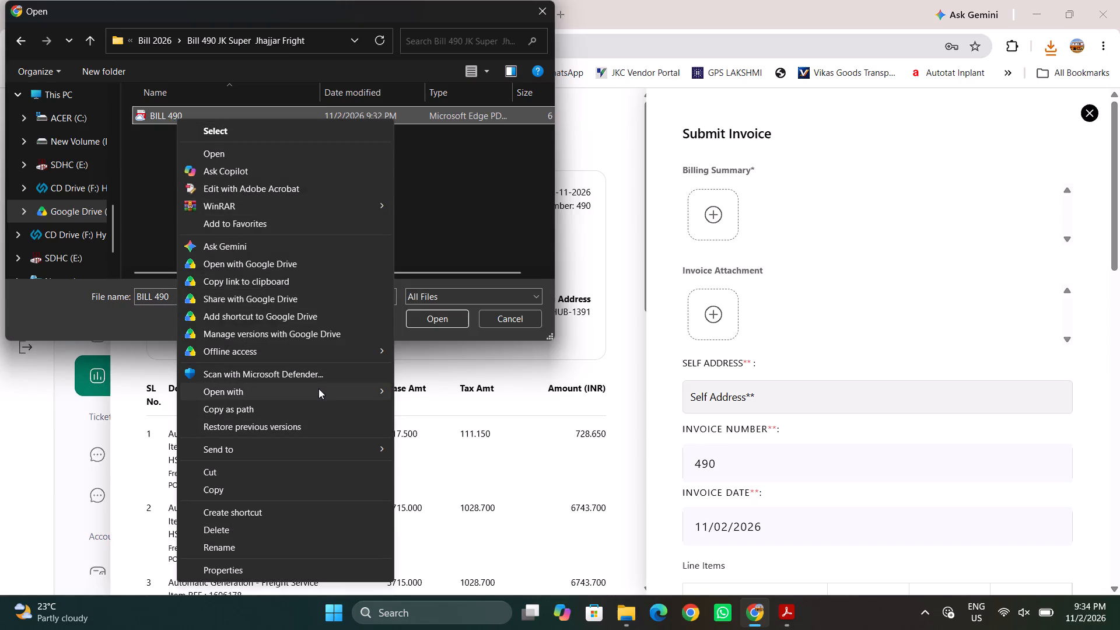
left_click(318, 394)
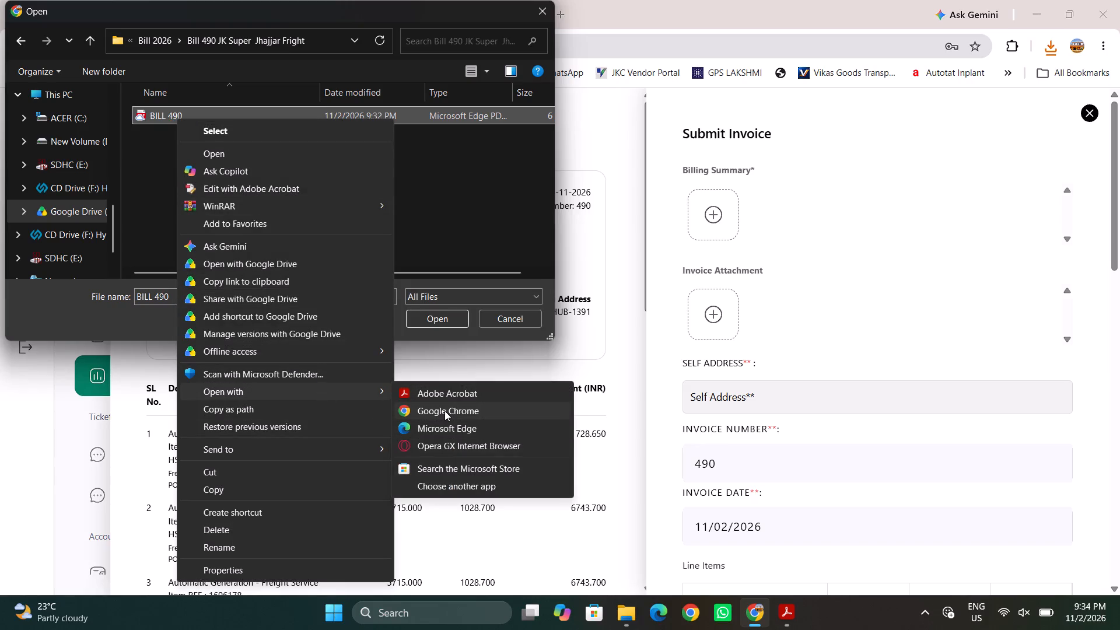
left_click(452, 384)
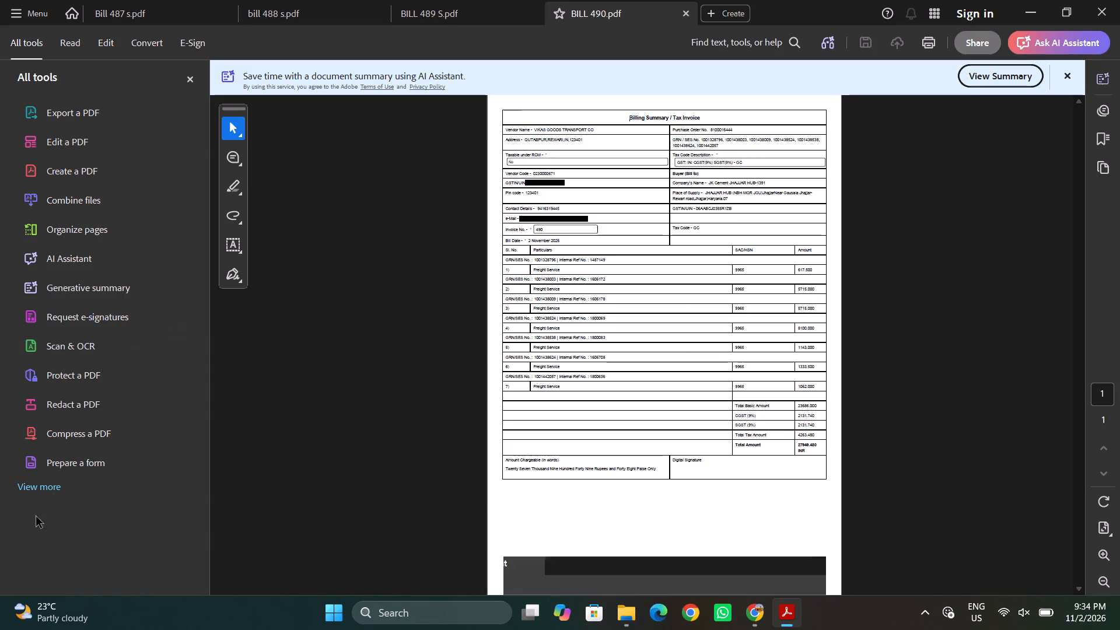
Bring up the certificate tools for BILL 490.pdf and start digitally signing the billing summary.
left_click(47, 489)
scroll(80, 460, "down", 1)
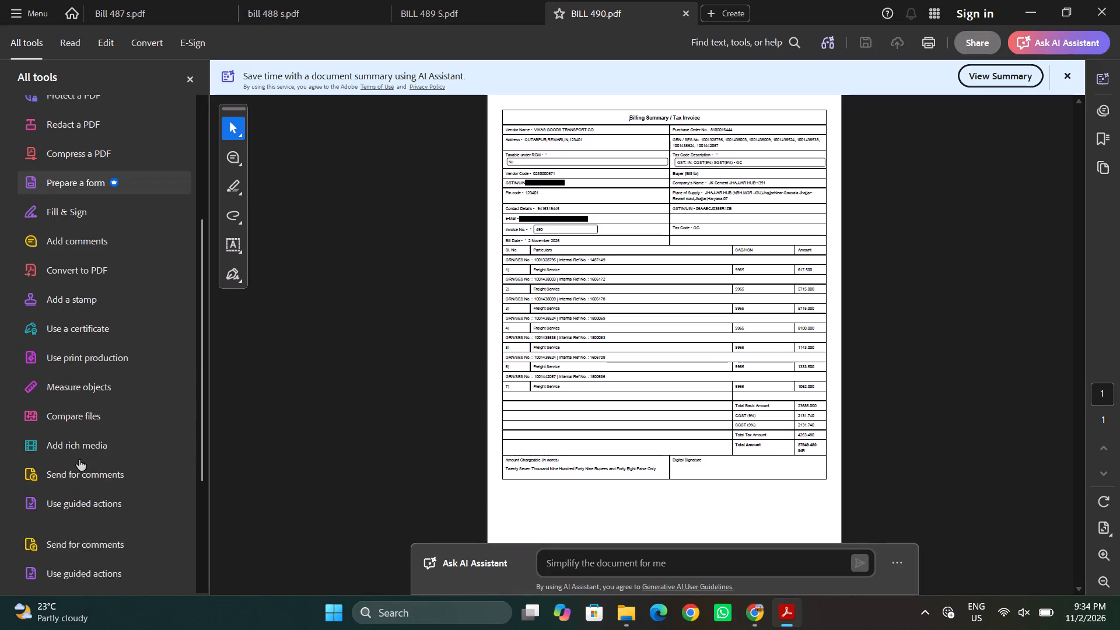
scroll(80, 460, "down", 1)
left_click(99, 323)
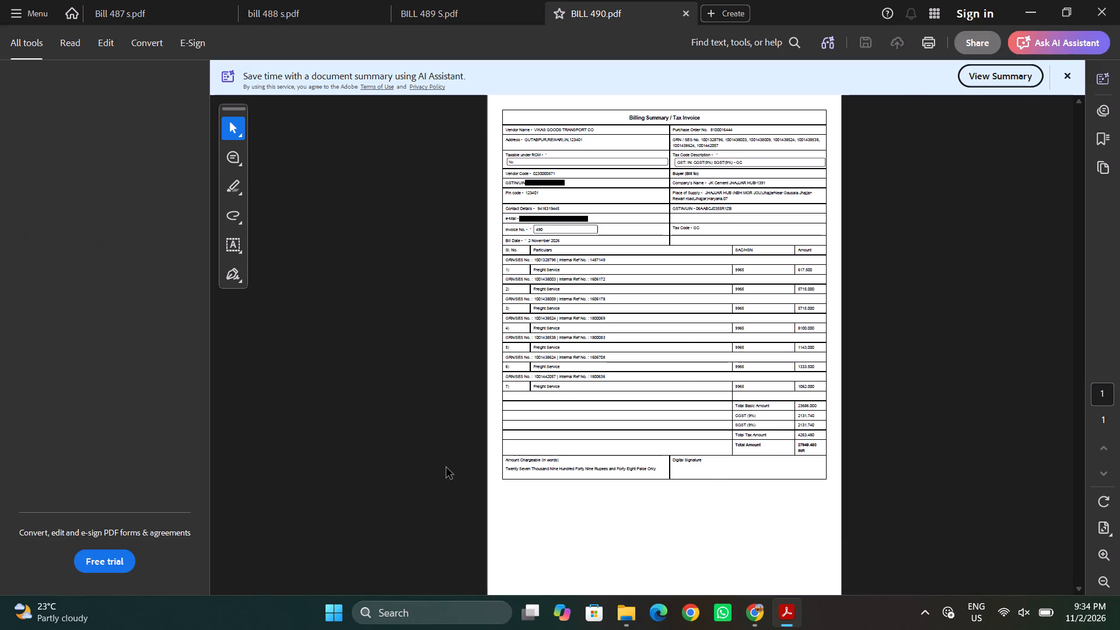
left_click(94, 119)
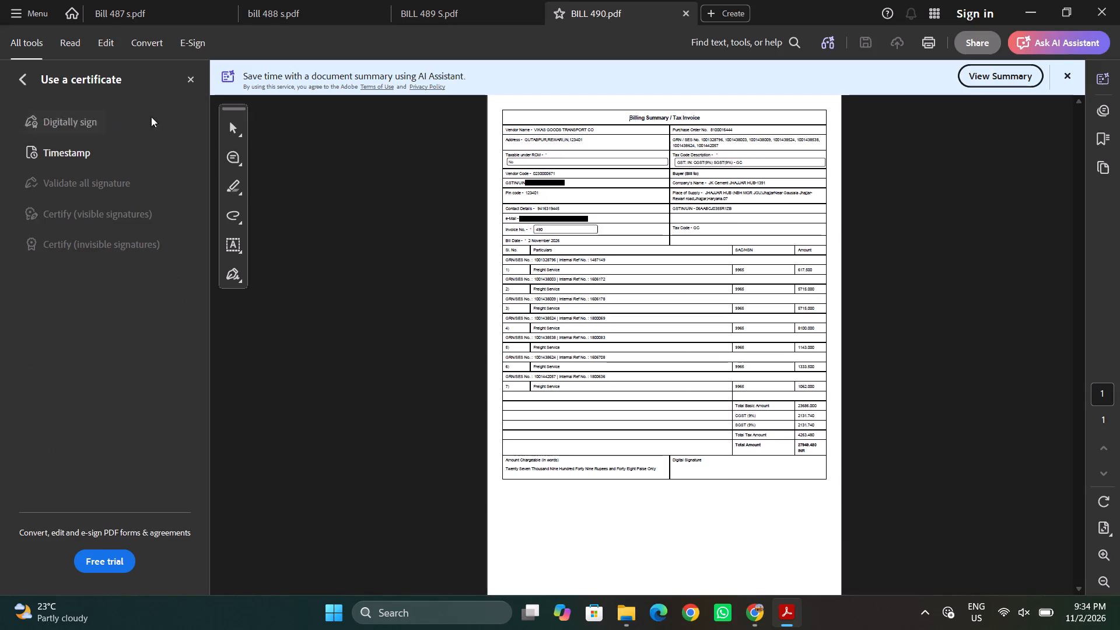
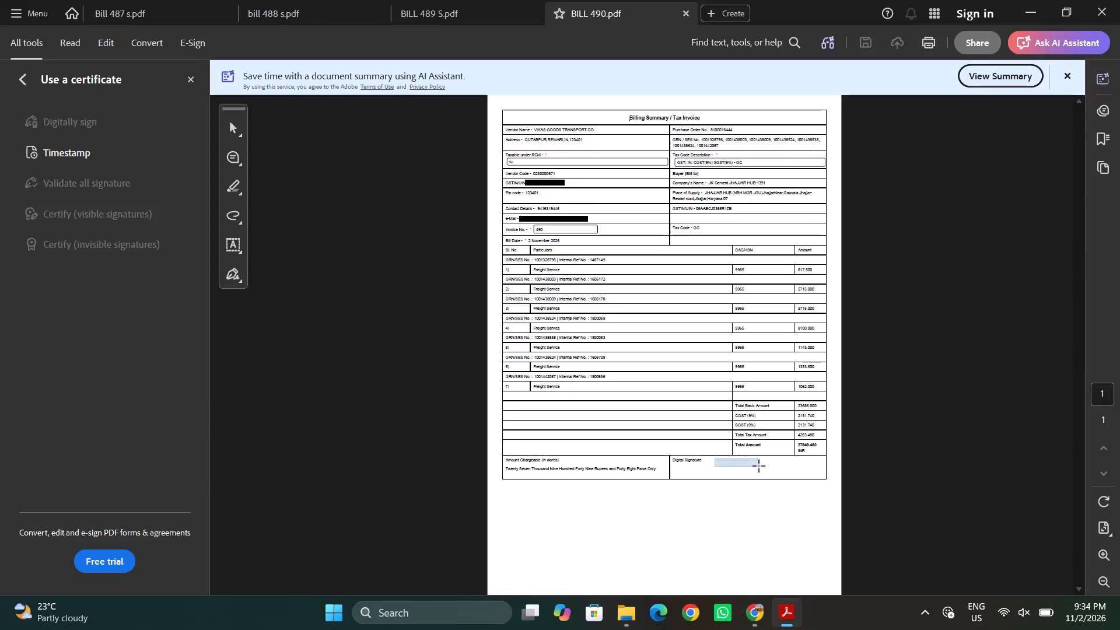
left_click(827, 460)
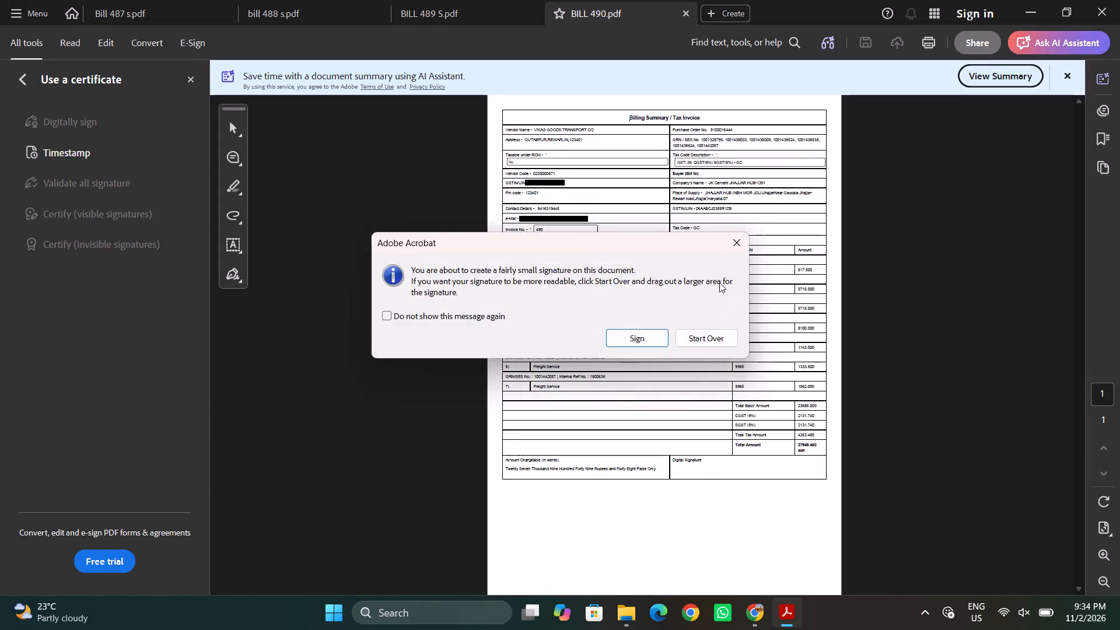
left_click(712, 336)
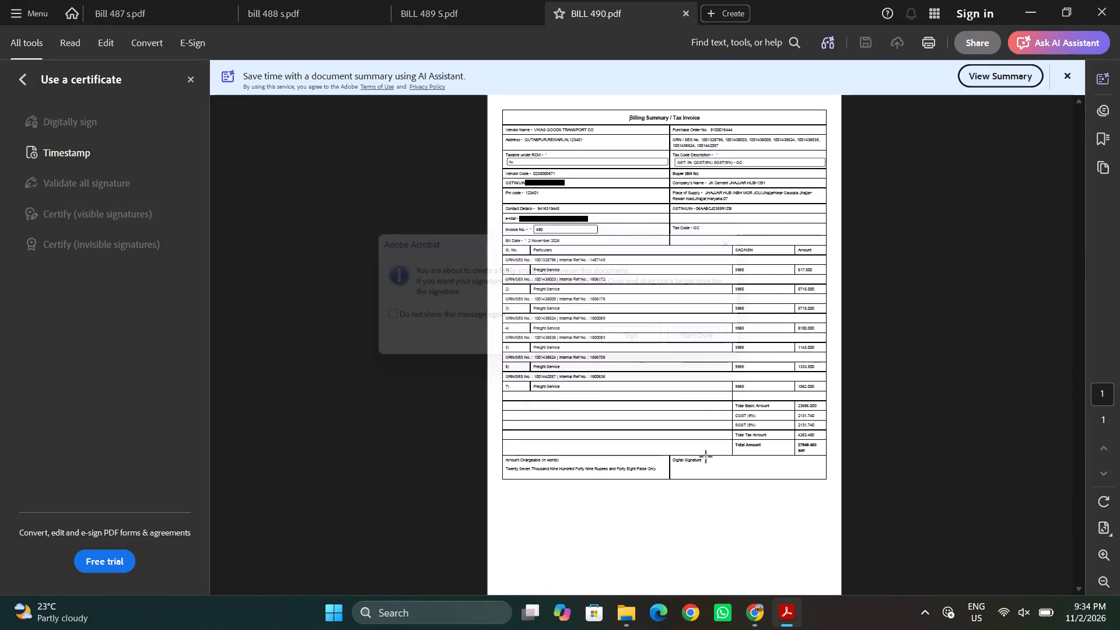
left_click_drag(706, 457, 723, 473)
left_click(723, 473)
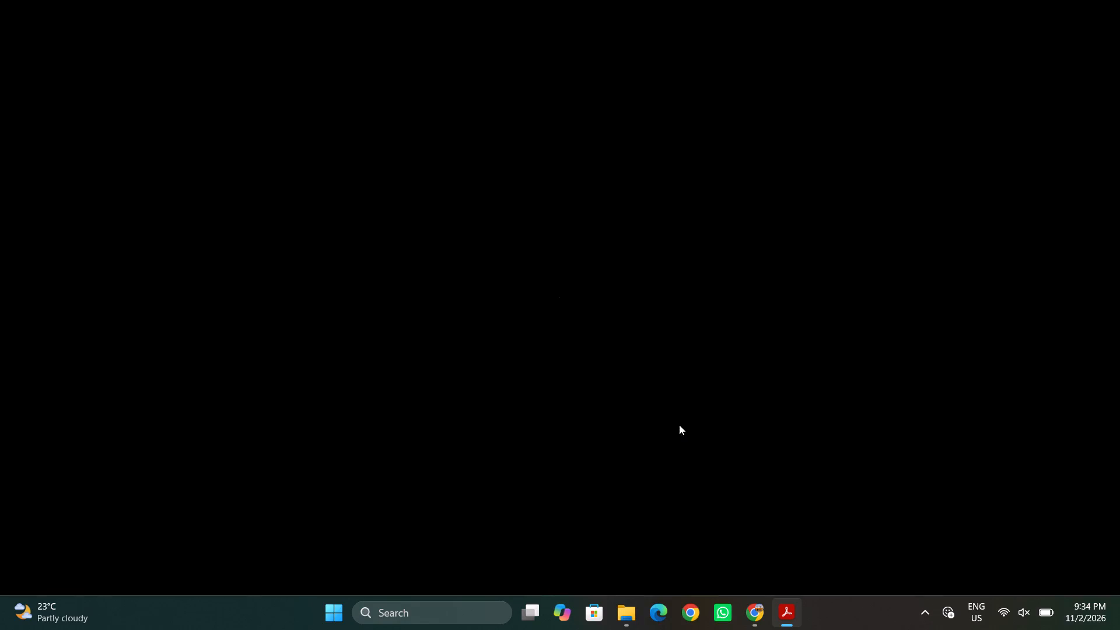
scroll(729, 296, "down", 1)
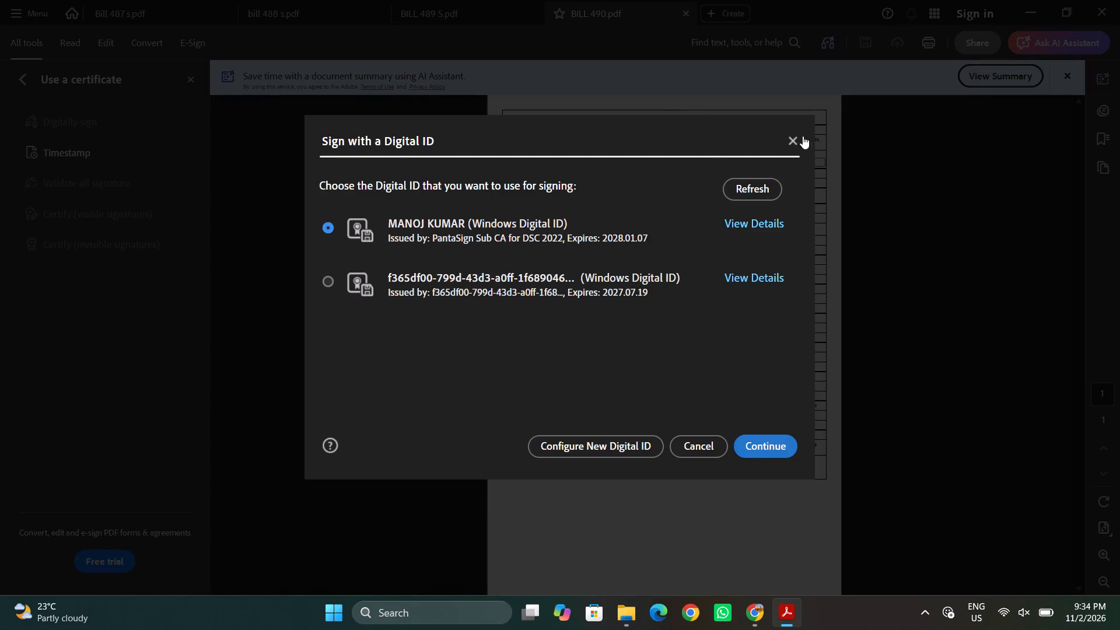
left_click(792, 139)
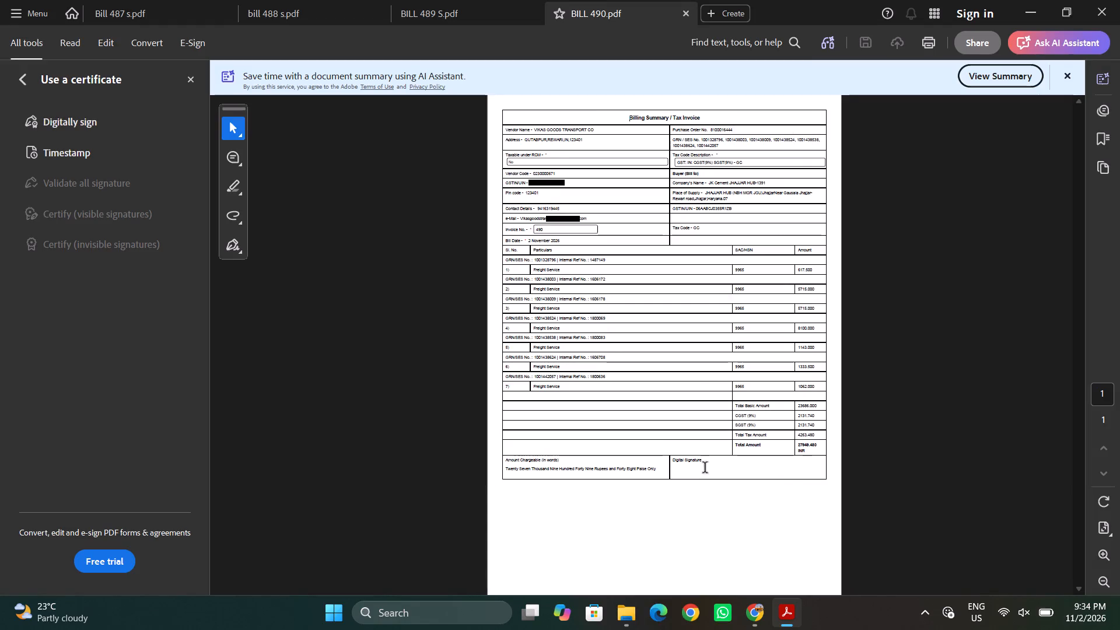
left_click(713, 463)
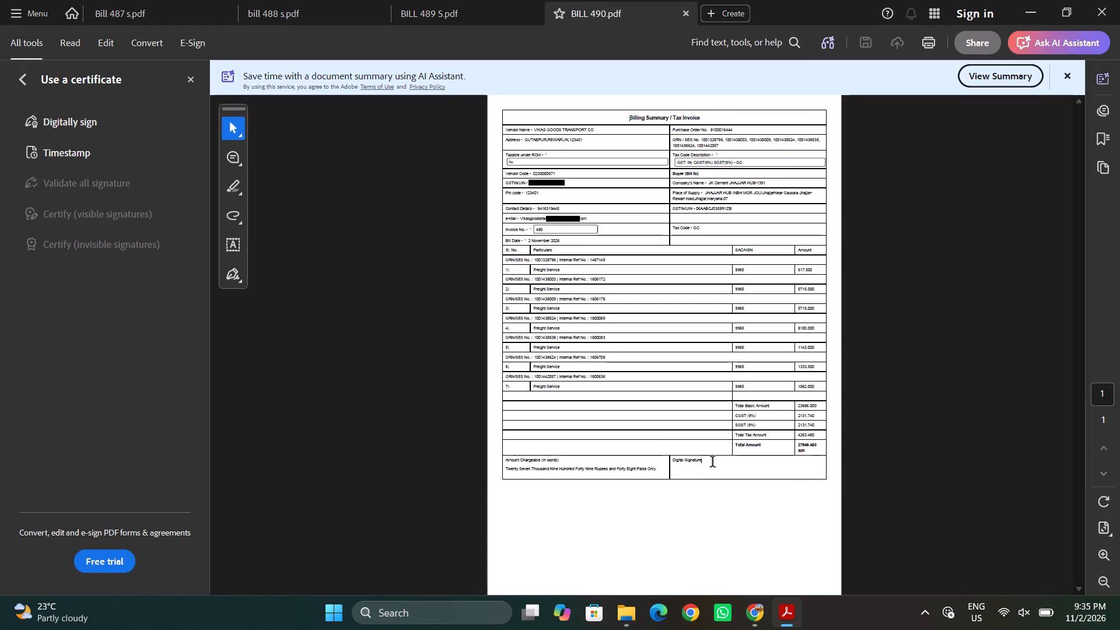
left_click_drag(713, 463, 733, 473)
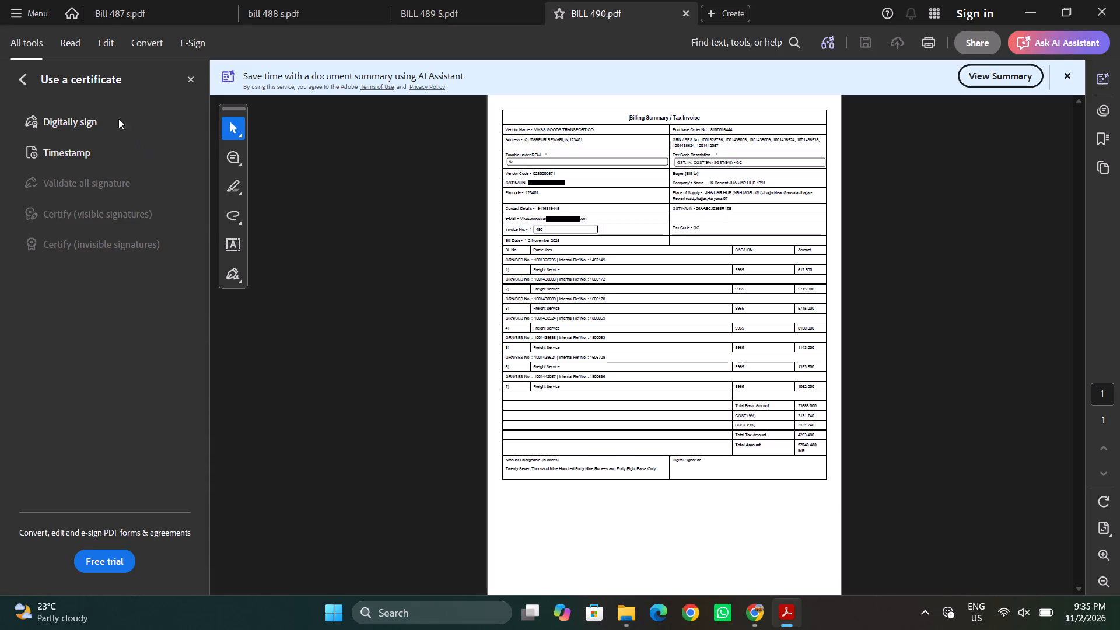
Digitally sign the summary across the Digital Signature box with the Windows digital ID issued by PantaSign, saving it as BILL 490 S.
left_click(87, 118)
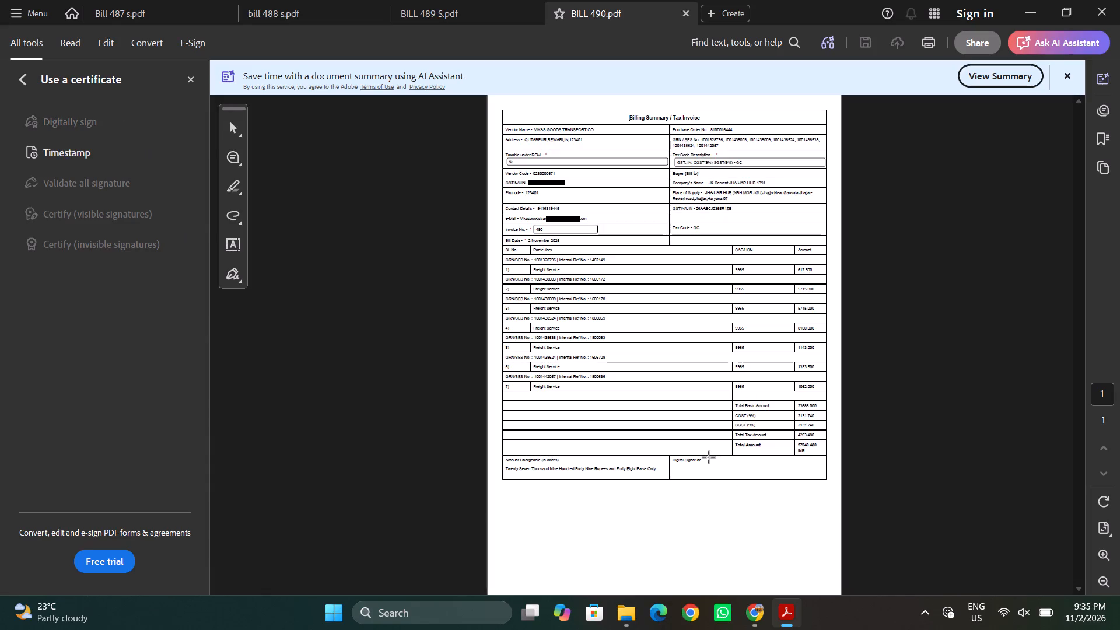
left_click_drag(709, 457, 766, 469)
left_click_drag(766, 469, 823, 477)
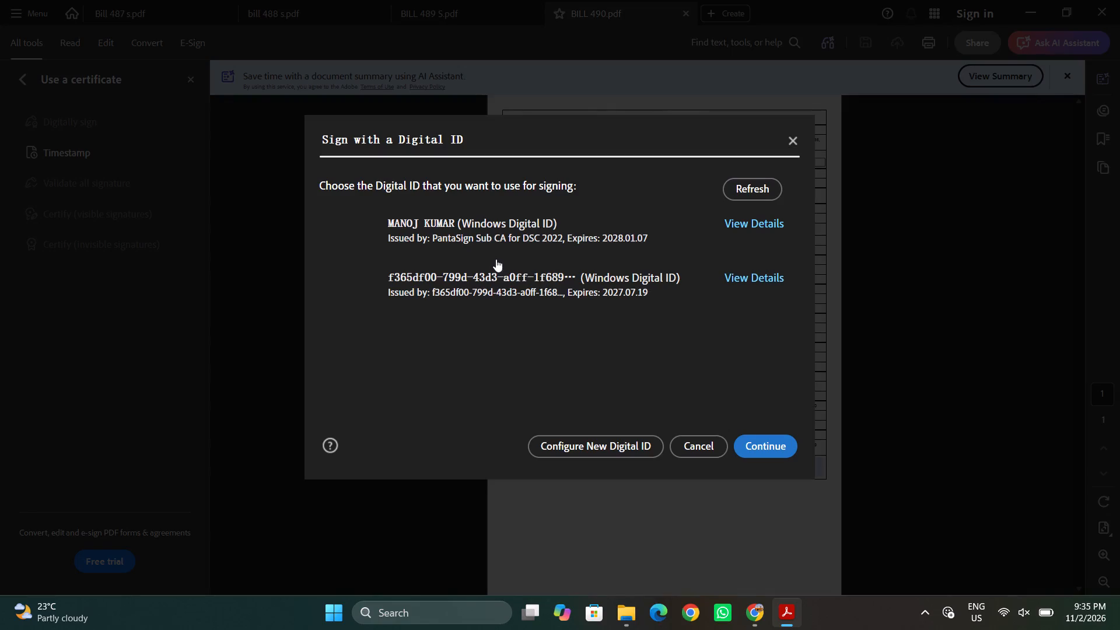
left_click(776, 441)
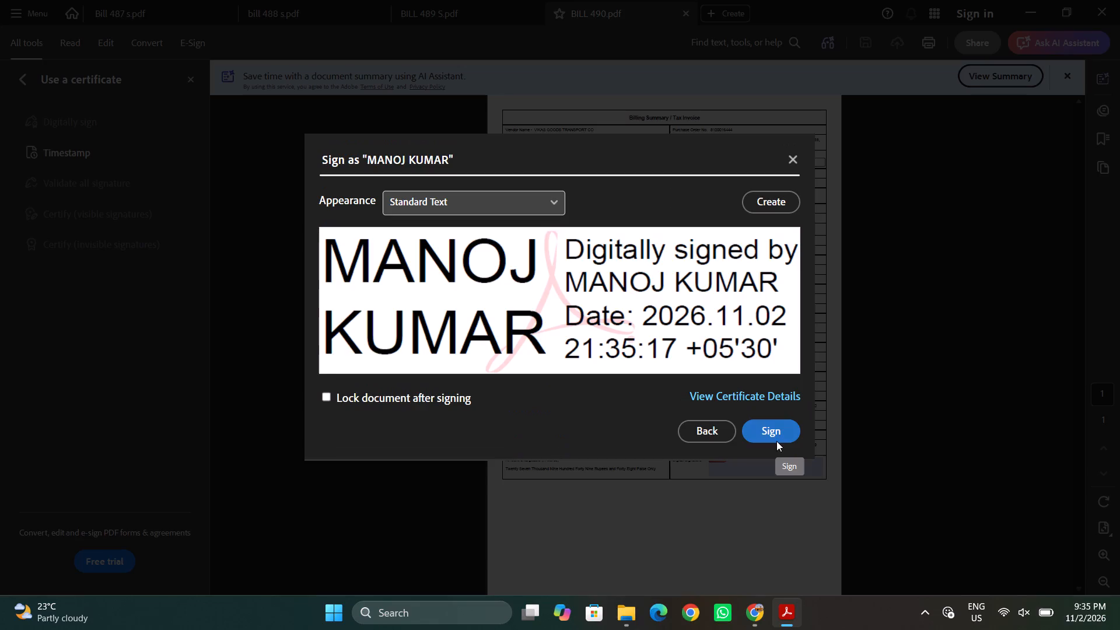
left_click(775, 430)
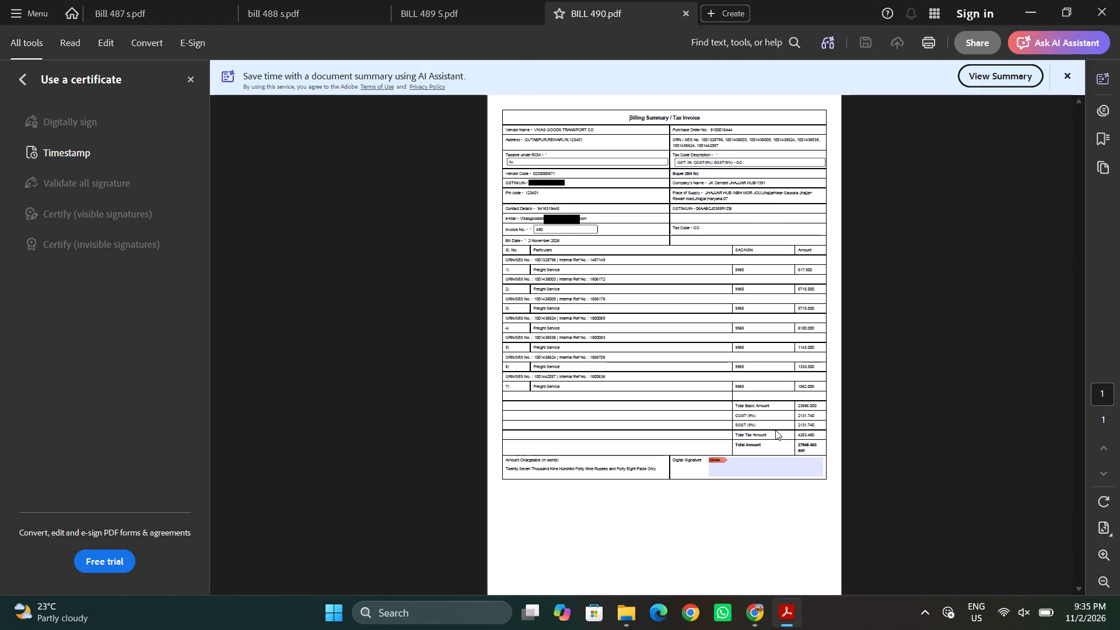
left_click(149, 239)
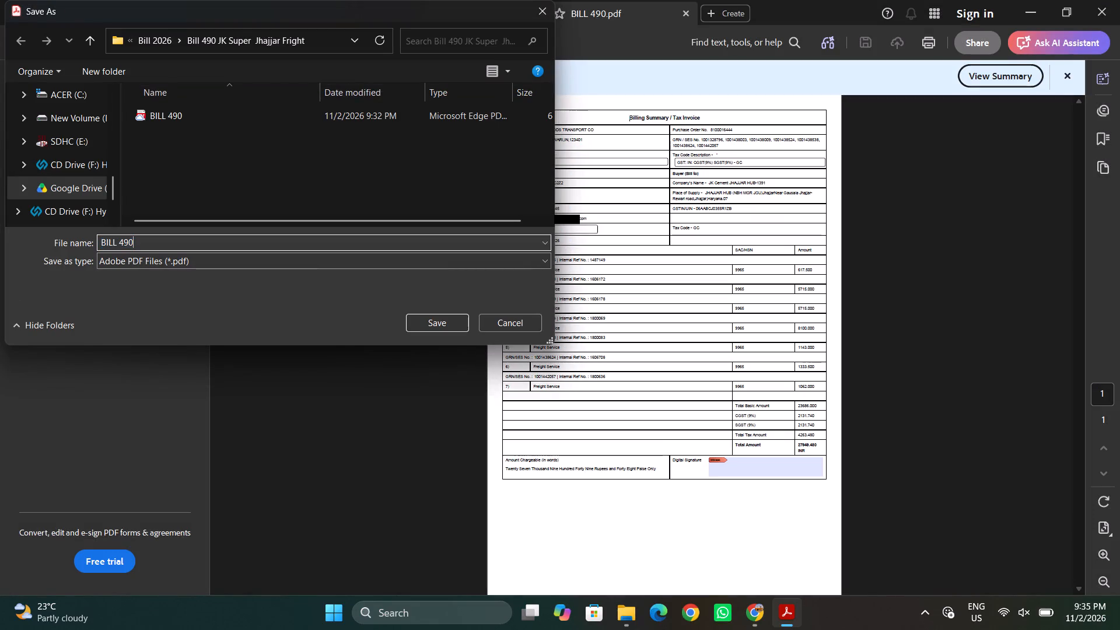
key("space")
type("S")
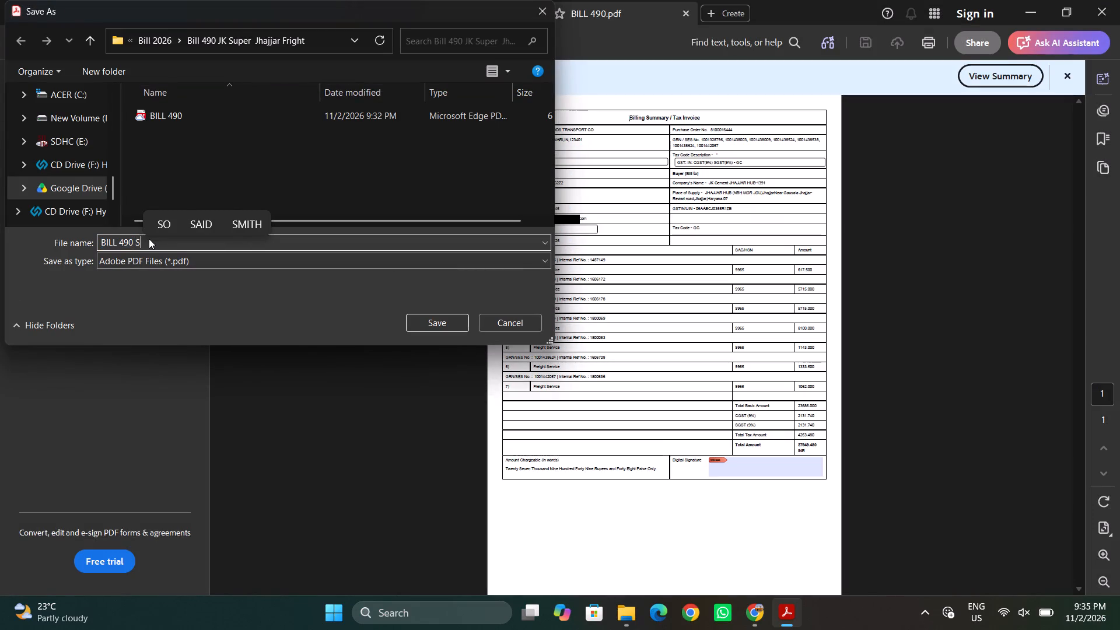
left_click(429, 325)
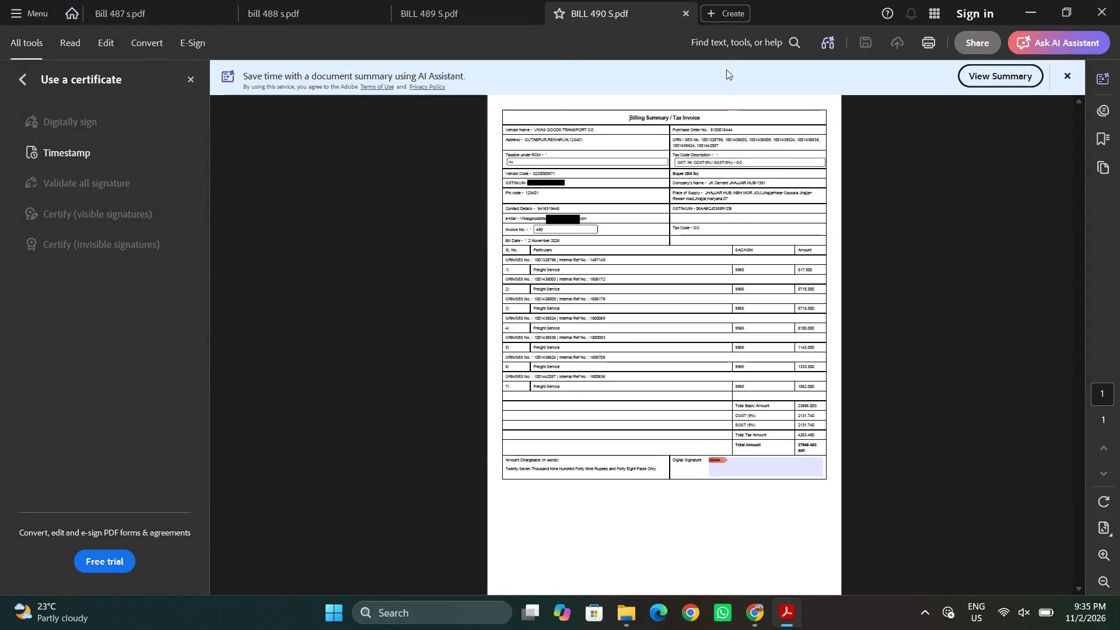
In Chrome, attach the signed BILL 490 S file as both the Billing Summary and the Invoice Attachment of invoice 490.
left_click(757, 607)
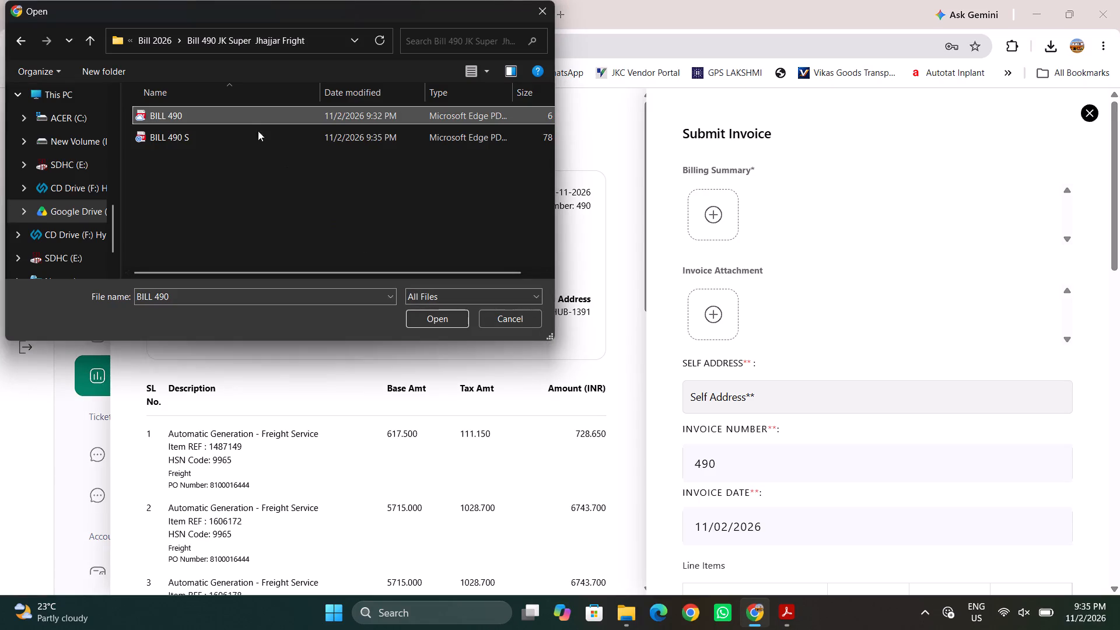
left_click(246, 135)
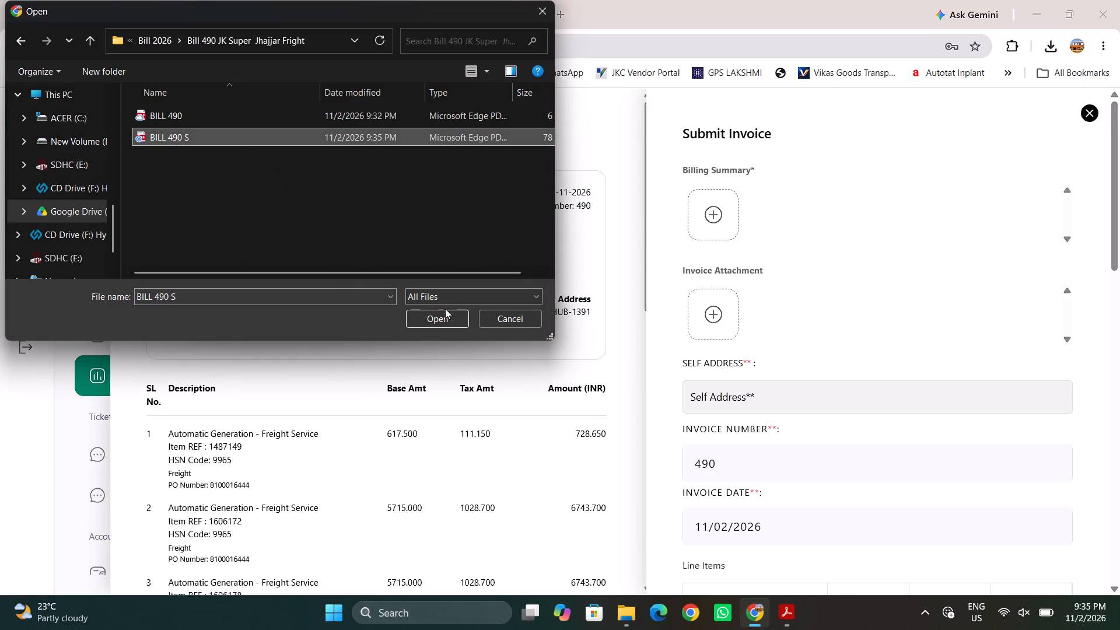
left_click(437, 325)
left_click(708, 302)
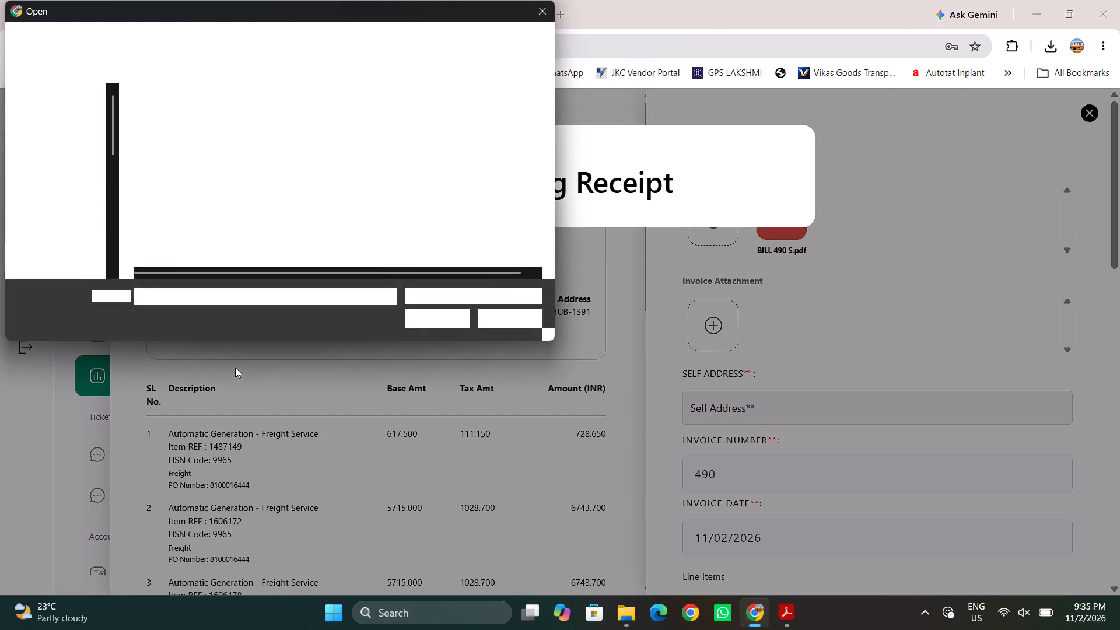
left_click(180, 124)
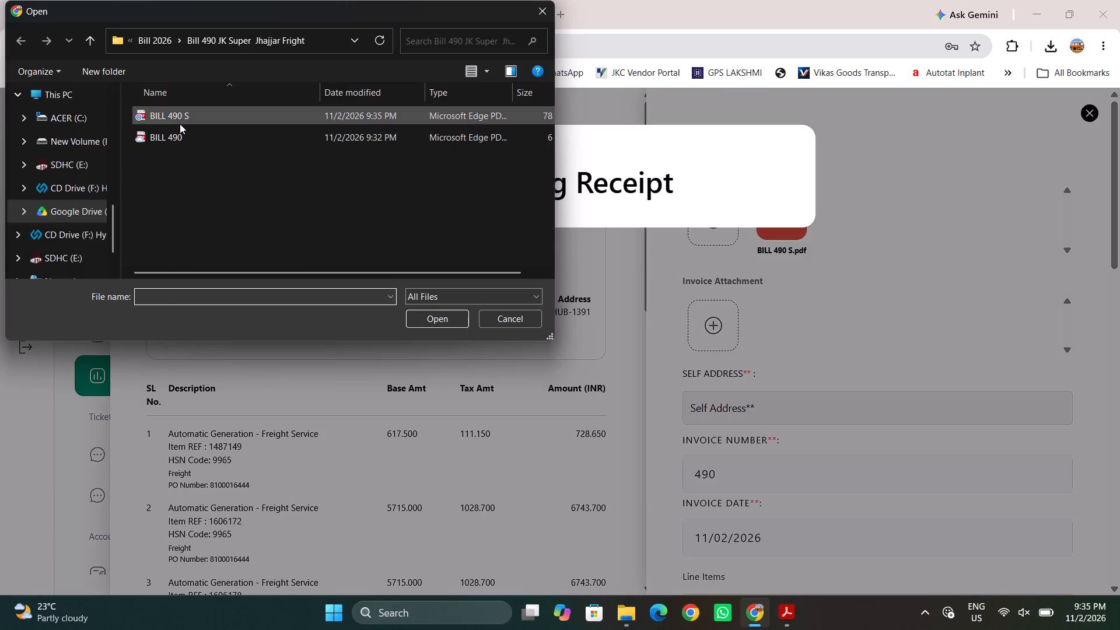
left_click(450, 324)
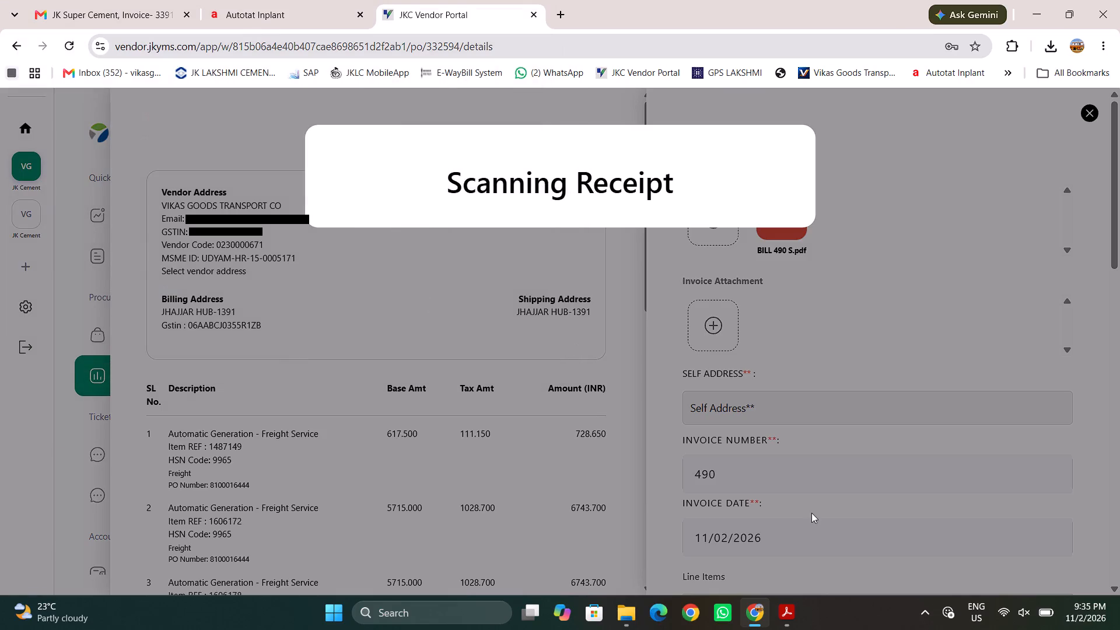
Open the Self Address selection for invoice 490.
left_click(835, 416)
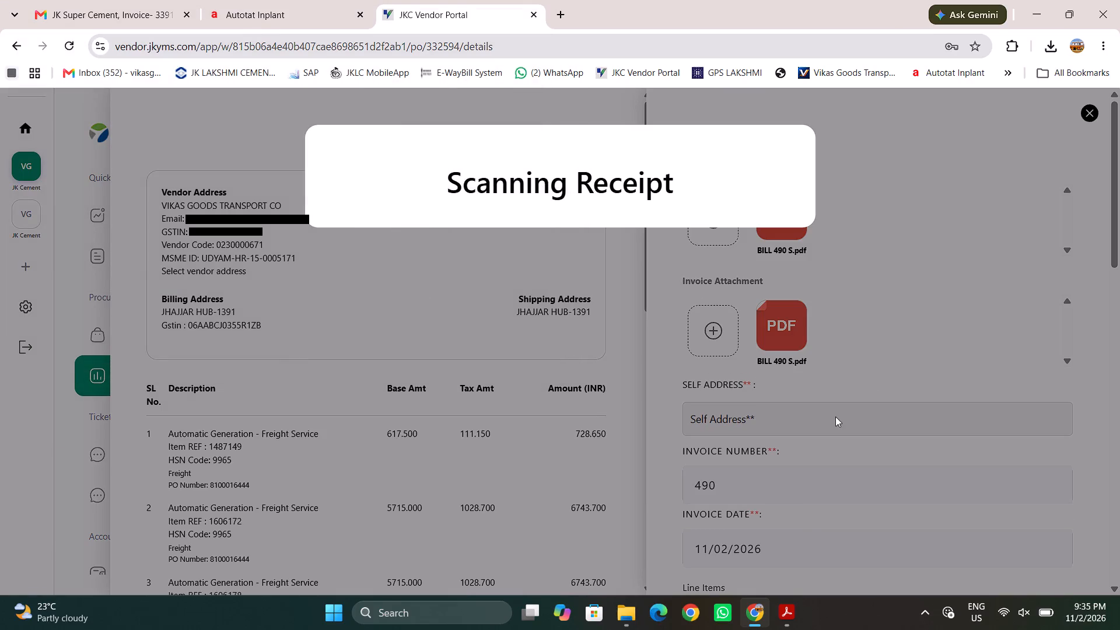
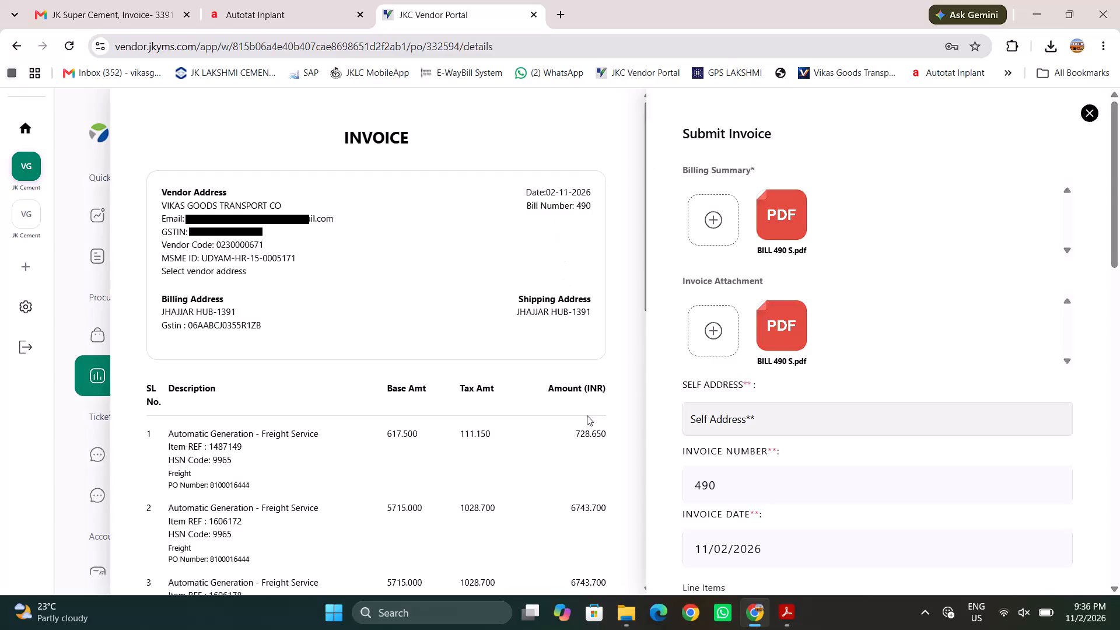
Choose the Narnaul Road entry of Vikas Goods Transport Co as the Self Address and submit invoice 490.
left_click(740, 415)
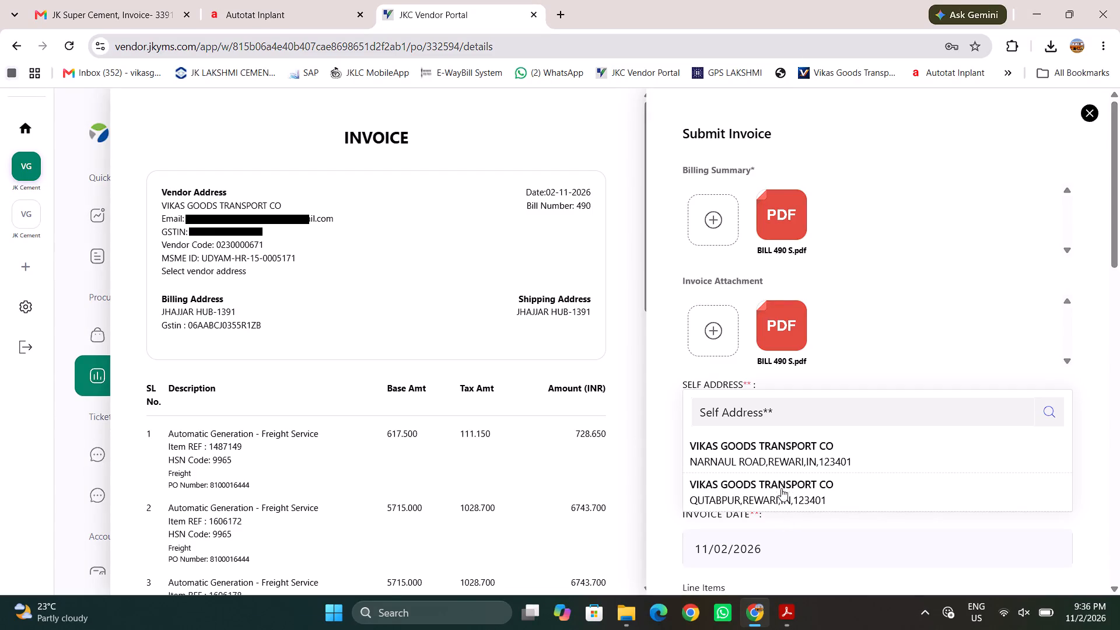
left_click(794, 449)
scroll(800, 510, "down", 8)
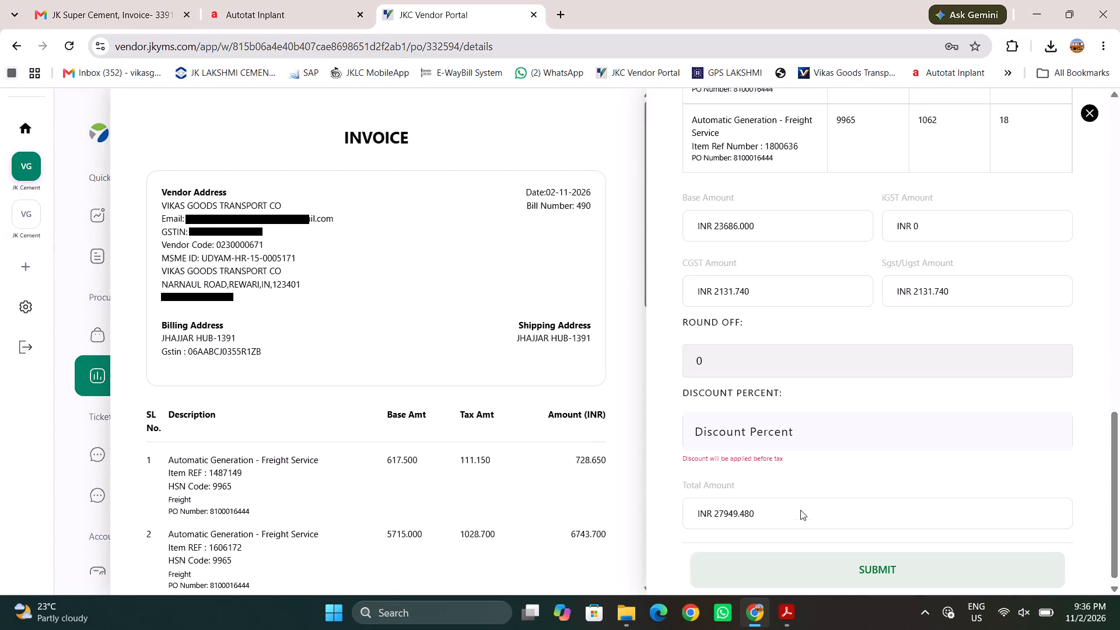
scroll(800, 510, "down", 1)
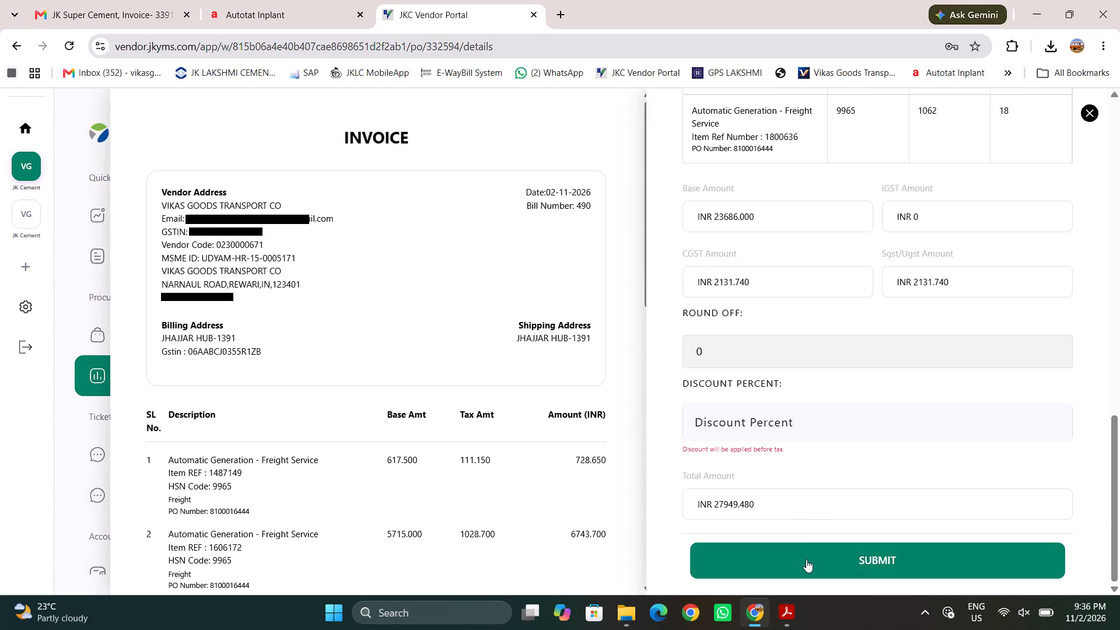
left_click(806, 559)
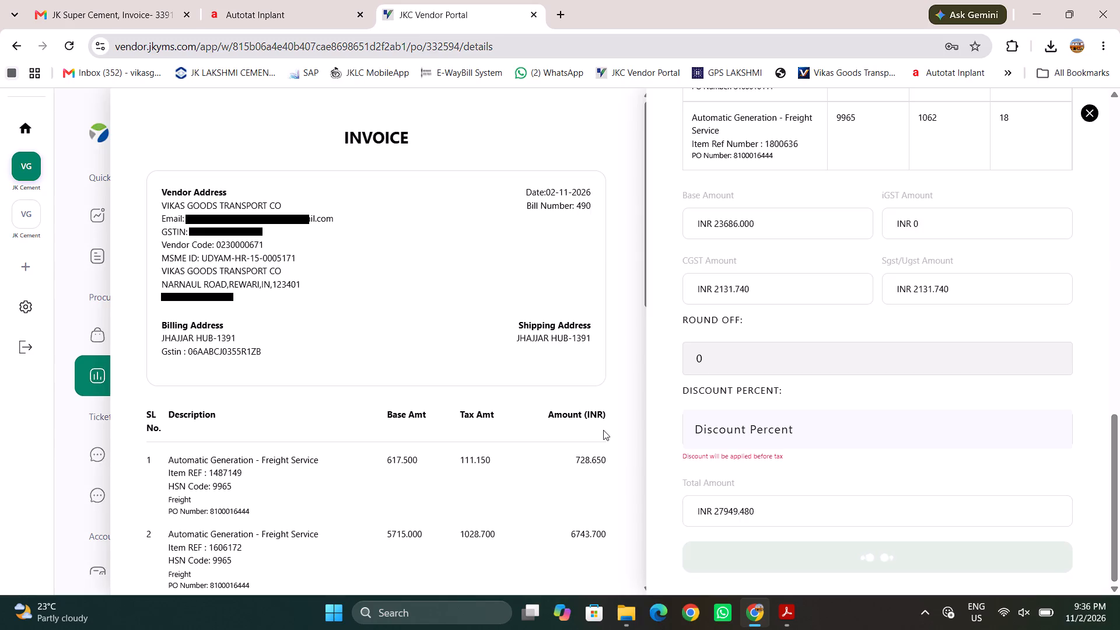
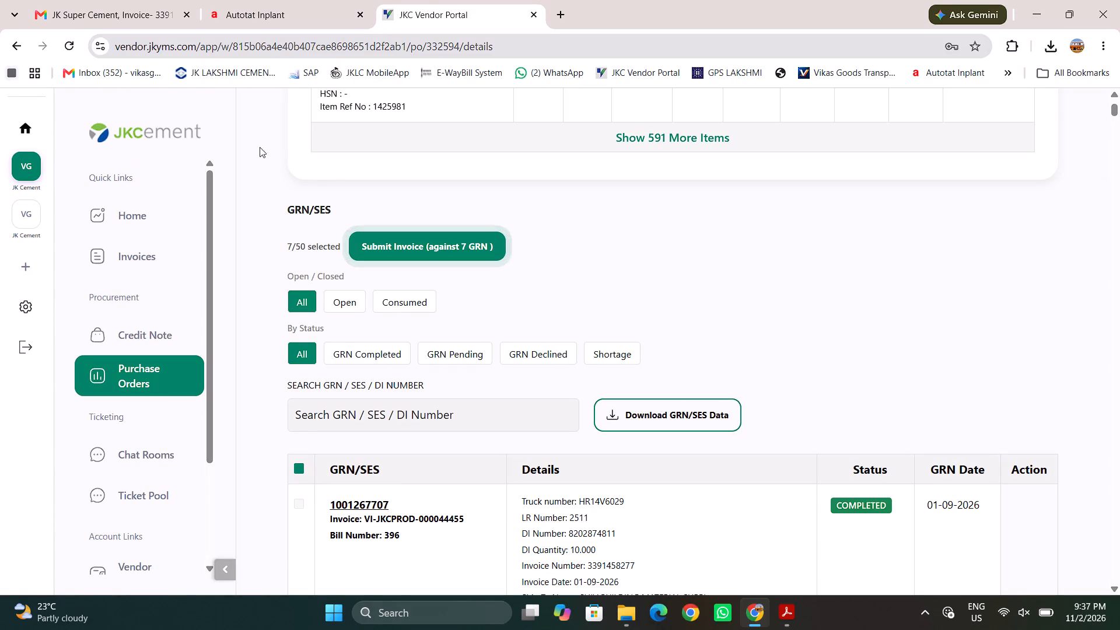
Filter the Purchase Orders list to the date range 01 Jul 26 to 02 Nov 26.
left_click(173, 360)
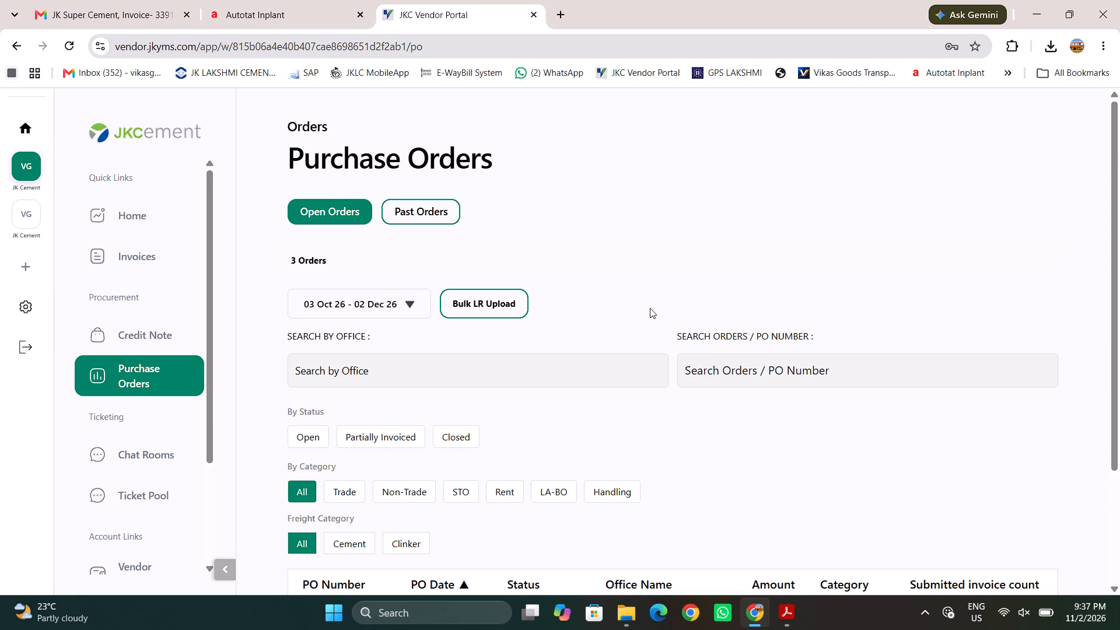
scroll(709, 508, "down", 5)
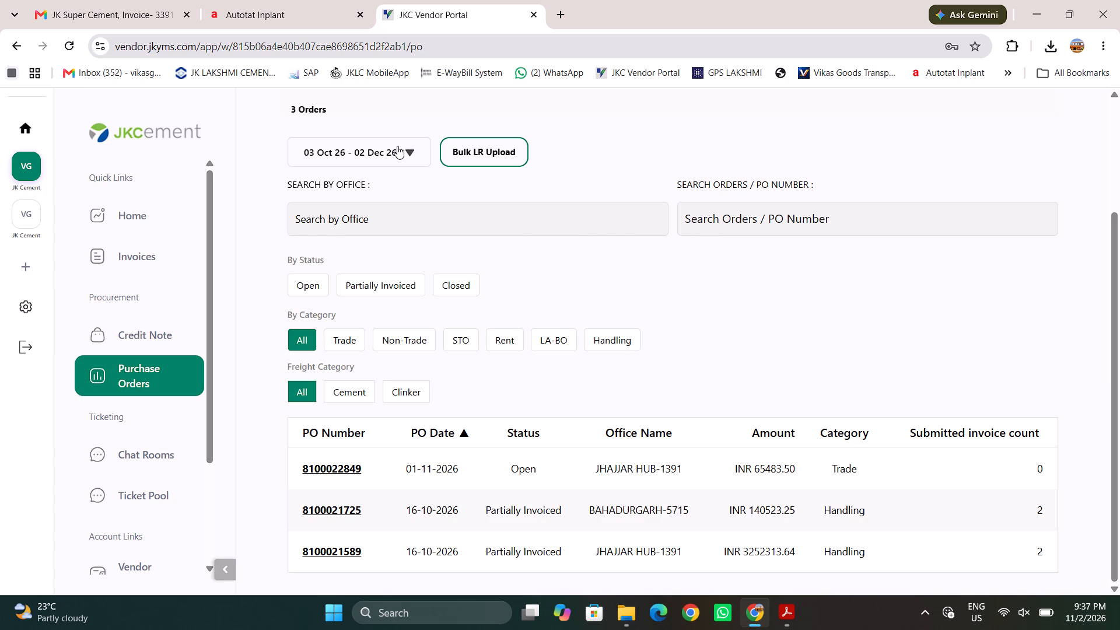
left_click(397, 146)
double_click(482, 226)
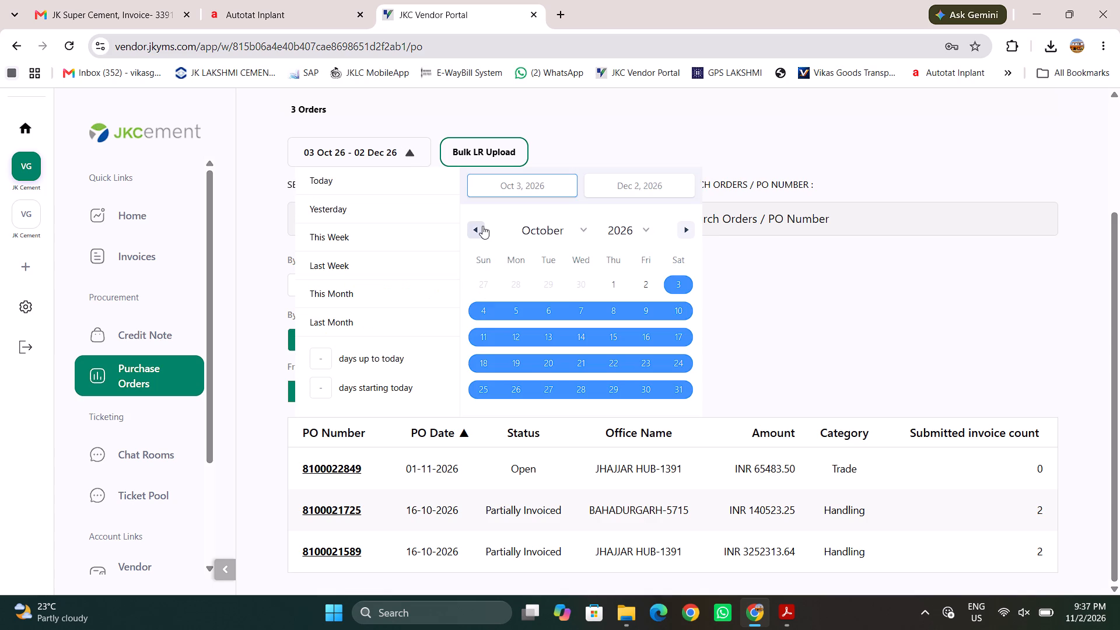
left_click(483, 225)
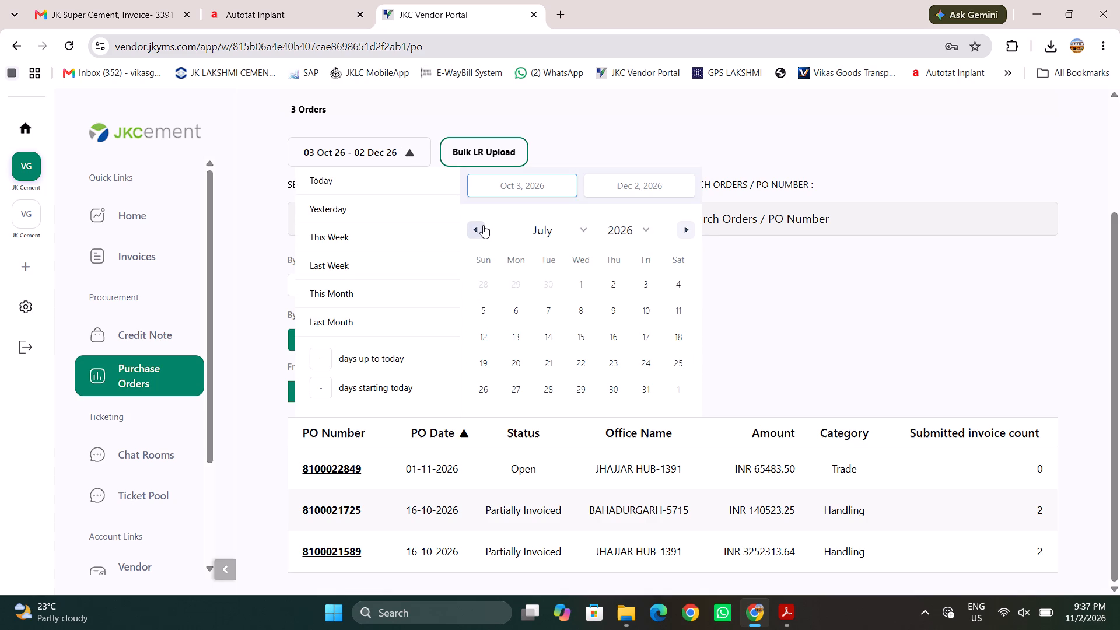
left_click(575, 281)
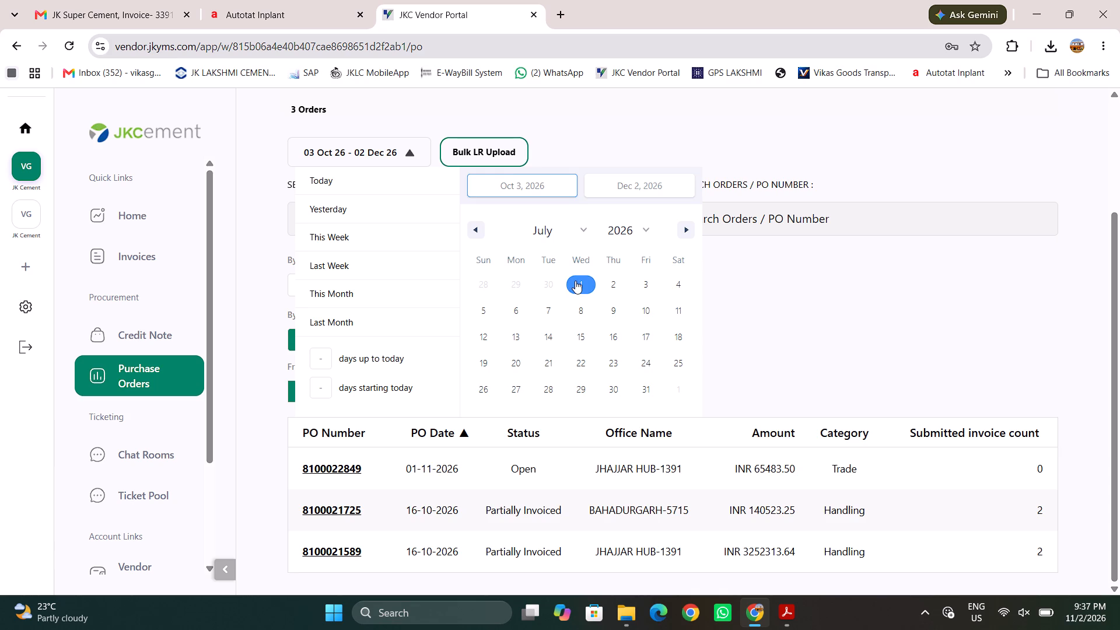
triple_click(684, 243)
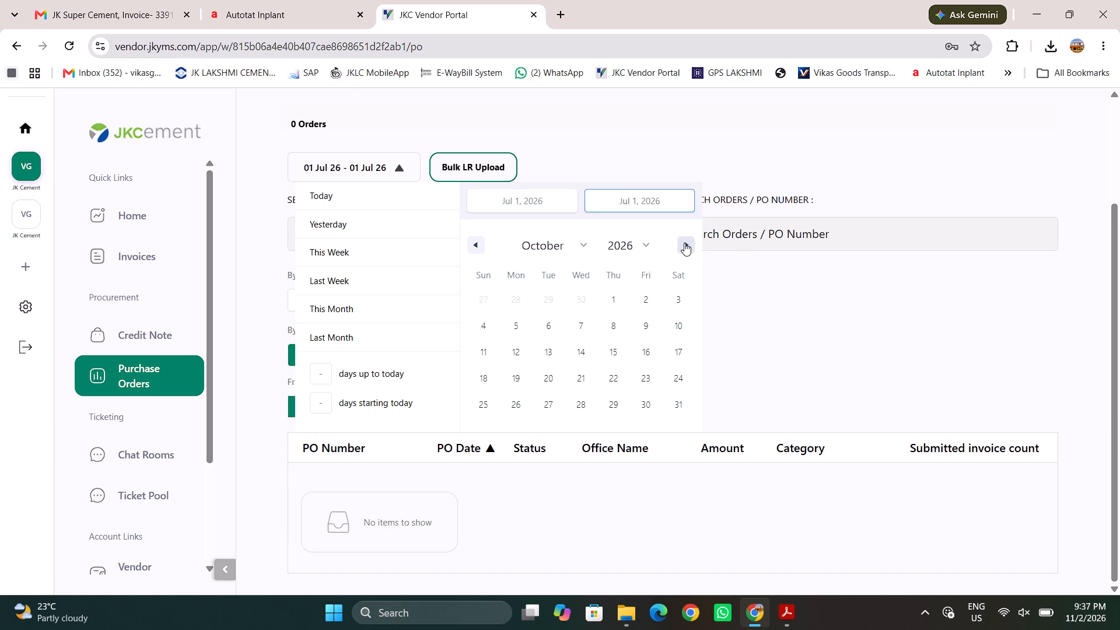
left_click(684, 243)
left_click(509, 290)
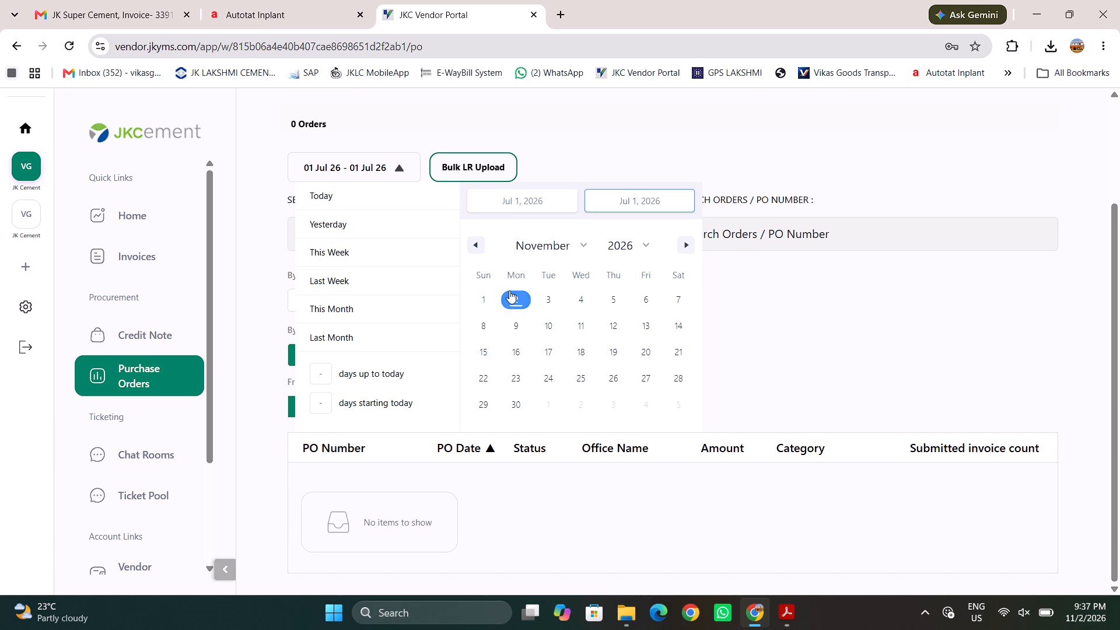
left_click(836, 309)
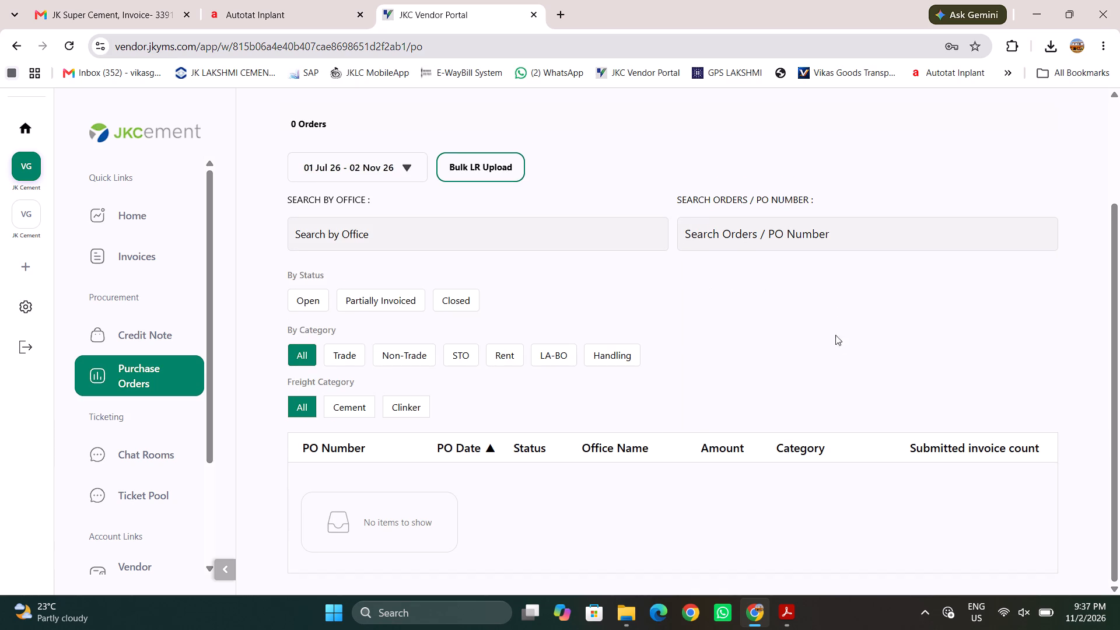
scroll(822, 388, "down", 8)
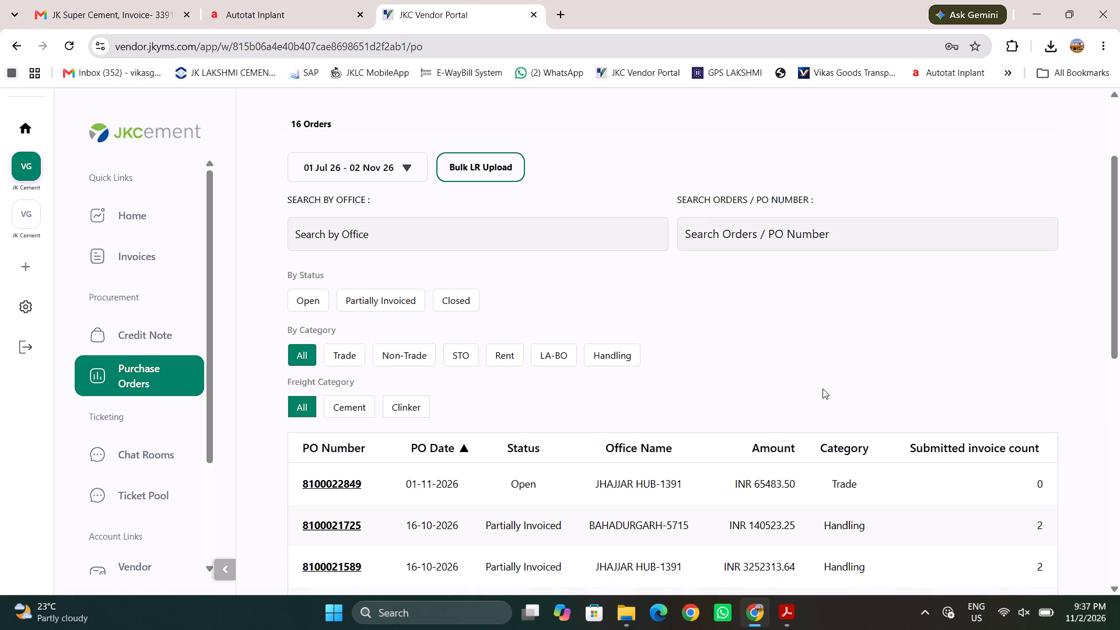
scroll(822, 388, "down", 4)
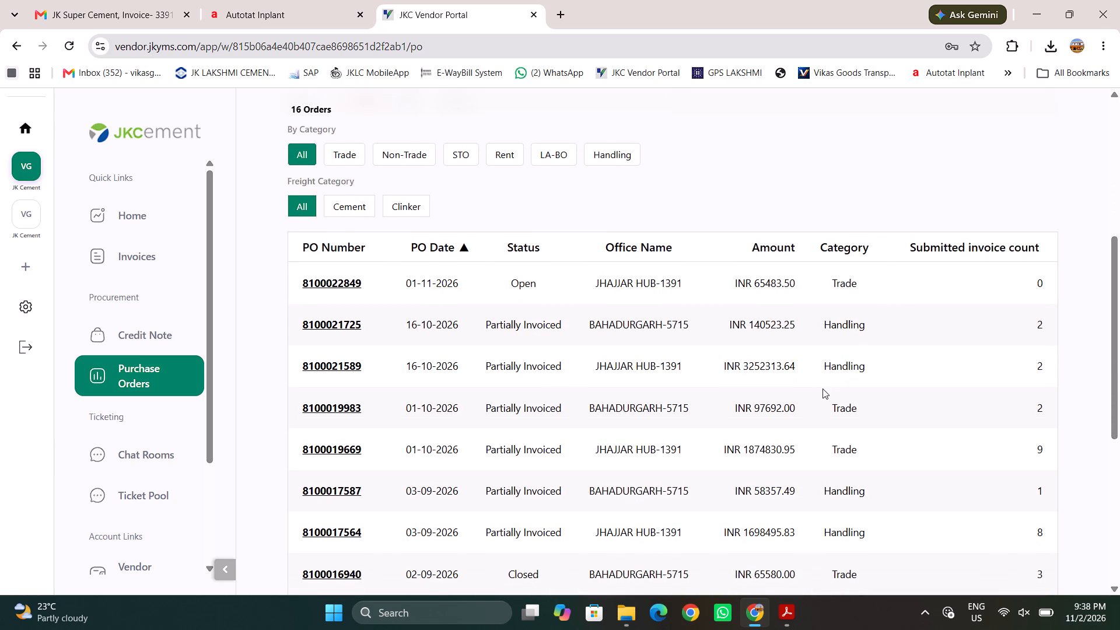
scroll(822, 388, "down", 3)
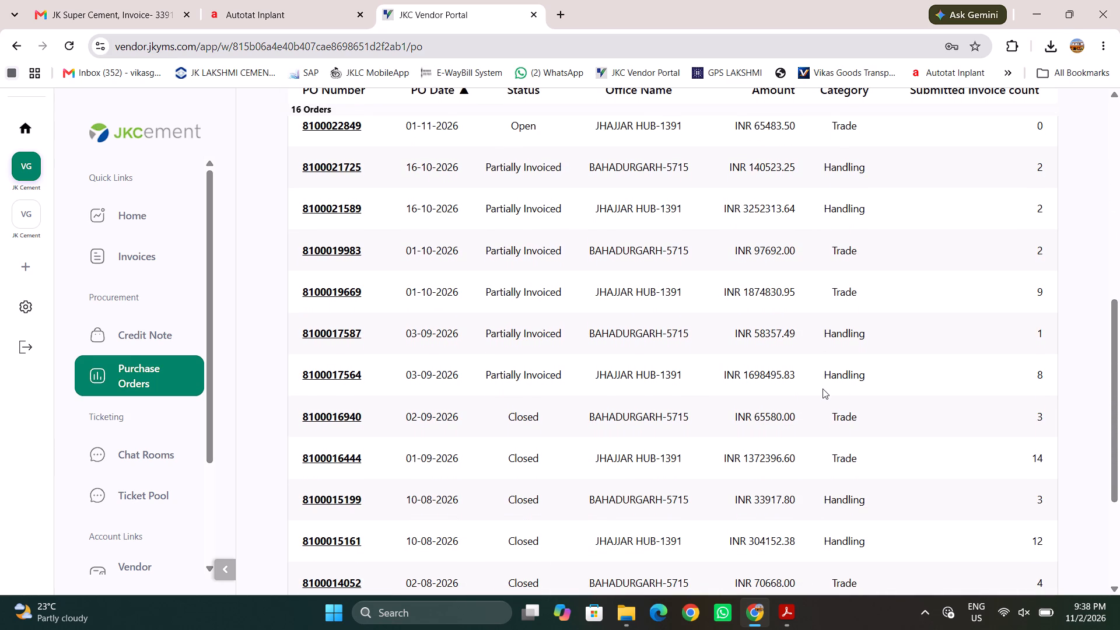
scroll(822, 388, "down", 1)
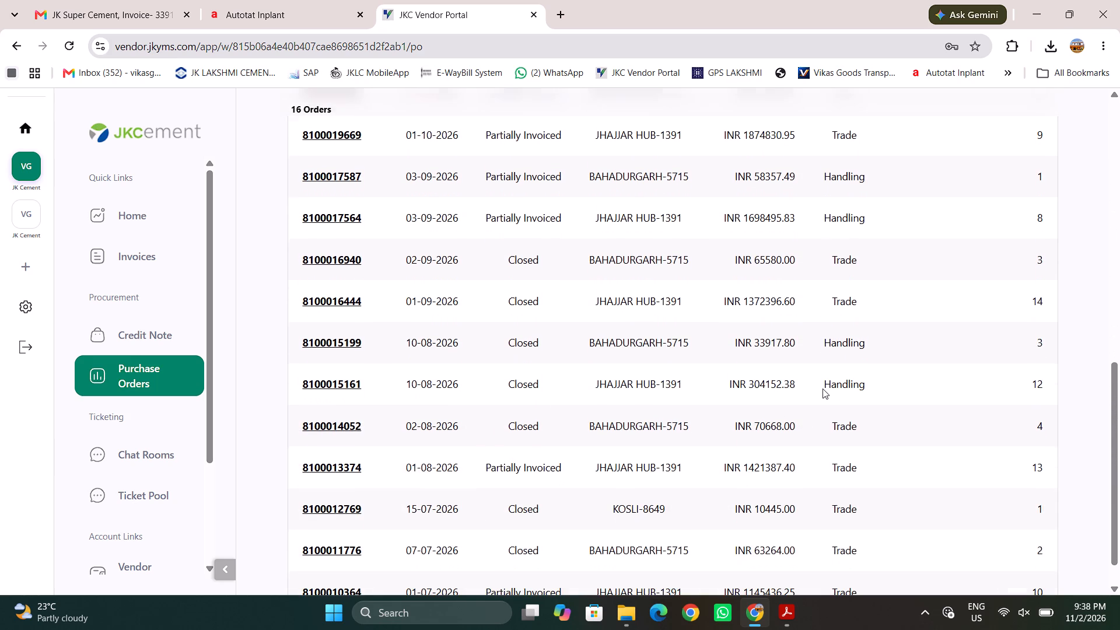
scroll(822, 388, "down", 1)
scroll(822, 388, "up", 2)
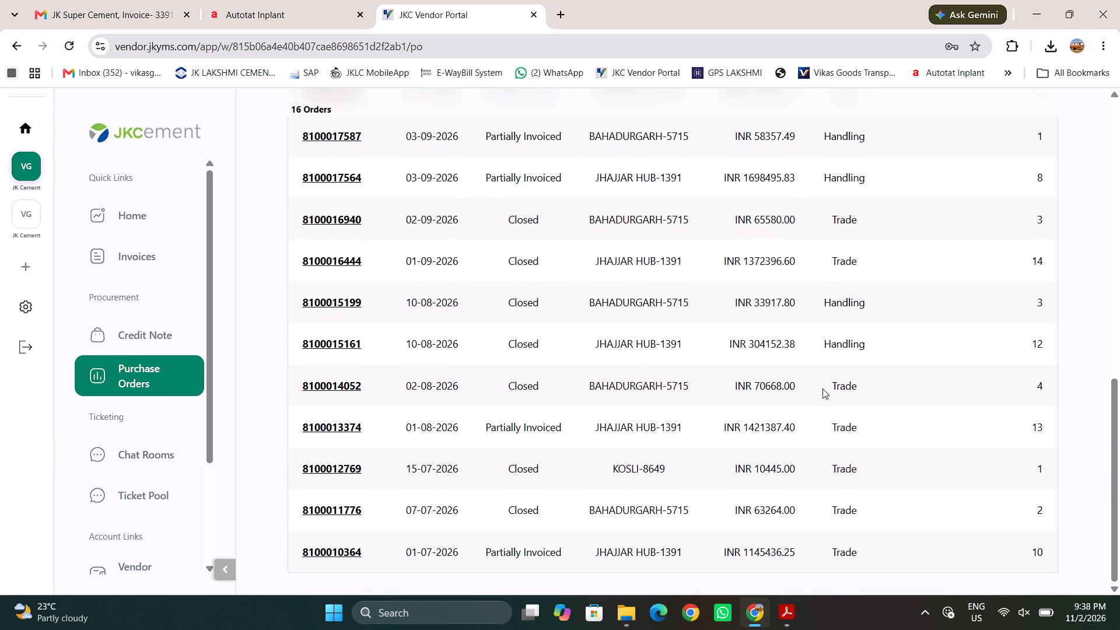
scroll(822, 388, "up", 1)
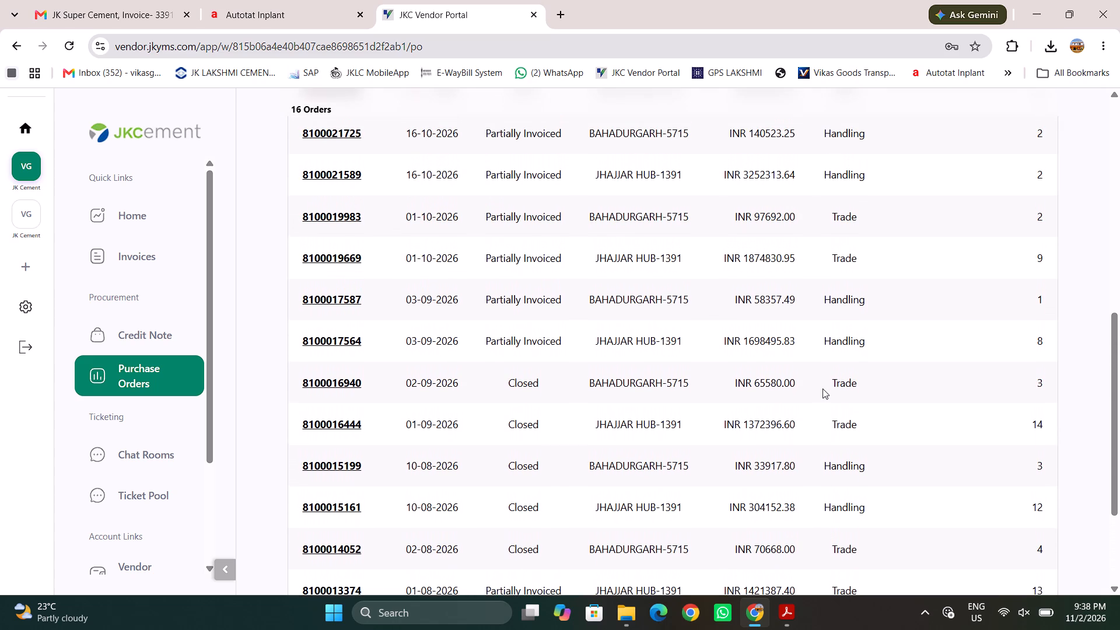
scroll(822, 388, "up", 1)
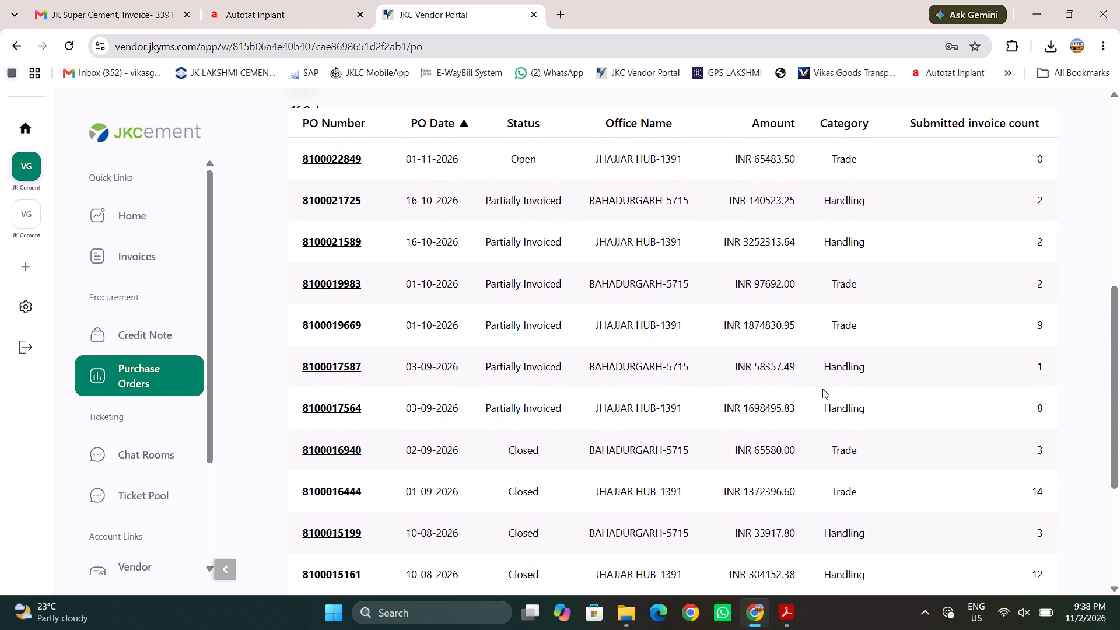
scroll(822, 388, "up", 2)
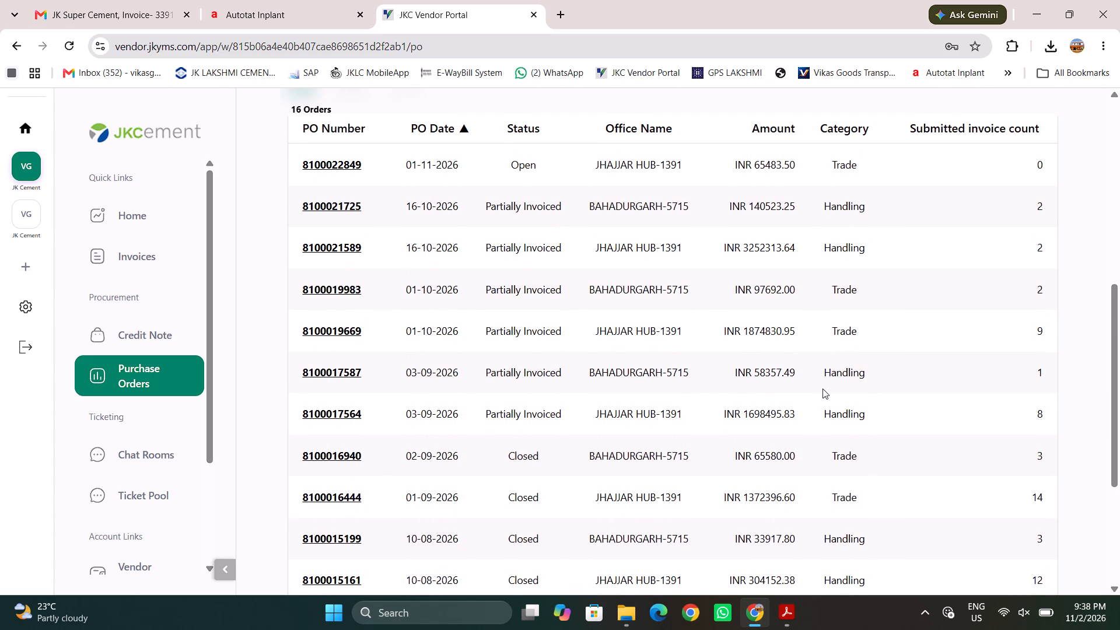
scroll(822, 388, "up", 1)
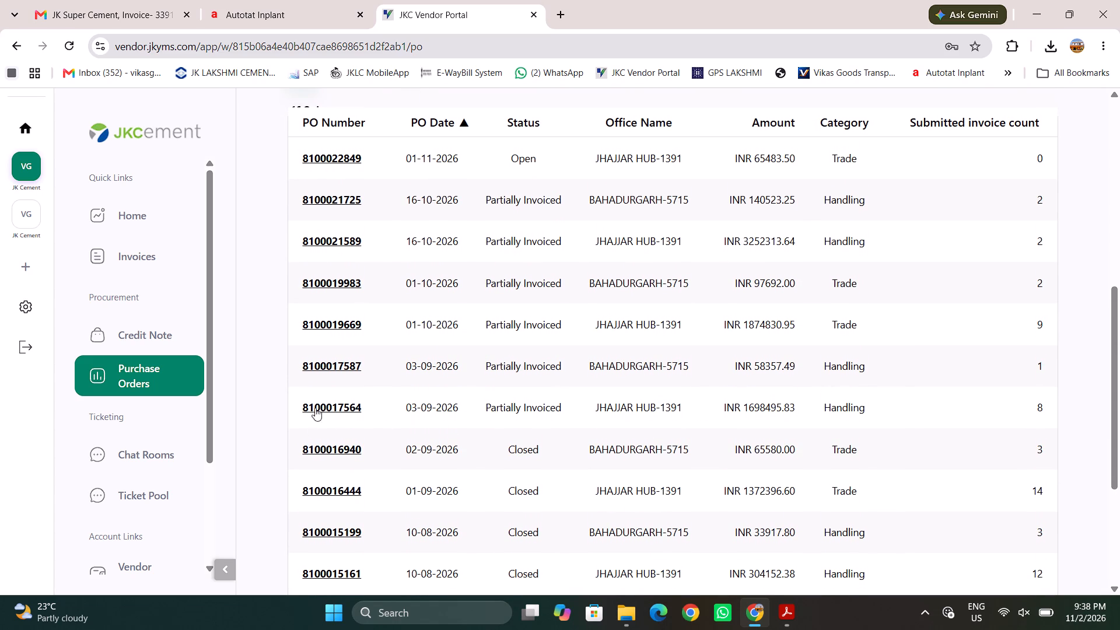
left_click(337, 401)
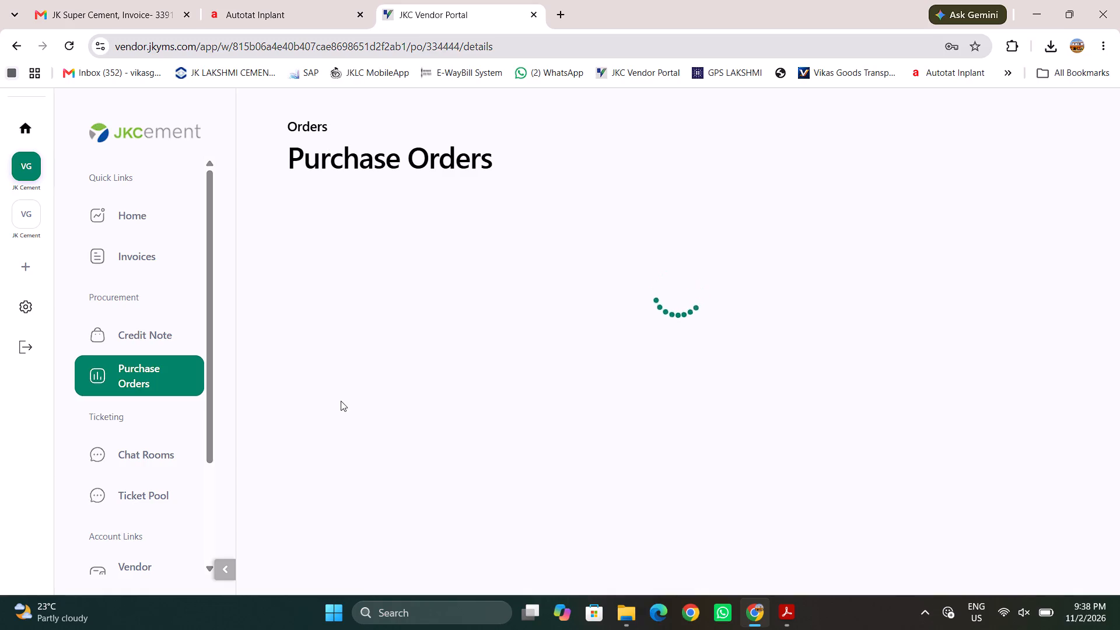
scroll(399, 386, "down", 1)
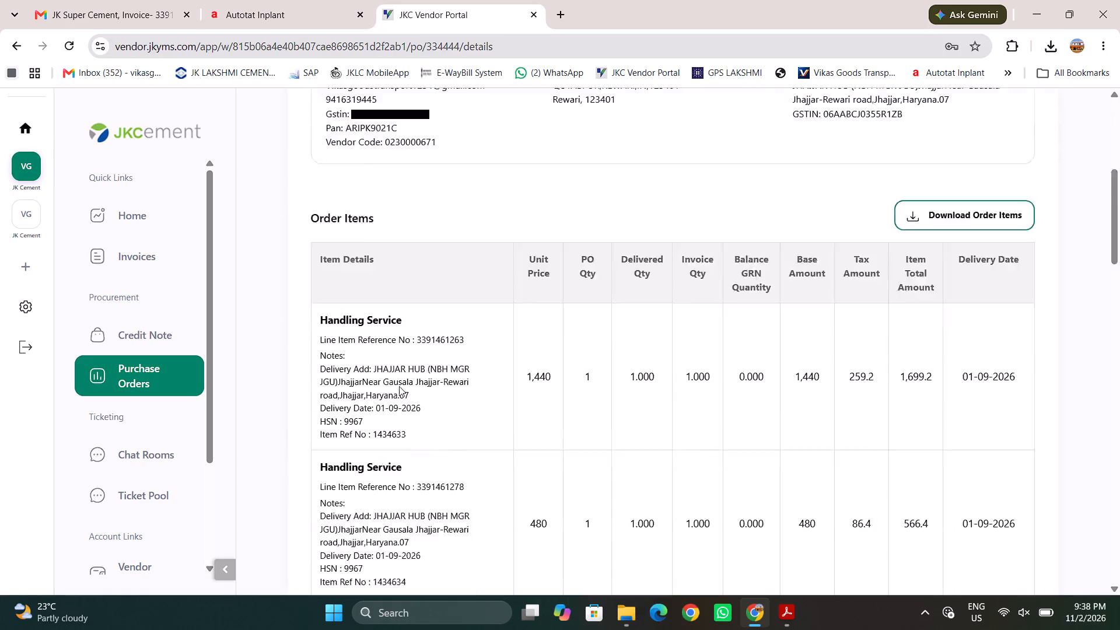
scroll(399, 386, "down", 4)
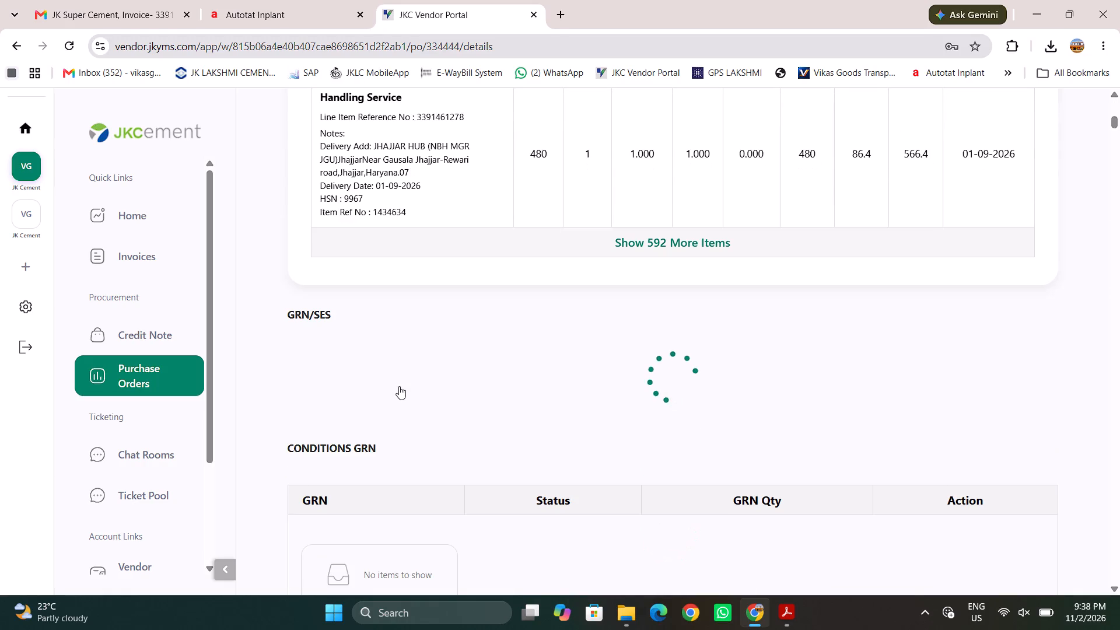
scroll(399, 386, "down", 3)
left_click(301, 341)
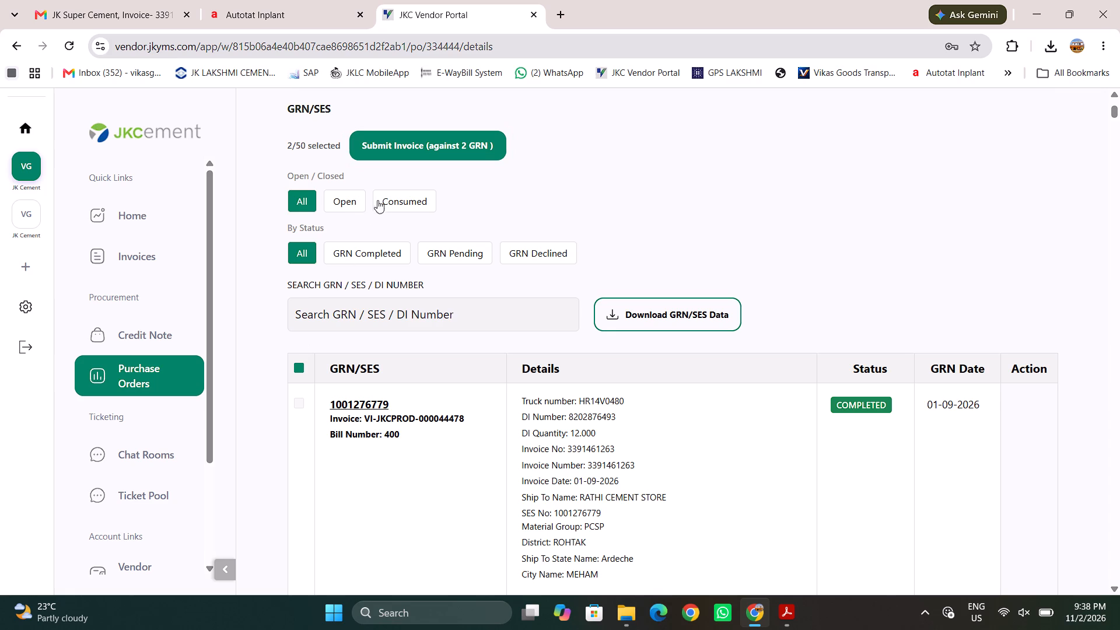
left_click(433, 141)
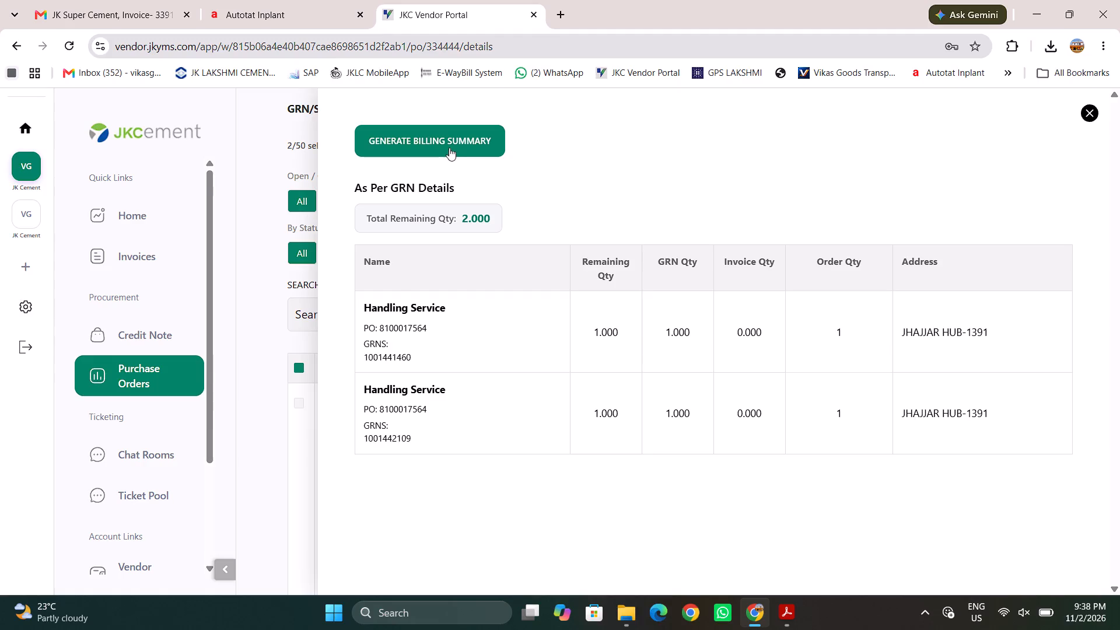
left_click(447, 136)
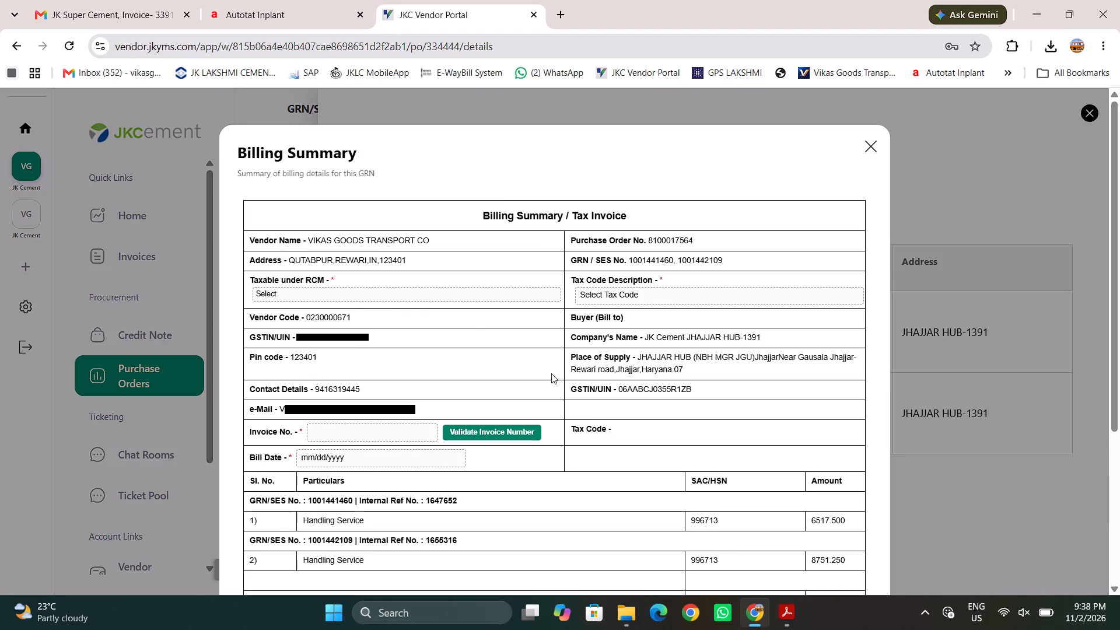
Set Taxable under RCM to No and the tax code description to GST: IN: CGST(9%) SGST(9%) - GC.
left_click(349, 299)
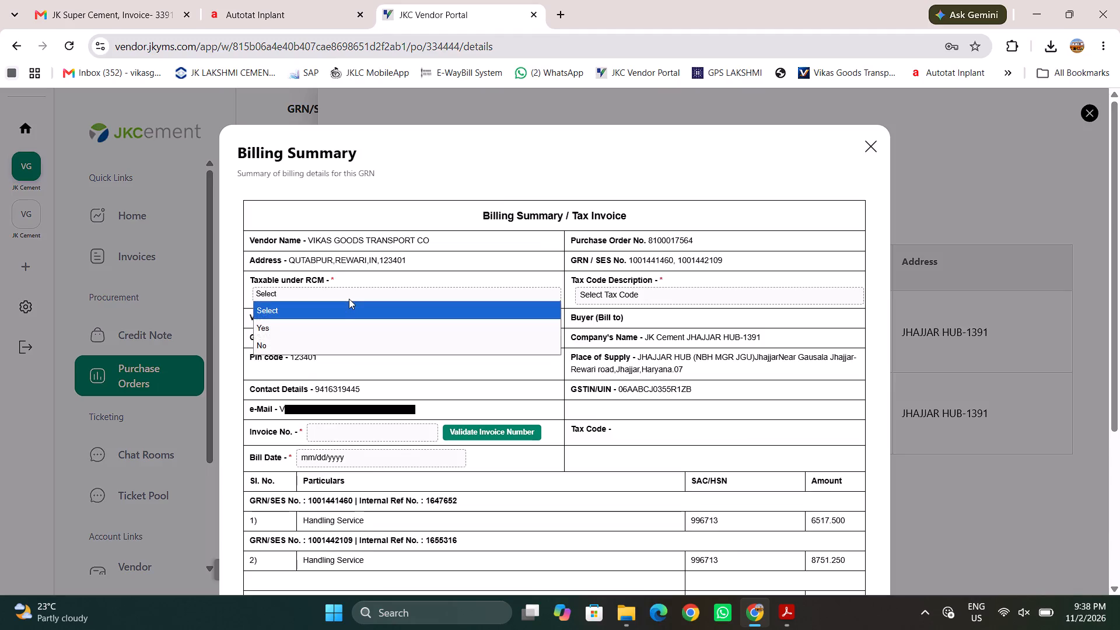
left_click(334, 343)
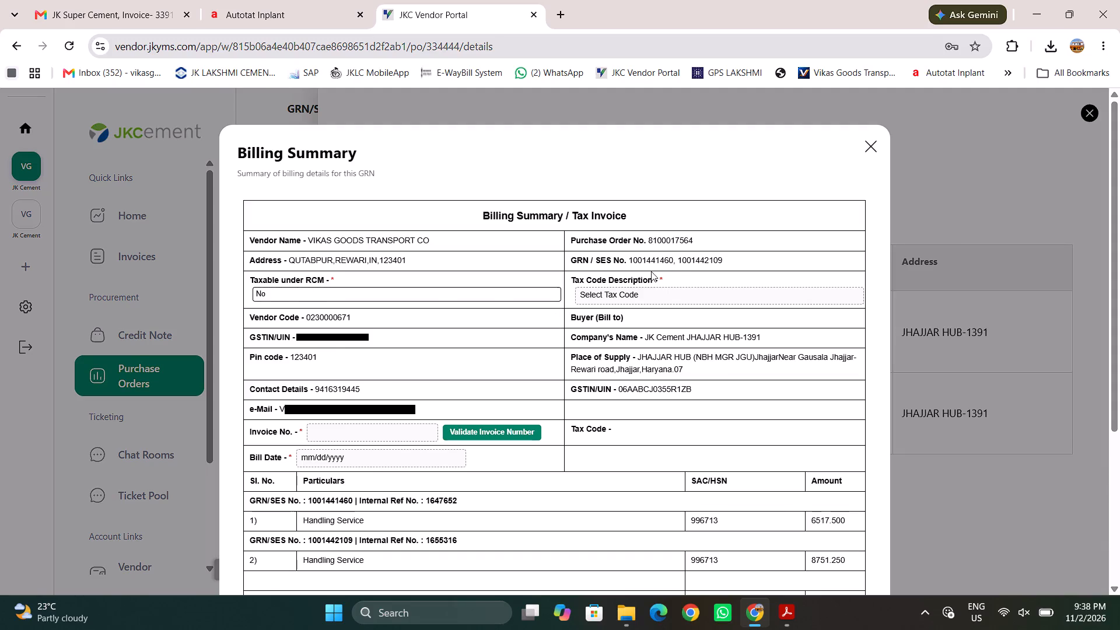
left_click(646, 292)
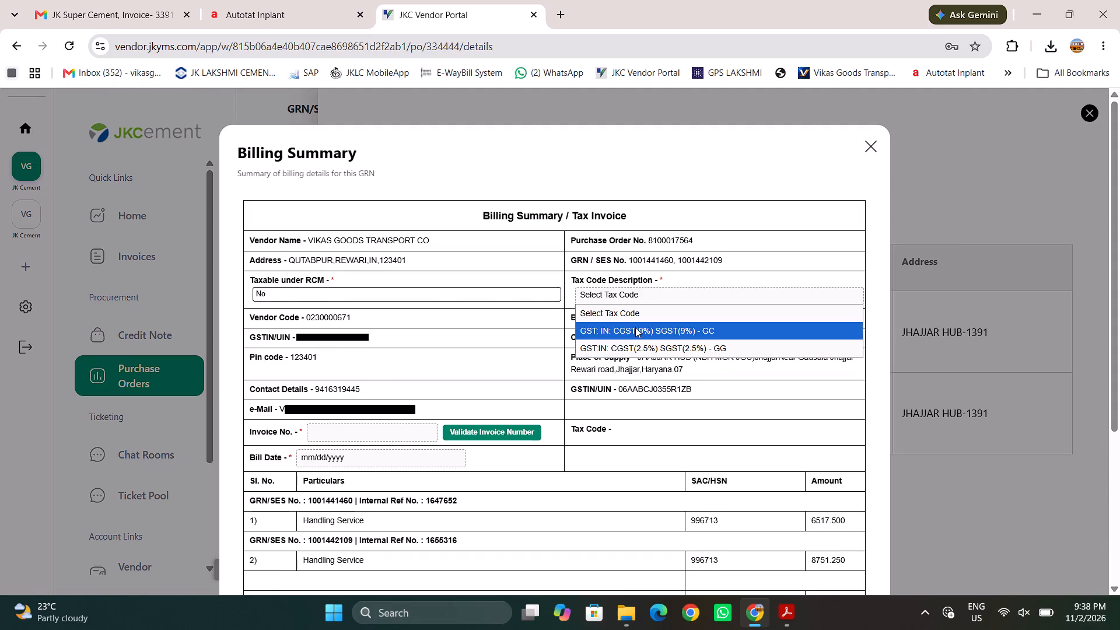
left_click(634, 324)
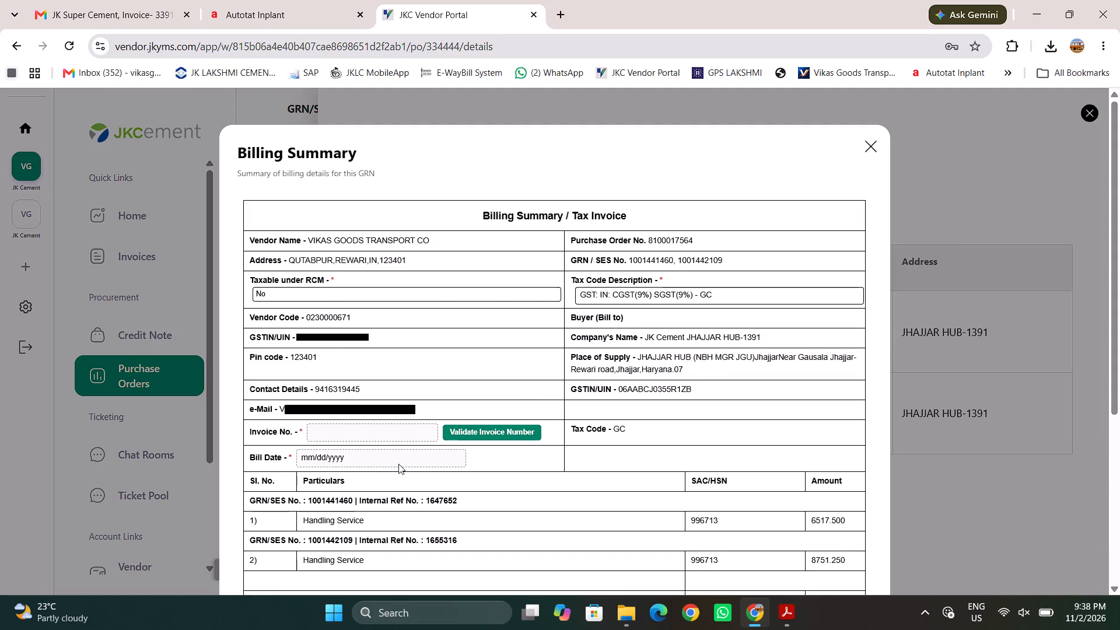
Enter invoice number 491 with bill date 2 November 2026 in the billing summary and validate the invoice number.
scroll(384, 437, "down", 1)
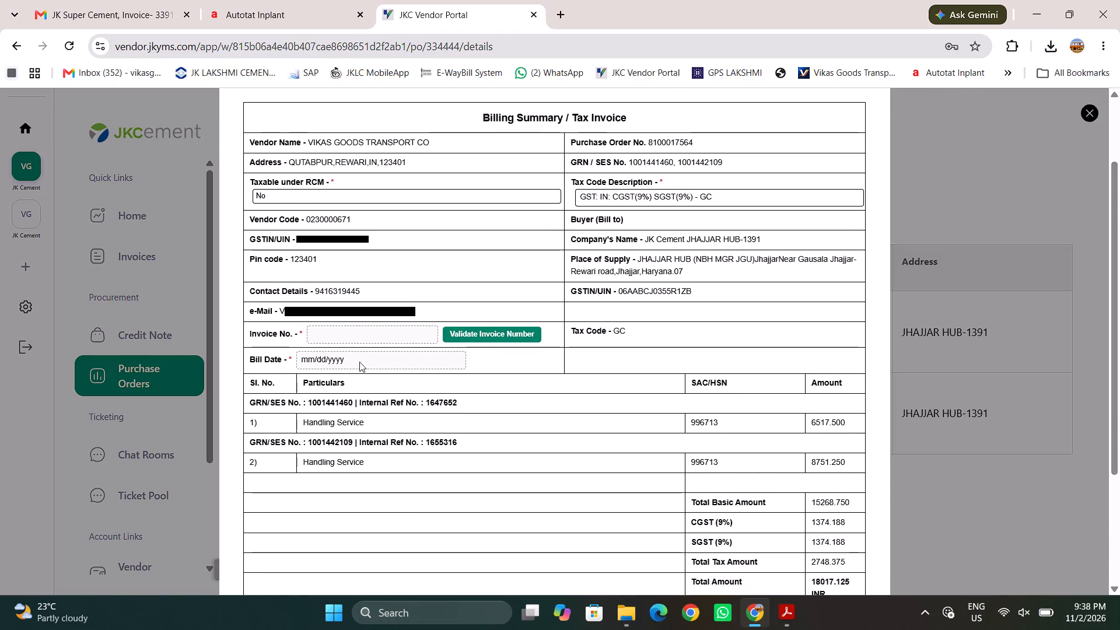
left_click(365, 328)
type("49")
key("1")
left_click(332, 359)
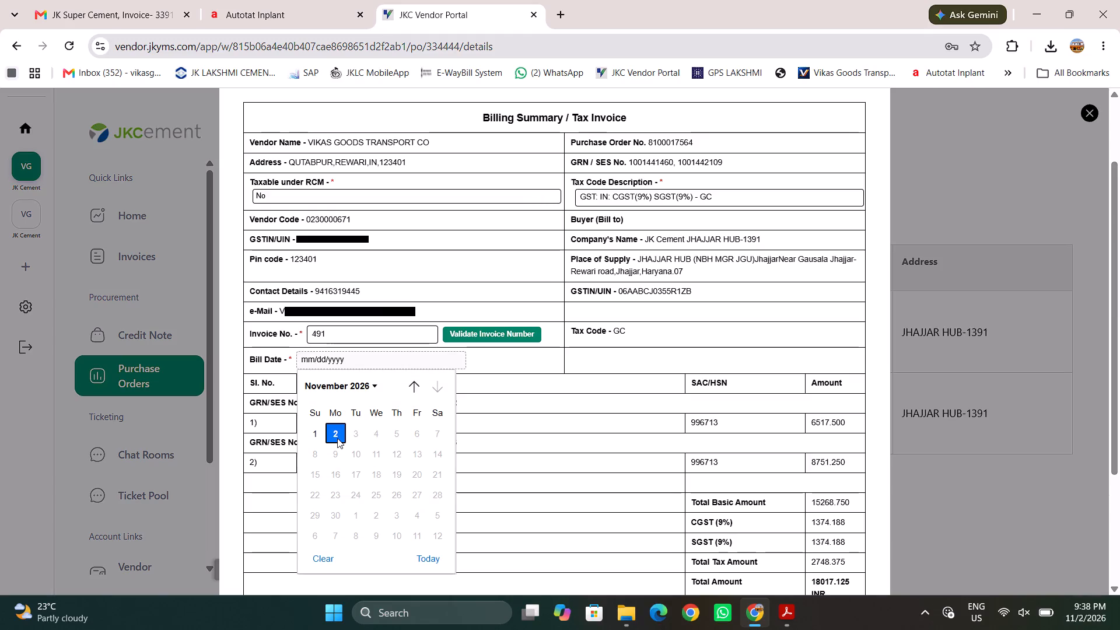
left_click(337, 439)
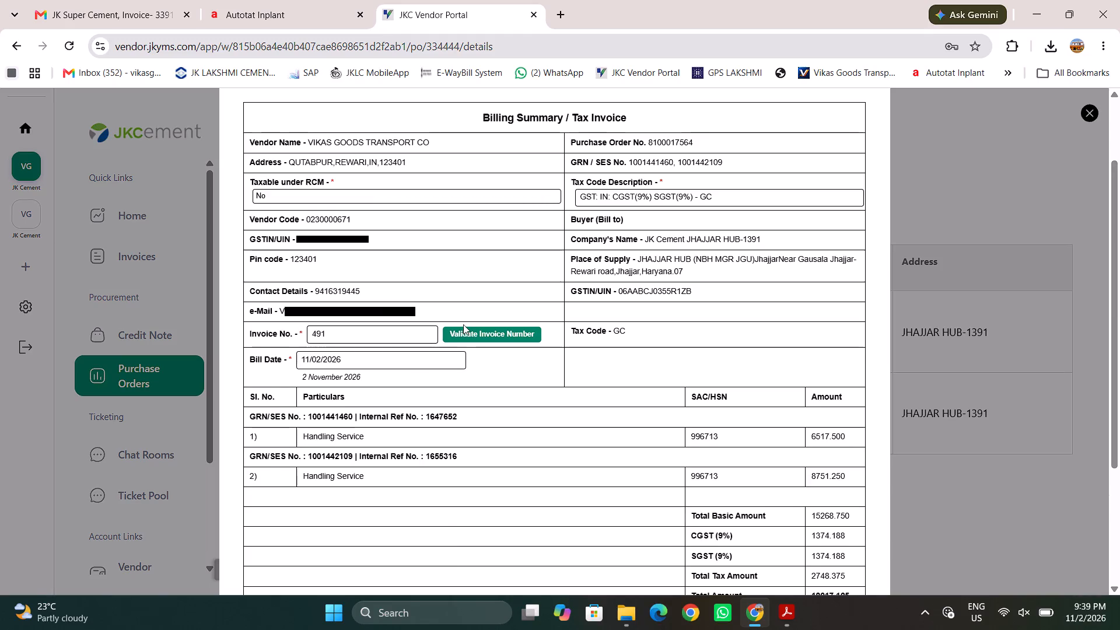
left_click(465, 334)
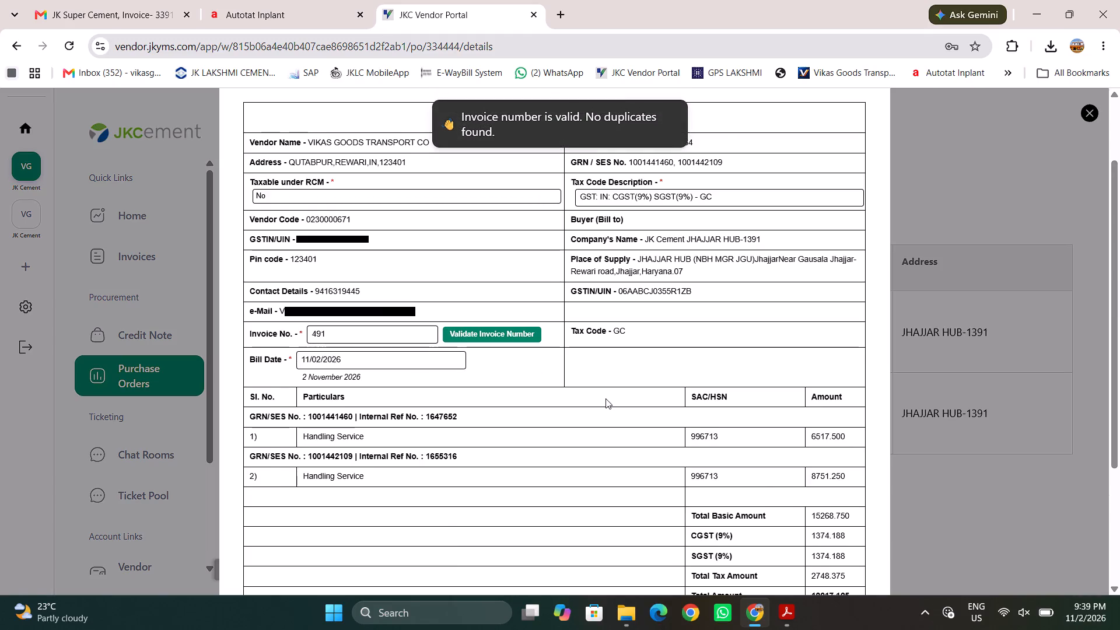
Download the completed billing summary for invoice 491 and proceed to the invoice submission form.
scroll(605, 398, "down", 5)
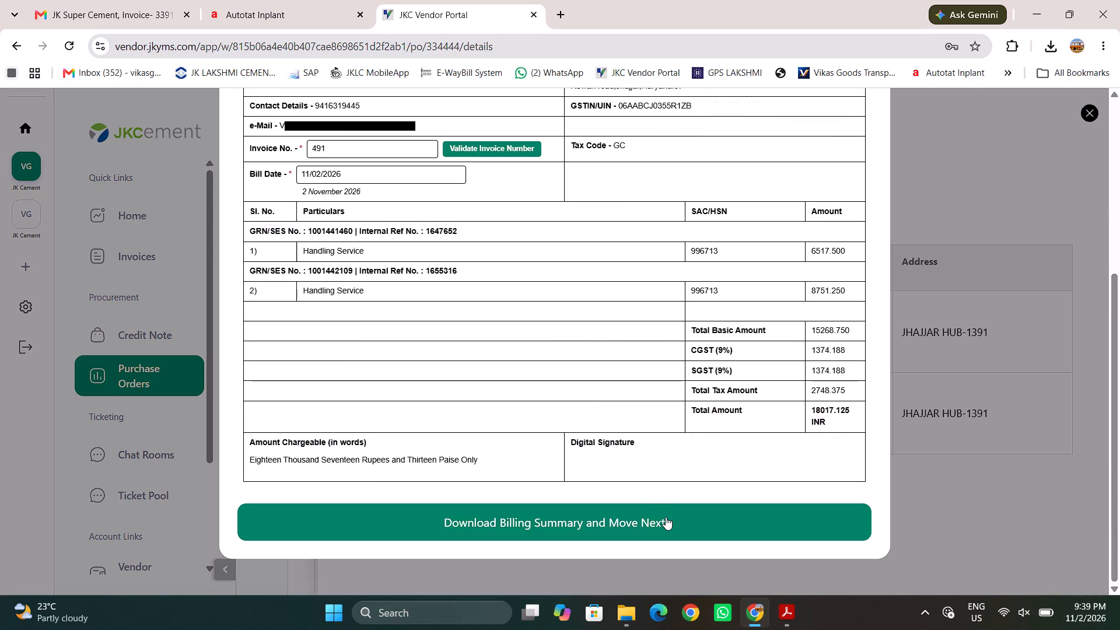
left_click(650, 513)
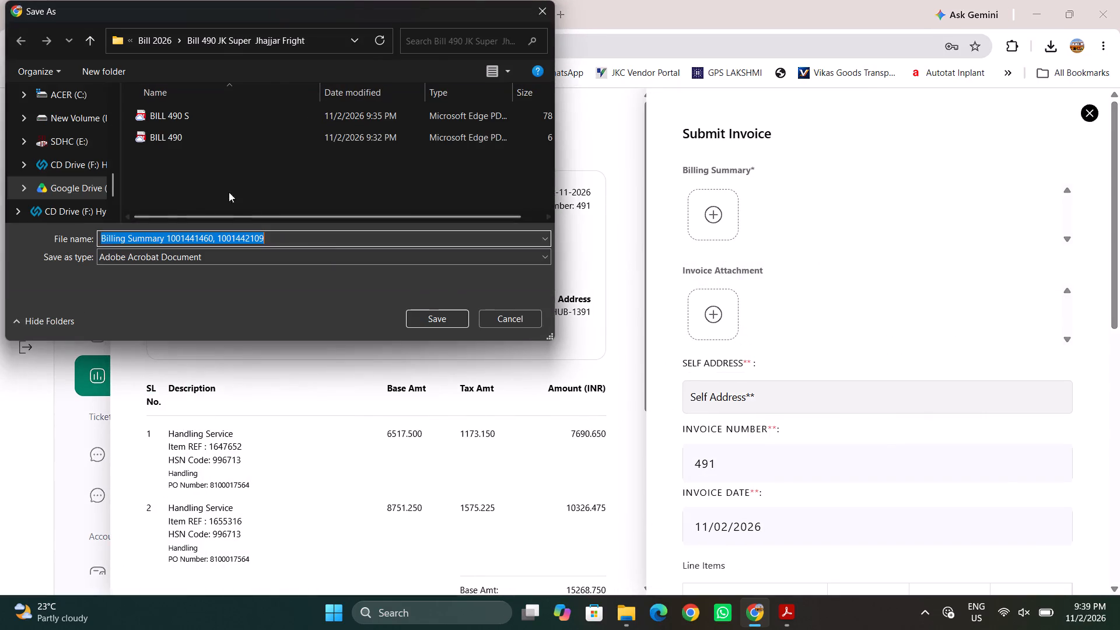
Duplicate the existing Bill 477 JK Super Jhajjar handling folder within the Bill 2026 folder.
left_click(91, 47)
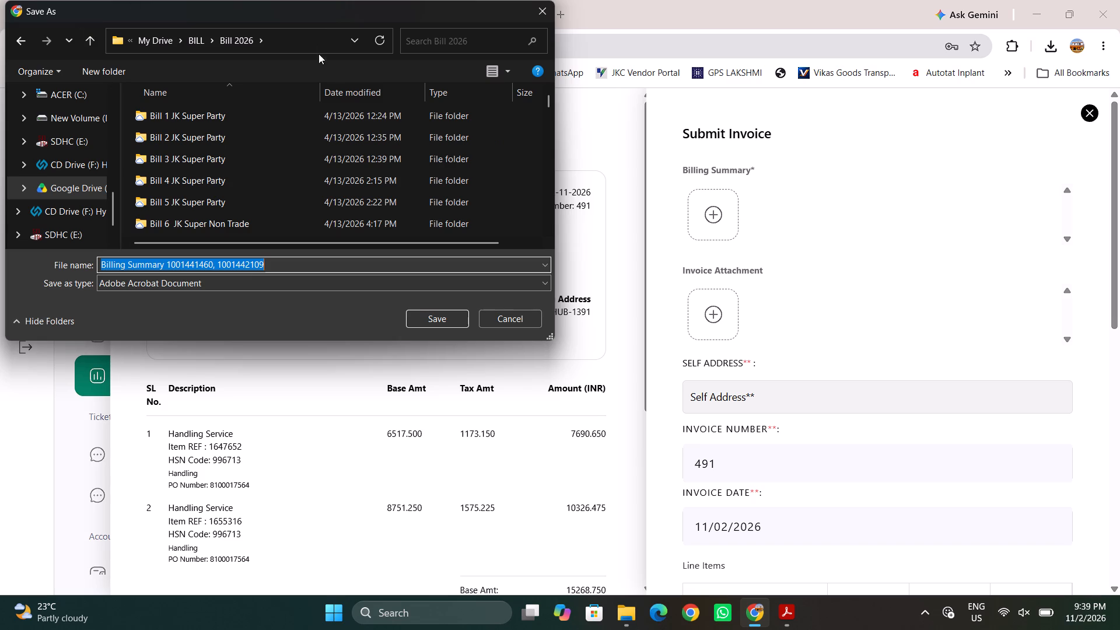
left_click_drag(549, 102, 544, 233)
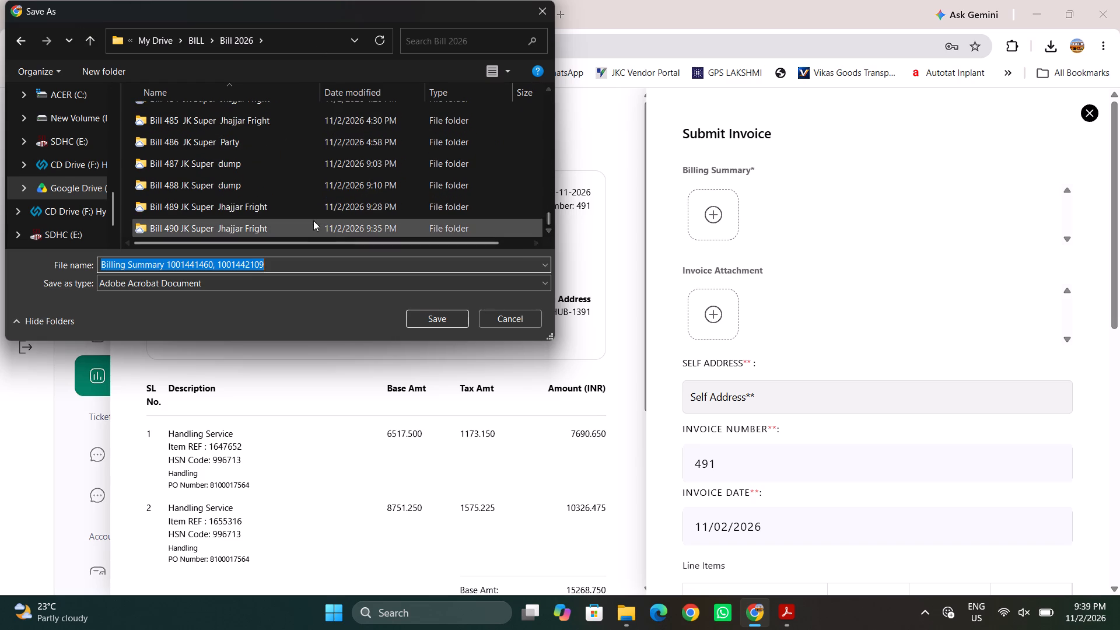
scroll(314, 183, "up", 1)
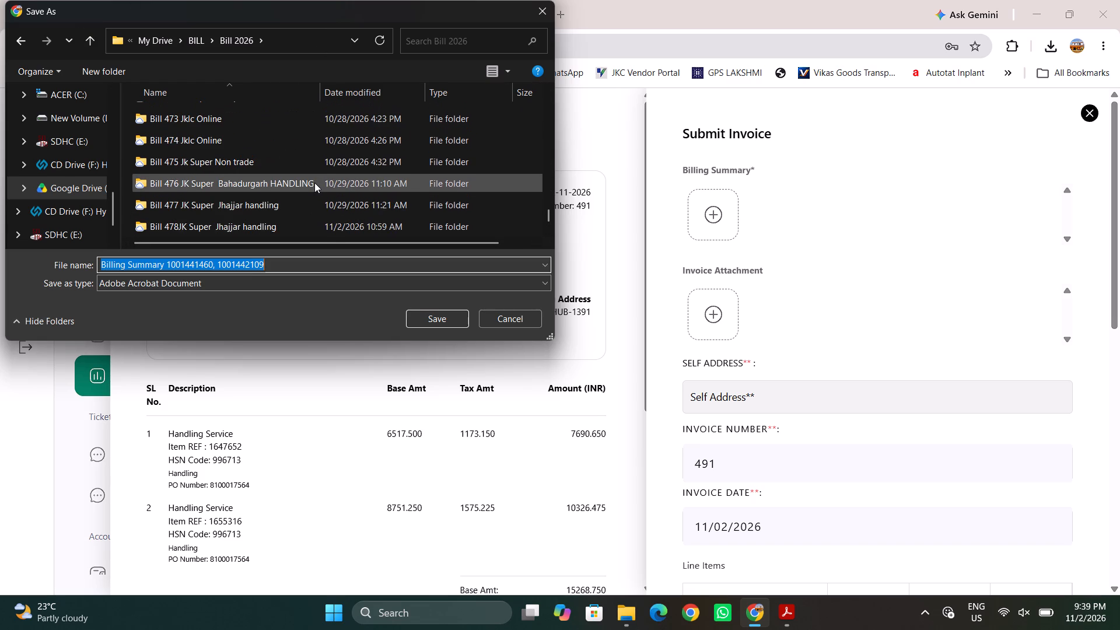
scroll(314, 183, "up", 1)
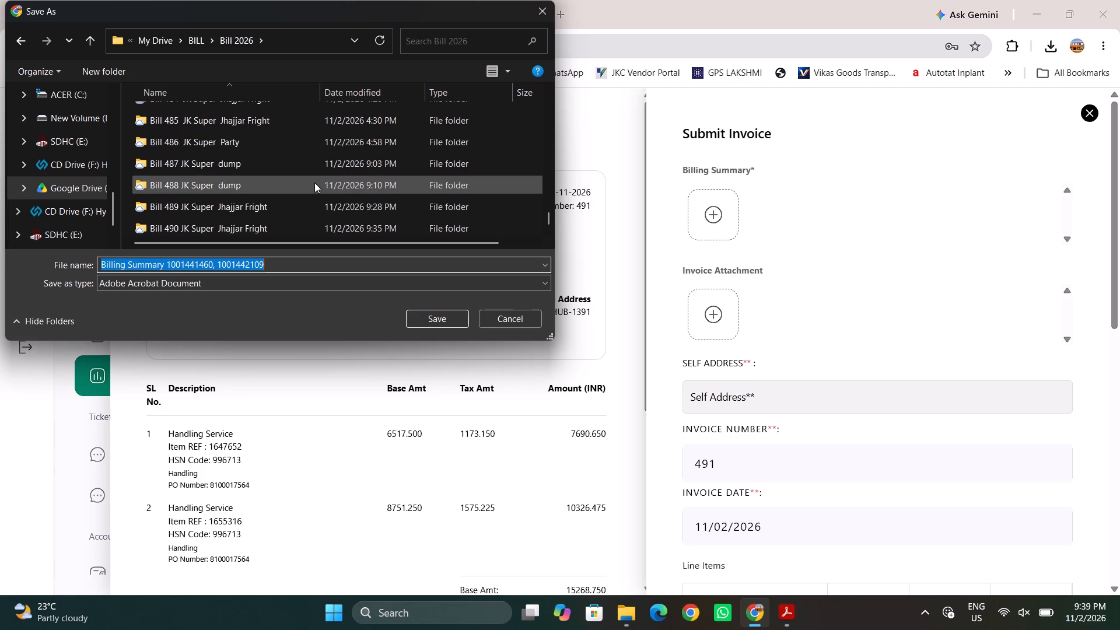
scroll(314, 183, "up", 3)
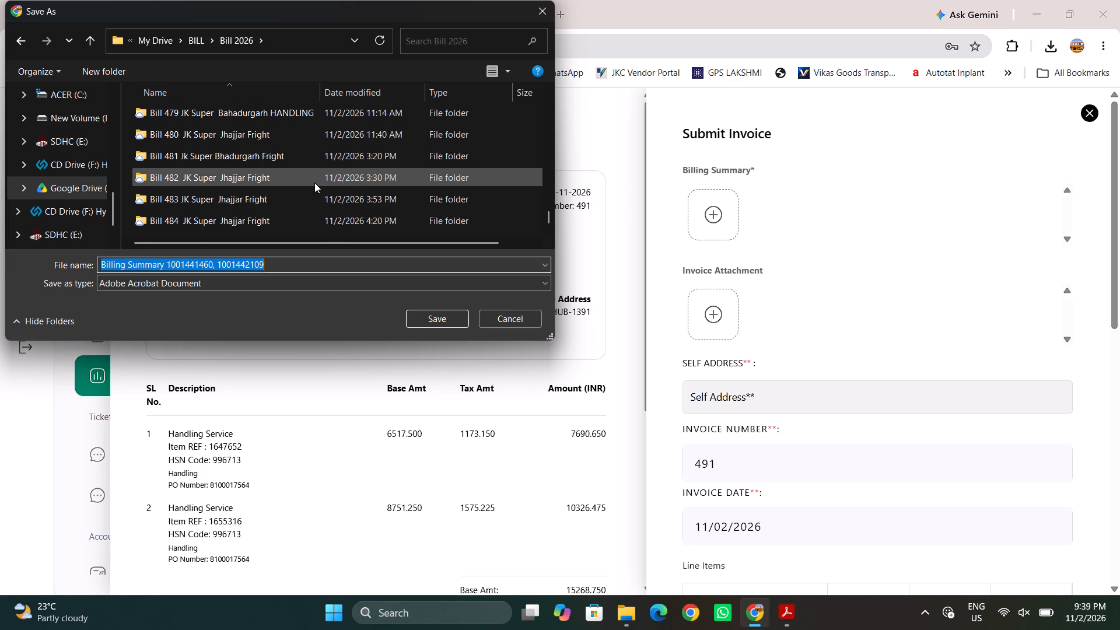
scroll(314, 183, "up", 3)
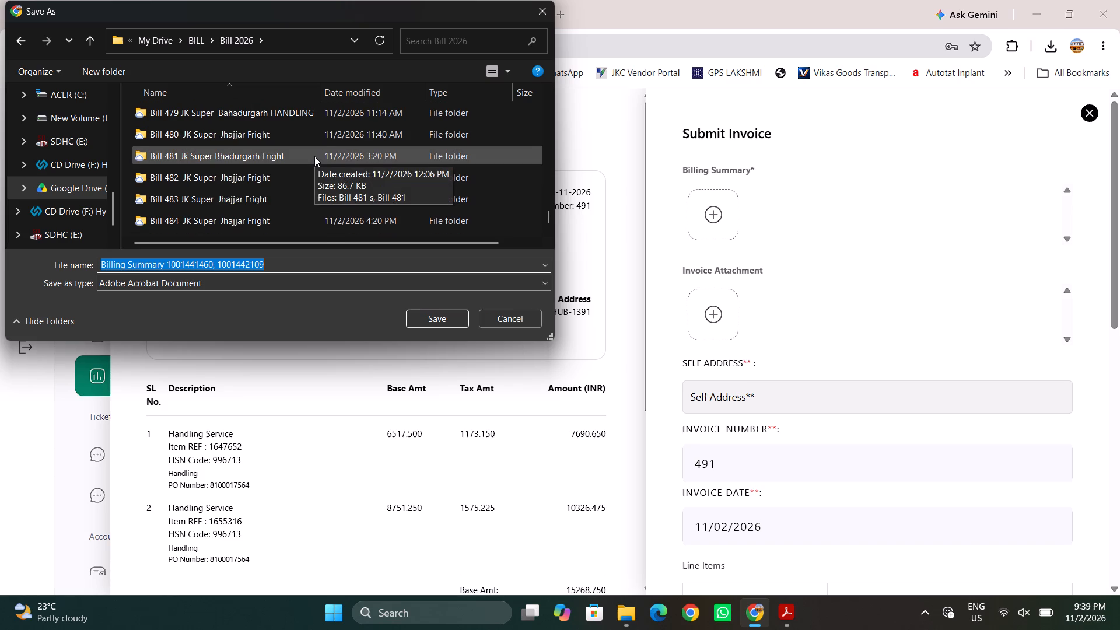
scroll(317, 137, "up", 2)
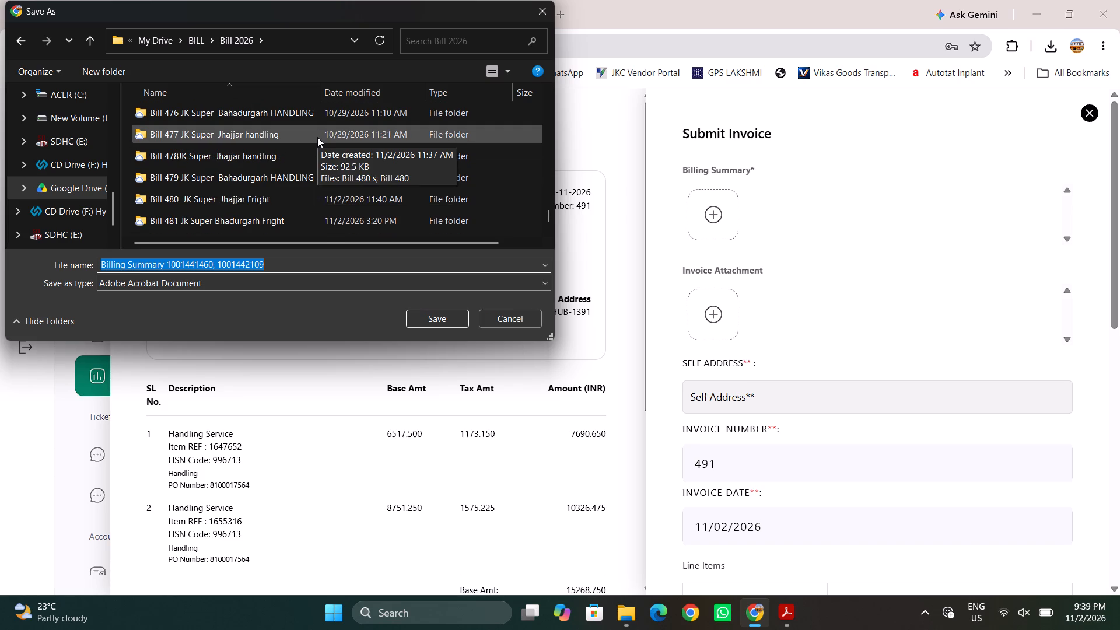
left_click(309, 139)
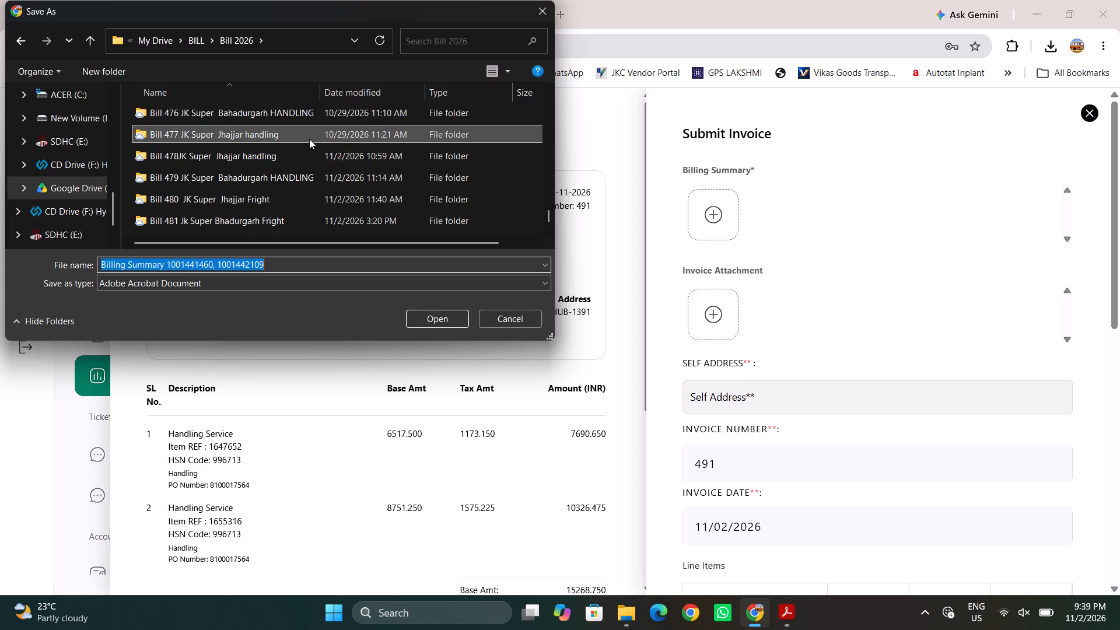
key("ctrl+c")
scroll(309, 139, "down", 3)
key("ctrl+v")
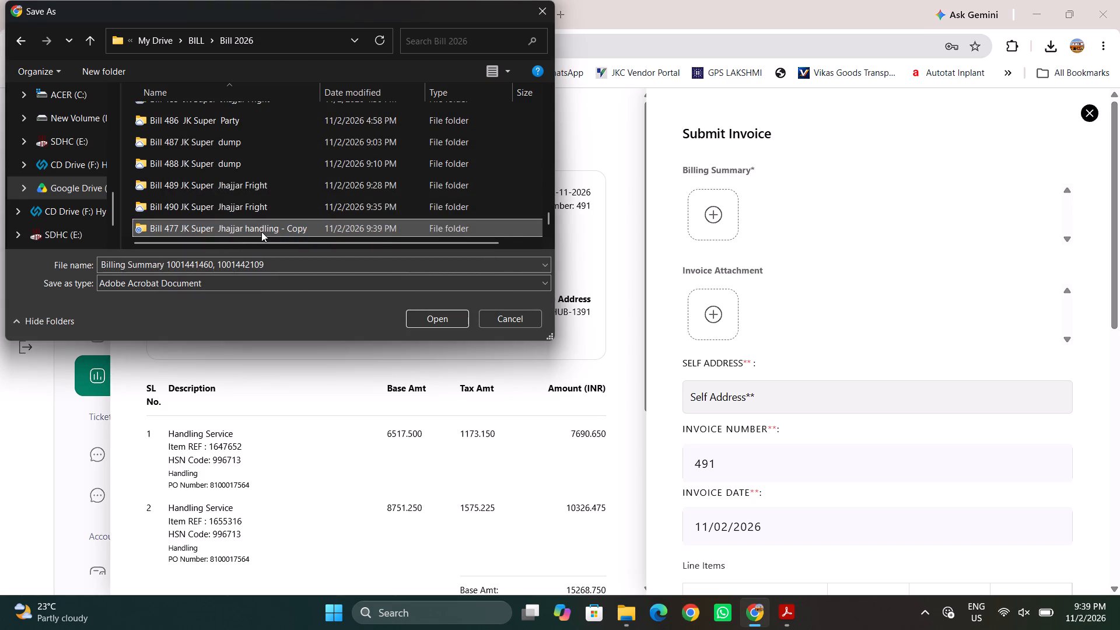
Rename the copied folder as Bill 491 JK Super Jhajjar handling.
right_click(247, 227)
left_click(311, 555)
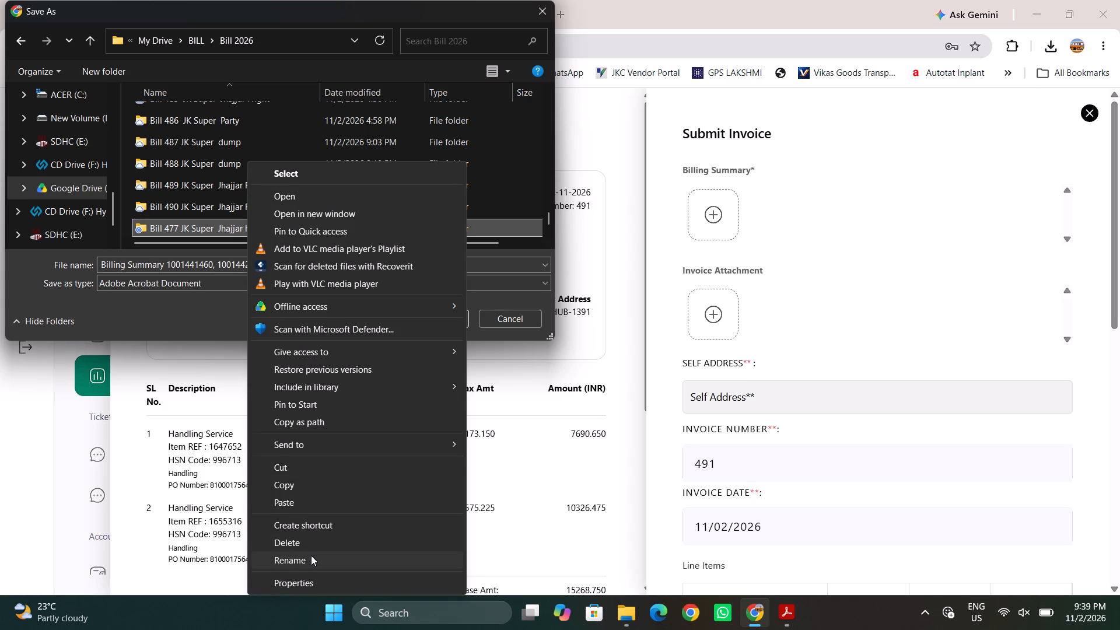
left_click(316, 231)
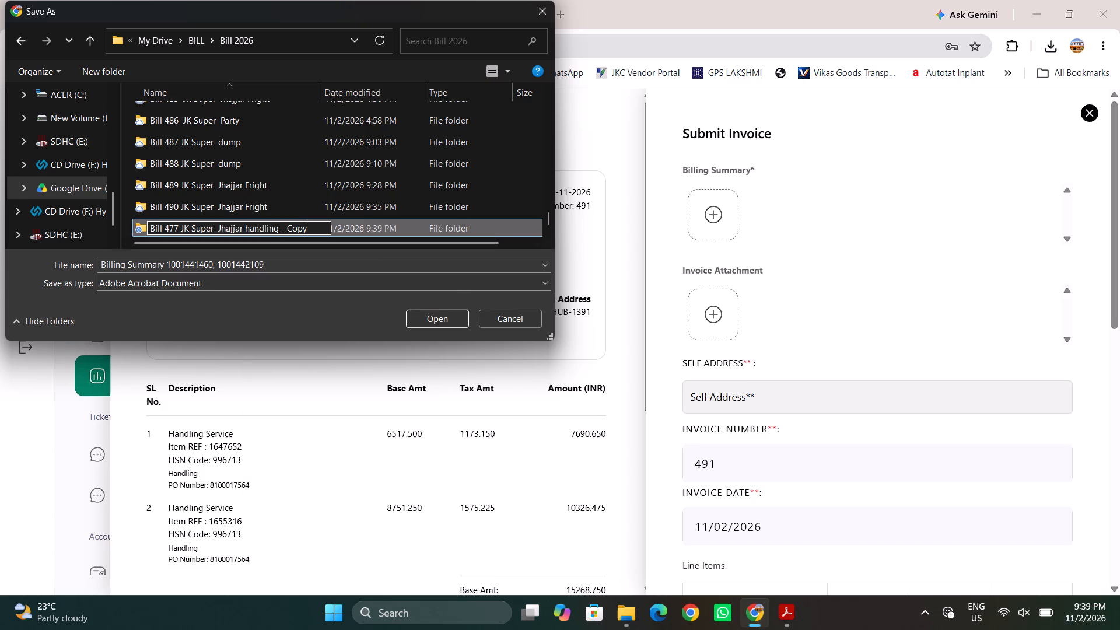
key("BackSpace")
key("BackSpace")
key("BackSpace")
key("BackSpace")
key("BackSpace")
key("BackSpace")
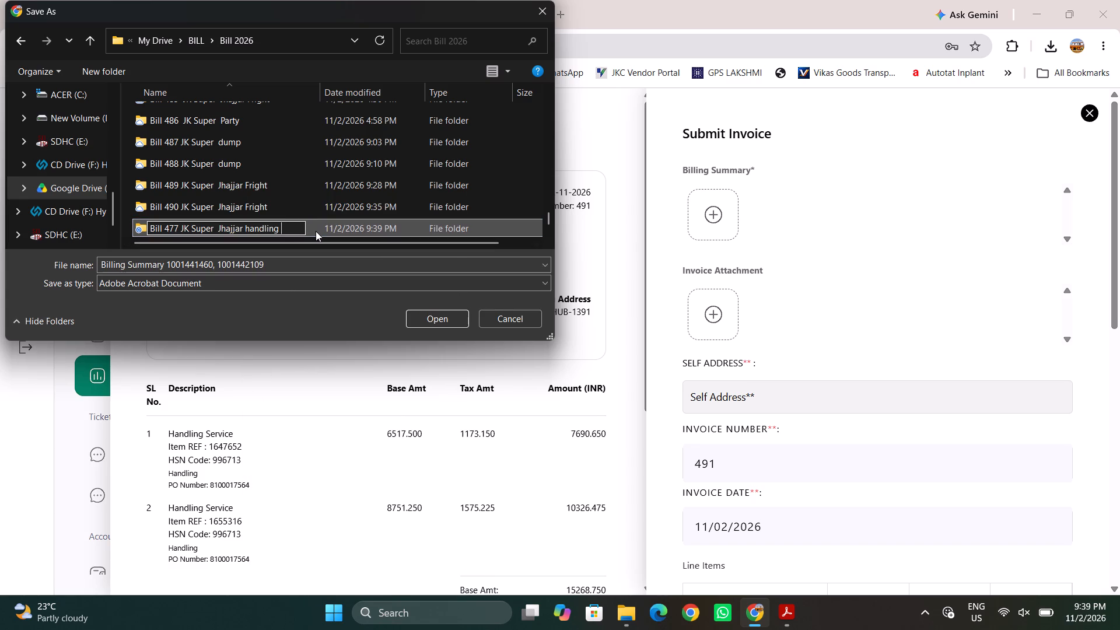
left_click(183, 232)
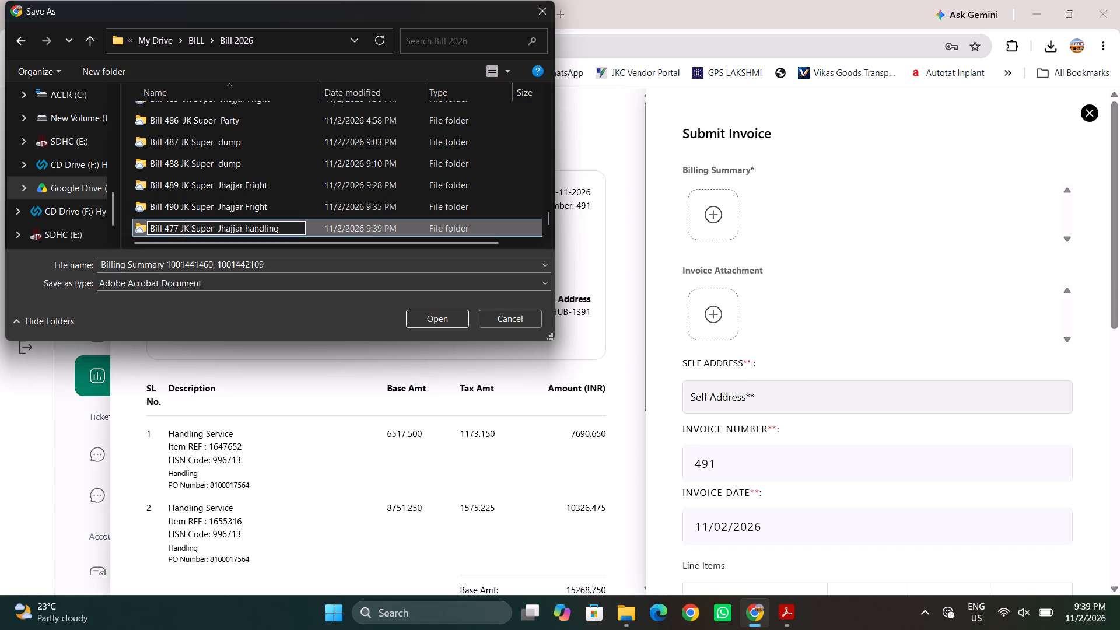
left_click(178, 227)
key("BackSpace")
key("BackSpace")
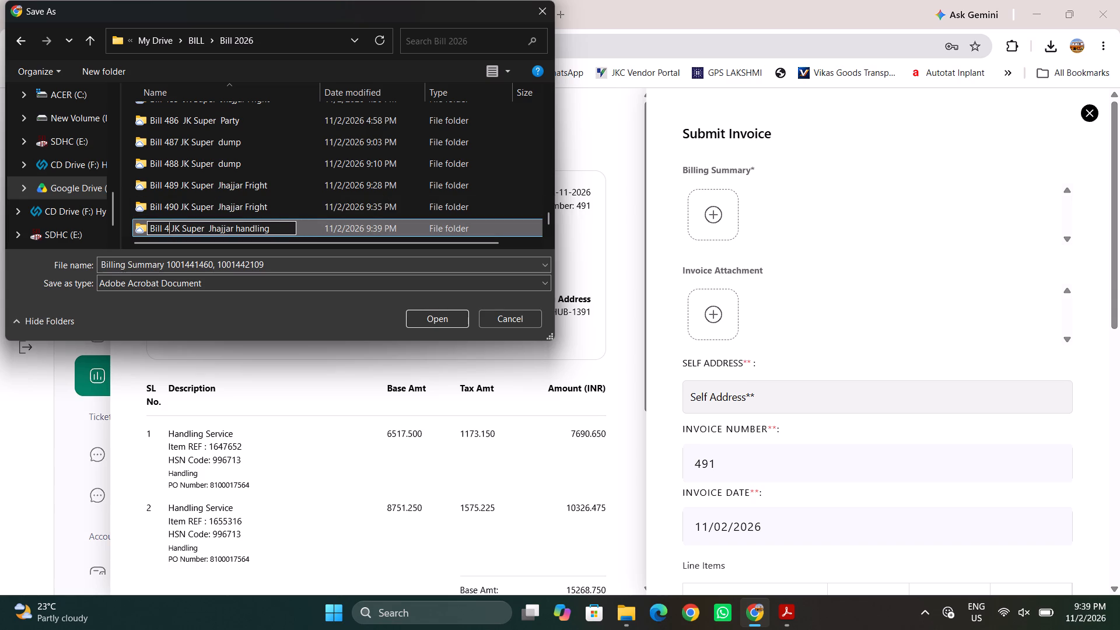
type("91")
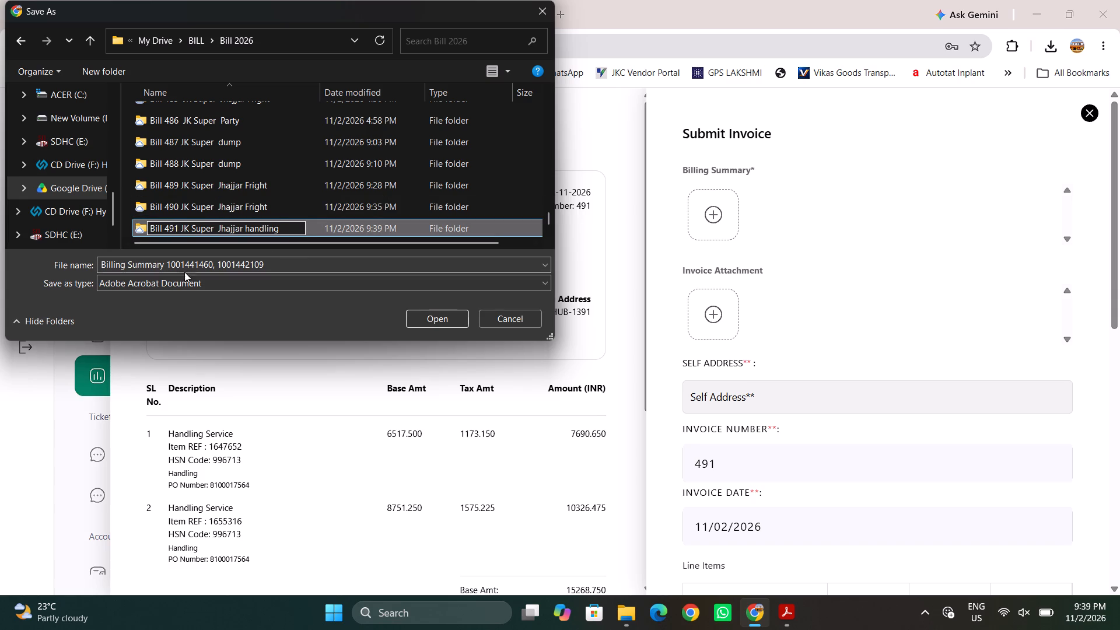
left_click(281, 265)
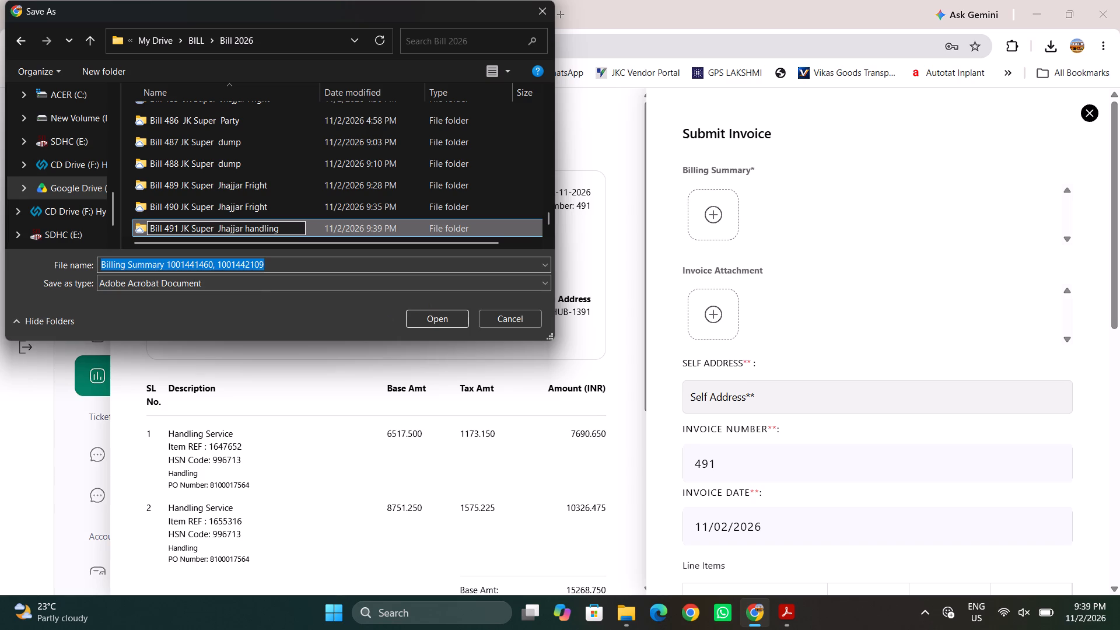
key("BackSpace")
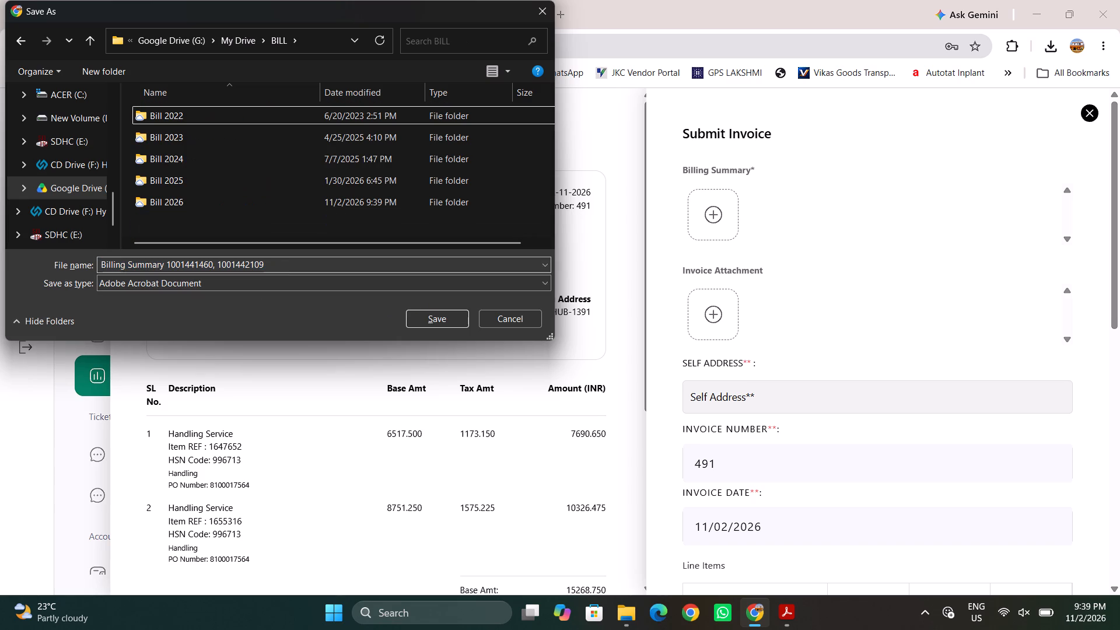
Open the Bill 491 JK Super Jhajjar handling folder in Bill 2026 and delete both copied Bill 477 PDFs.
double_click(193, 201)
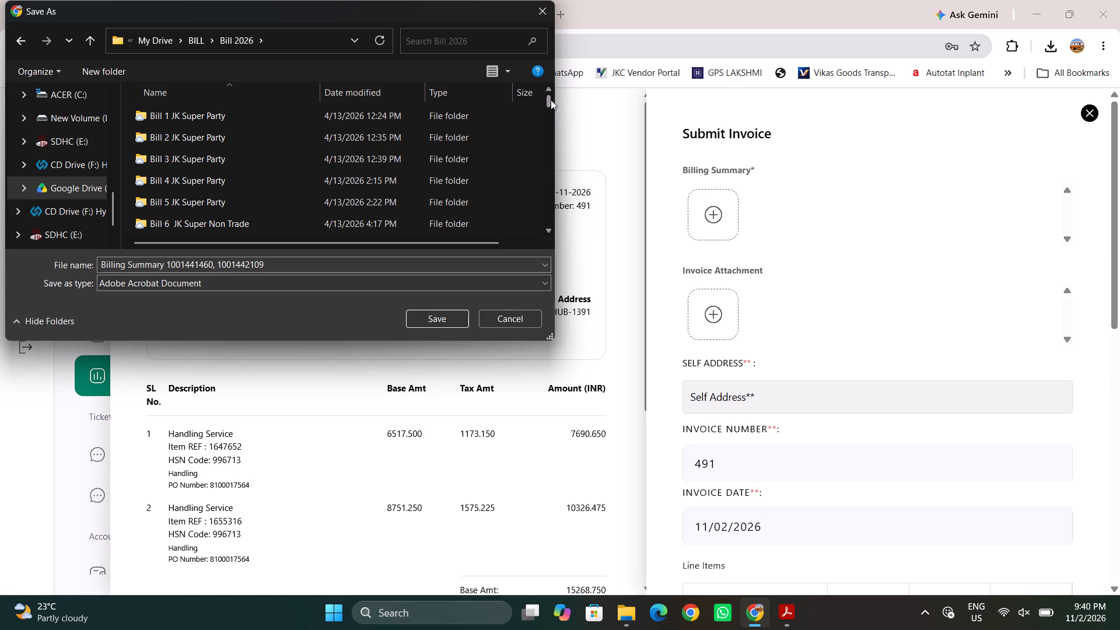
left_click_drag(547, 100, 547, 222)
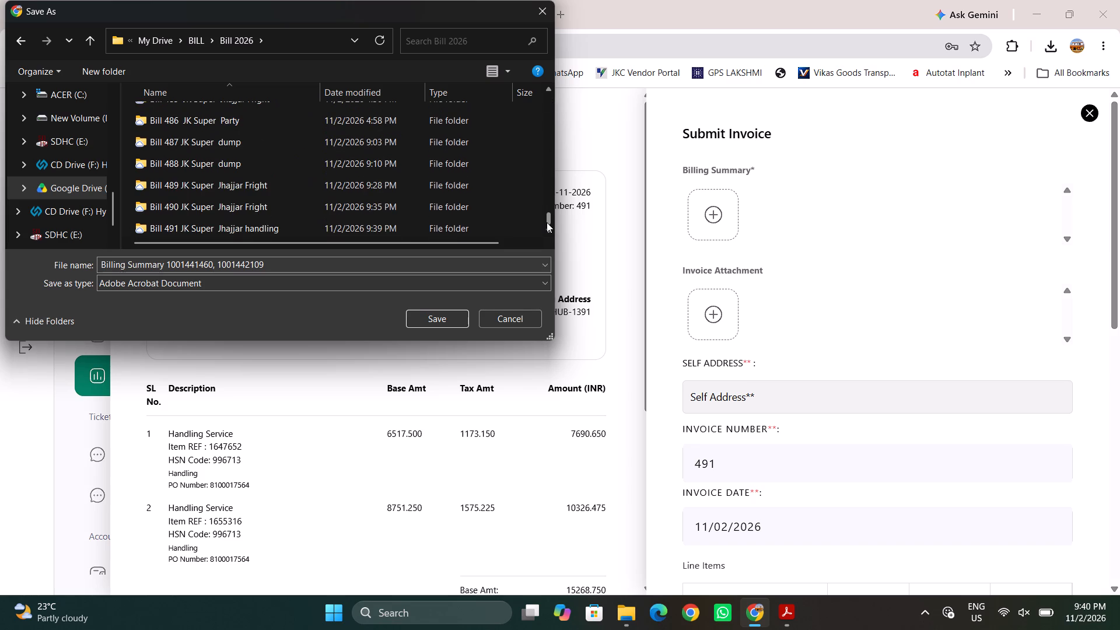
double_click(467, 223)
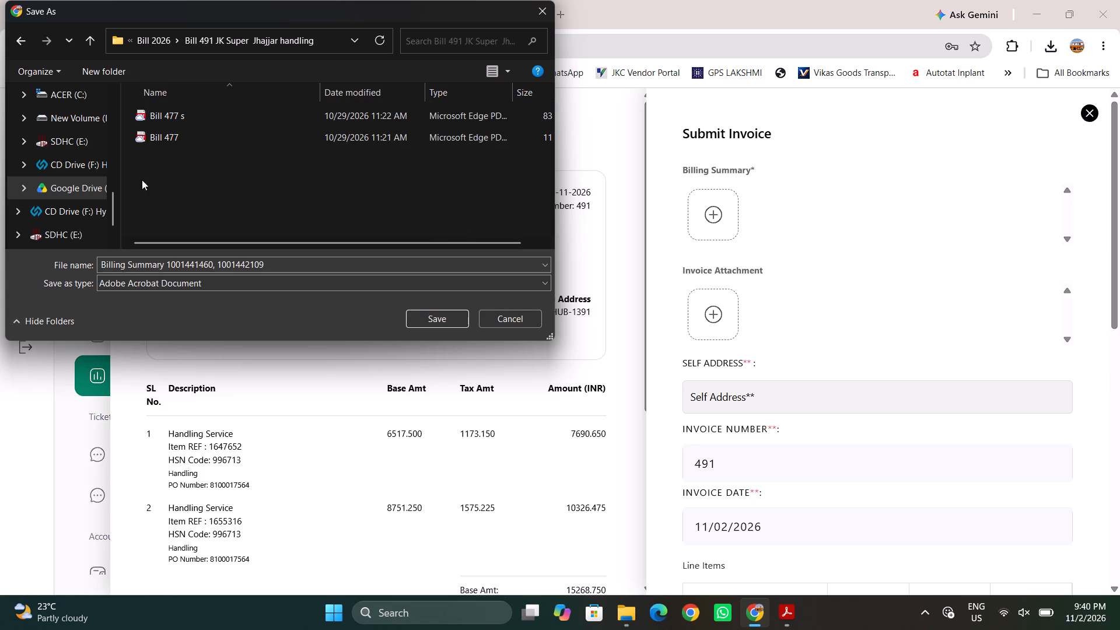
left_click(220, 120)
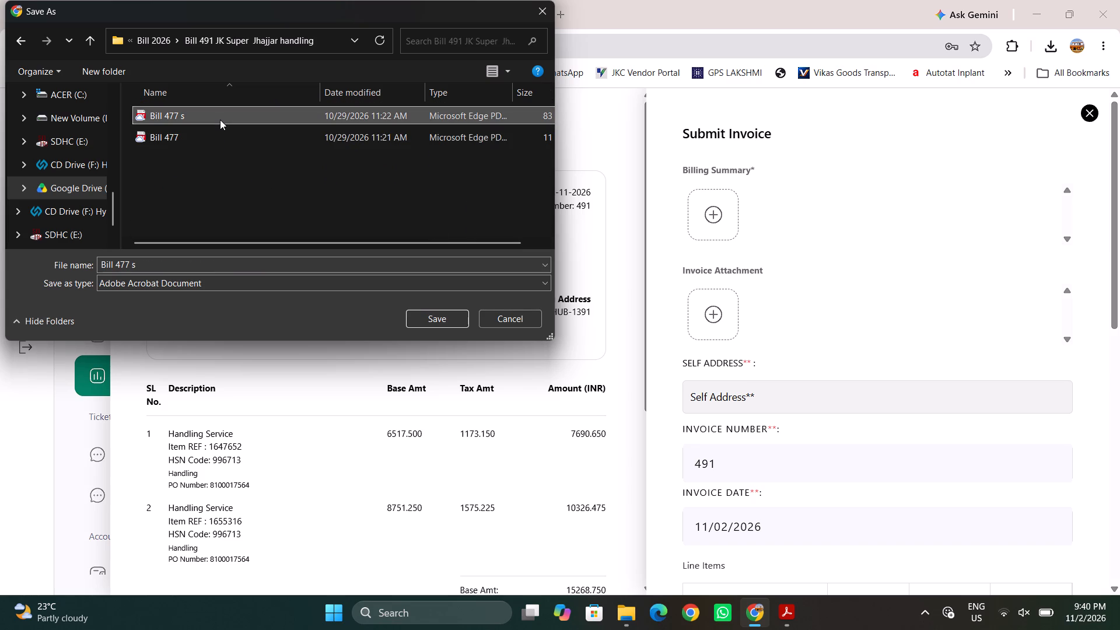
key("shift+Down")
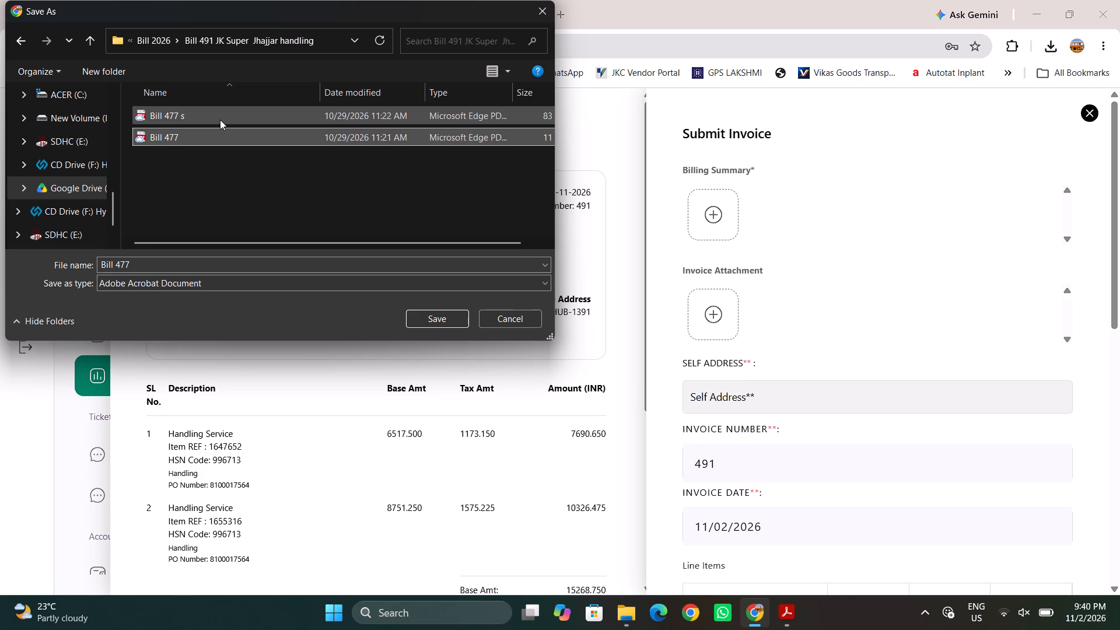
key("Delete")
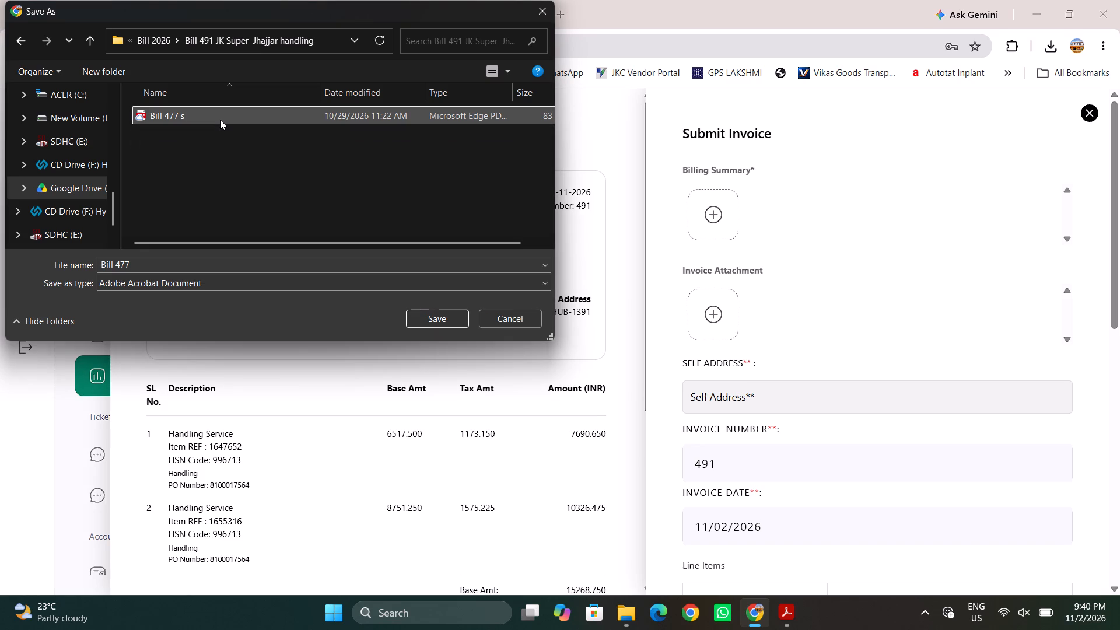
key("Delete")
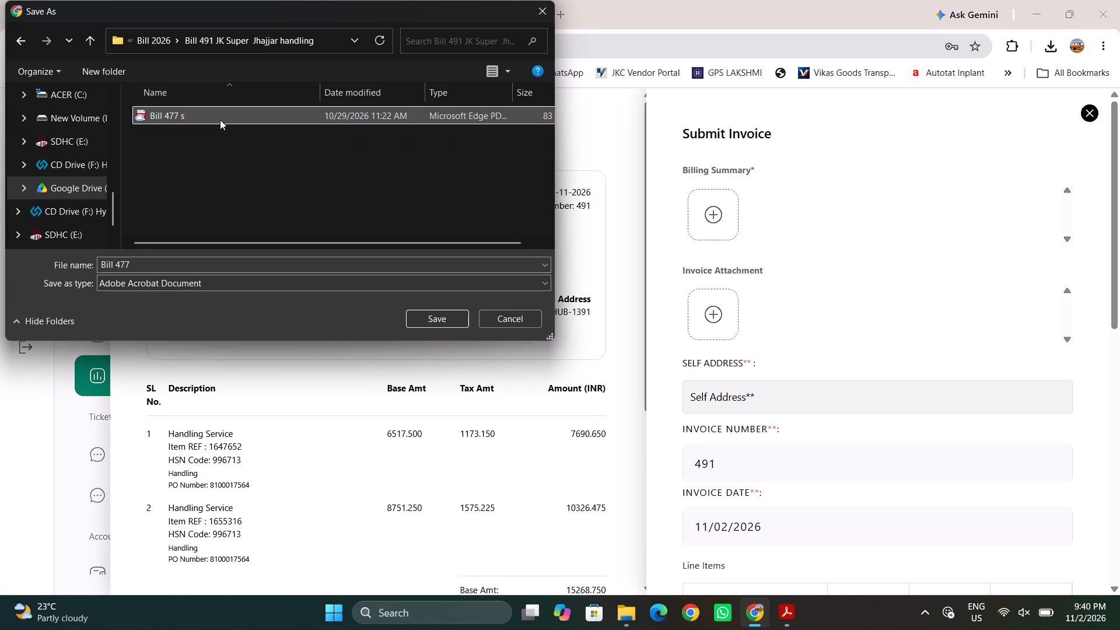
left_click(226, 116)
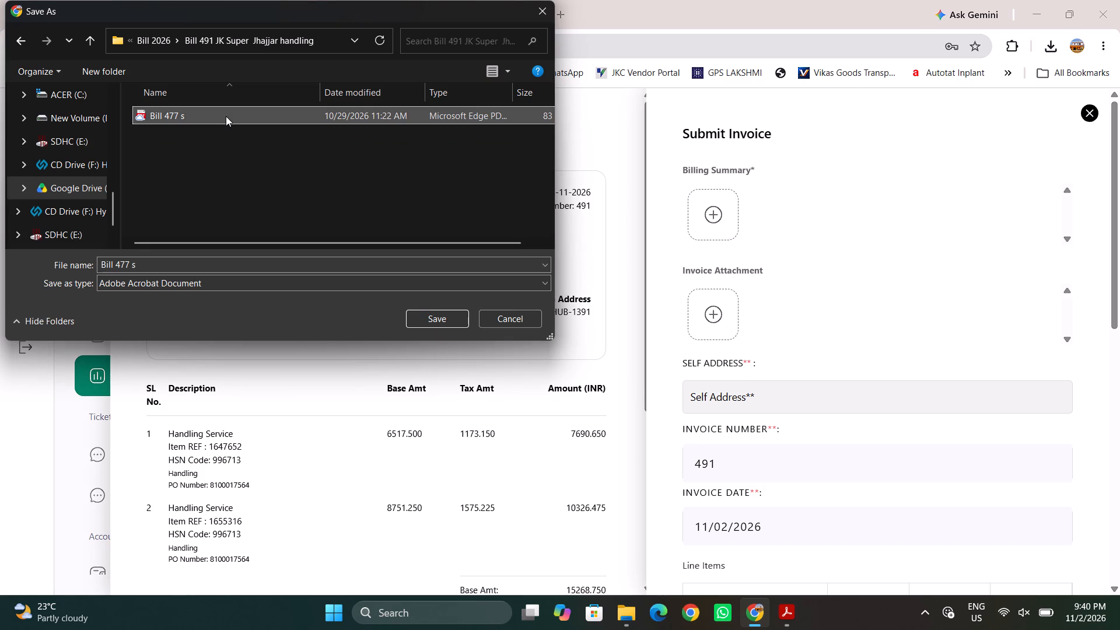
key("Delete")
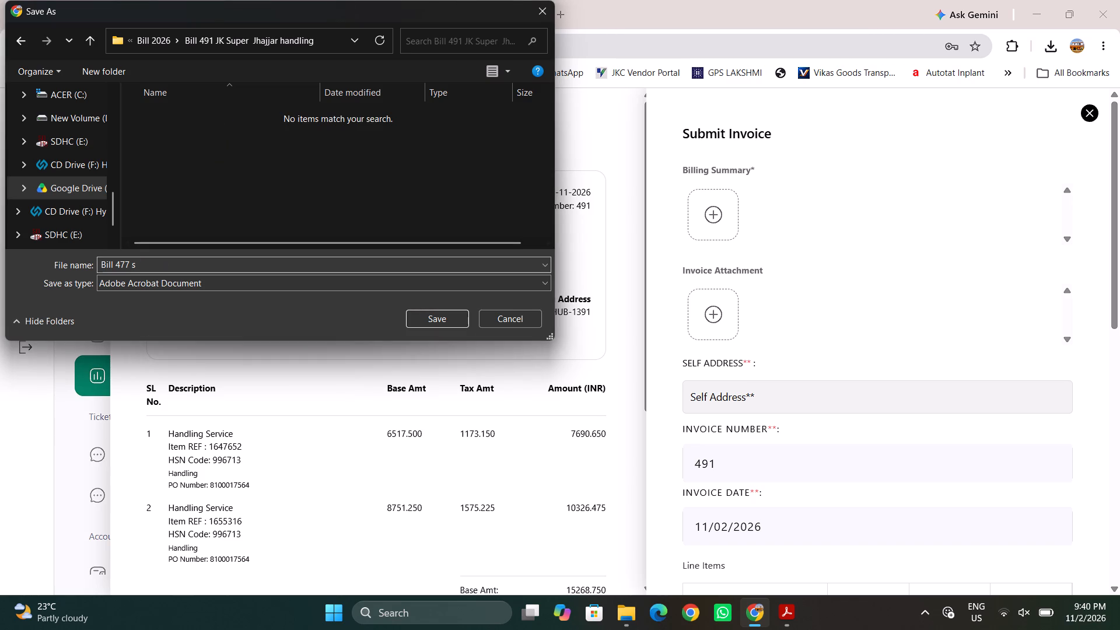
Save the billing summary PDF as BILL 491 in the Bill 491 JK Super Jhajjar handling folder.
left_click(161, 268)
key("BackSpace")
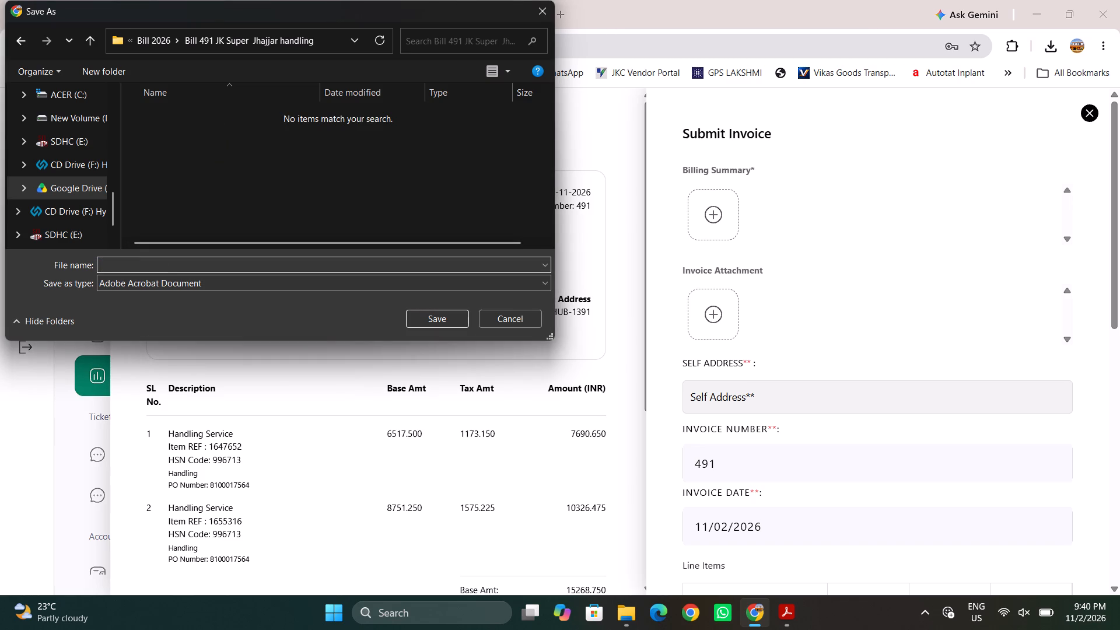
type("BILL")
key("space")
type("491")
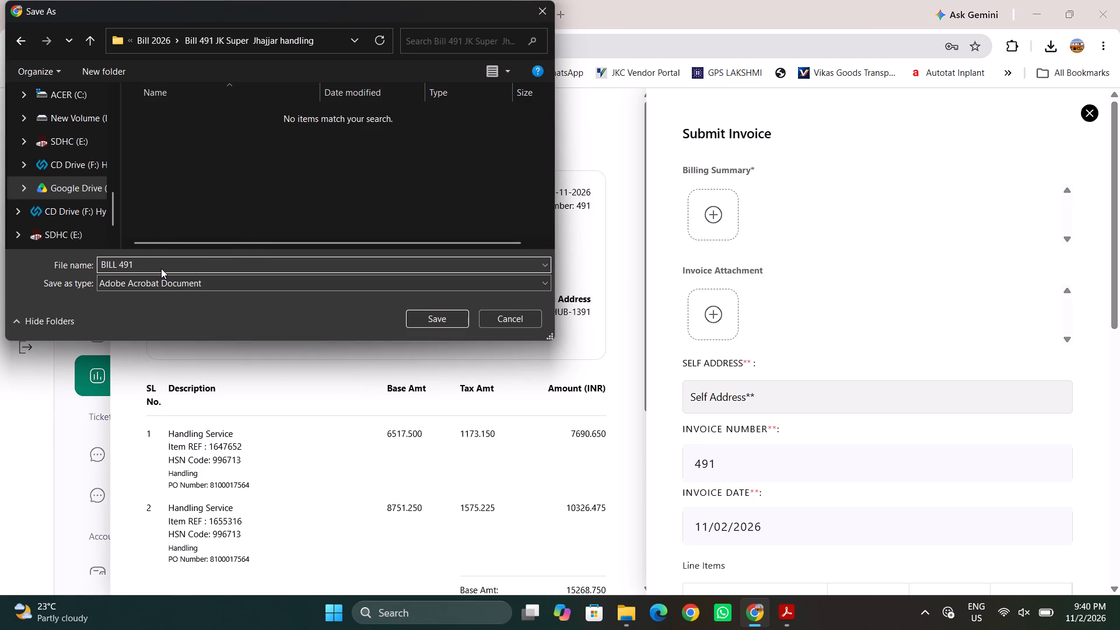
key("space")
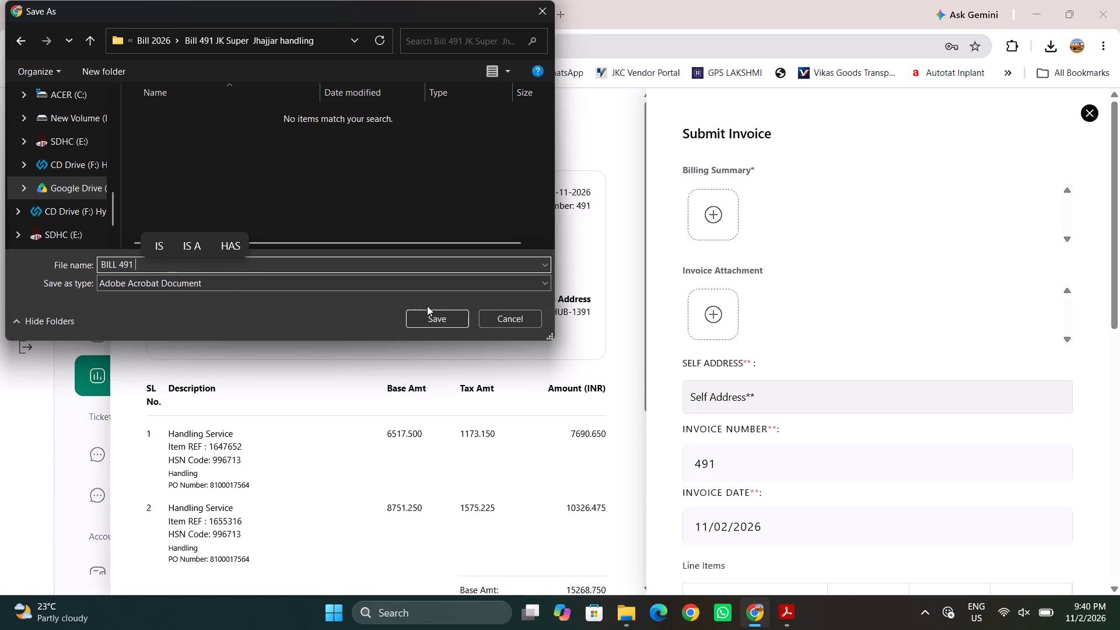
left_click(438, 323)
Attach BILL 491 from the Bill 491 JK Super Jhajjar handling folder as the invoice's billing summary.
left_click(709, 217)
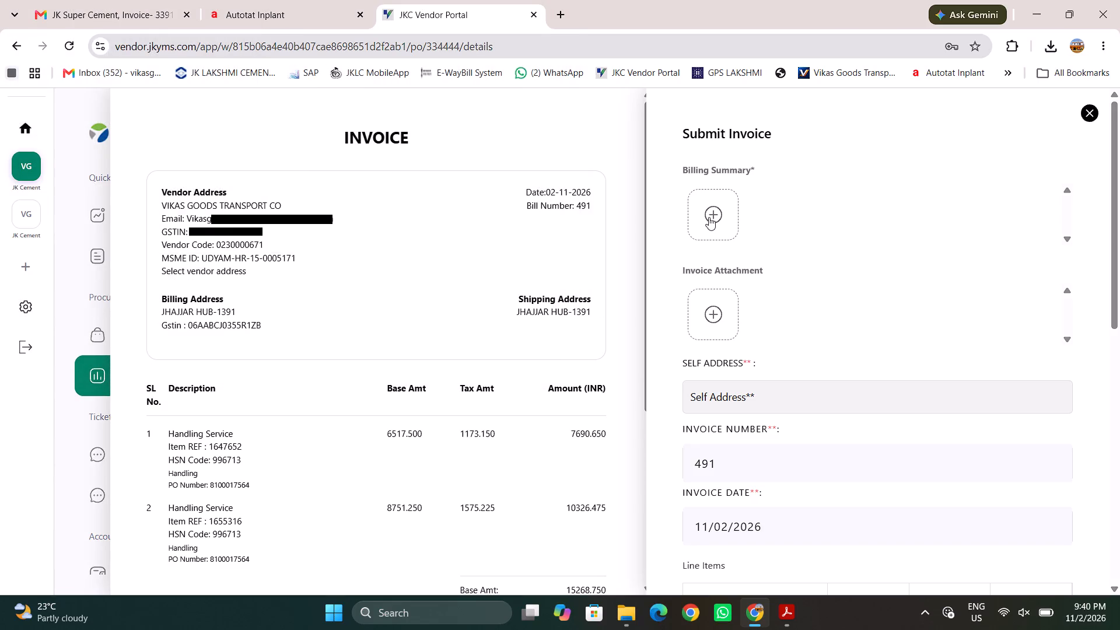
left_click(184, 152)
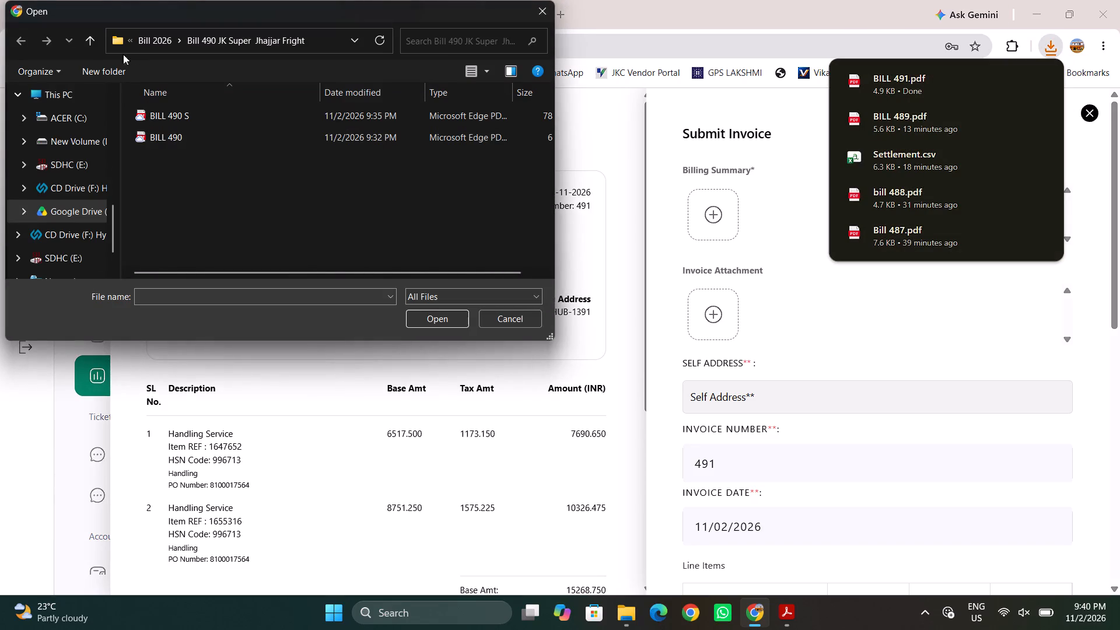
left_click(100, 47)
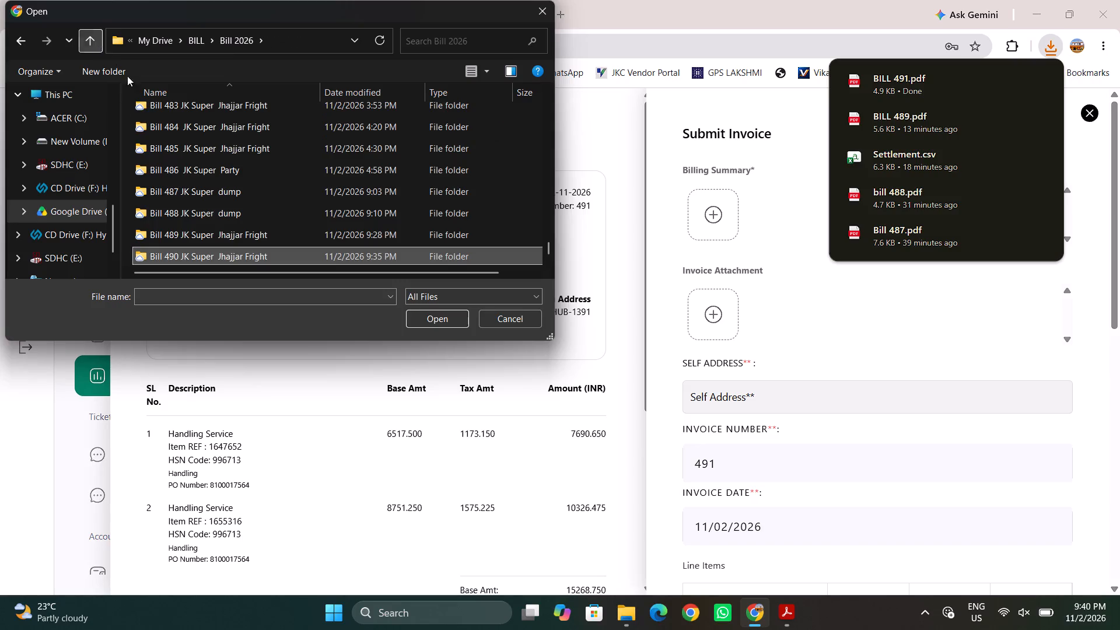
scroll(218, 149, "down", 4)
double_click(220, 250)
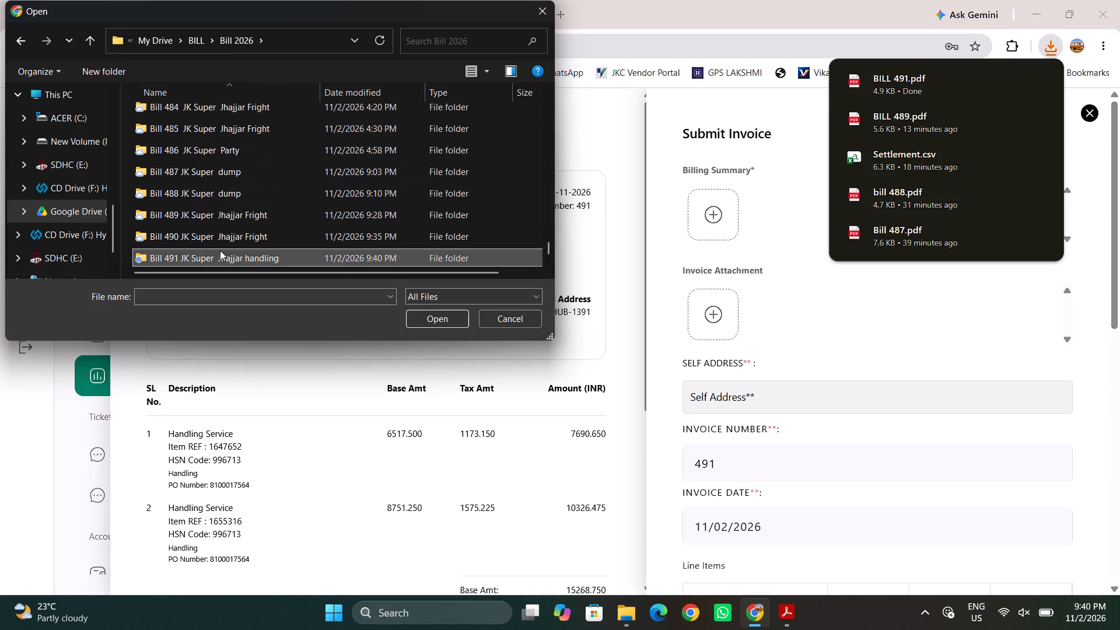
left_click(179, 117)
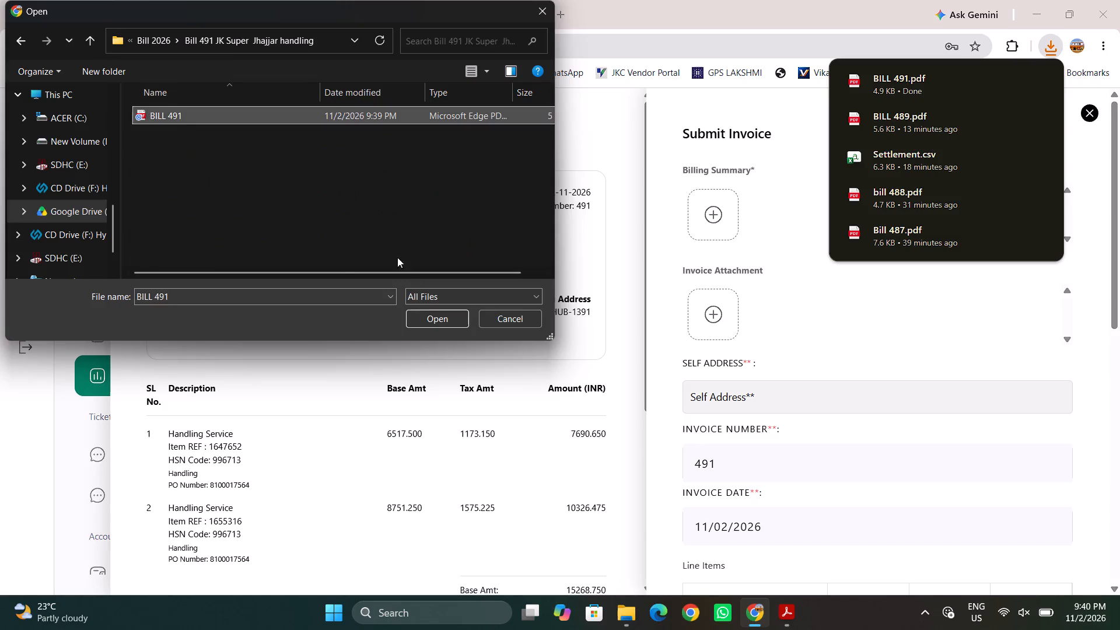
left_click(430, 311)
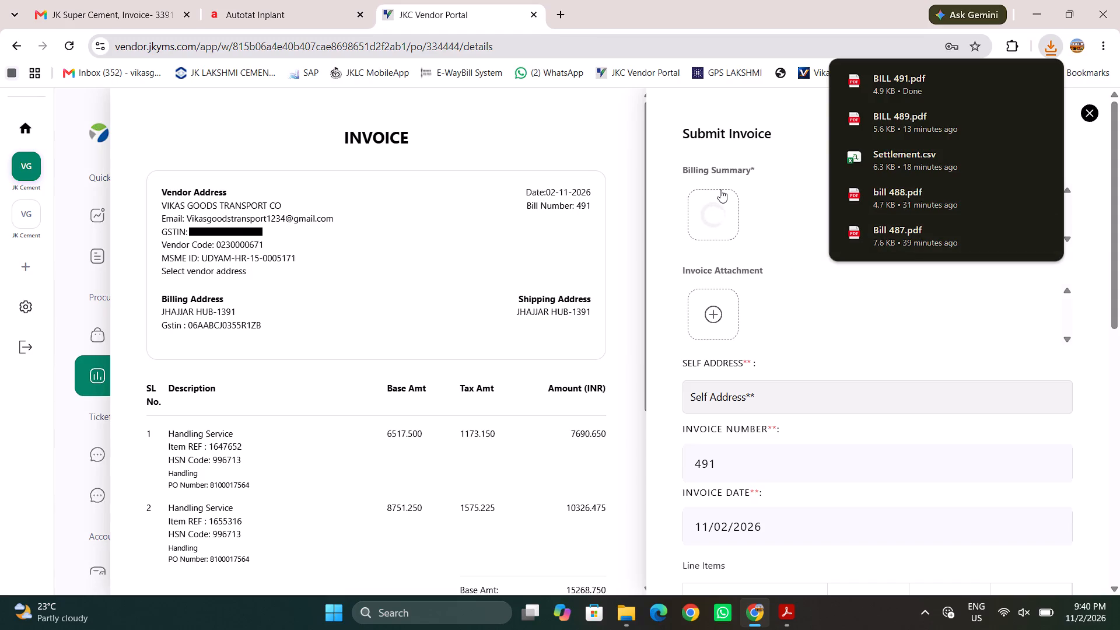
Open the BILL 491 PDF from the Bill 491 JK Super Jhajjar handling folder in Adobe Acrobat.
left_click(726, 291)
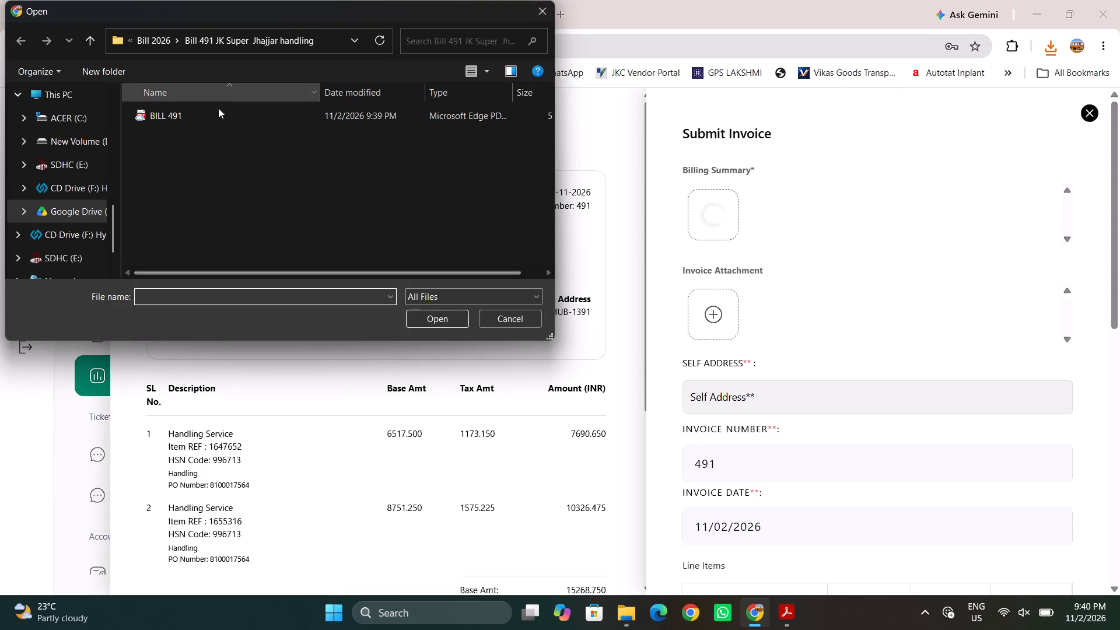
left_click(542, 12)
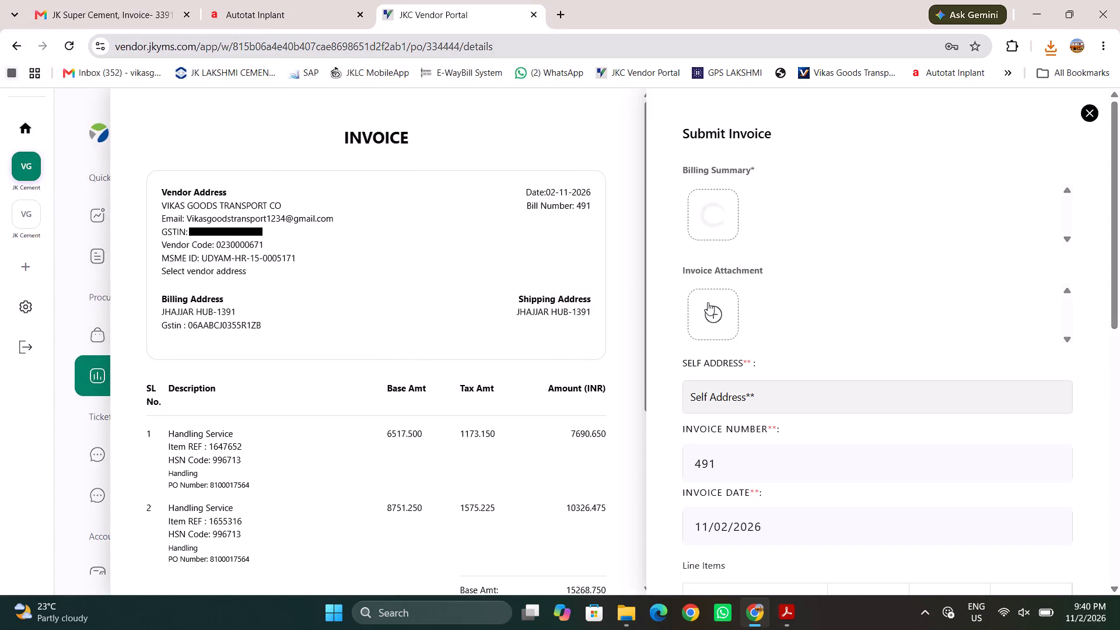
left_click(708, 302)
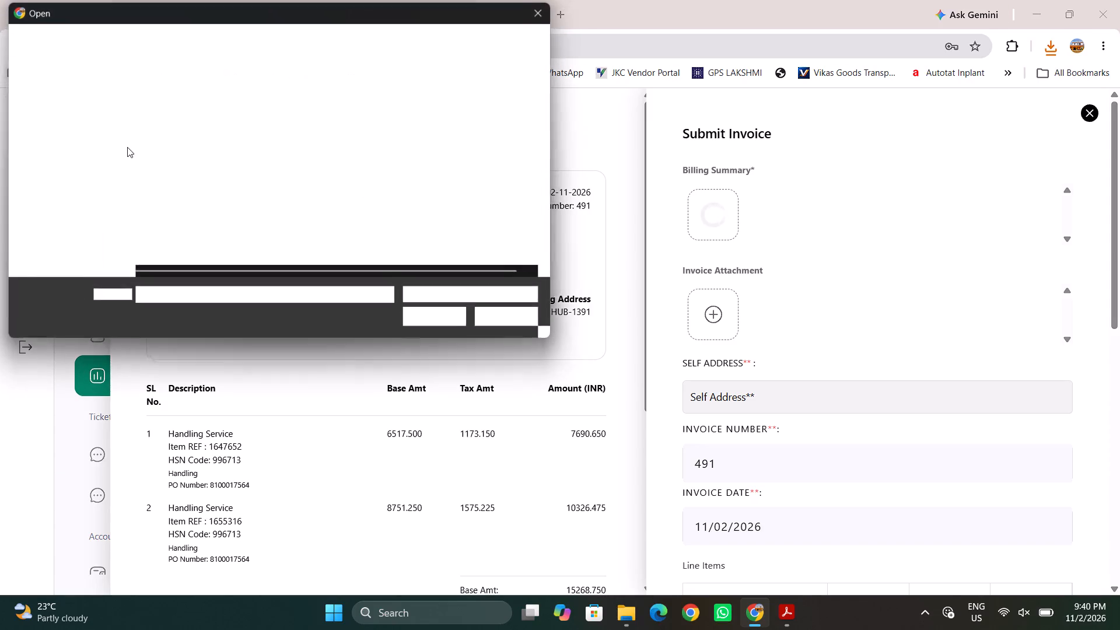
right_click(163, 119)
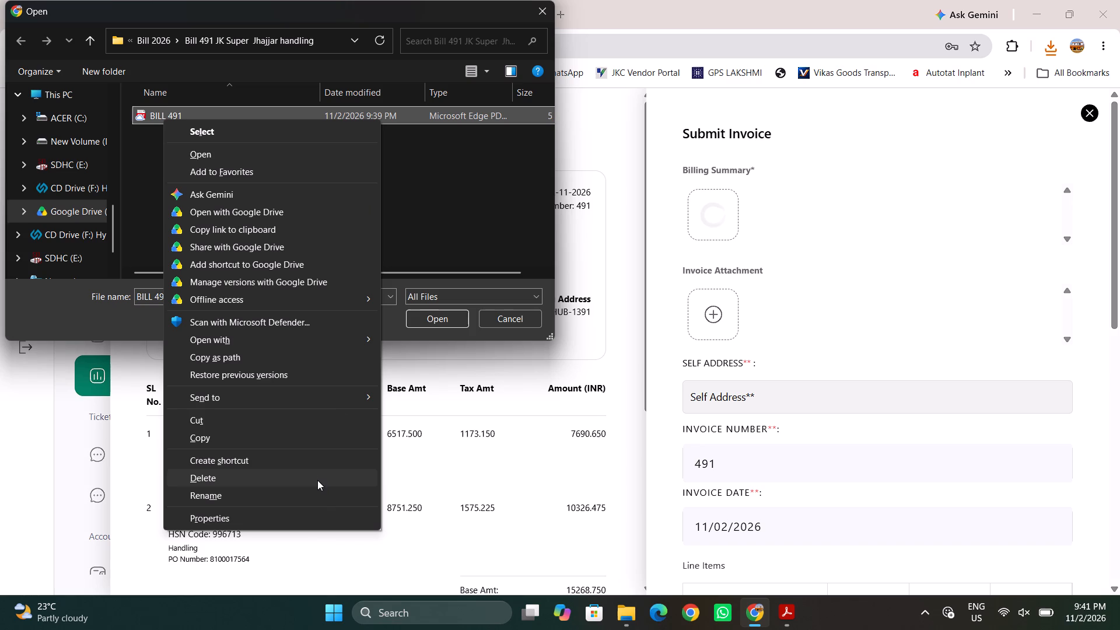
left_click(342, 343)
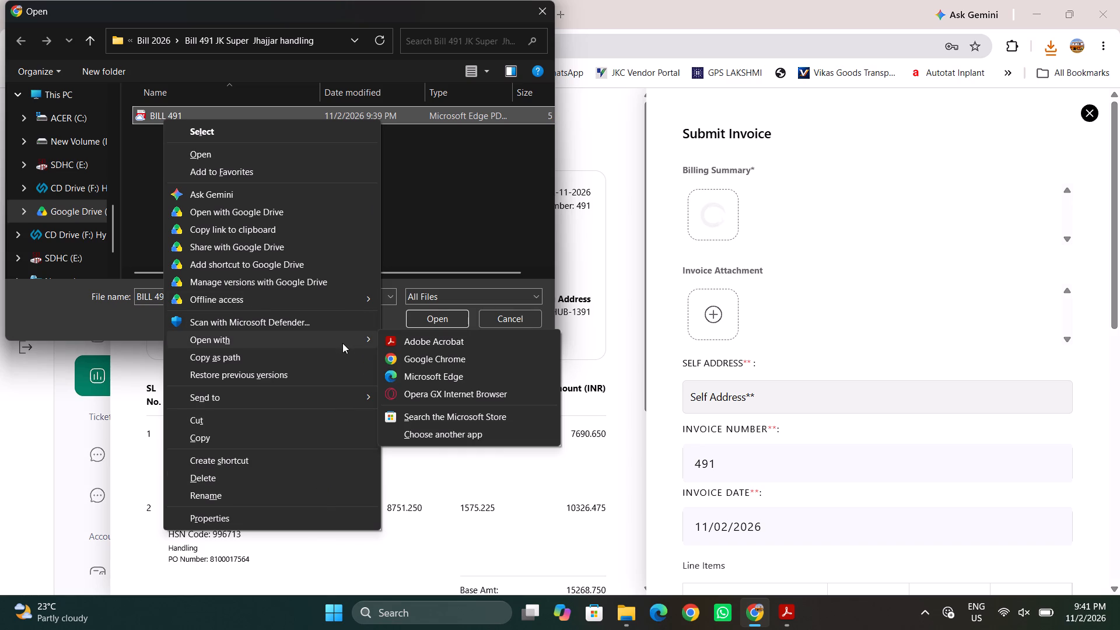
left_click(436, 338)
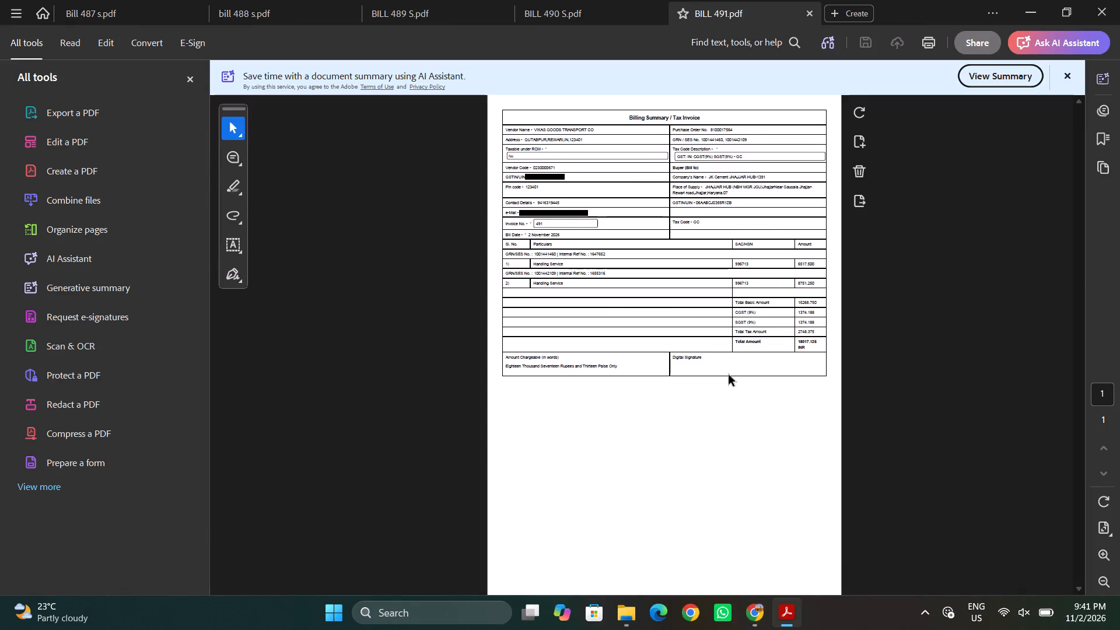
Digitally sign the billing summary in its Digital Signature box with the Windows Digital ID issued by PantaSign Sub CA for DSC 2022.
left_click(37, 482)
scroll(68, 468, "down", 1)
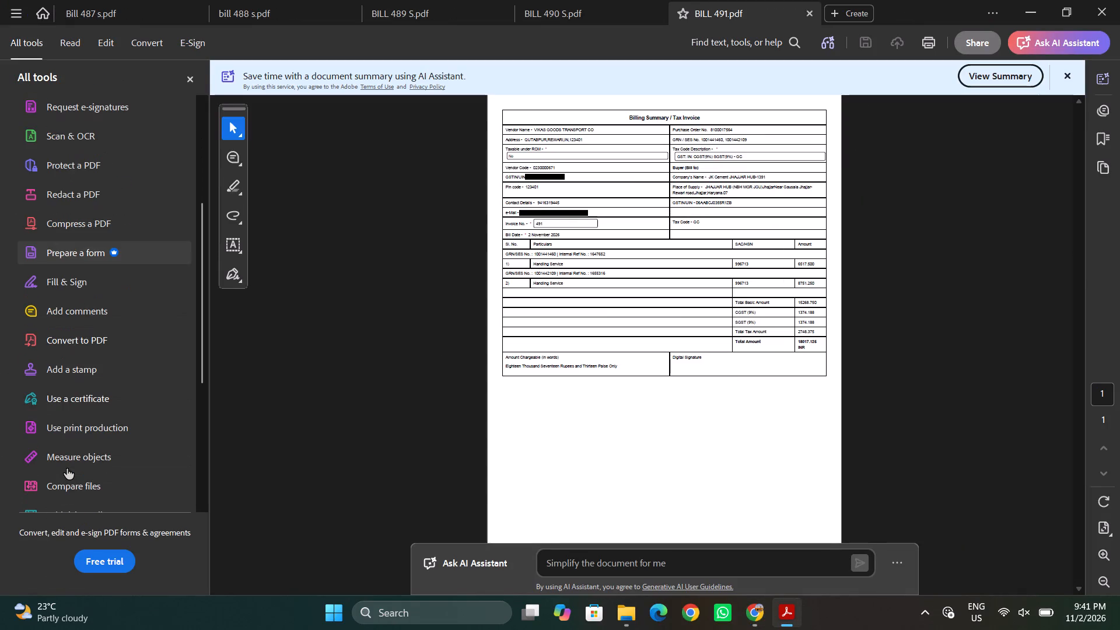
scroll(68, 468, "down", 3)
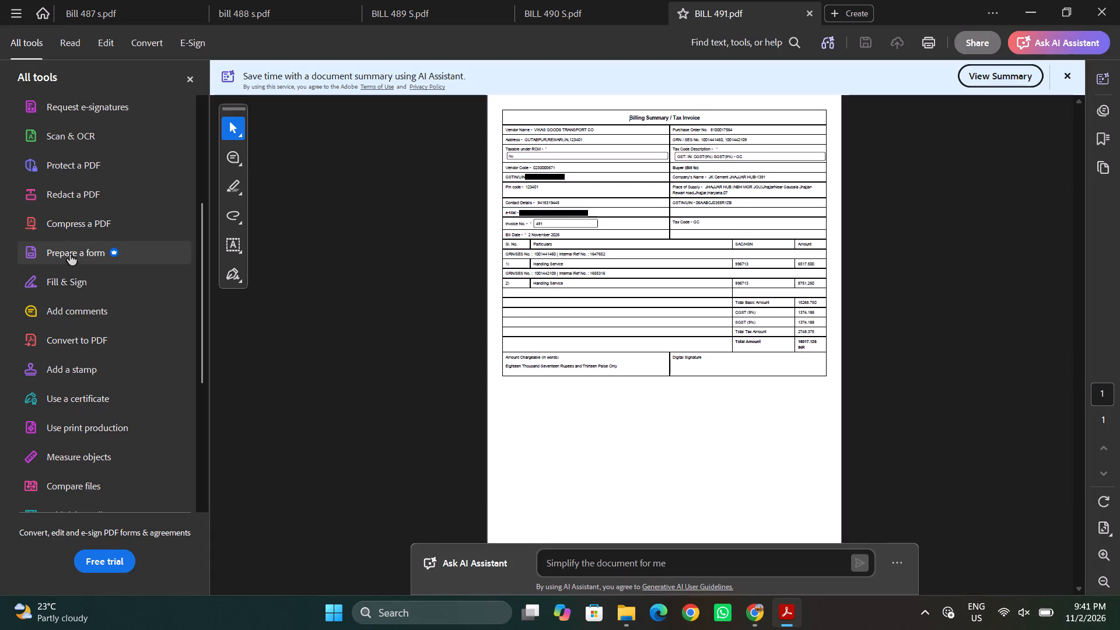
left_click(86, 402)
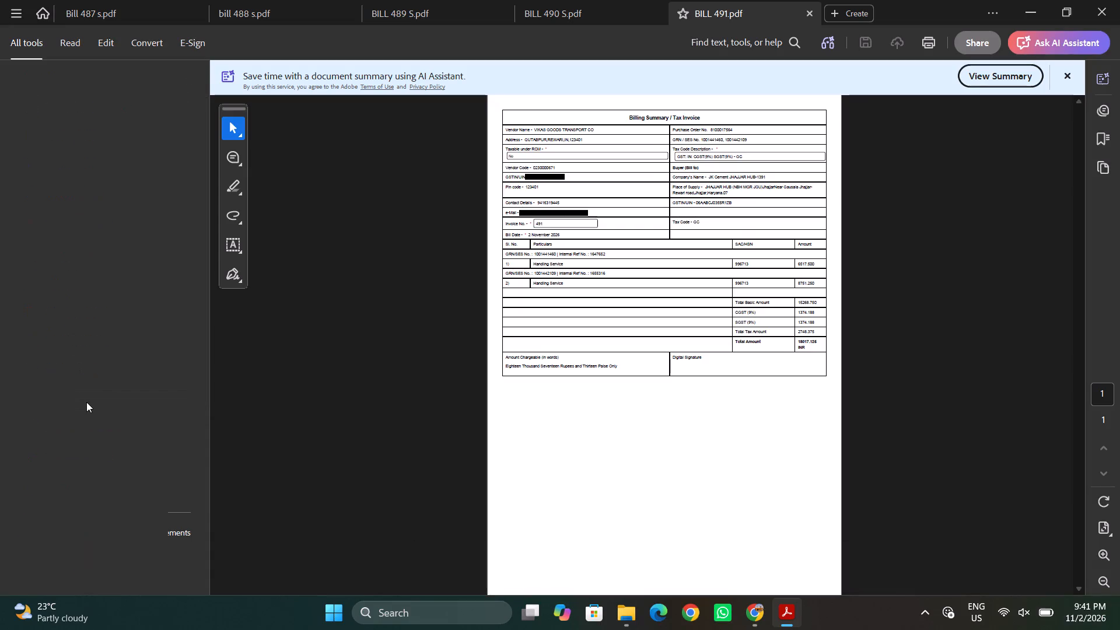
left_click(94, 135)
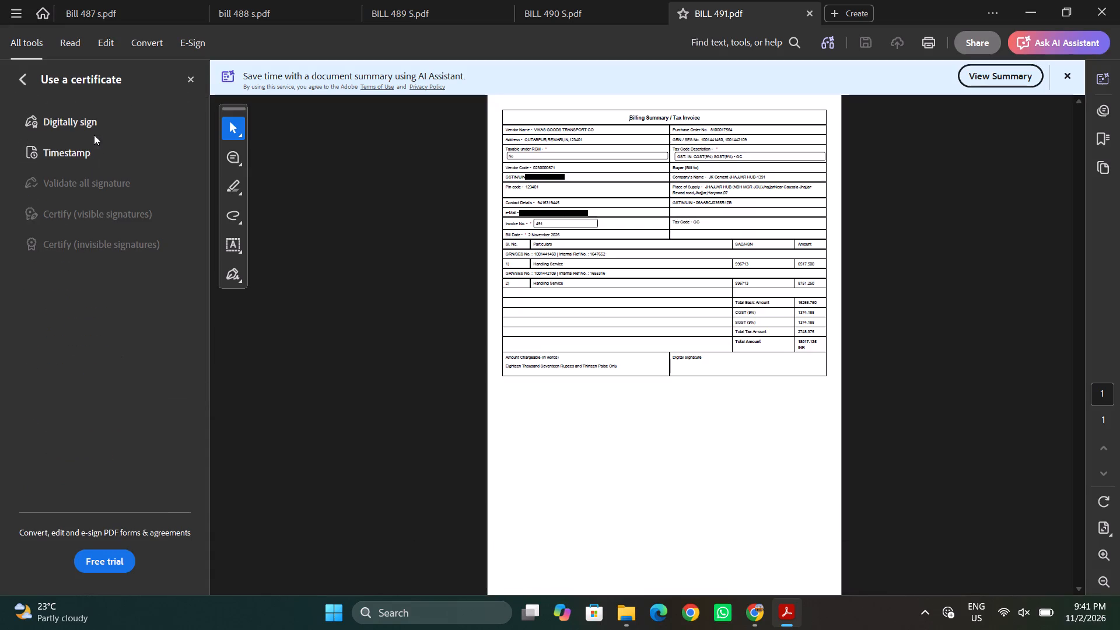
left_click(94, 124)
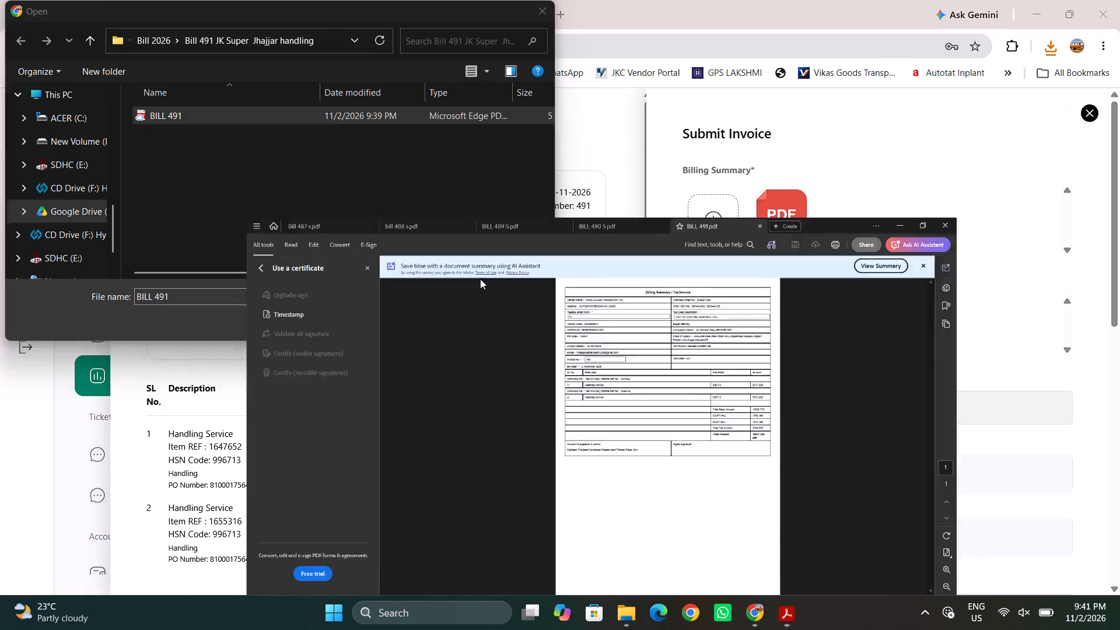
left_click(748, 618)
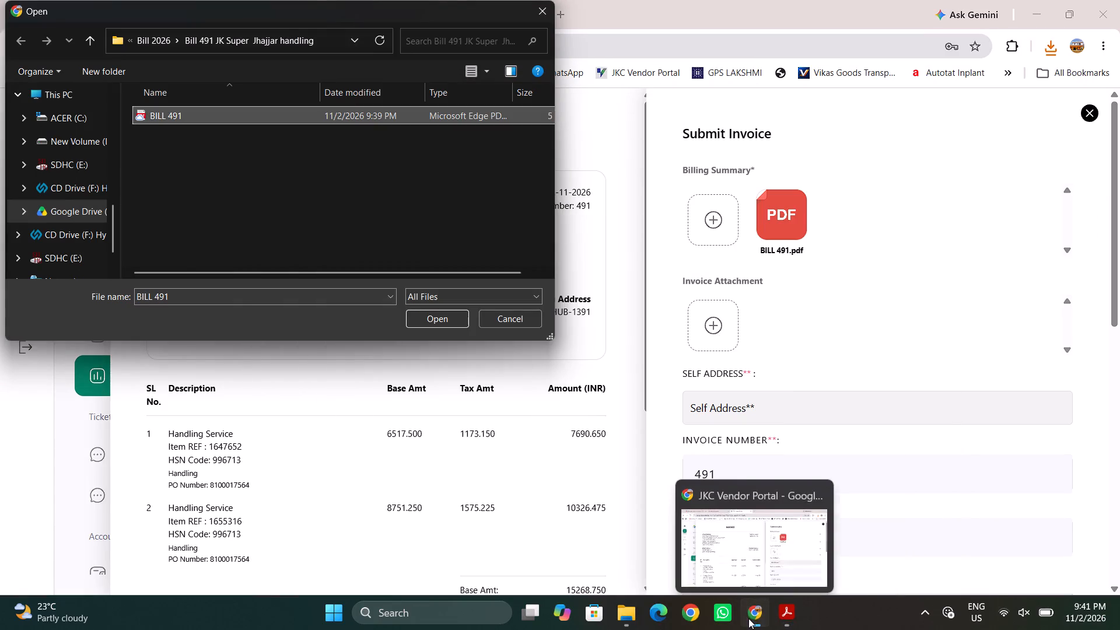
left_click(746, 534)
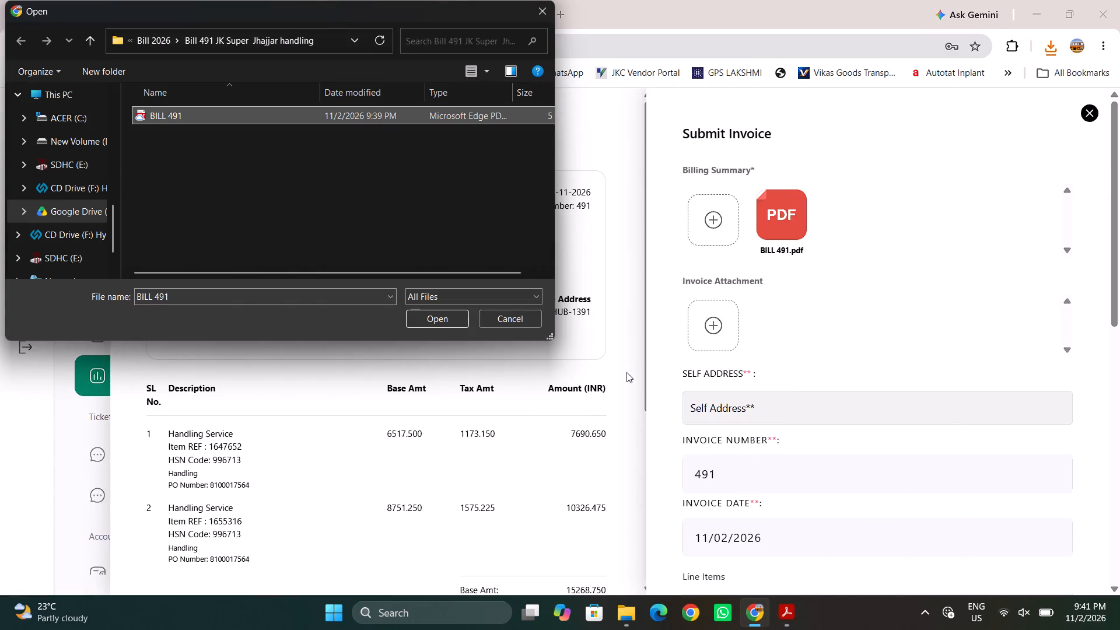
left_click(787, 622)
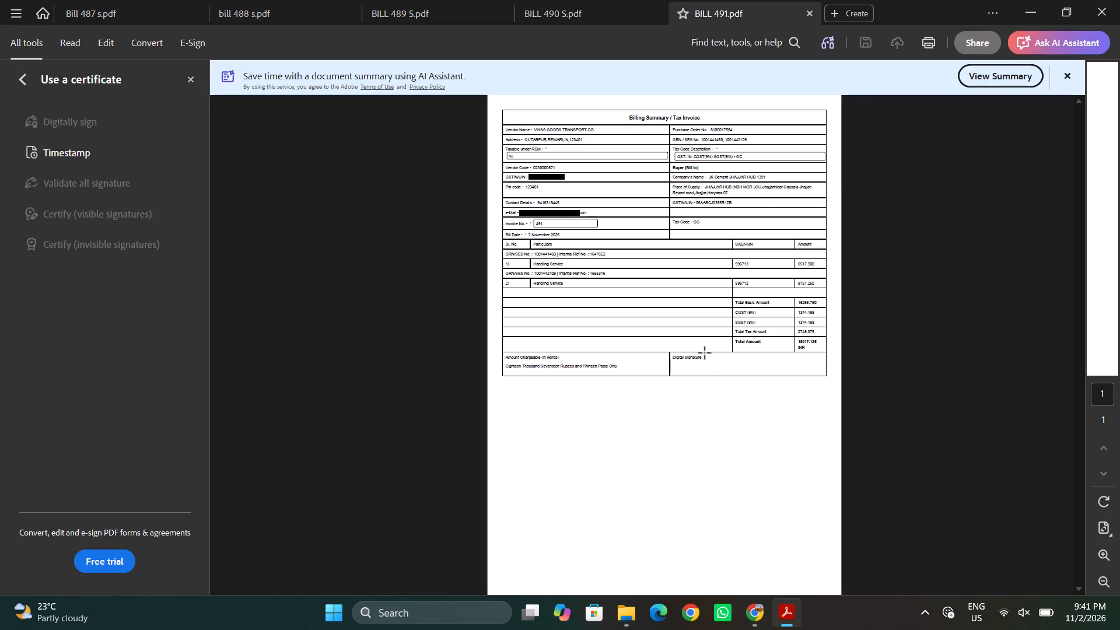
left_click_drag(705, 353, 822, 377)
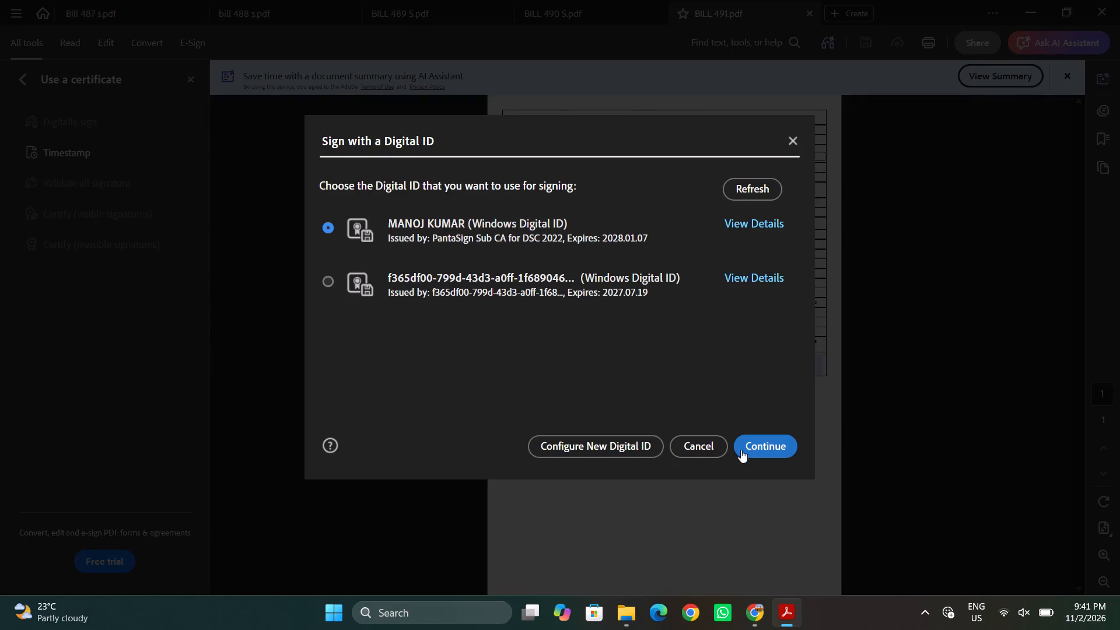
left_click(757, 440)
left_click(781, 432)
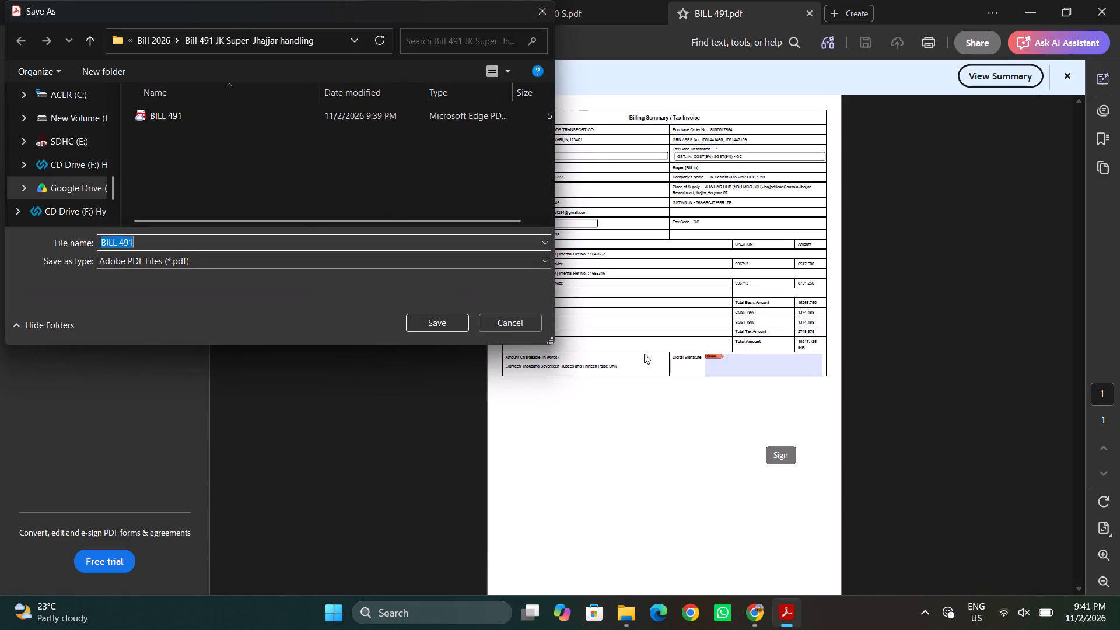
Save the signed billing summary as BILL 491 S in the Bill 491 JK Super Jhajjar handling folder.
left_click(254, 243)
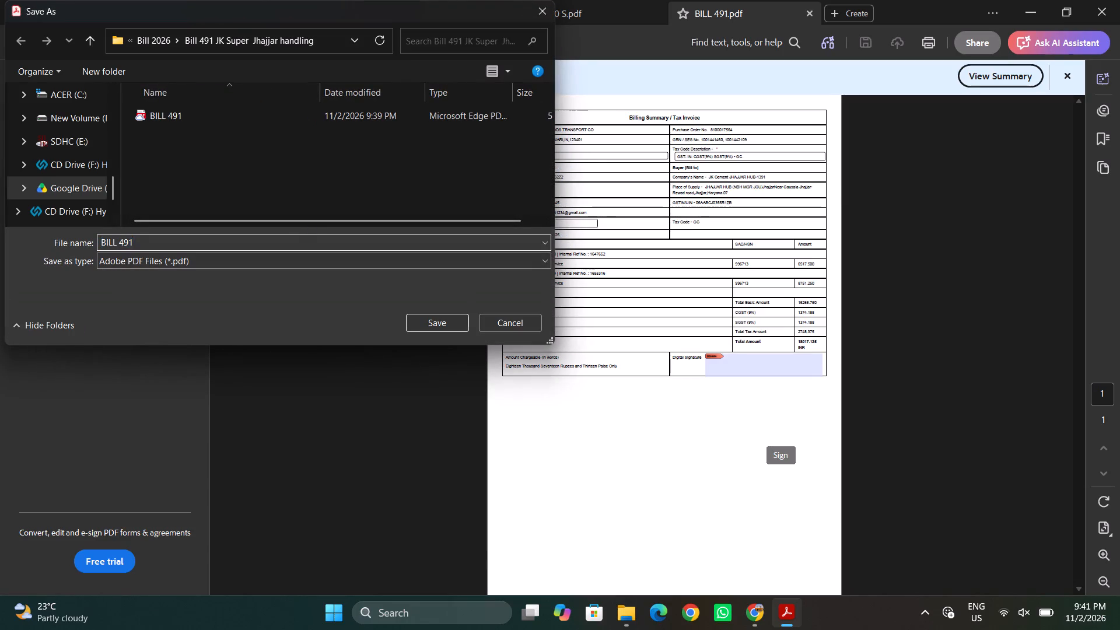
key("space")
type("S")
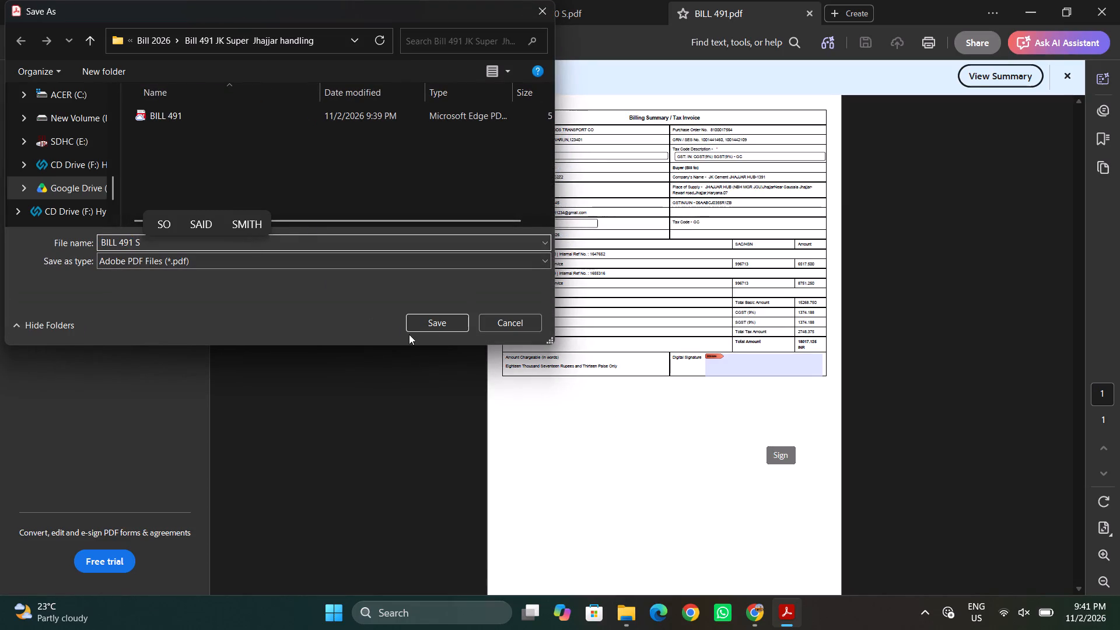
left_click(449, 320)
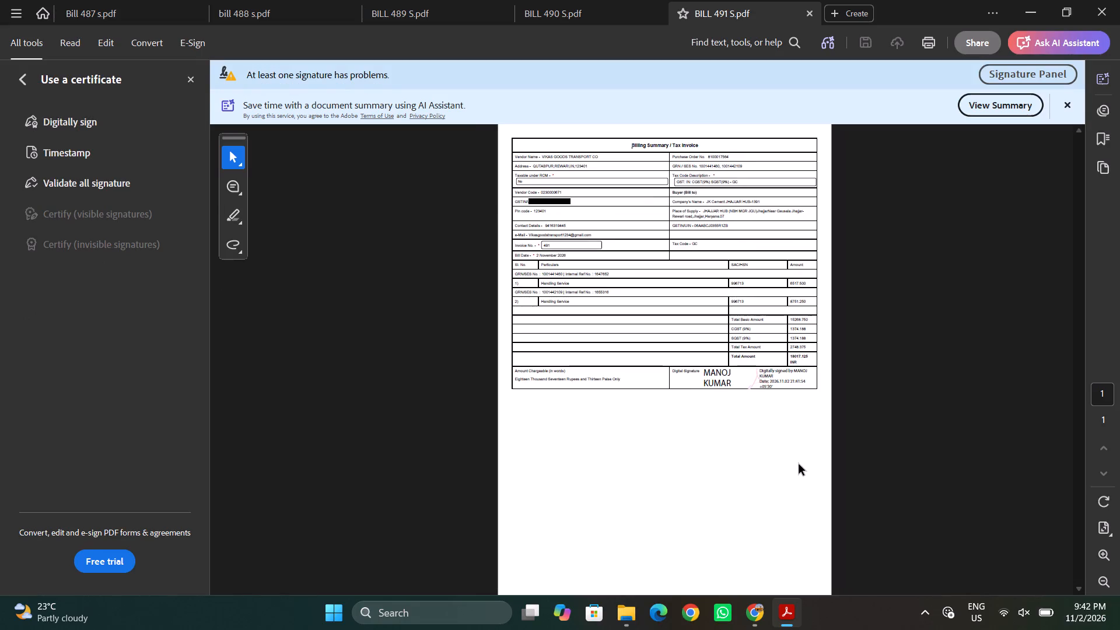
left_click(799, 464)
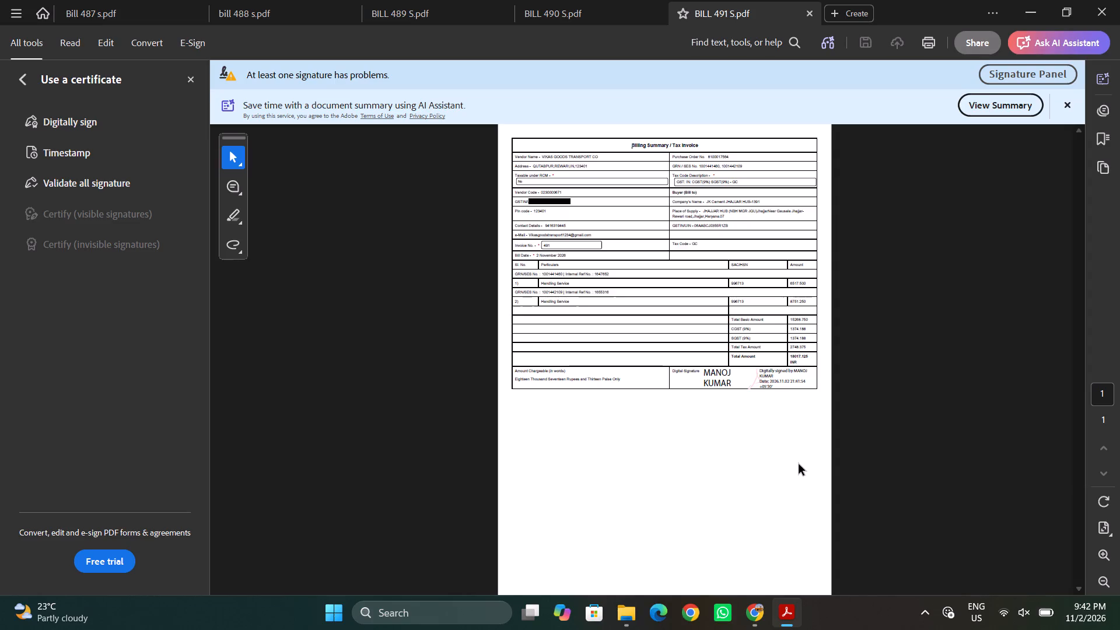
Close Acrobat together with all of its open billing summary documents.
left_click(1111, 6)
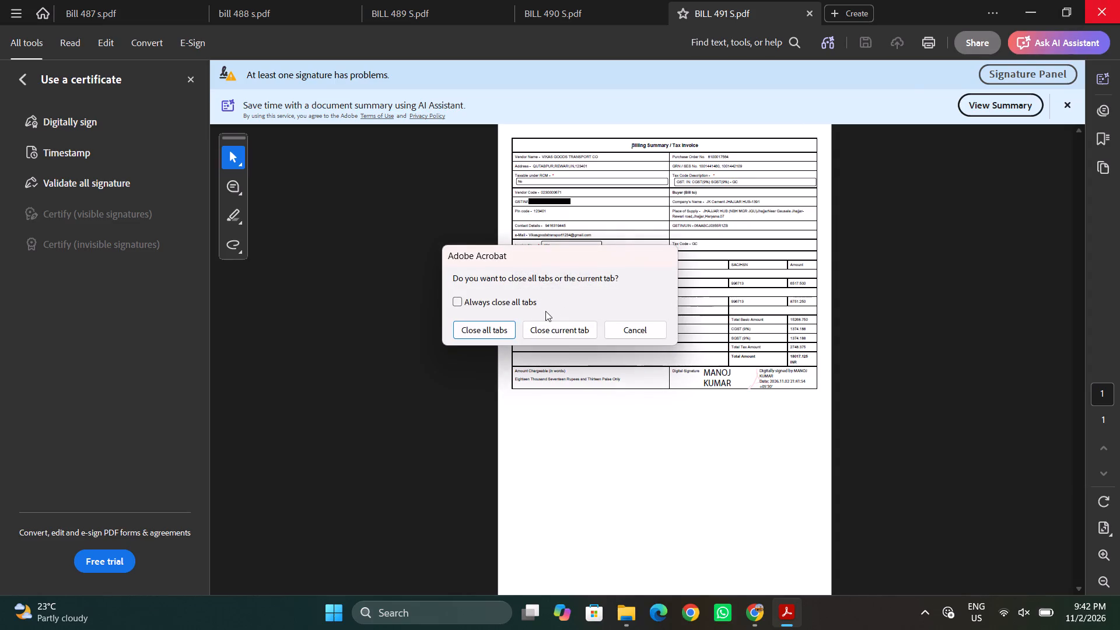
left_click(494, 337)
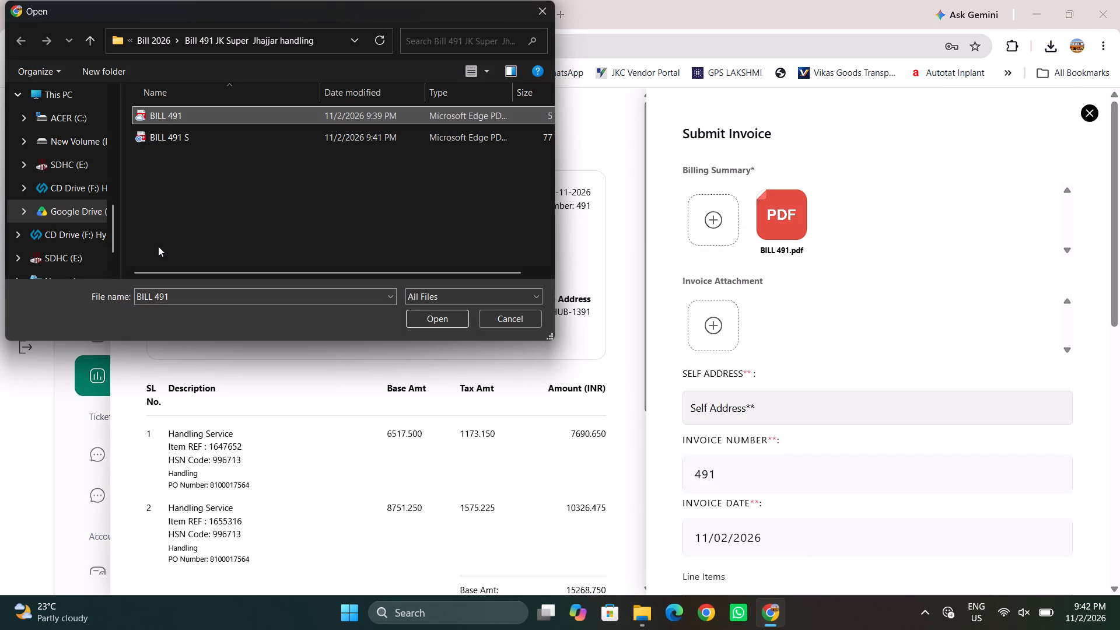
Attach the signed BILL 491 S PDF as a billing summary on the invoice 491 submission form.
left_click(81, 47)
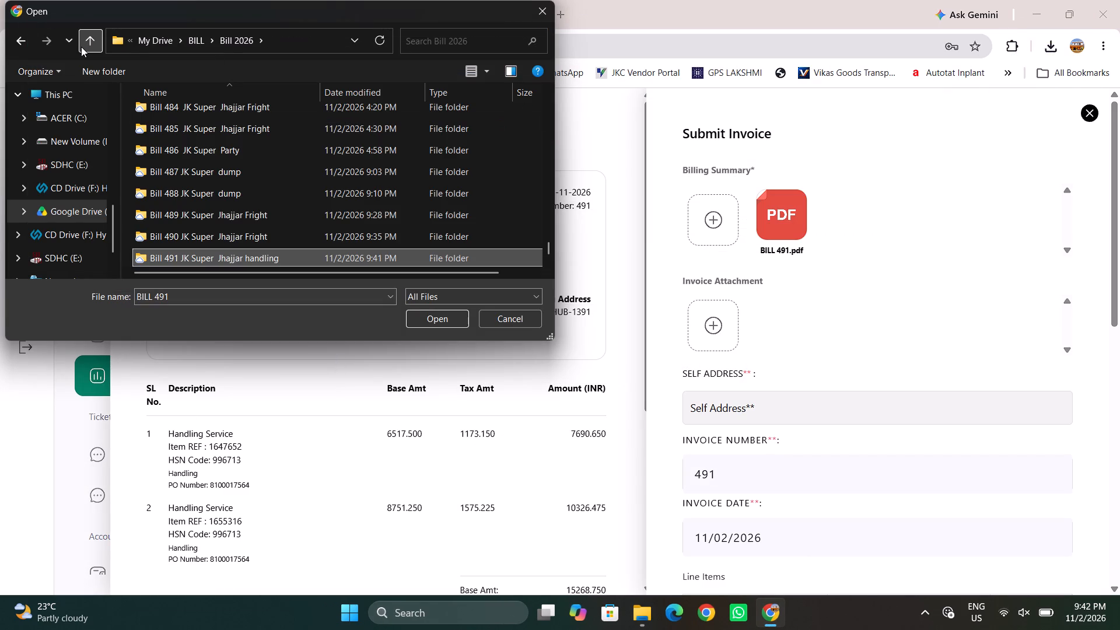
left_click(542, 14)
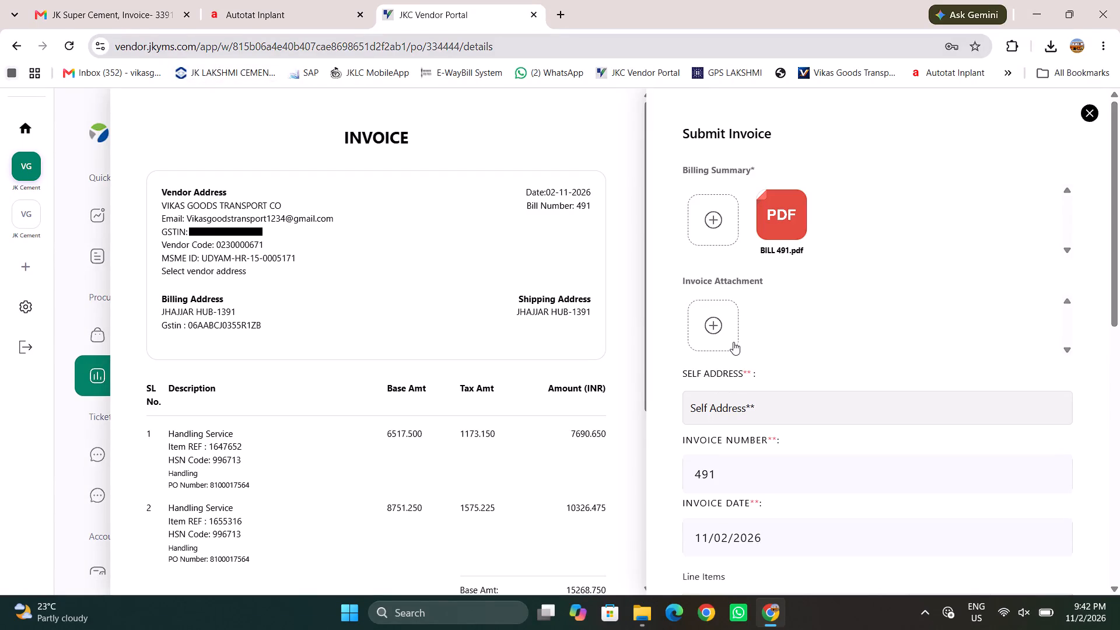
left_click(715, 237)
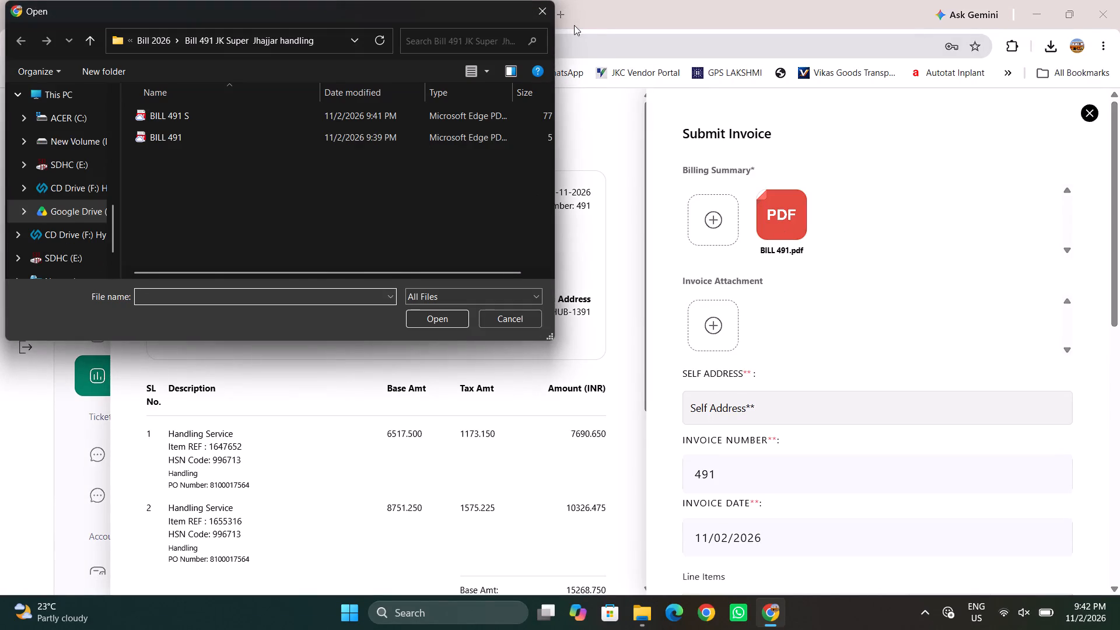
left_click(459, 110)
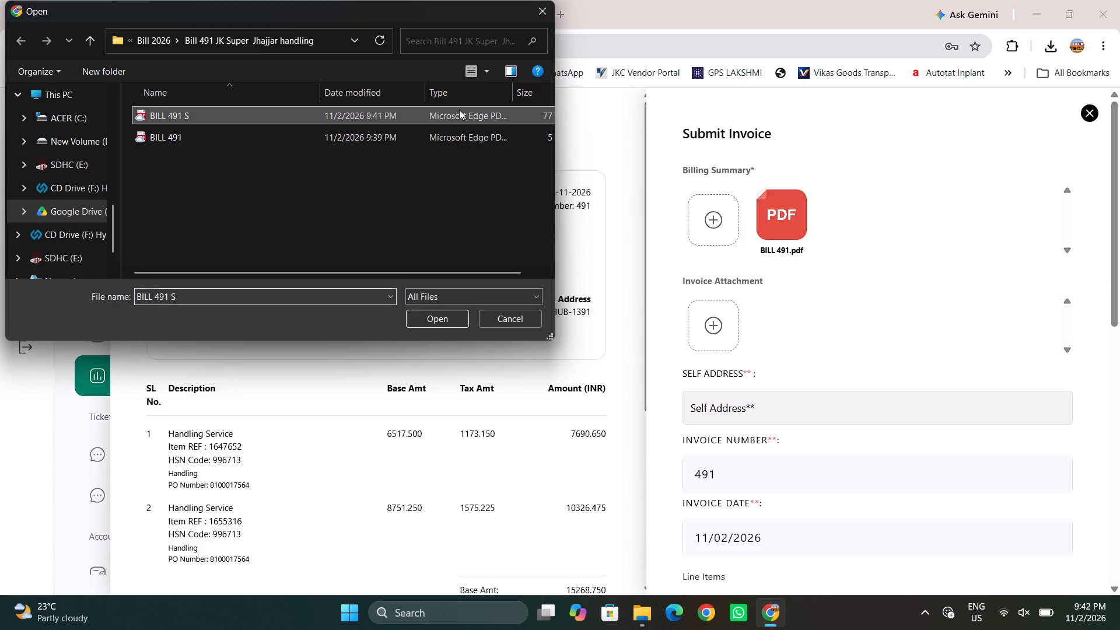
left_click(447, 313)
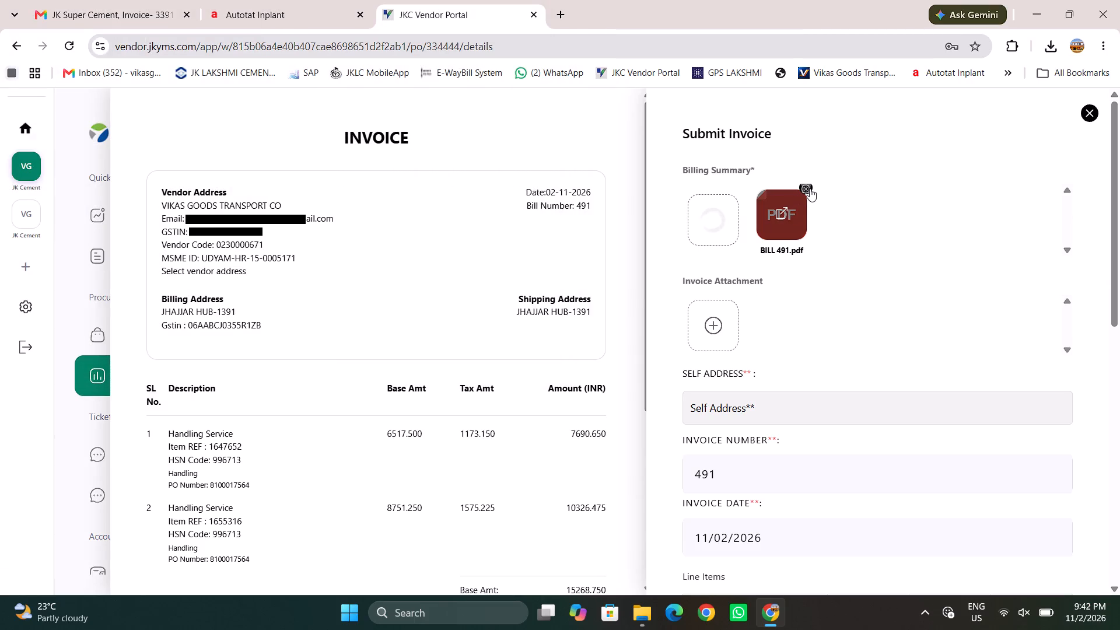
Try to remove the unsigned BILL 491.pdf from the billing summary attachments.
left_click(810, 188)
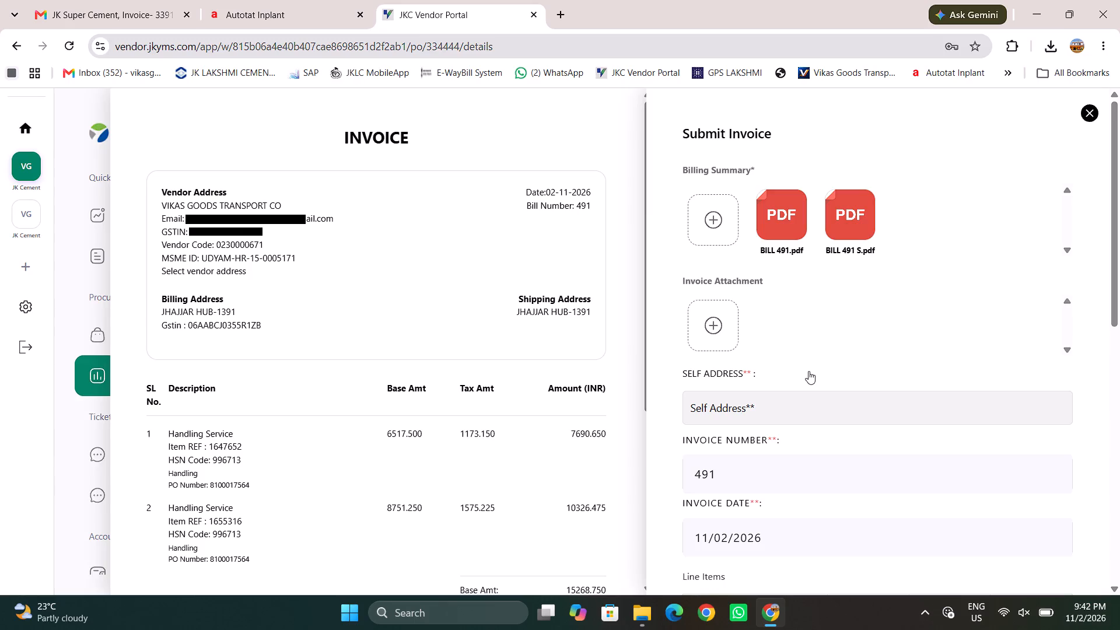
Close the invoice 491 submission form and discard its unsaved changes.
left_click(1086, 114)
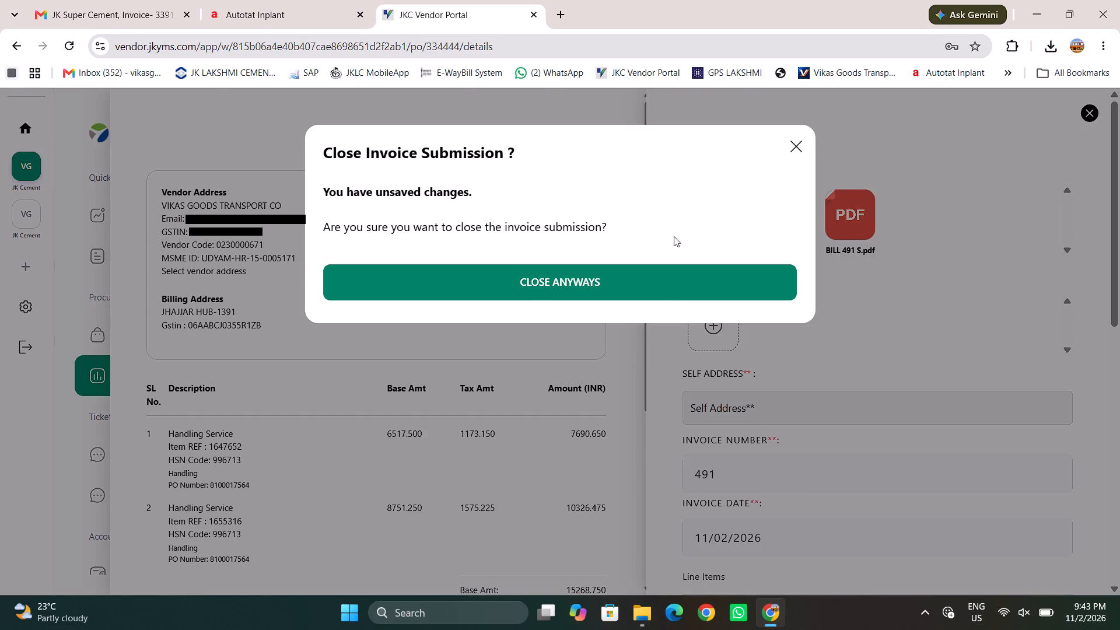
left_click(661, 293)
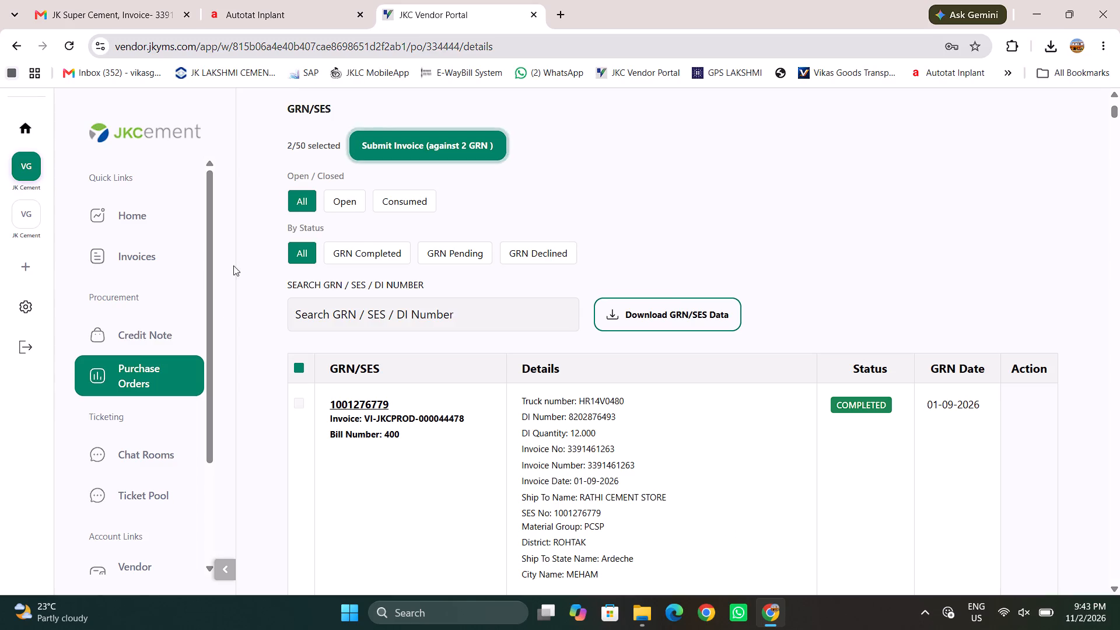
Restart the invoice submission against the two selected GRNs, generating a billing summary with invoice number 491.
left_click(381, 129)
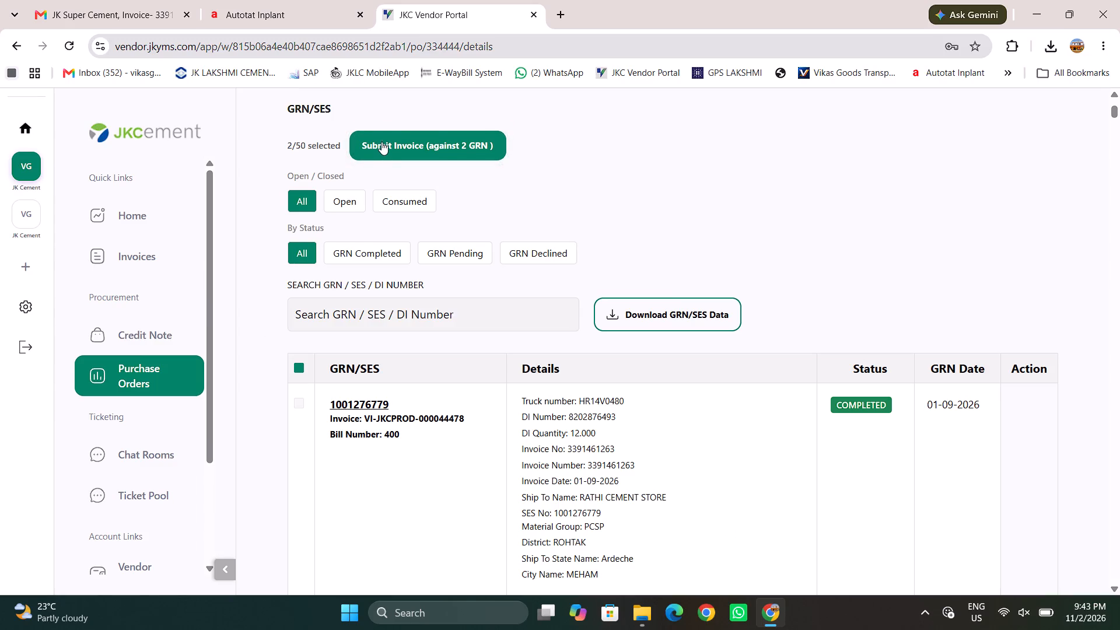
left_click(381, 143)
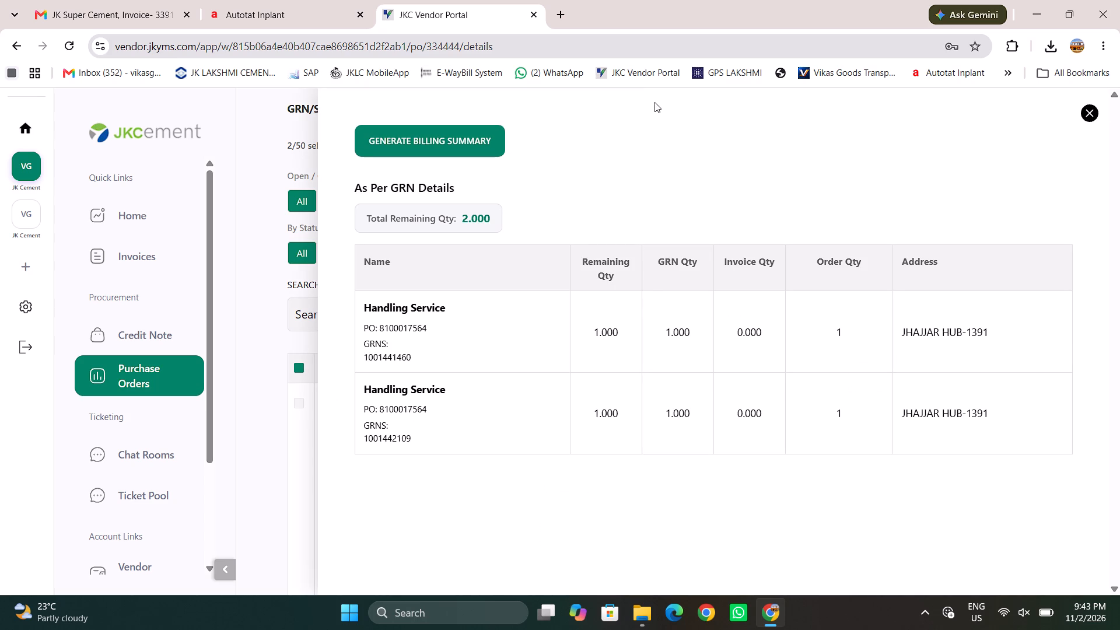
left_click(480, 140)
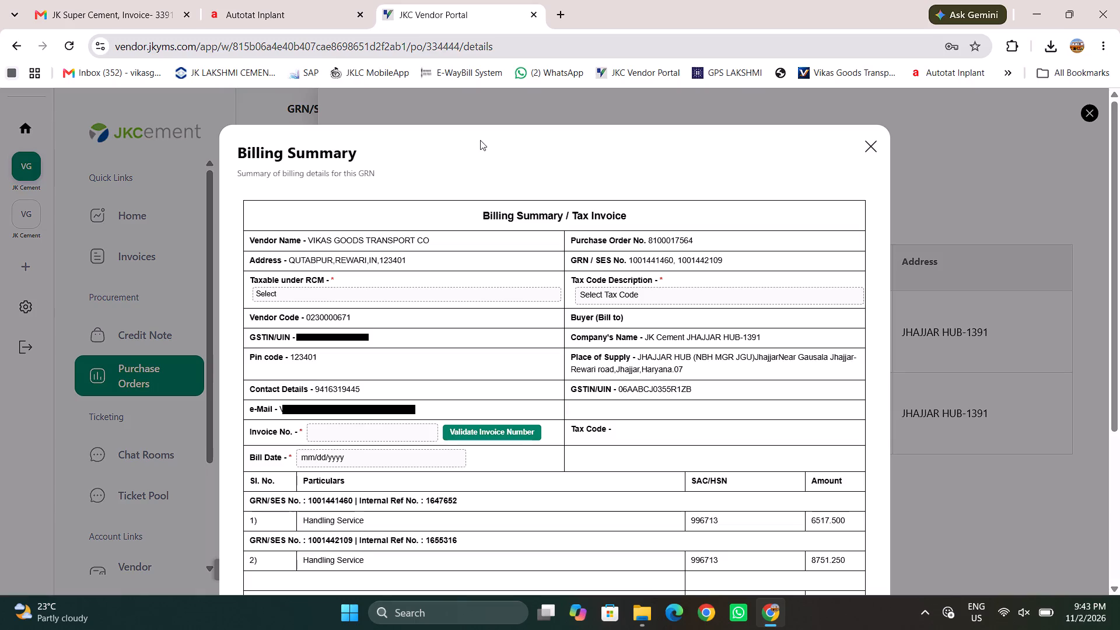
left_click(394, 425)
type("19")
key("BackSpace")
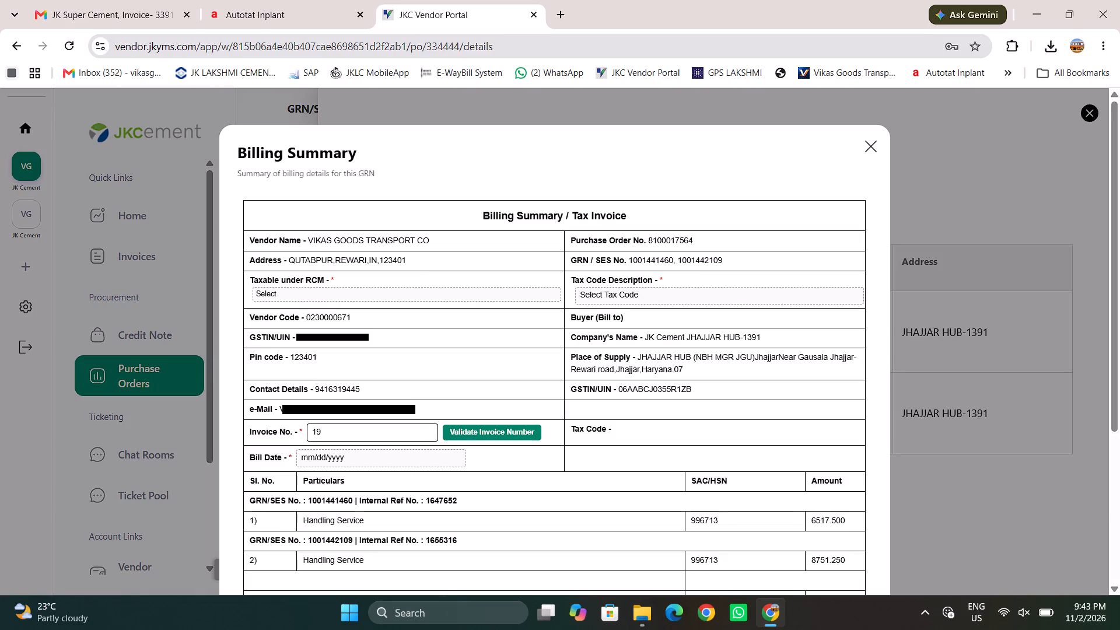
key("BackSpace")
key("BackSpace")
type("49")
key("1")
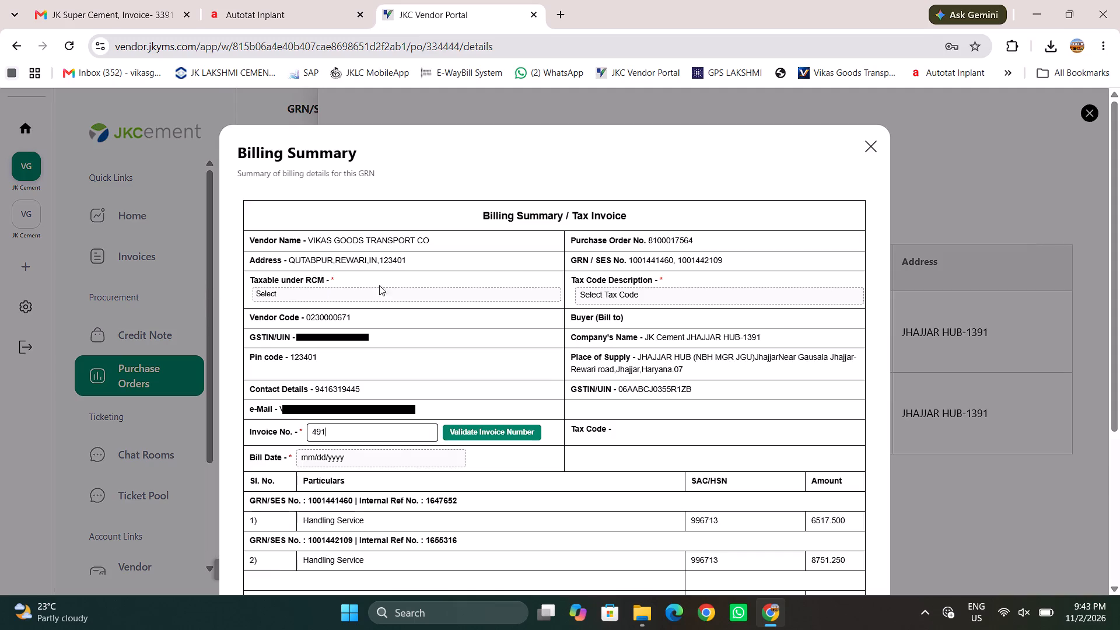
Set Taxable under RCM to No and the tax code description to GST: IN: CGST(9%) SGST(9%) - GC.
left_click(371, 290)
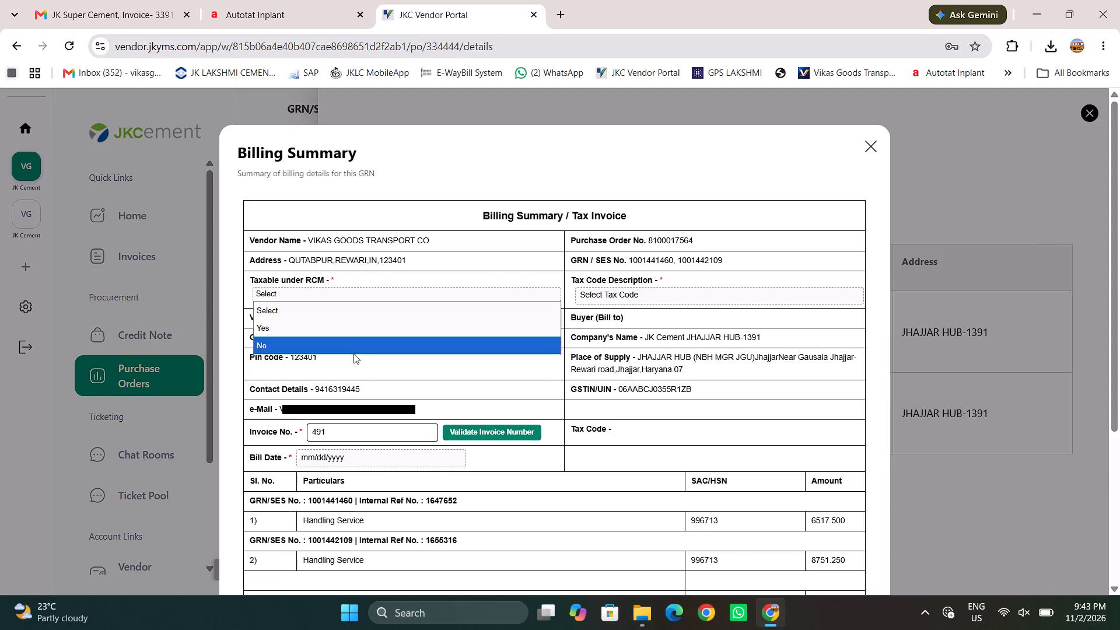
left_click(353, 355)
left_click(353, 349)
left_click(589, 289)
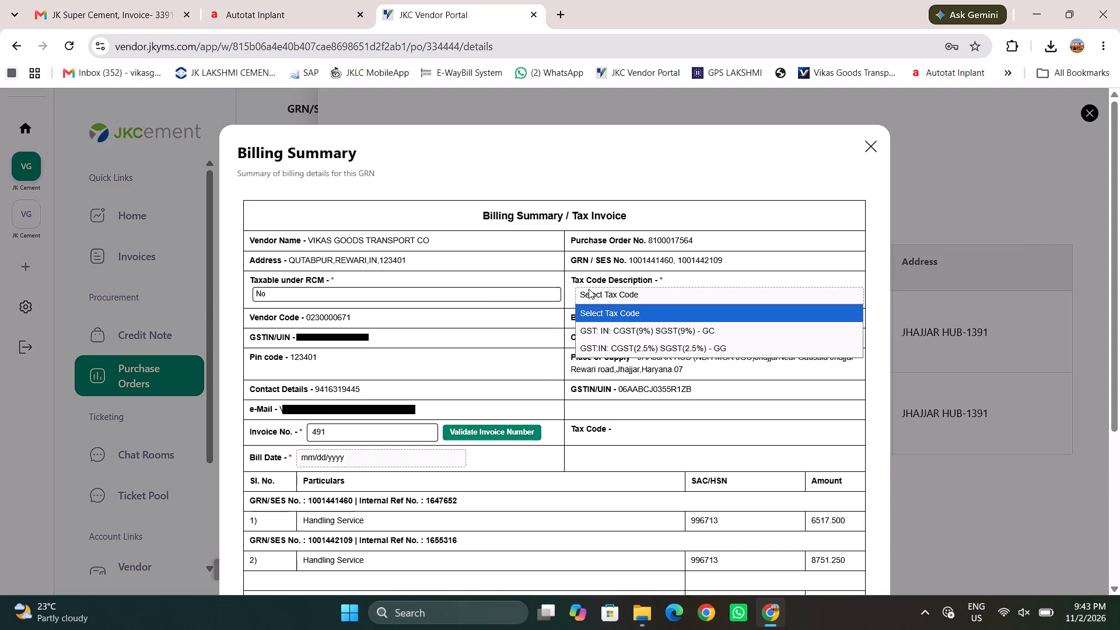
left_click(600, 332)
Set the bill date to 2 November 2026 and validate the invoice number.
scroll(547, 453, "down", 2)
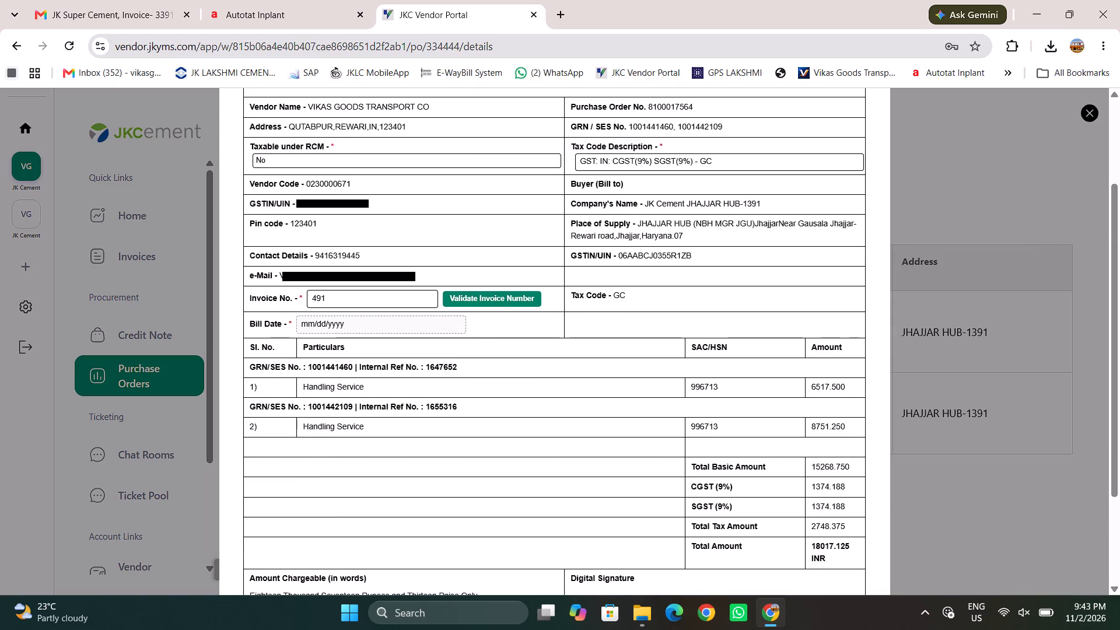
left_click(405, 320)
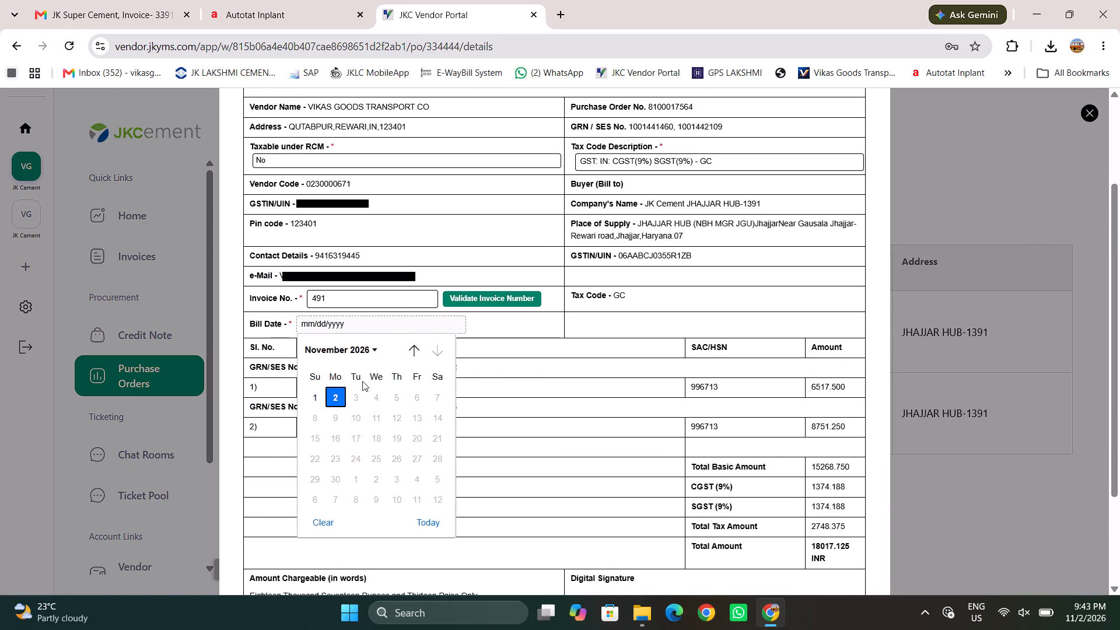
left_click(335, 383)
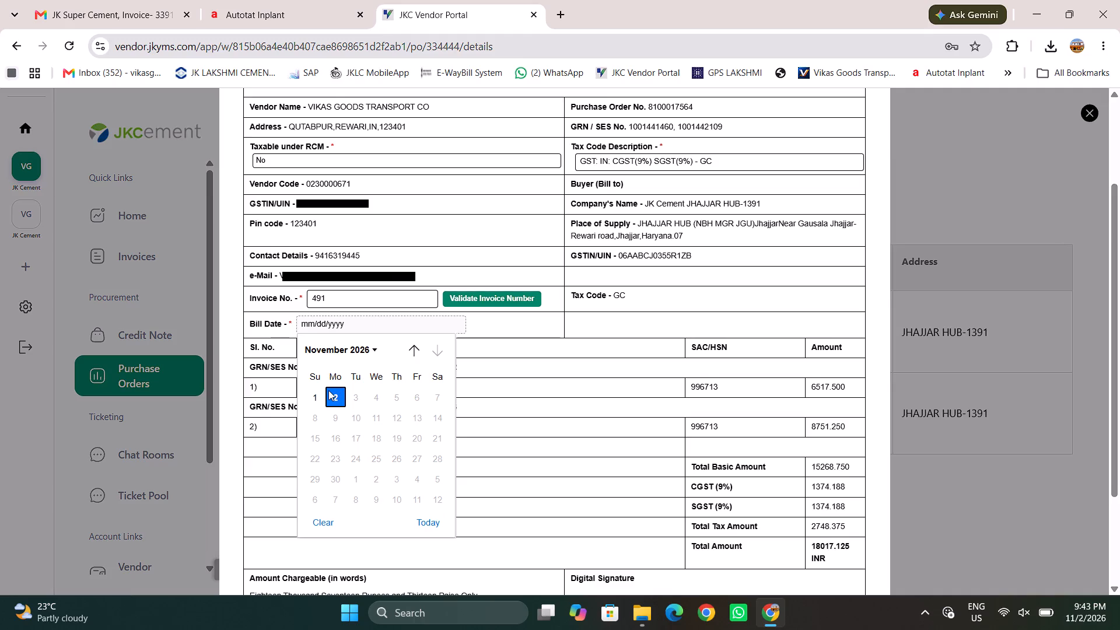
left_click(328, 390)
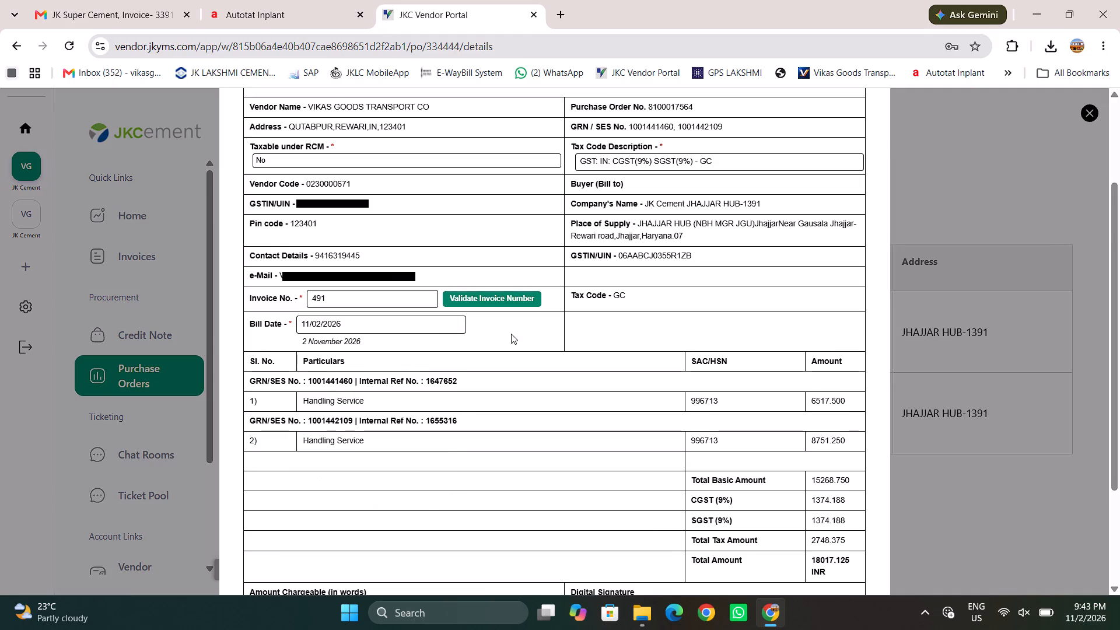
double_click(469, 299)
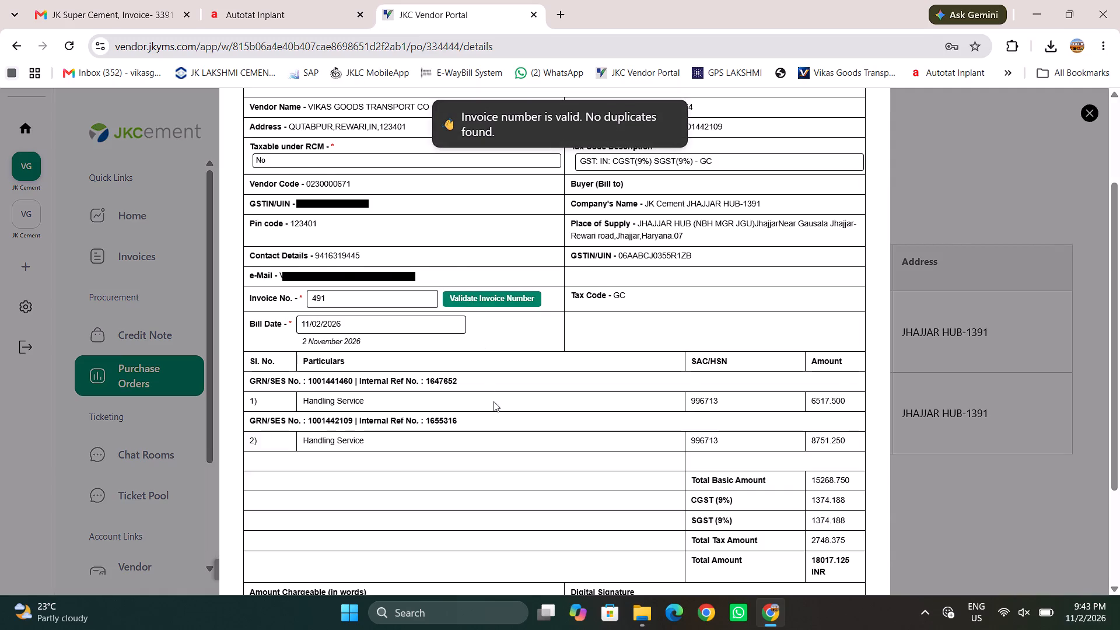
Proceed from the billing summary to the invoice submission form, cancelling the save of another summary copy.
scroll(494, 401, "down", 5)
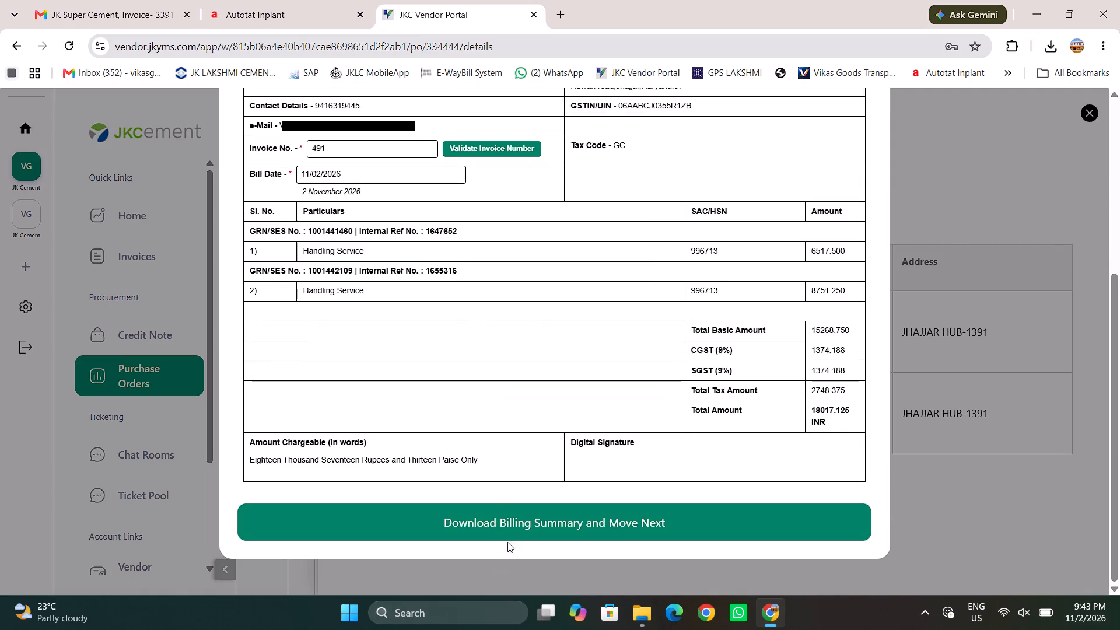
left_click(510, 532)
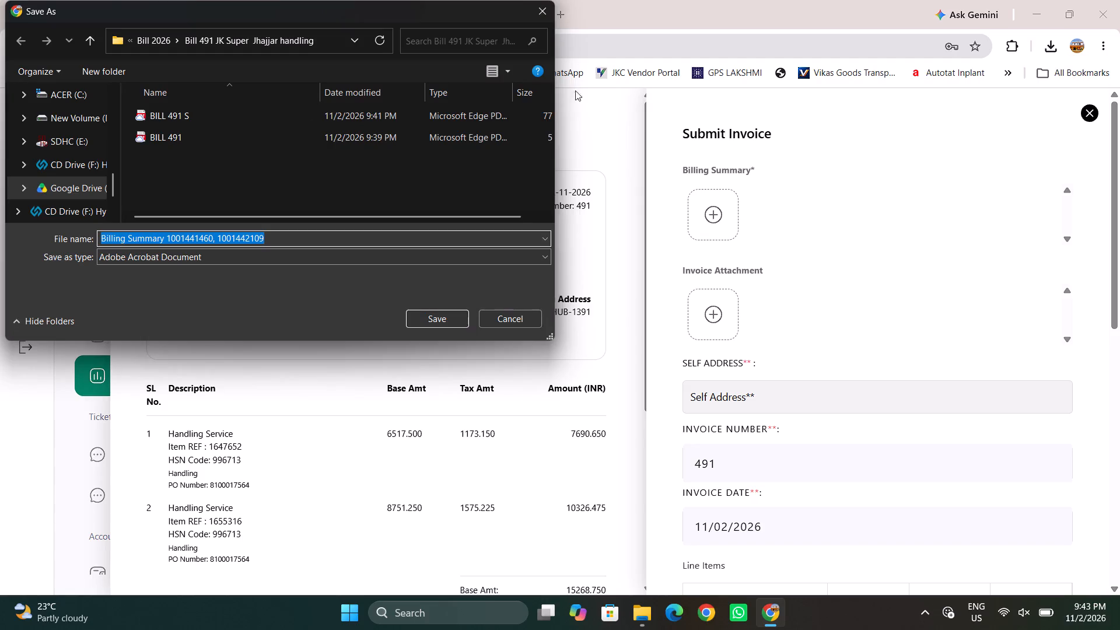
left_click(544, 13)
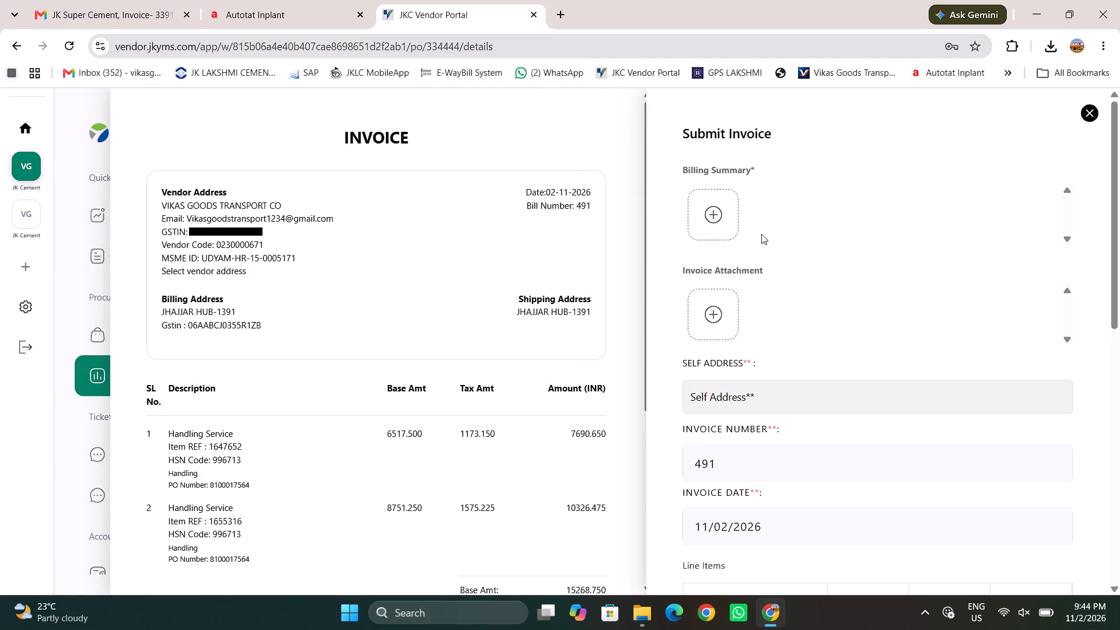
Attach the signed BILL 491 S PDF as the billing summary.
left_click(713, 202)
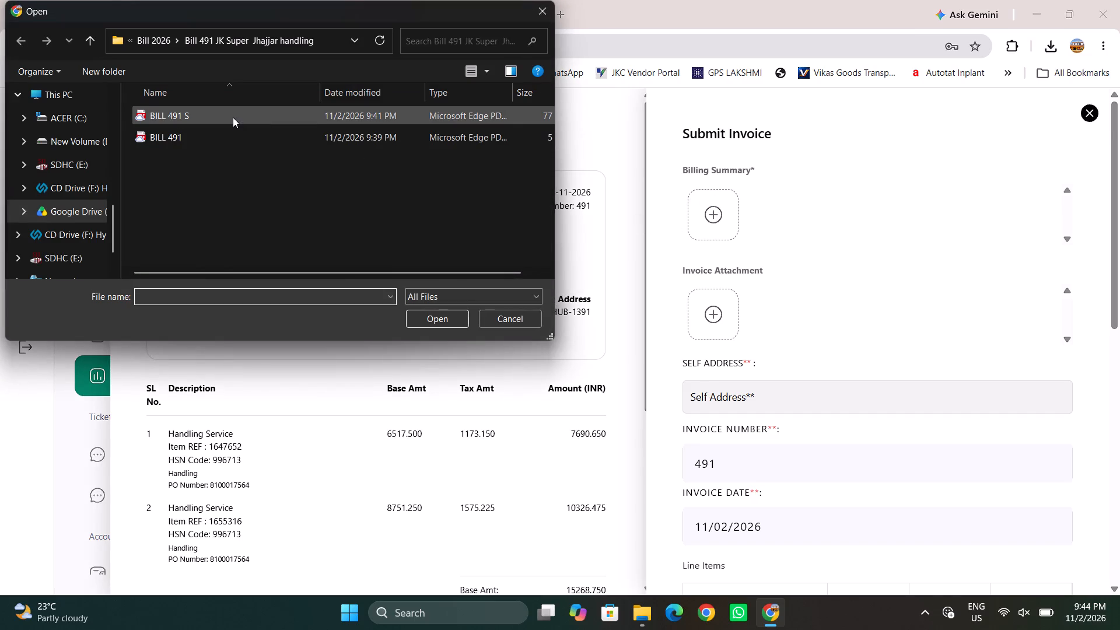
left_click(233, 117)
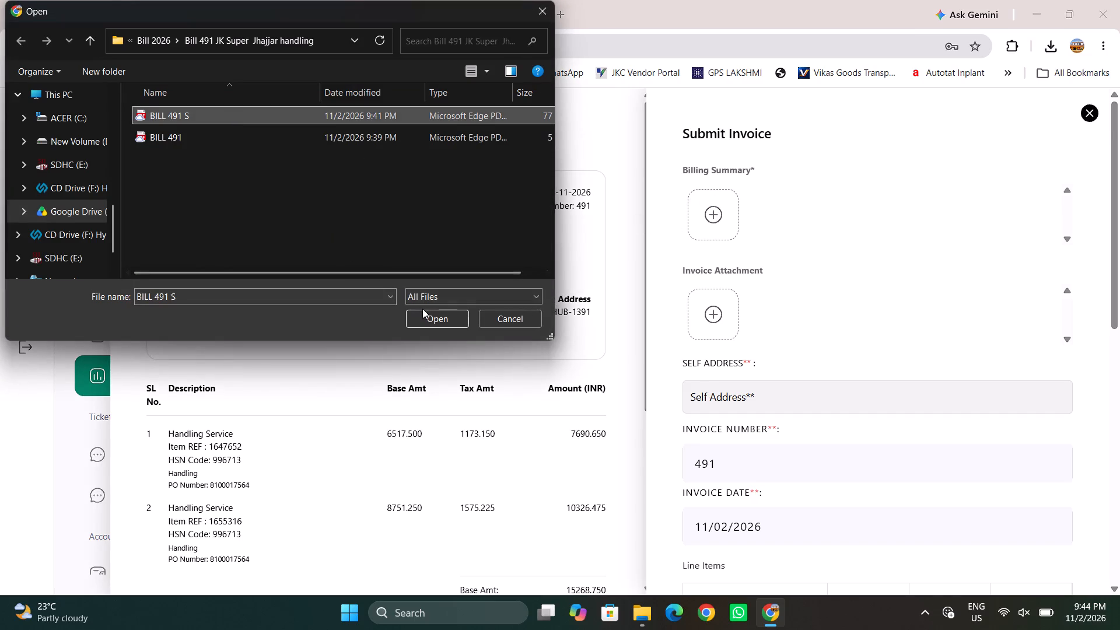
left_click(422, 309)
left_click(426, 321)
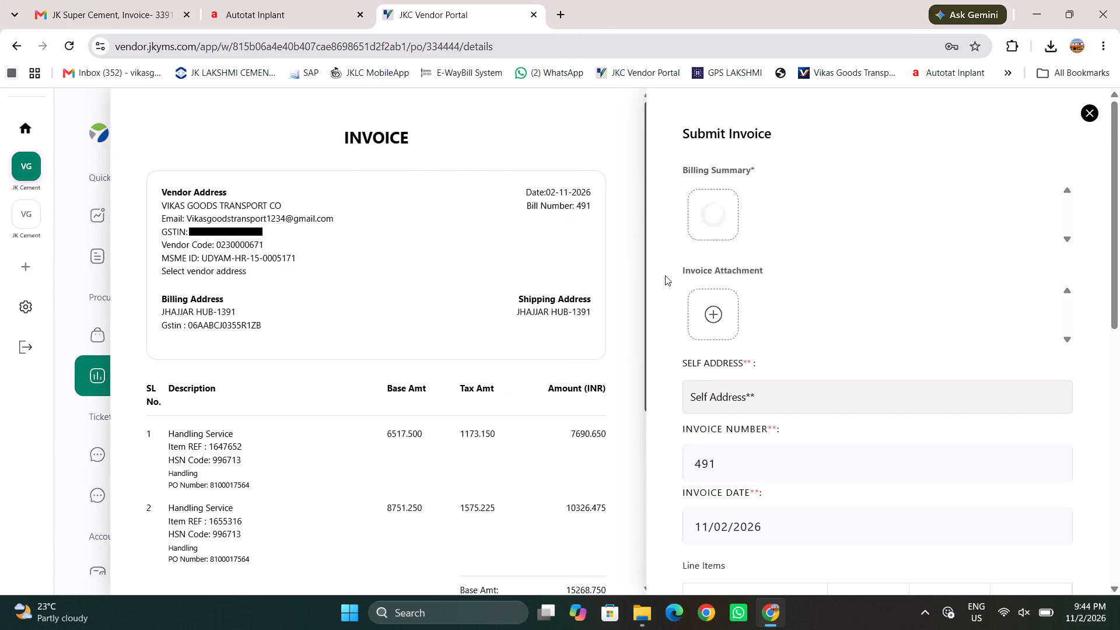
Add the signed BILL 491 S PDF as the invoice attachment too.
left_click(722, 303)
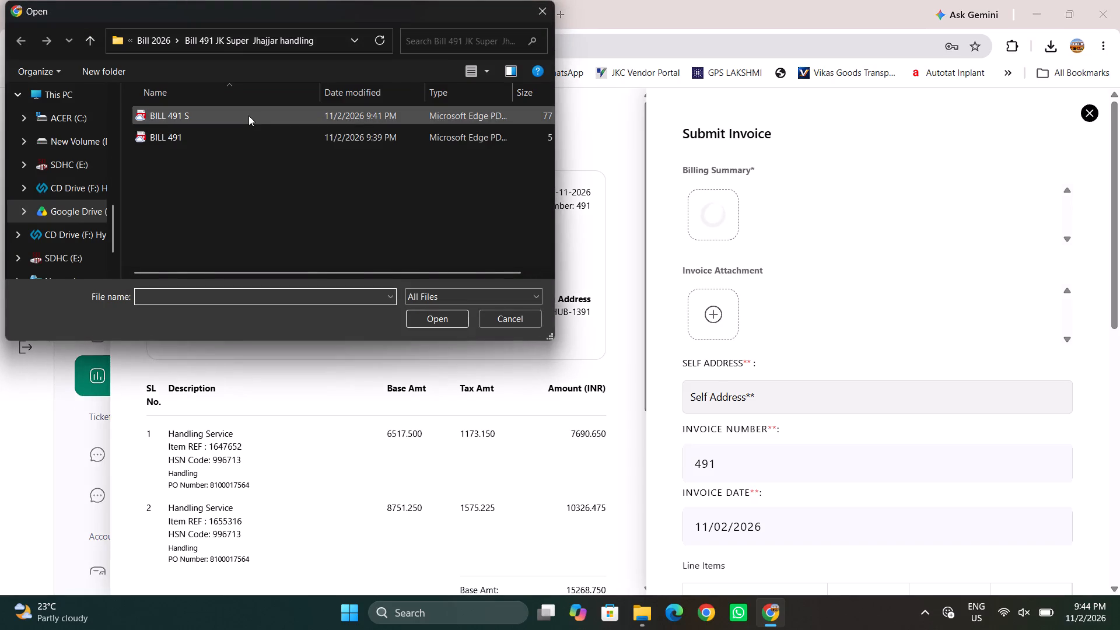
left_click(249, 116)
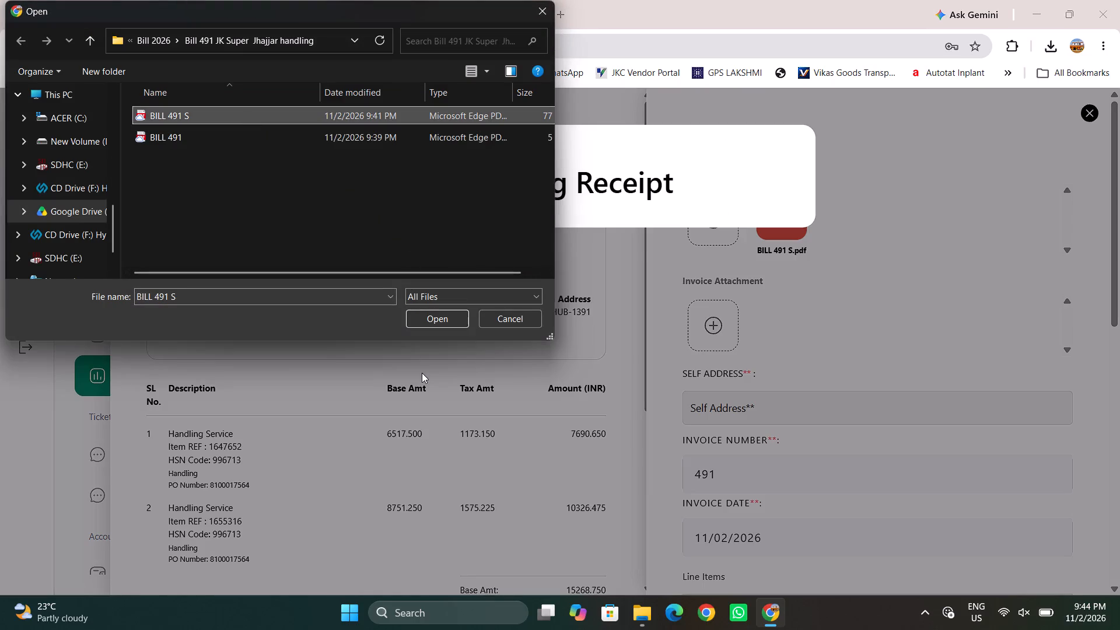
left_click(452, 314)
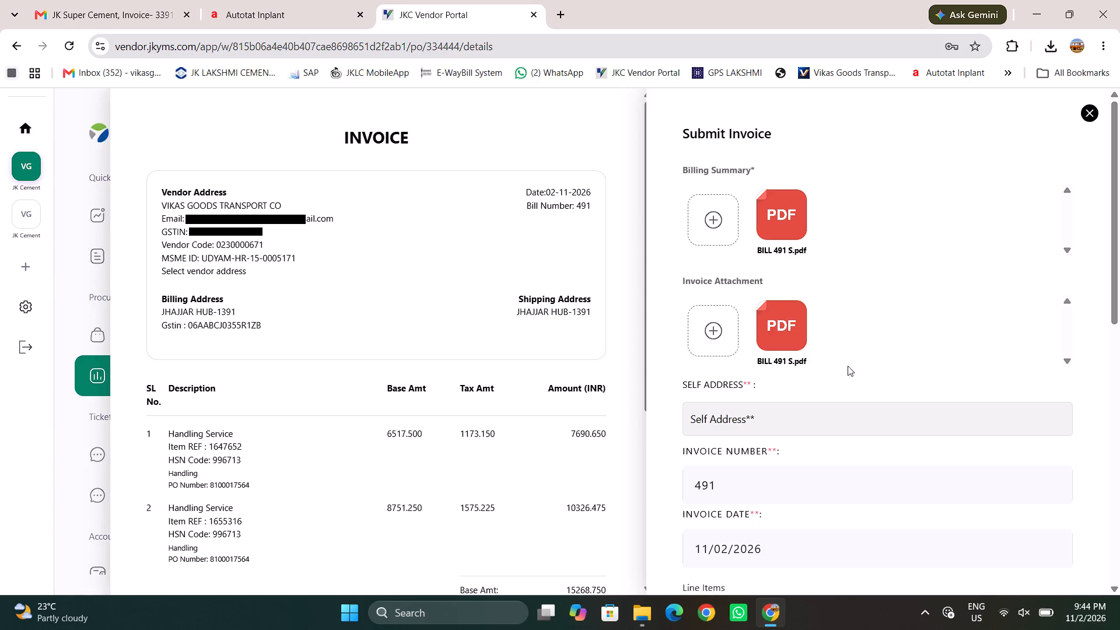
Choose the first listed Vikas Goods Transport Co self address and submit invoice 491.
left_click(810, 414)
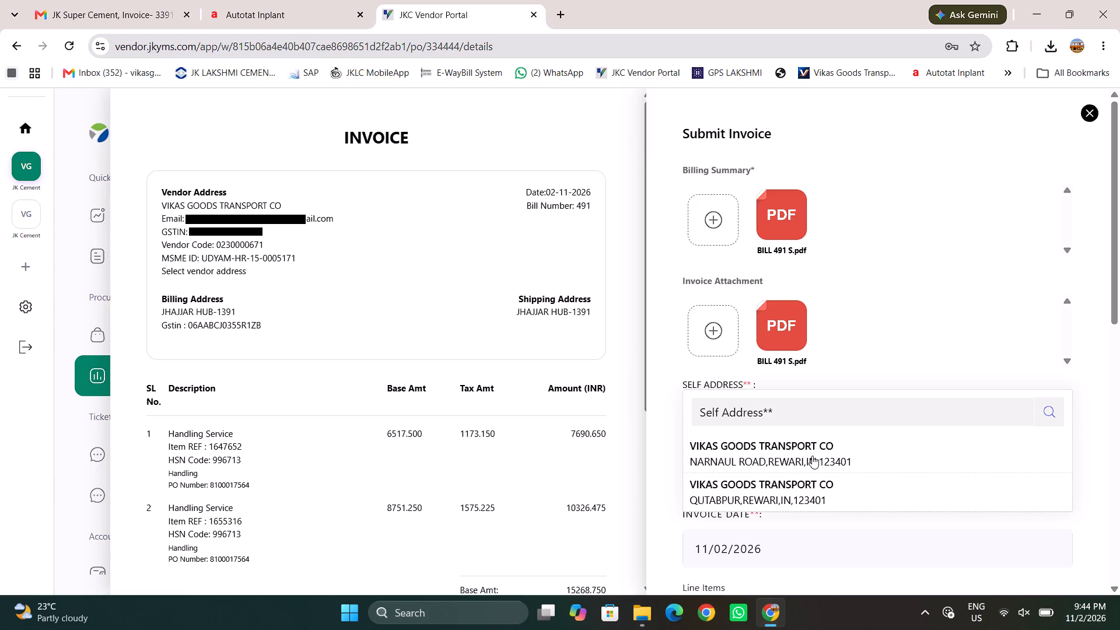
left_click(812, 456)
scroll(832, 506, "down", 7)
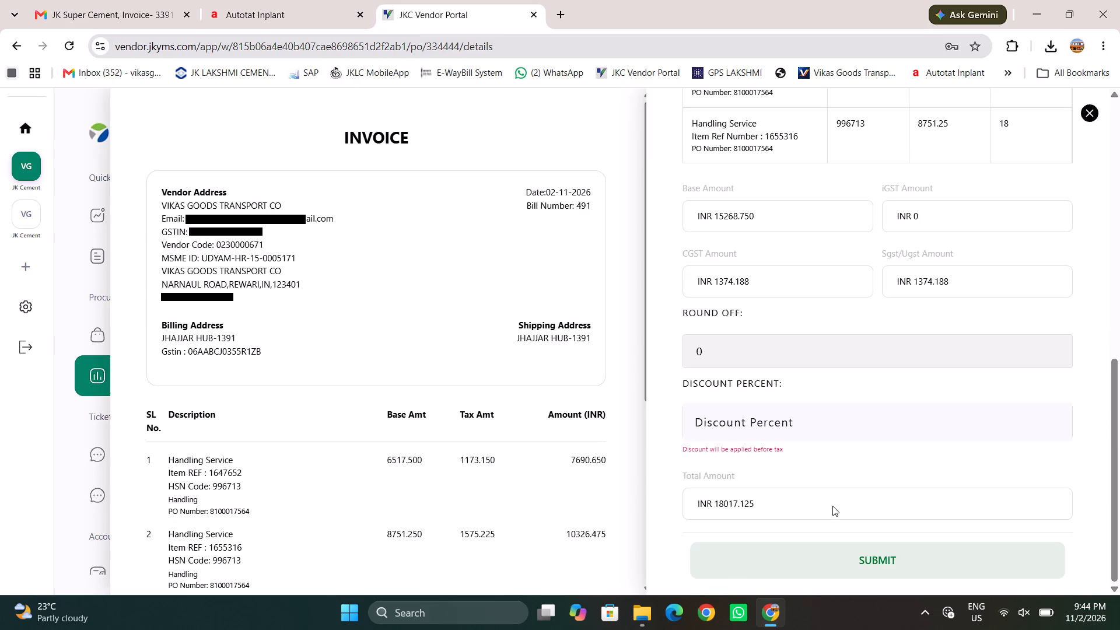
left_click(887, 574)
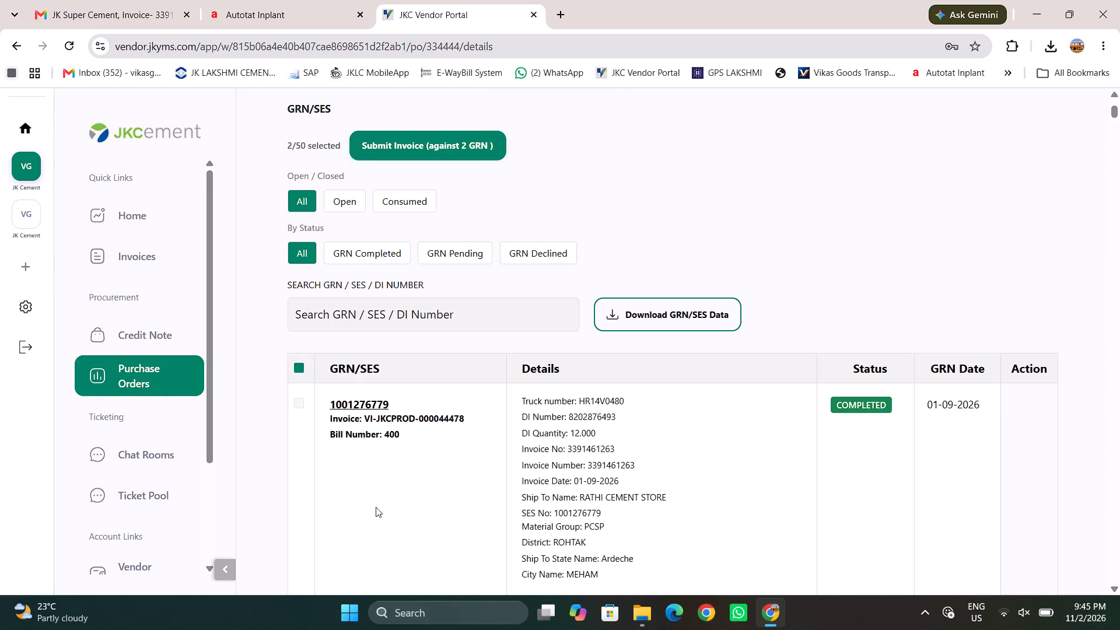
Filter the open purchase orders to the date range 1 July 2026 to 2 November 2026.
left_click(132, 372)
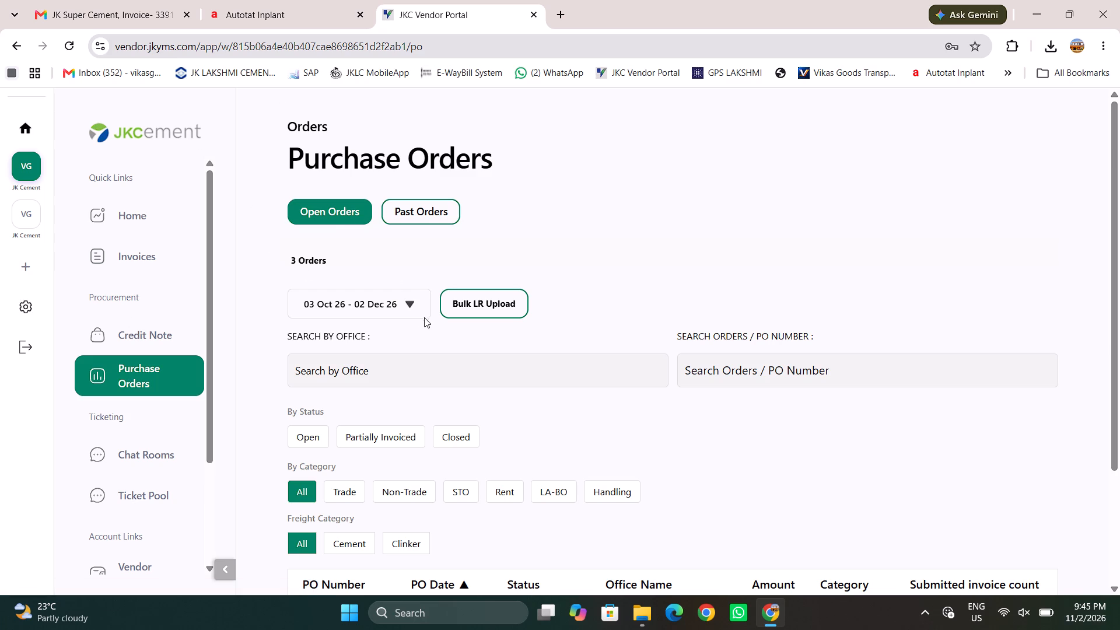
left_click(404, 305)
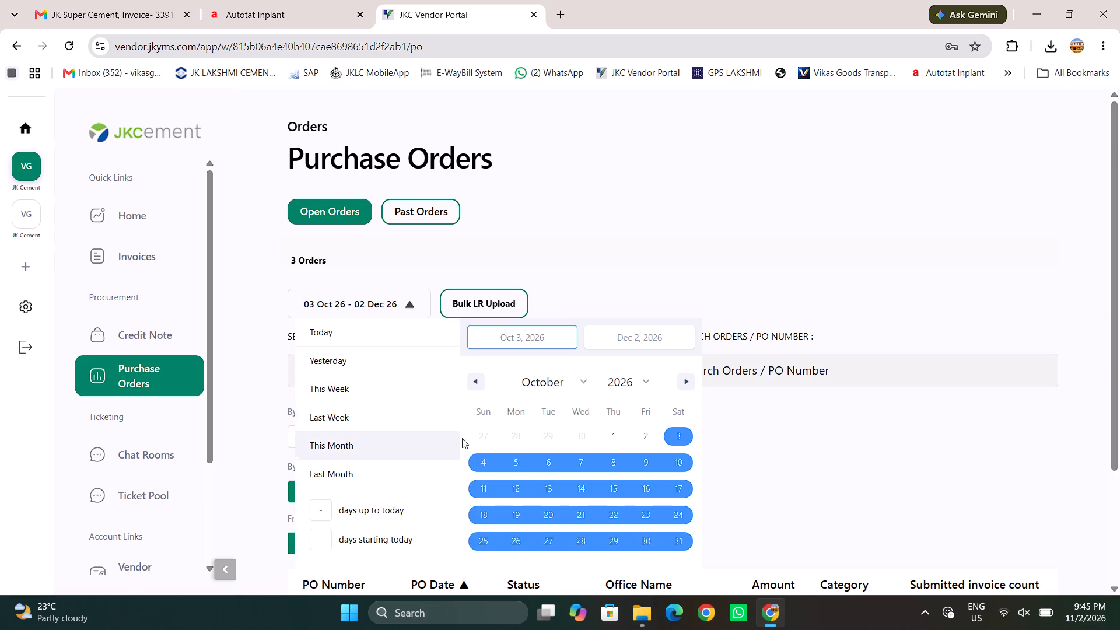
left_click(474, 379)
left_click(474, 379)
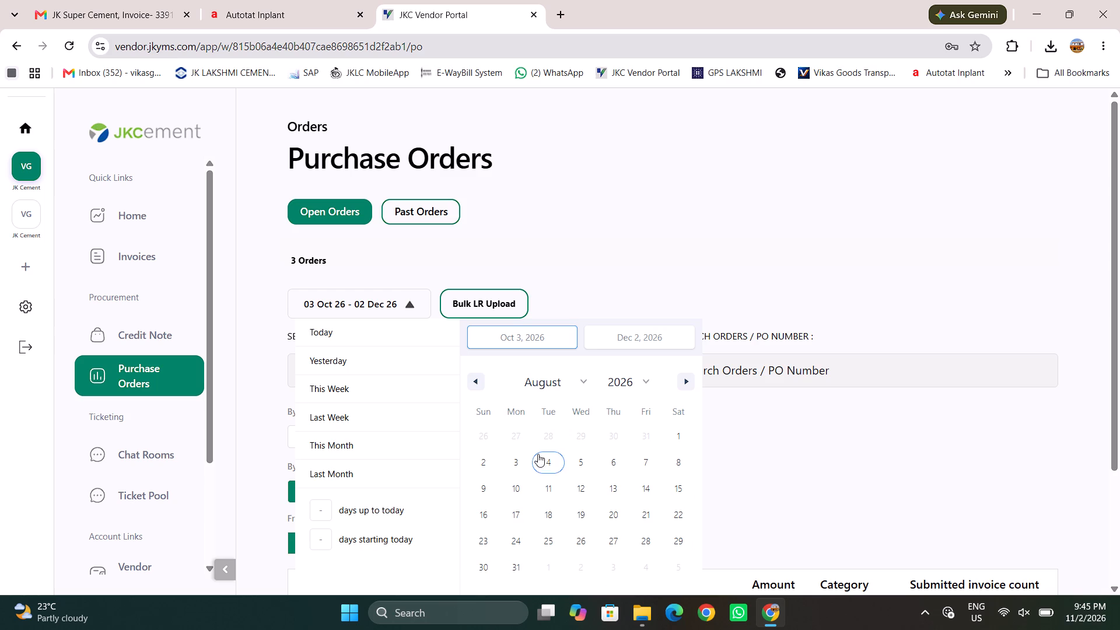
left_click(477, 377)
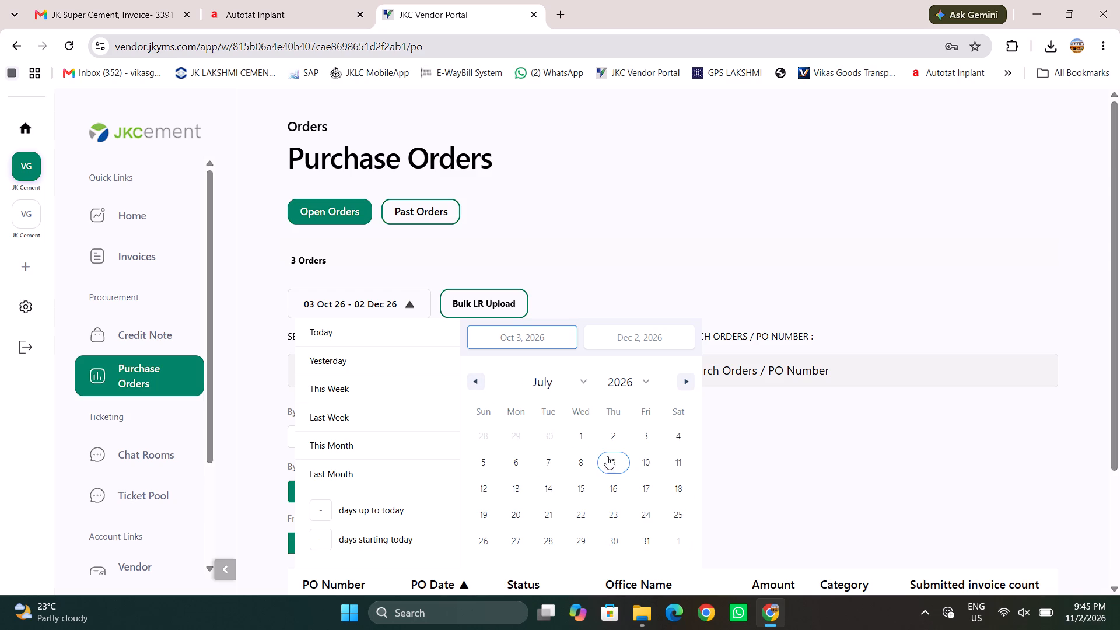
left_click(576, 431)
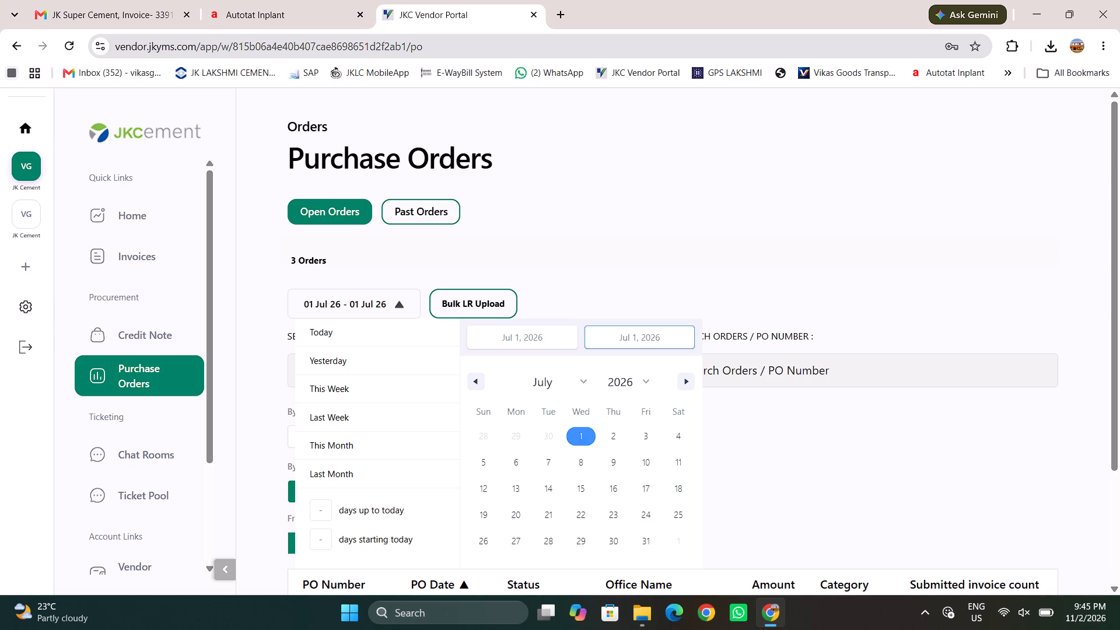
triple_click(684, 384)
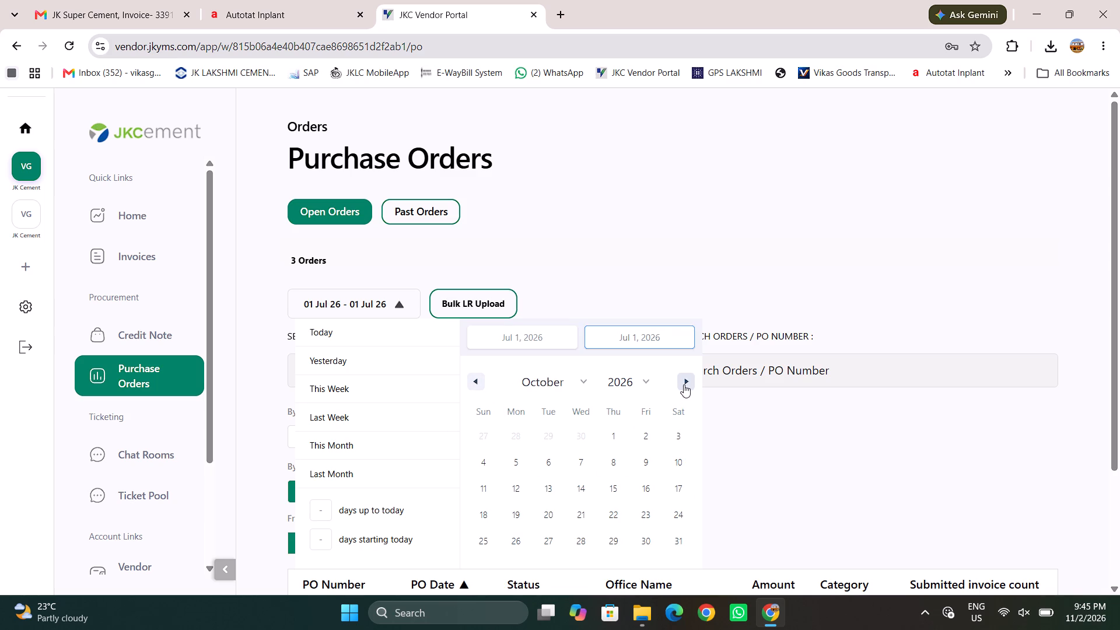
left_click(684, 384)
left_click(521, 438)
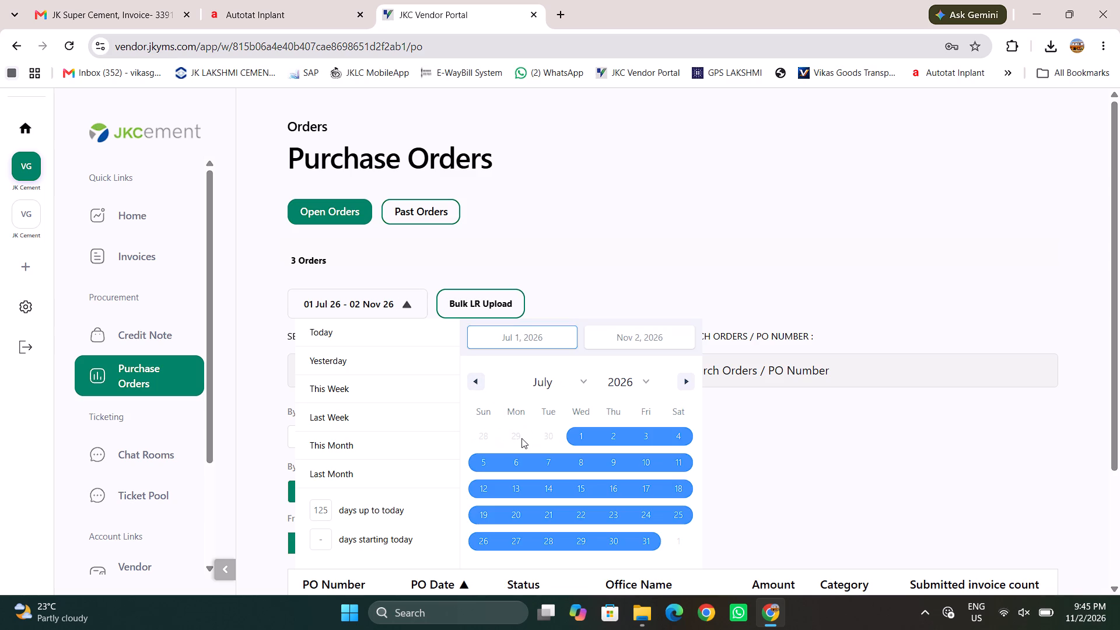
left_click(780, 422)
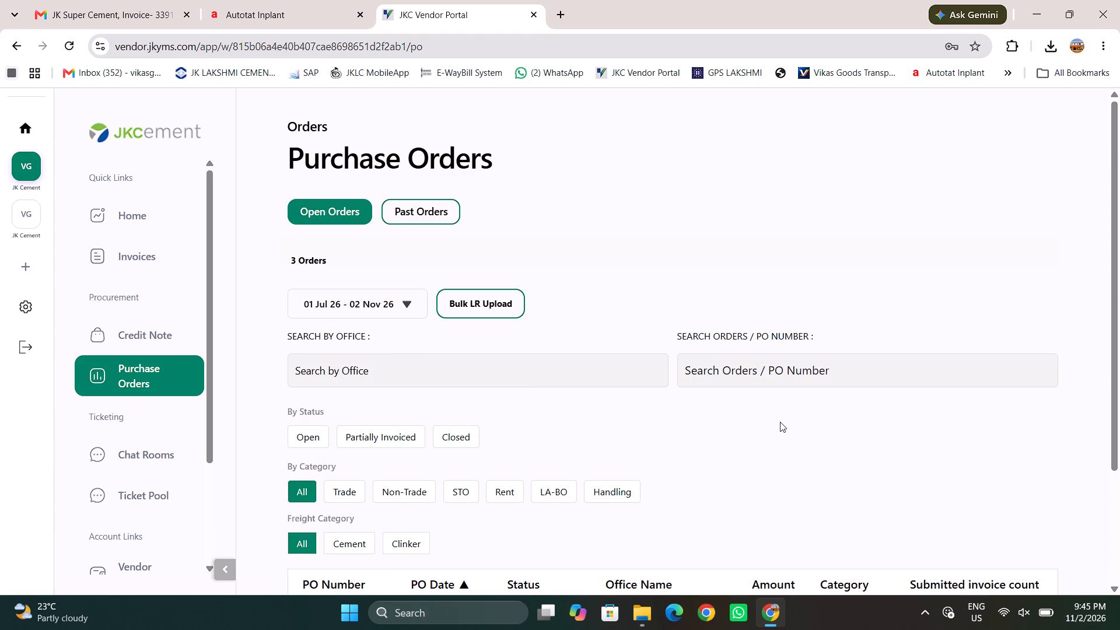
scroll(733, 450, "down", 6)
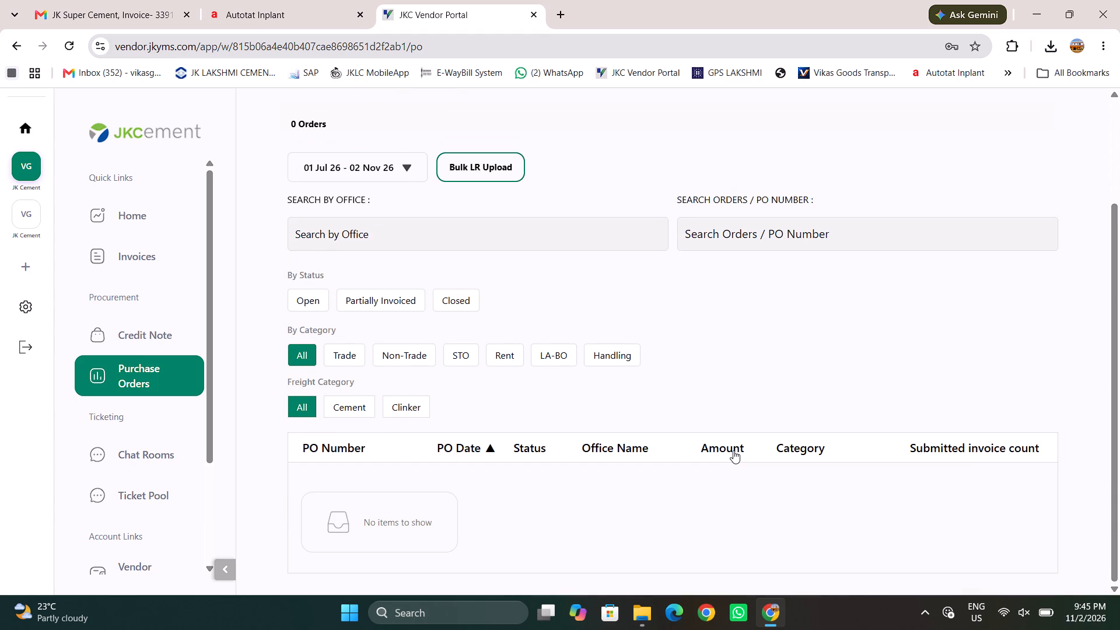
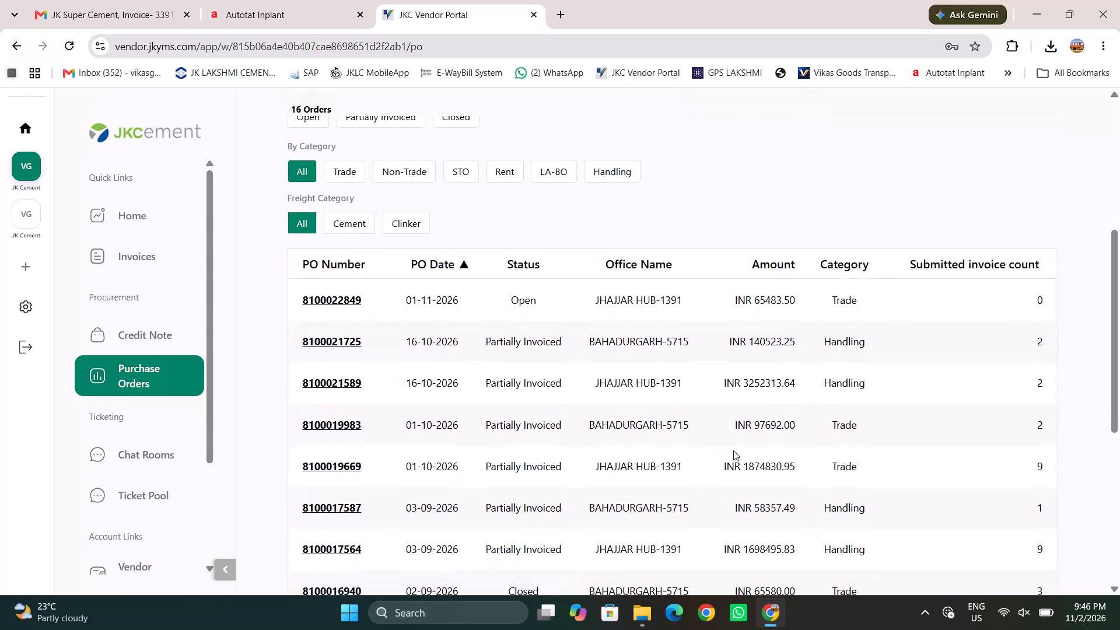
scroll(733, 450, "down", 1)
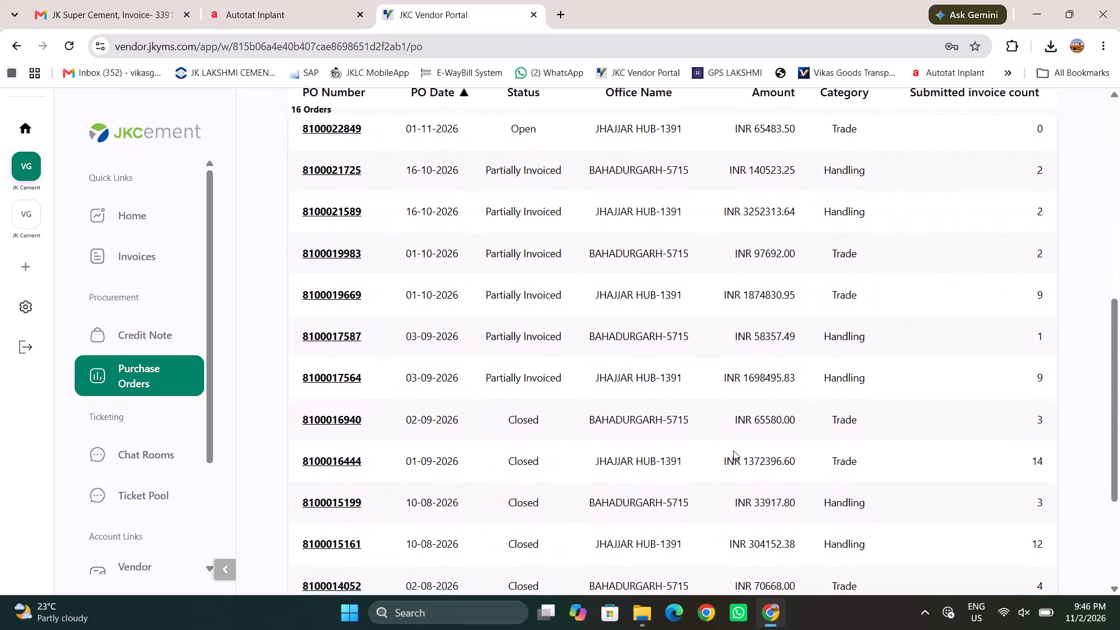
scroll(733, 450, "down", 2)
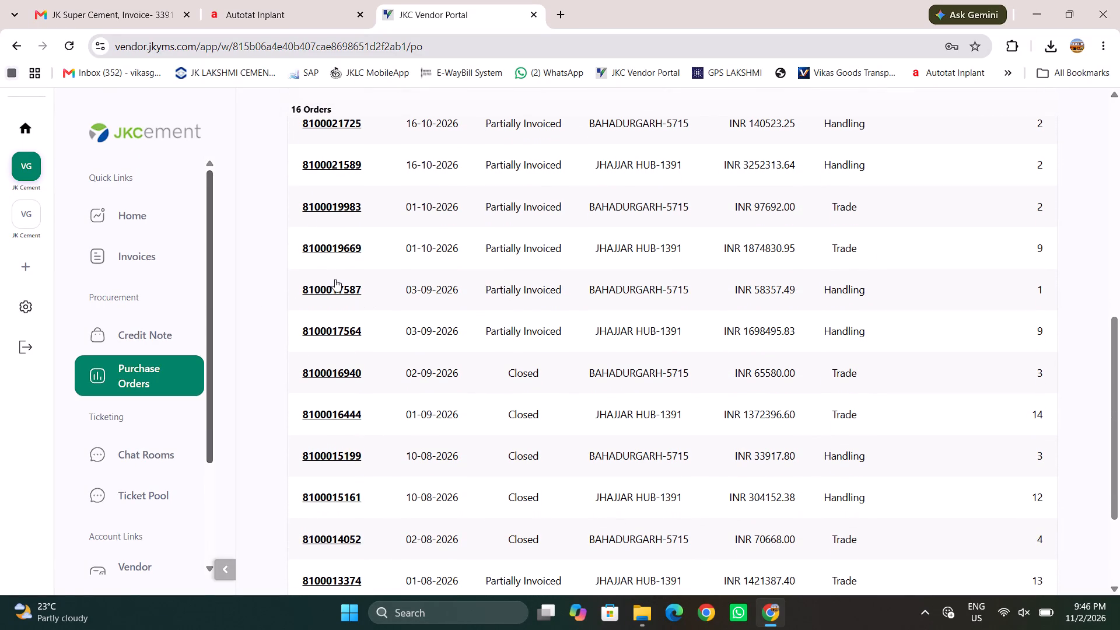
left_click(337, 322)
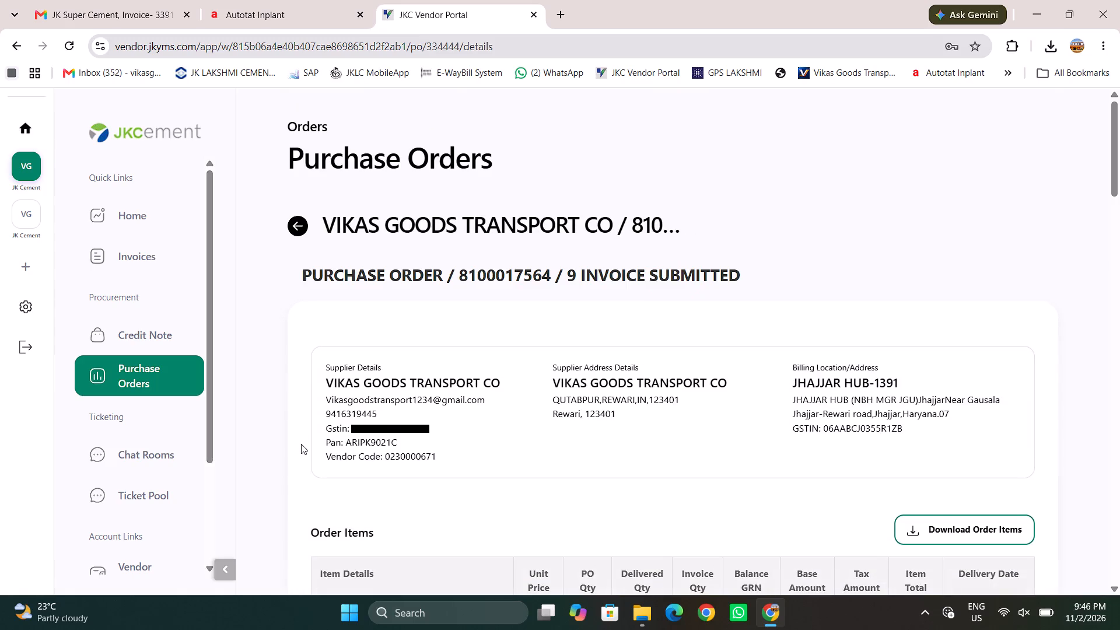
Check the order's GRN/SES entries for GRN Pending ones, and go back to the purchase order list.
scroll(301, 444, "down", 8)
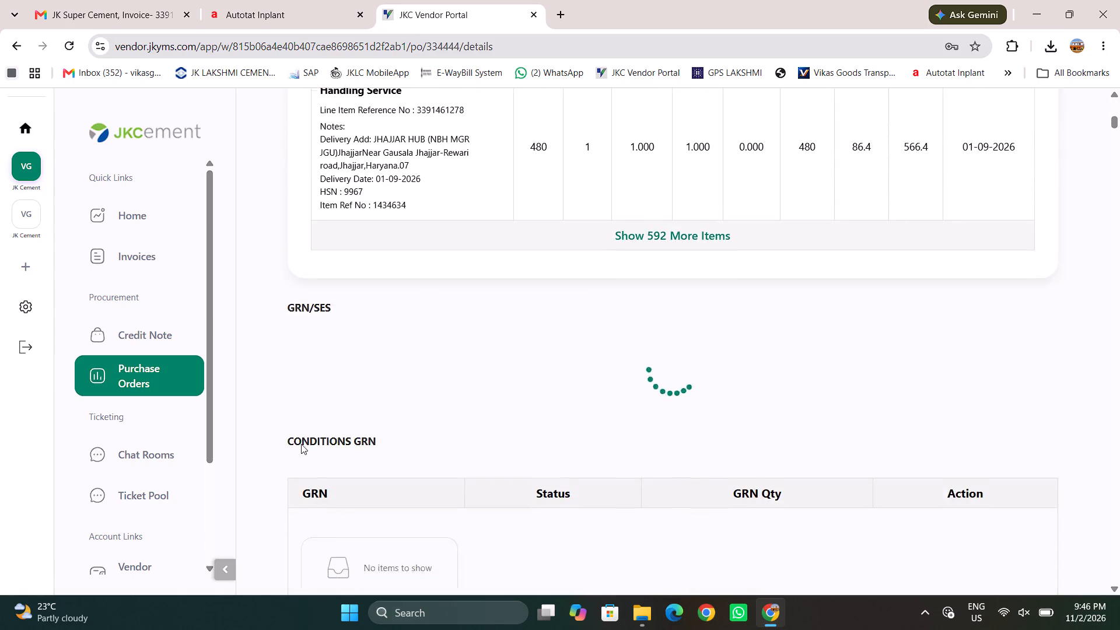
scroll(301, 444, "down", 1)
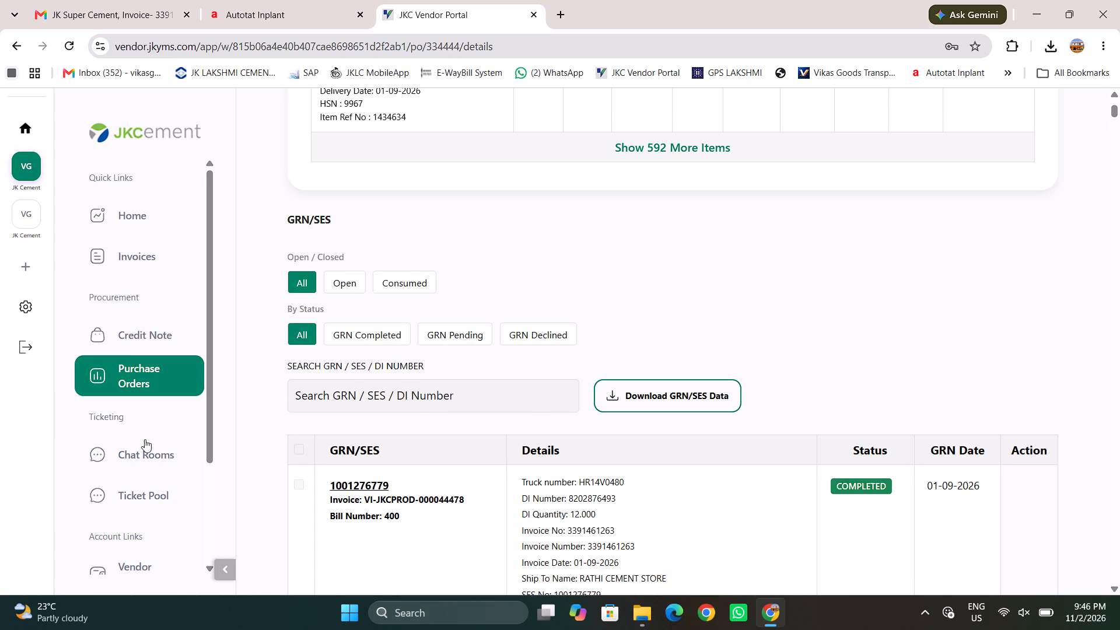
left_click(442, 335)
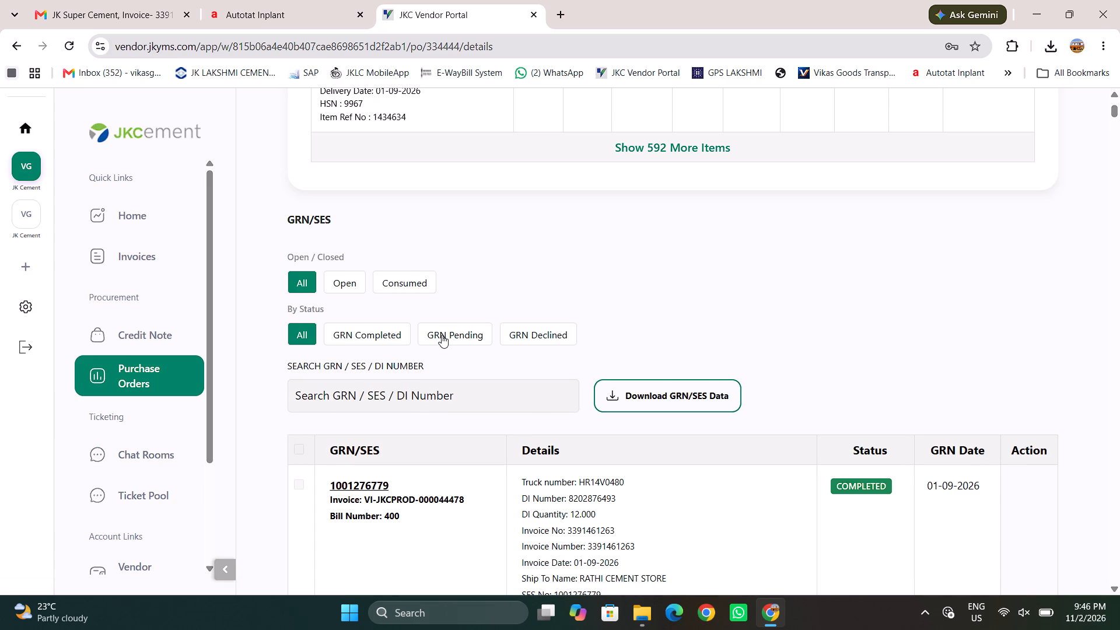
left_click(442, 335)
scroll(381, 405, "down", 2)
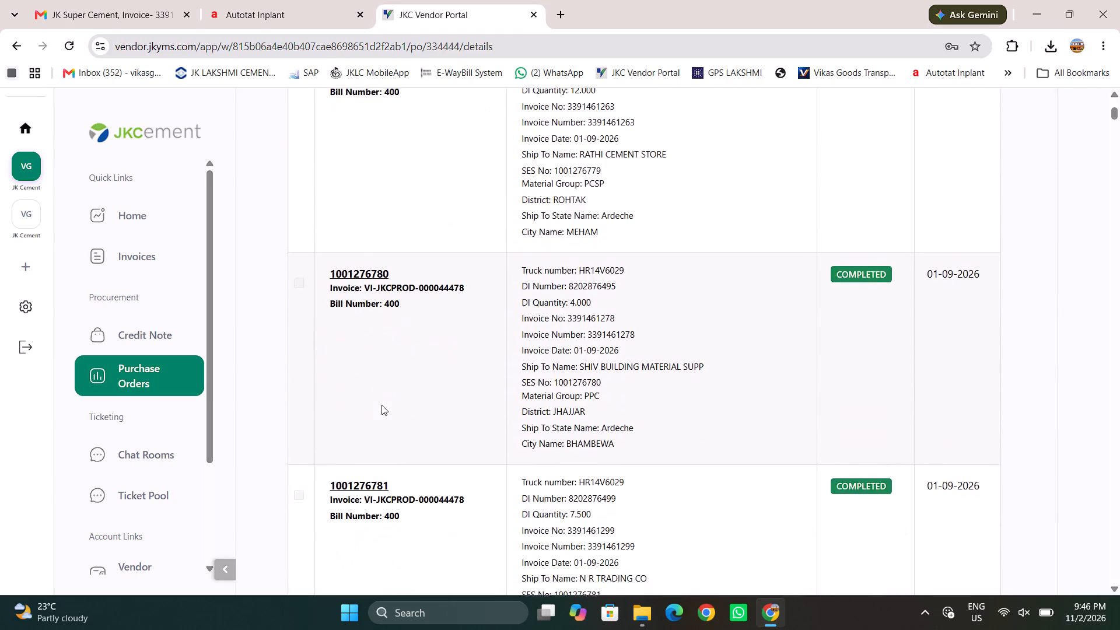
scroll(381, 405, "down", 1)
scroll(309, 329, "up", 5)
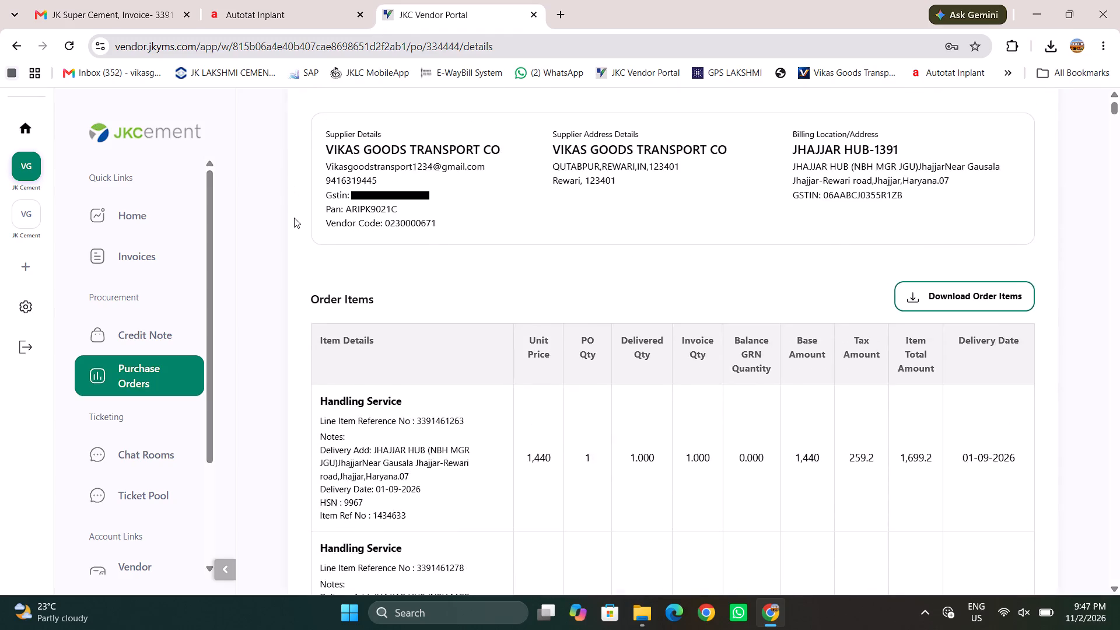
scroll(294, 218, "up", 6)
left_click(294, 224)
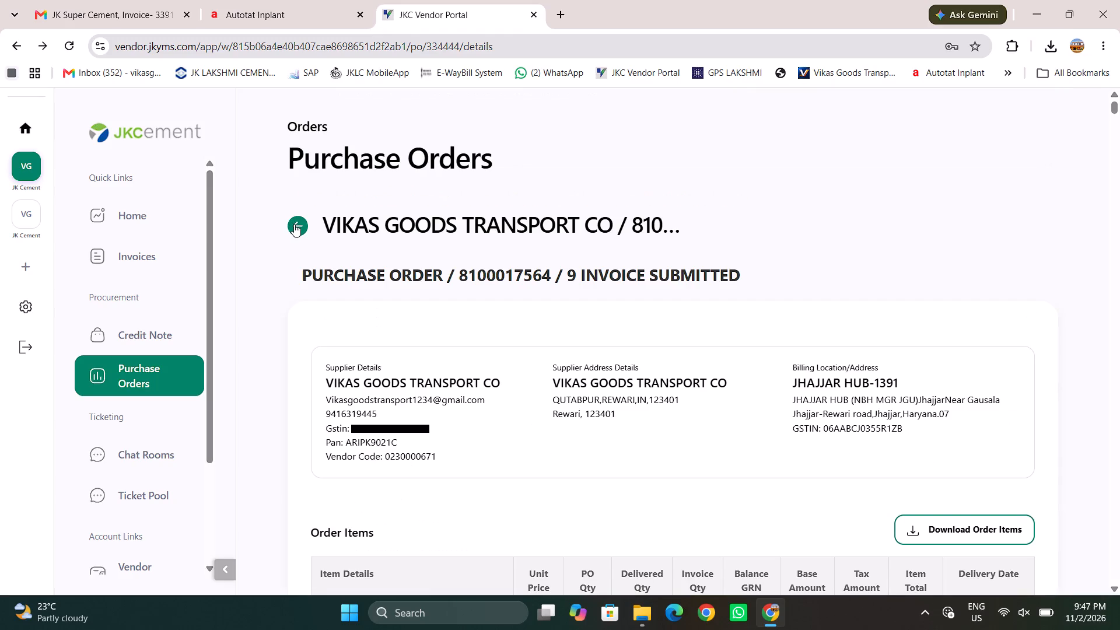
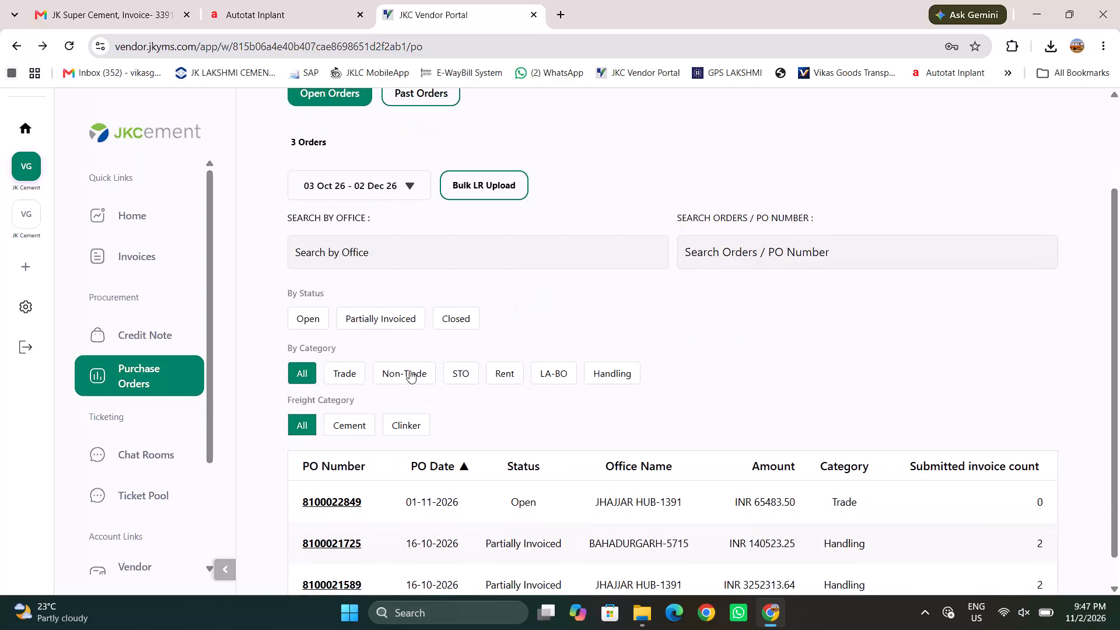
Set the purchase order list's date range to 01 Jul 26 - 02 Nov 26.
scroll(409, 370, "down", 3)
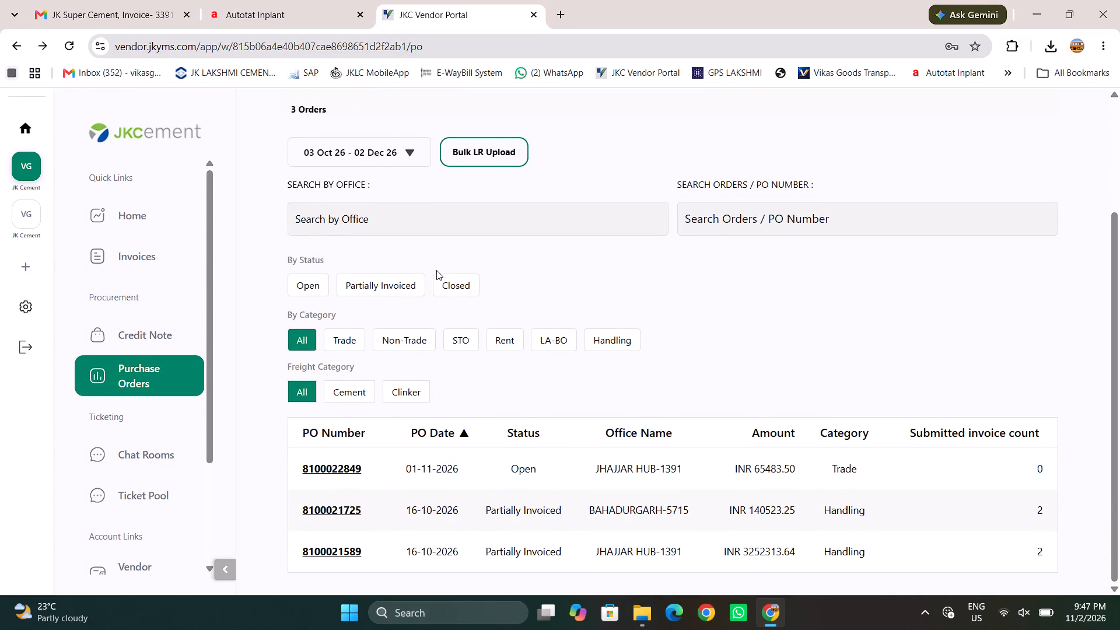
left_click(408, 152)
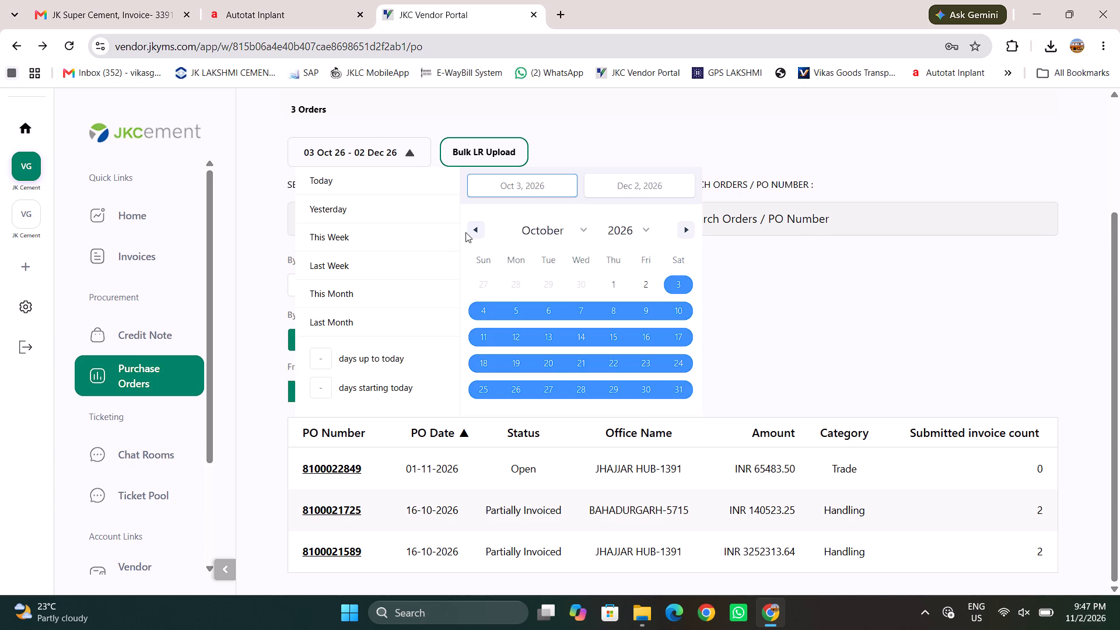
double_click(474, 227)
left_click(474, 227)
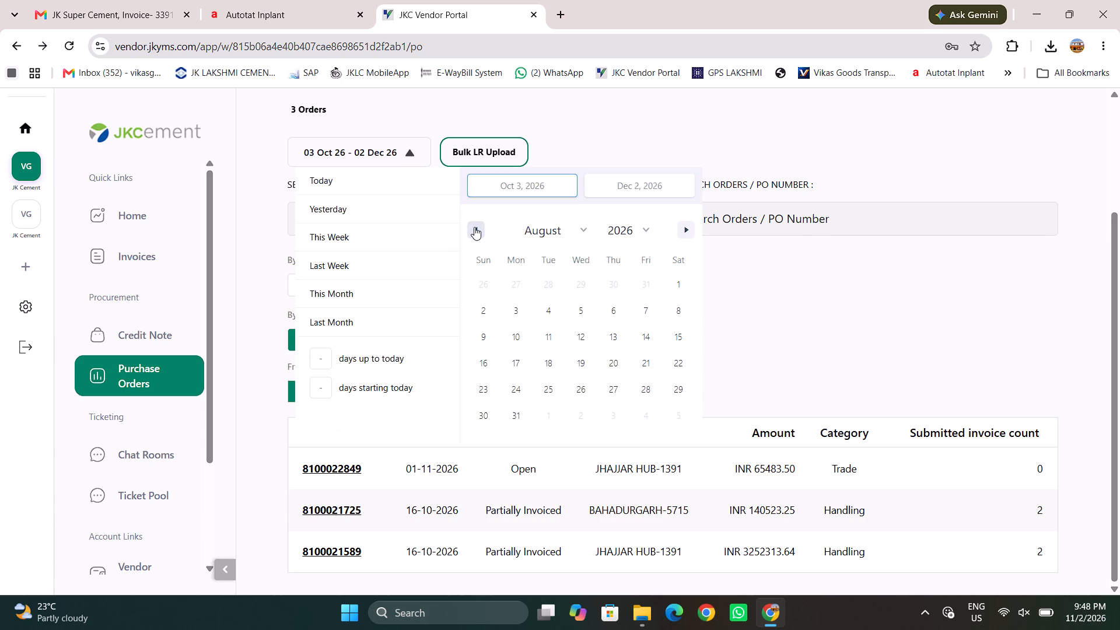
left_click(589, 281)
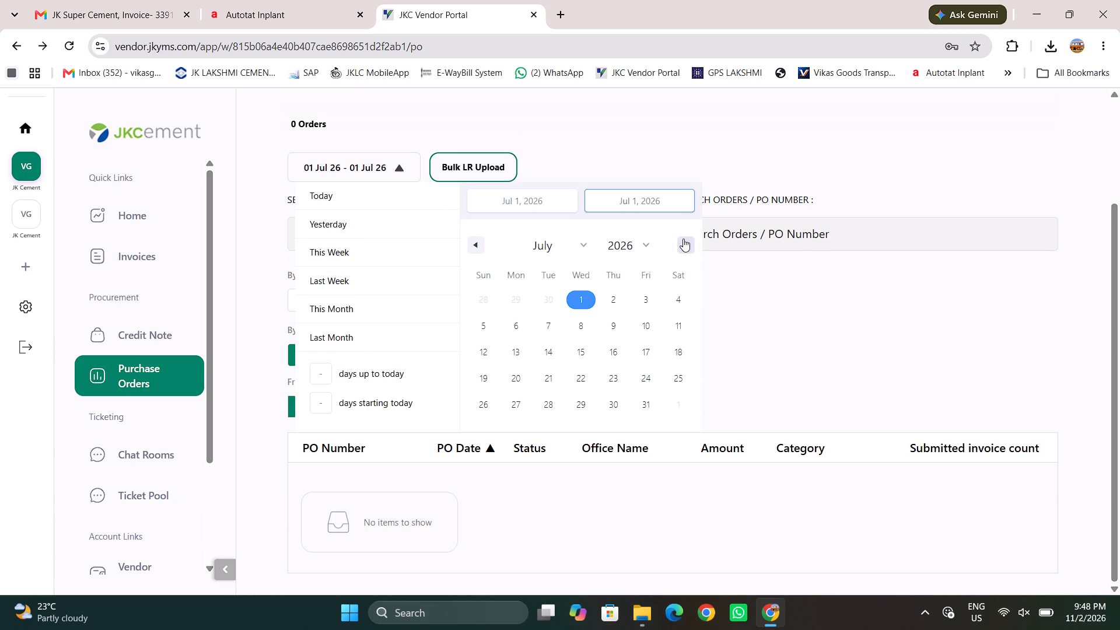
triple_click(685, 240)
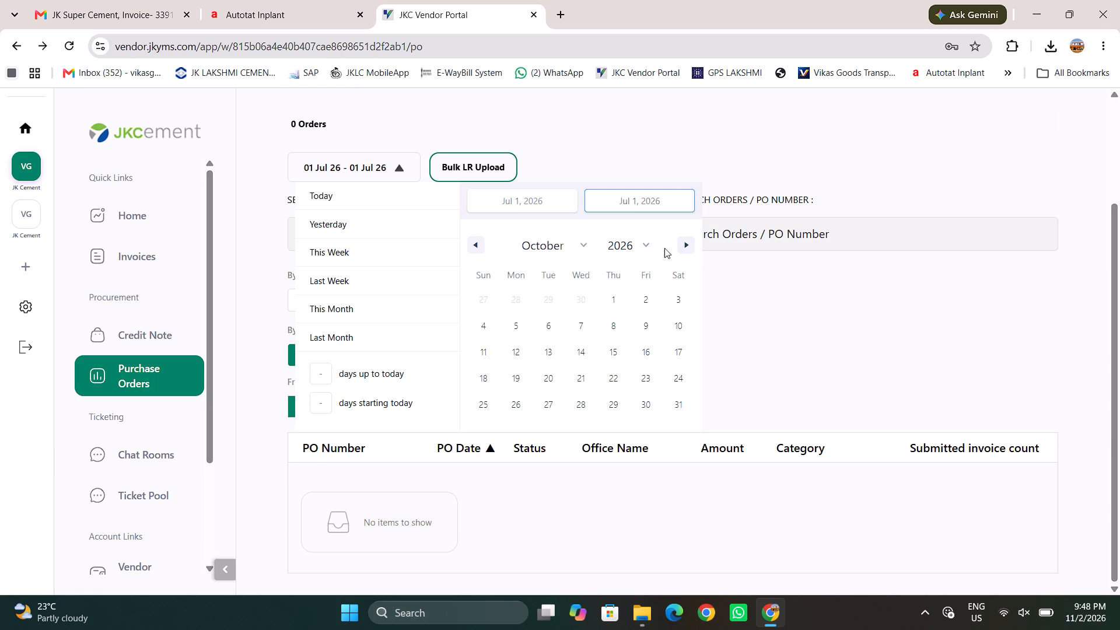
left_click(678, 245)
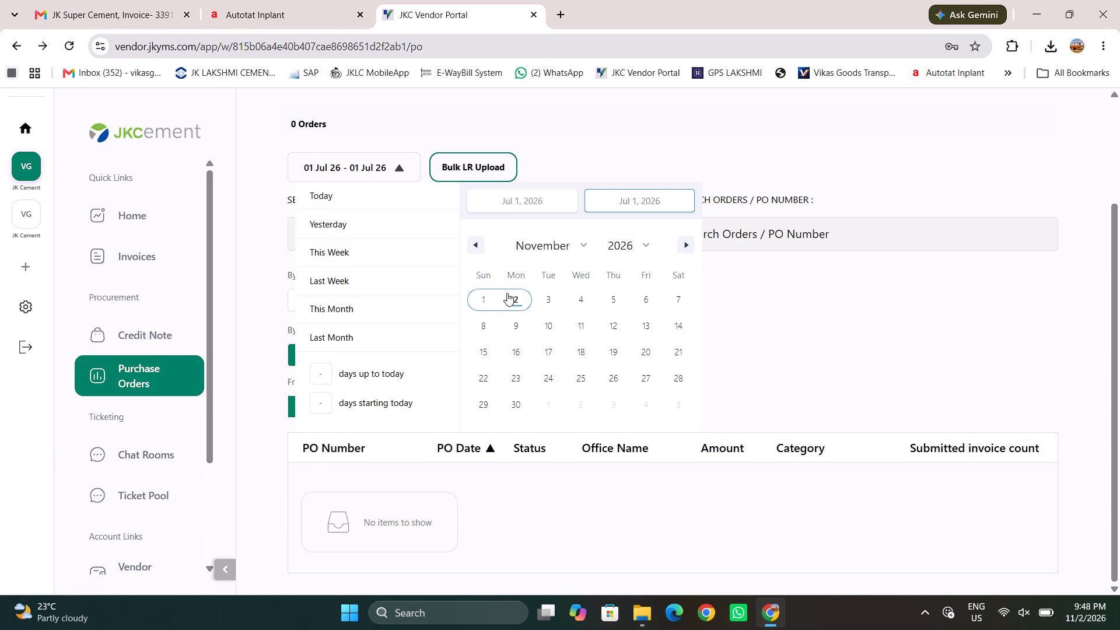
left_click(507, 293)
left_click(804, 335)
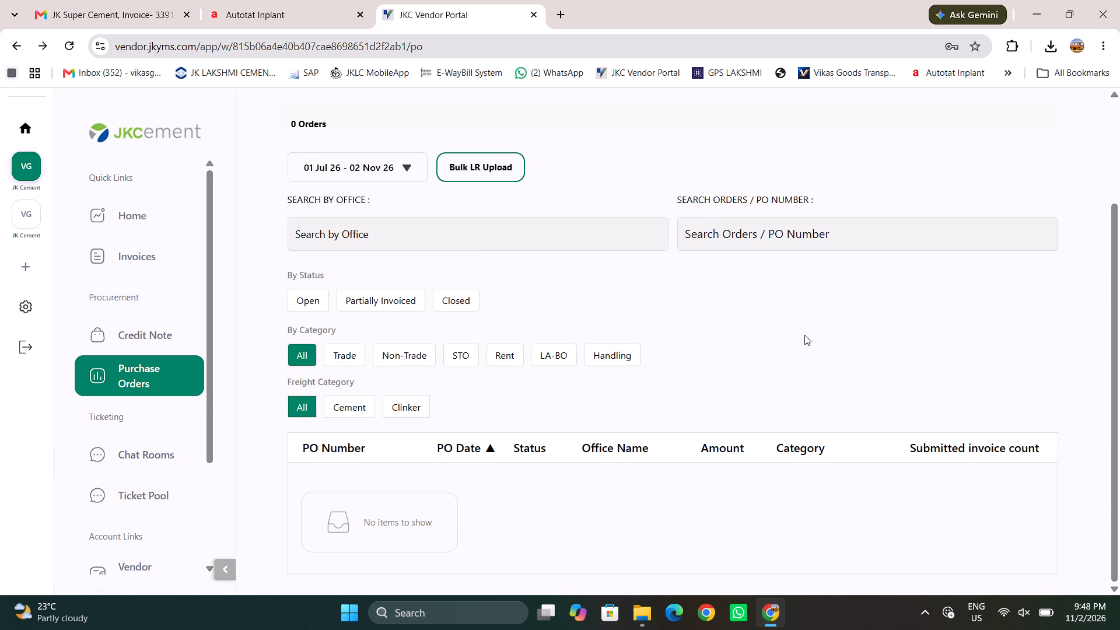
Look through the listed purchase orders for the status and submitted invoice count of each, noting the partially invoiced ones.
scroll(665, 323, "down", 6)
scroll(500, 409, "down", 1)
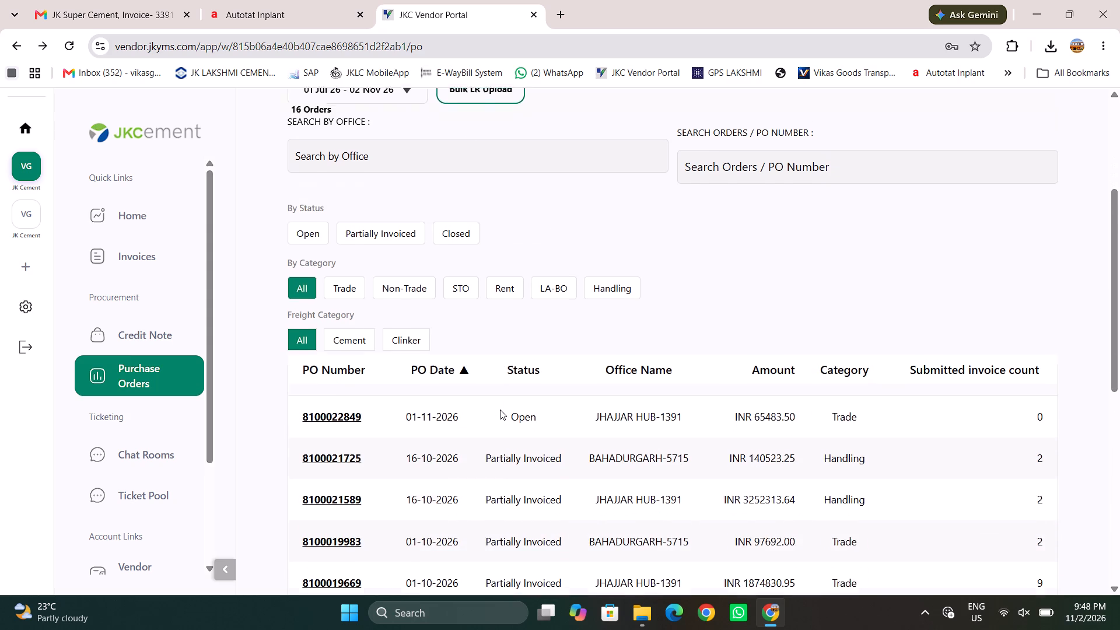
scroll(500, 409, "down", 2)
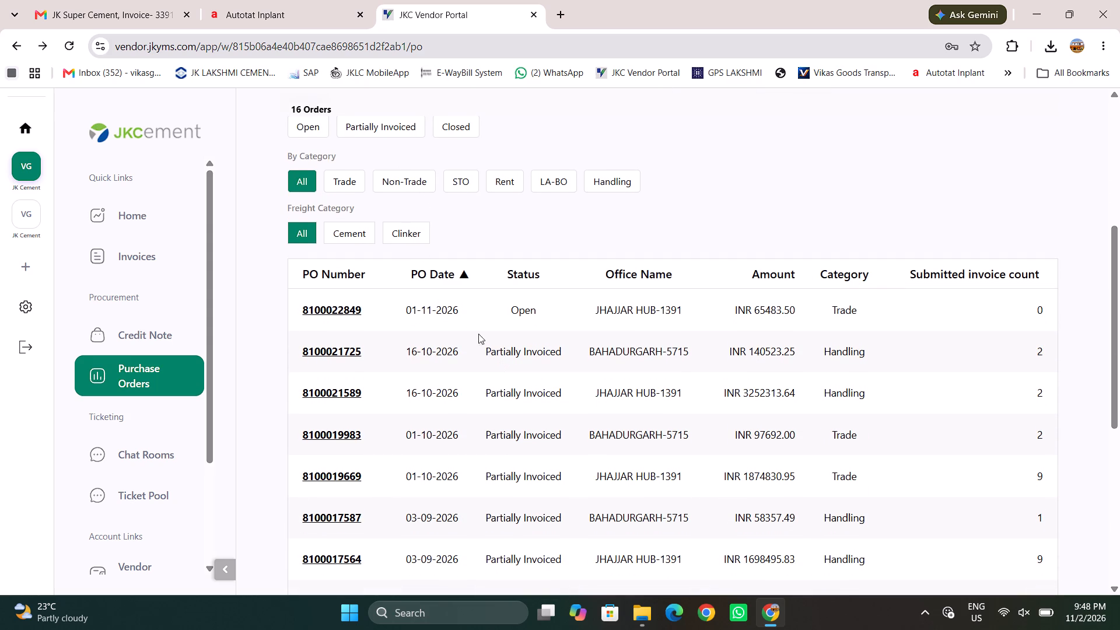
scroll(558, 450, "up", 1)
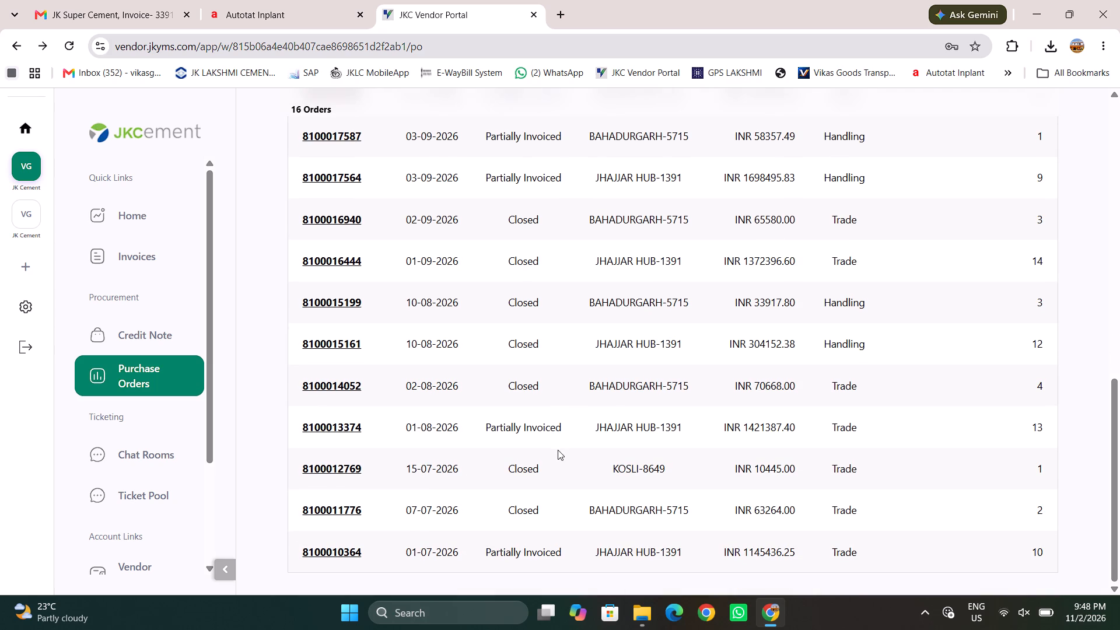
scroll(558, 450, "up", 3)
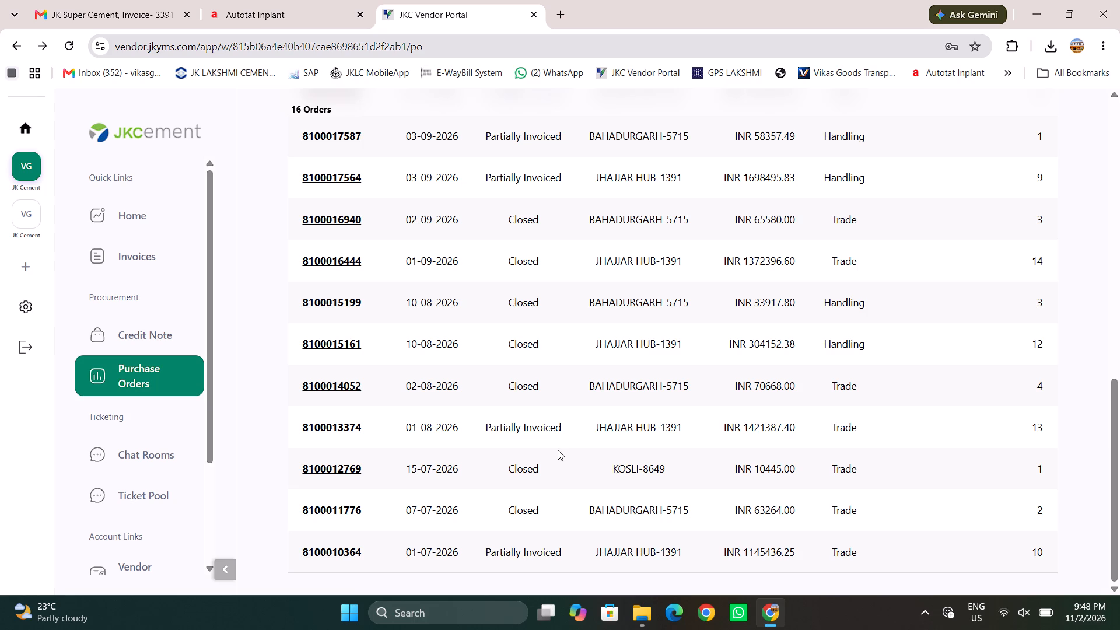
scroll(558, 450, "up", 2)
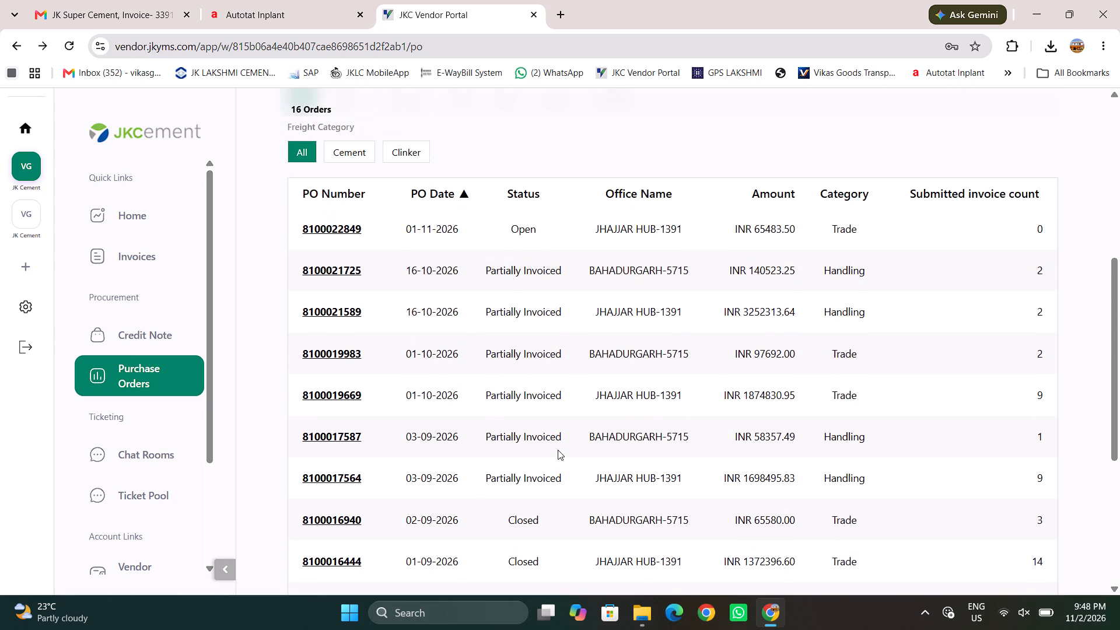
scroll(558, 450, "up", 1)
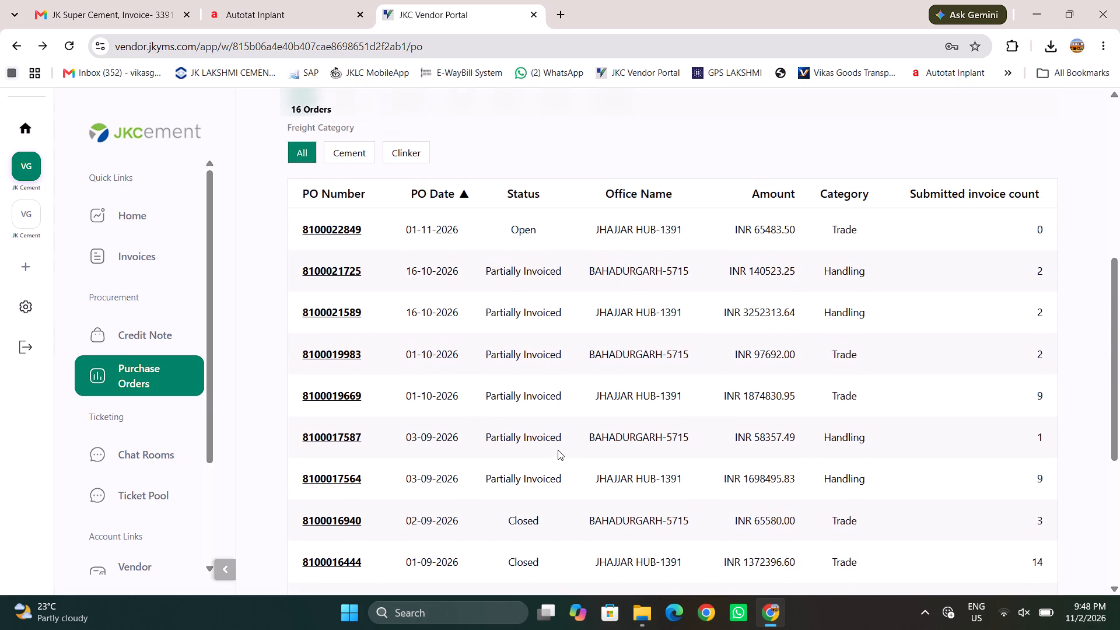
scroll(558, 450, "up", 1)
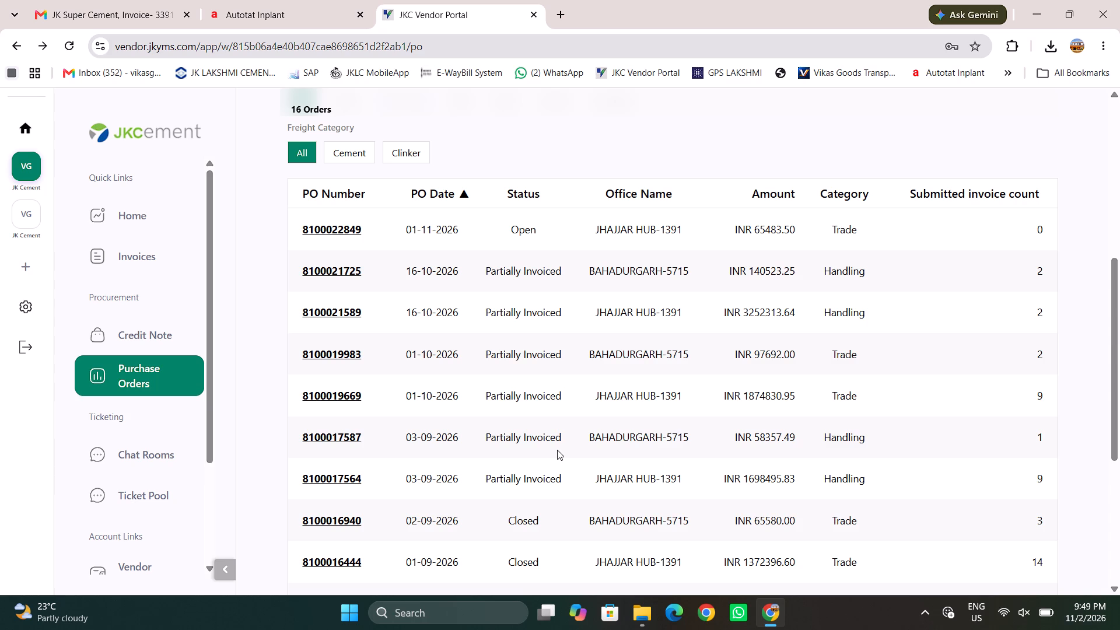
scroll(557, 450, "left", 1)
left_click(363, 434)
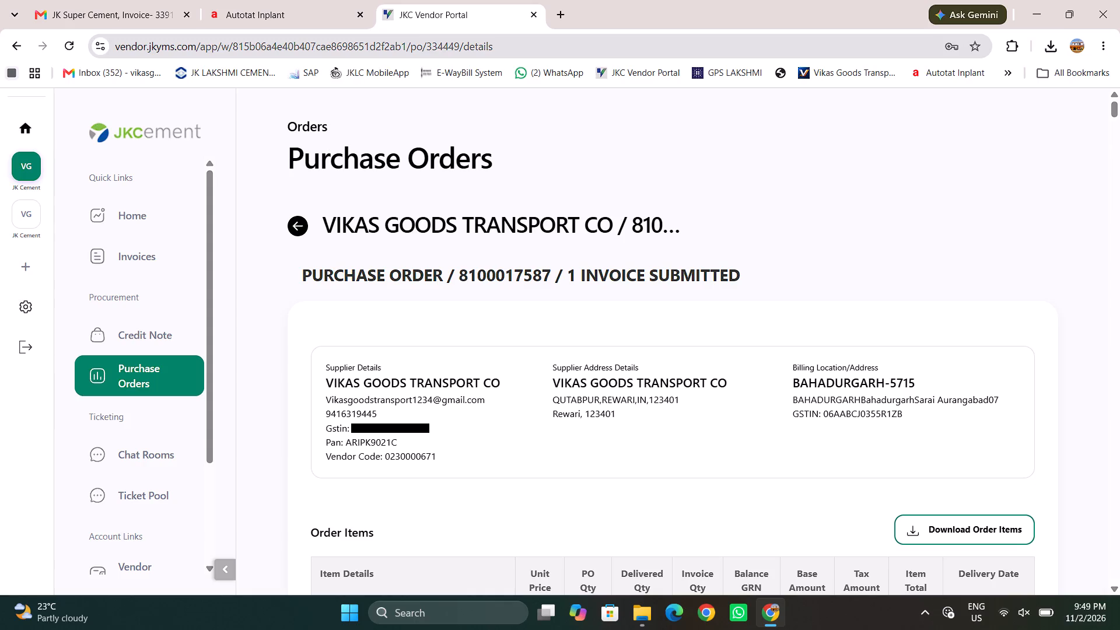
left_click(363, 434)
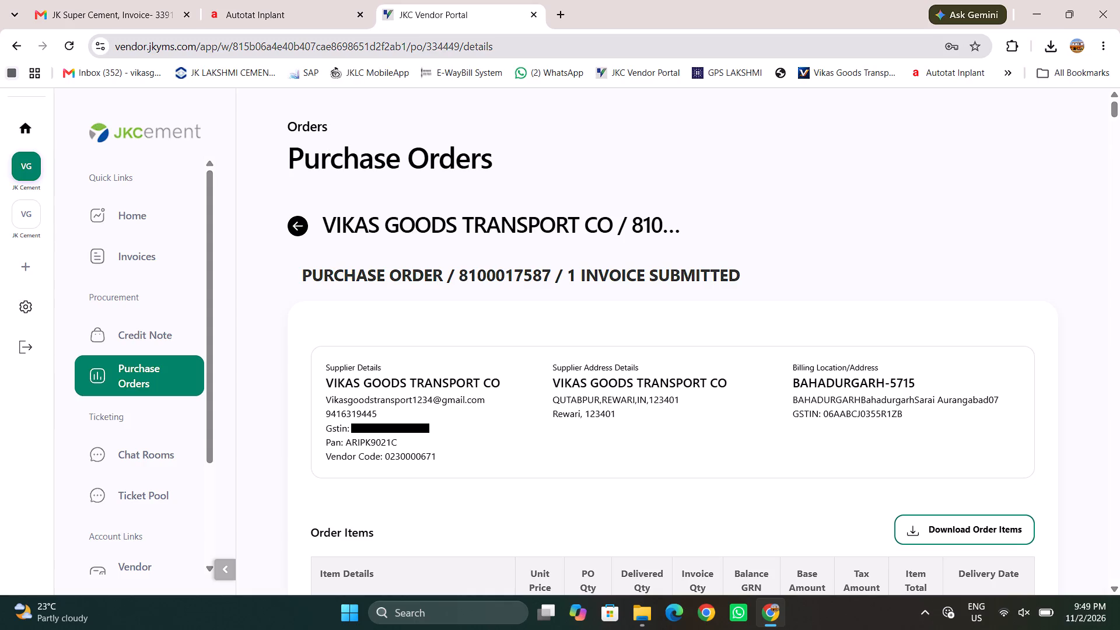
triple_click(363, 433)
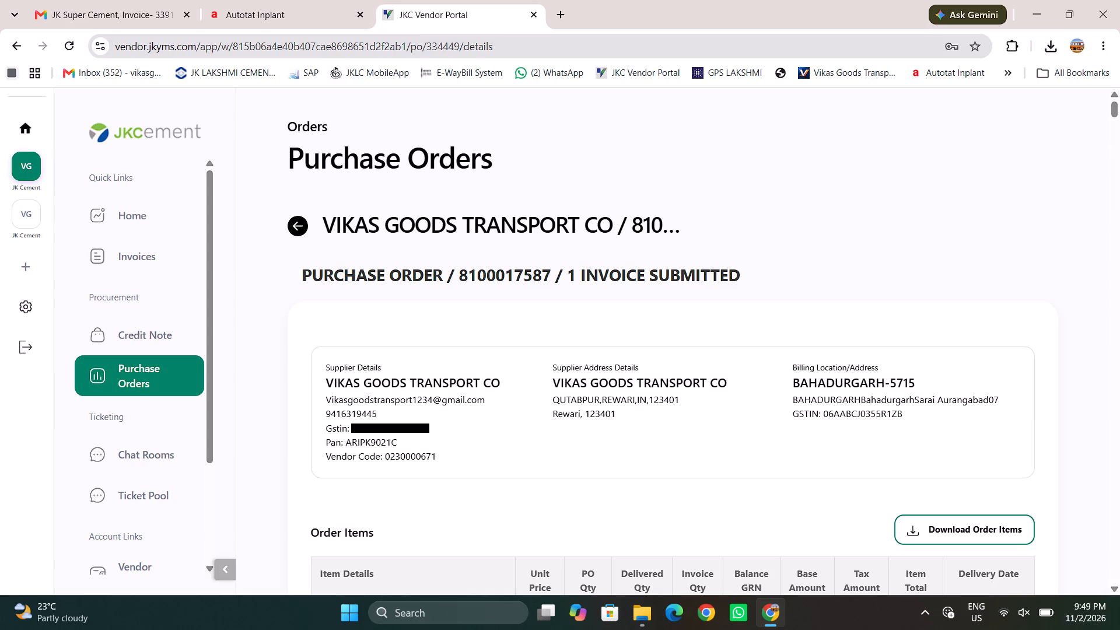
triple_click(363, 433)
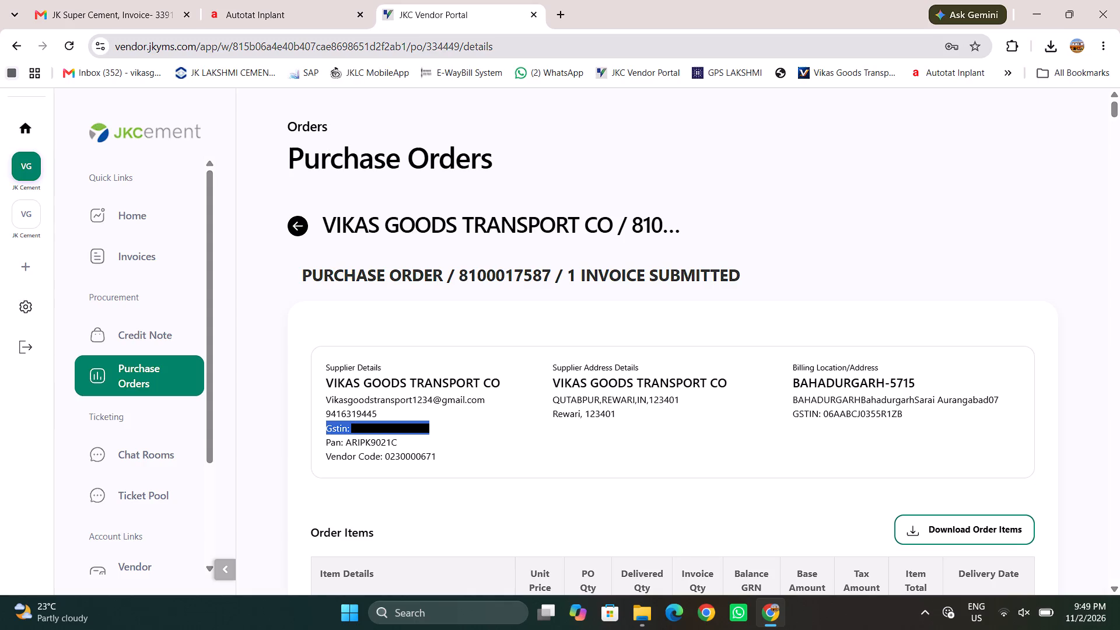
triple_click(363, 433)
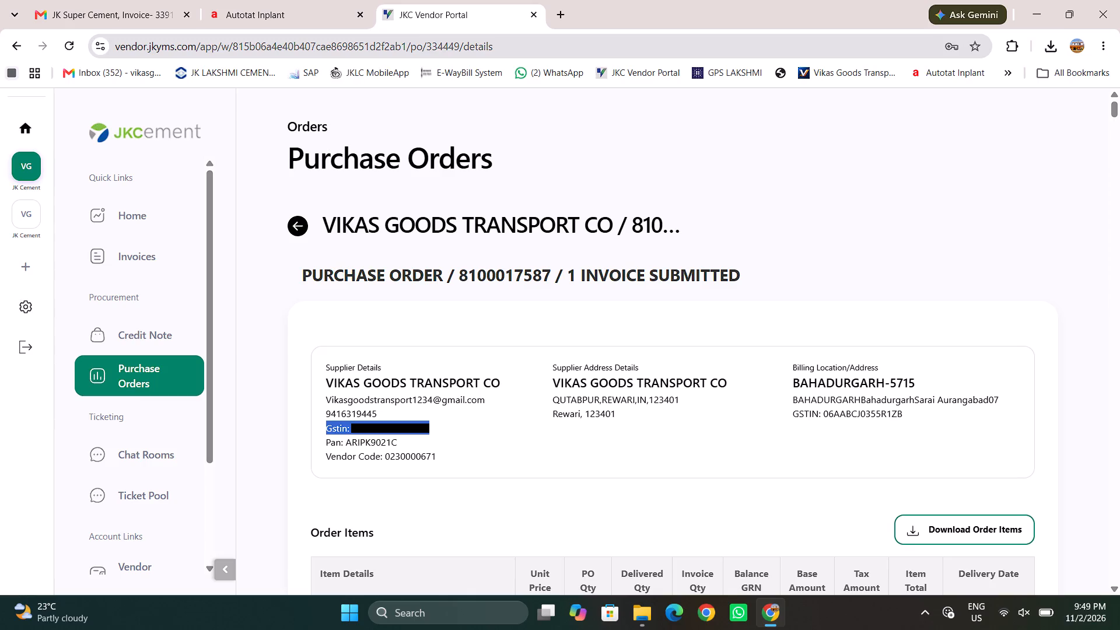
double_click(363, 433)
left_click(363, 433)
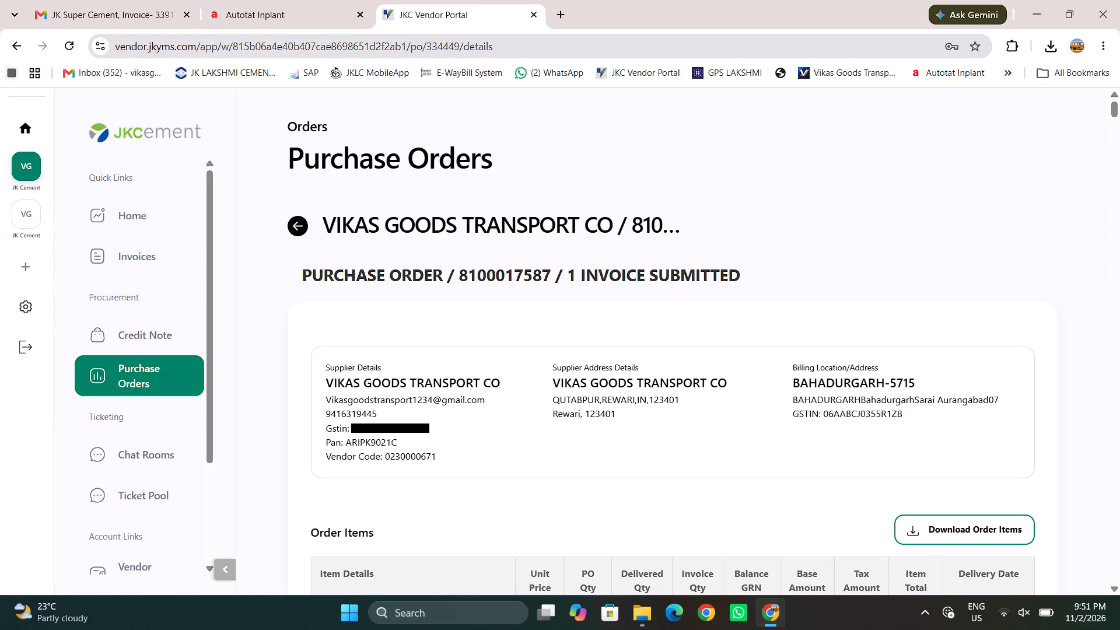
Check the order's GRN/SES entries for GRN Pending and GRN Declined ones.
scroll(364, 427, "down", 8)
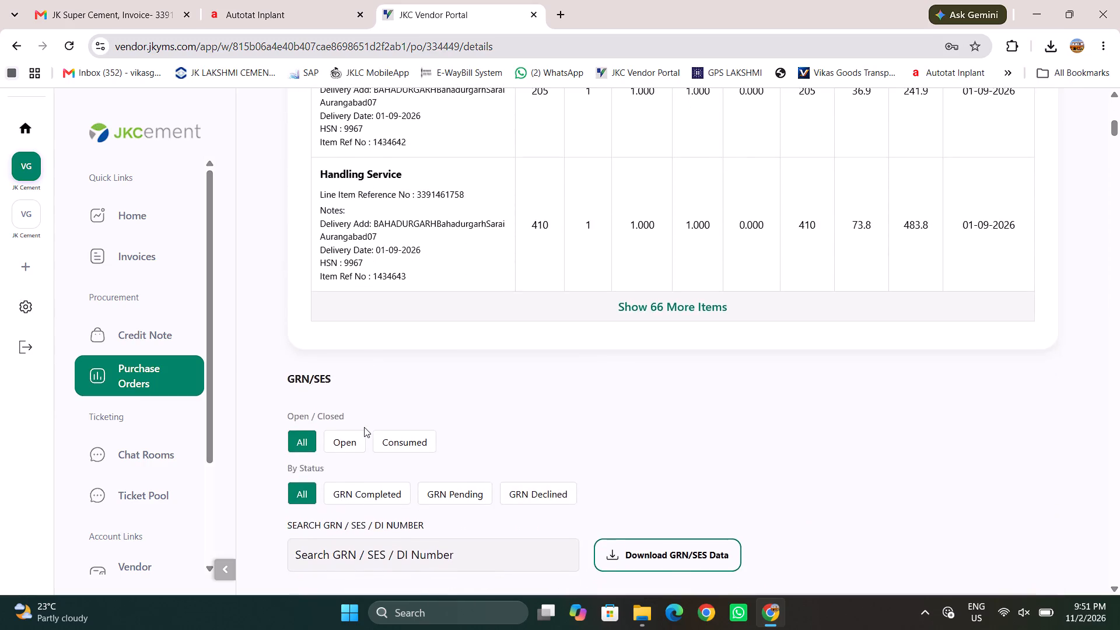
scroll(364, 427, "down", 3)
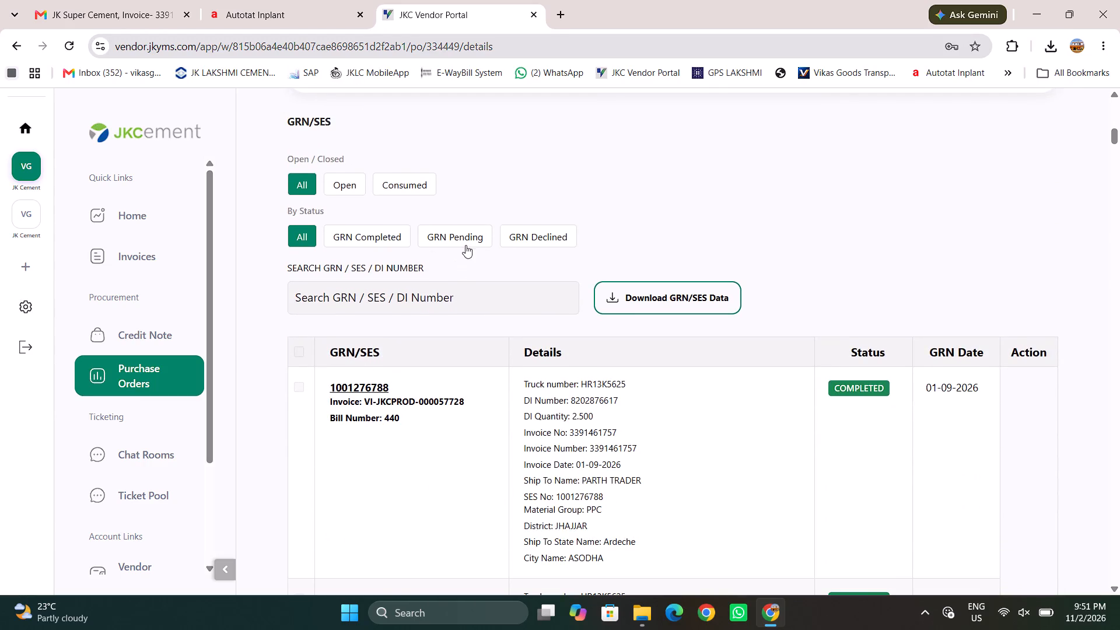
left_click(466, 242)
left_click(466, 242)
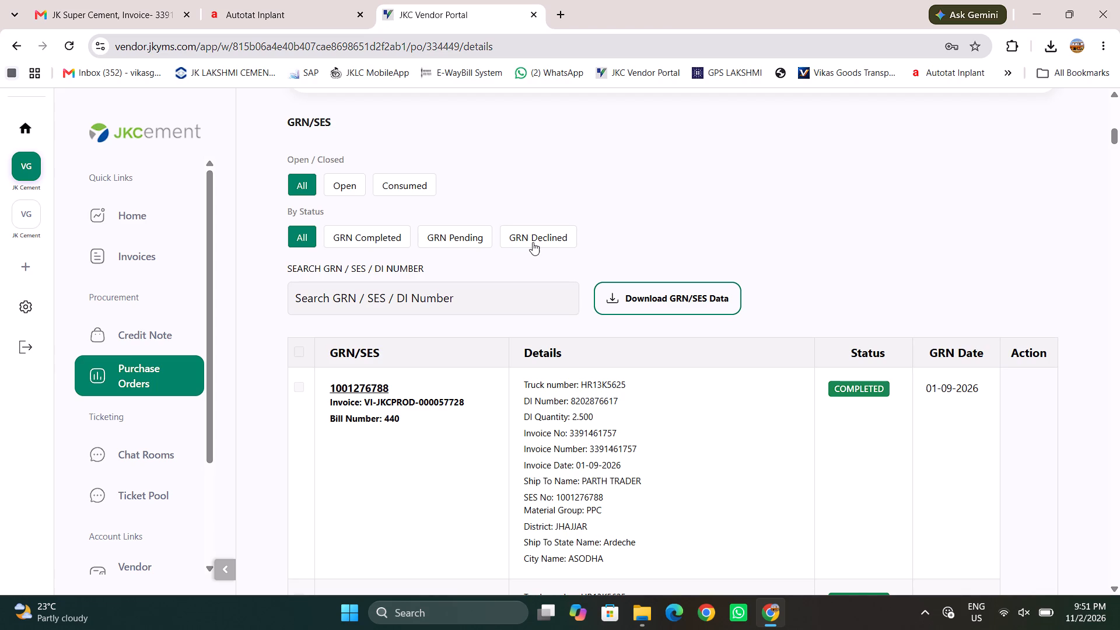
left_click(533, 242)
left_click(533, 242)
Examine all of the order's GRN/SES entries for their status and the invoice and bill number assigned to each.
scroll(411, 355, "down", 6)
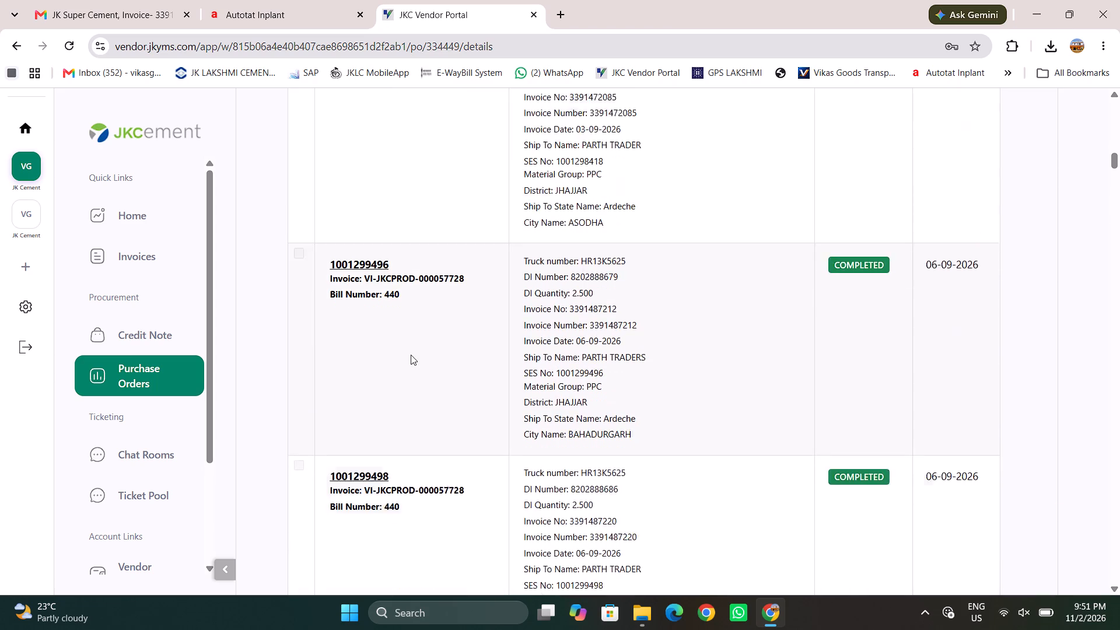
scroll(411, 355, "down", 11)
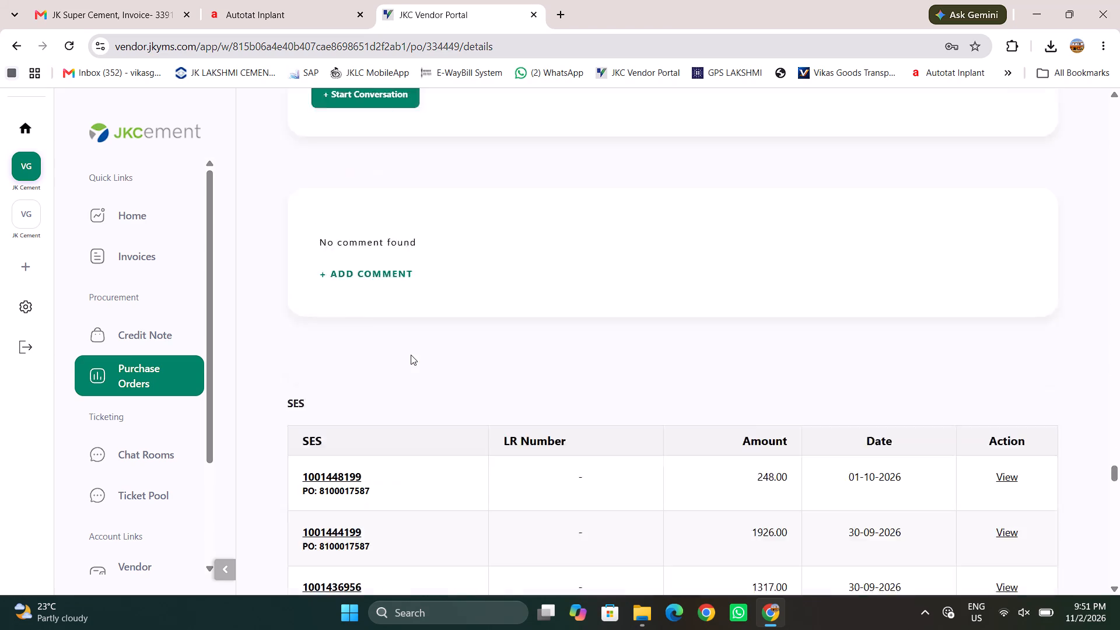
scroll(411, 355, "up", 13)
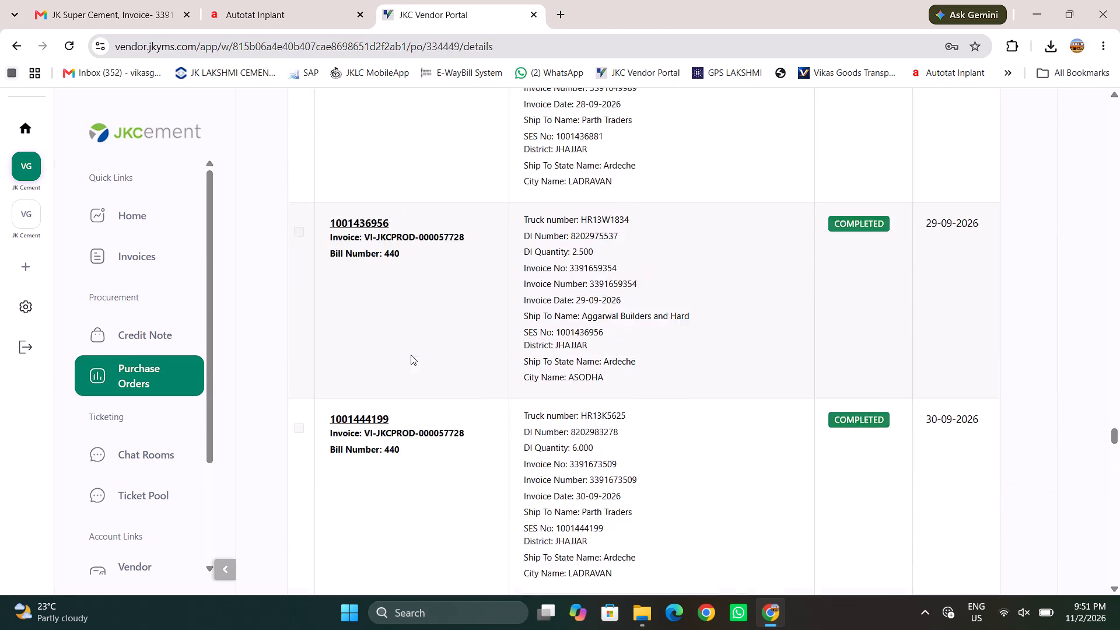
scroll(411, 355, "up", 7)
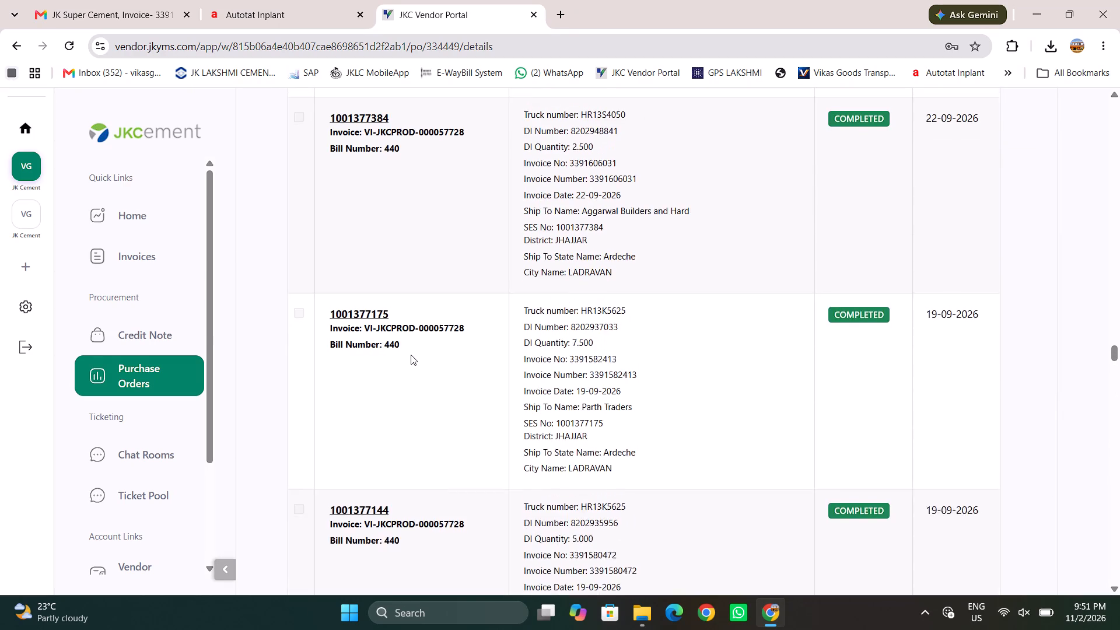
scroll(411, 355, "up", 9)
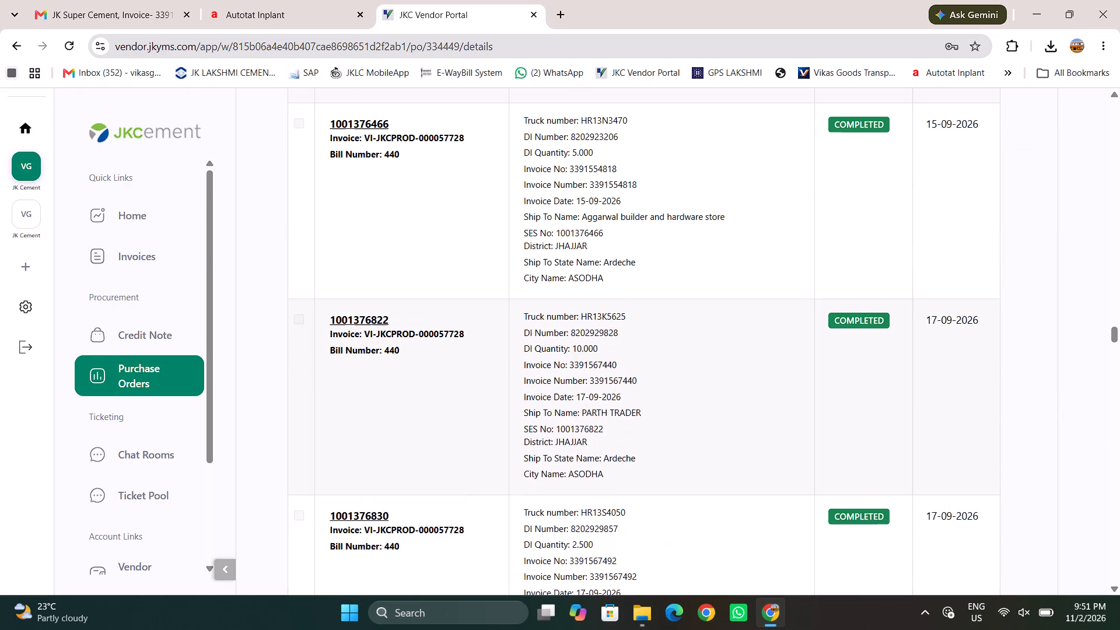
scroll(411, 355, "up", 6)
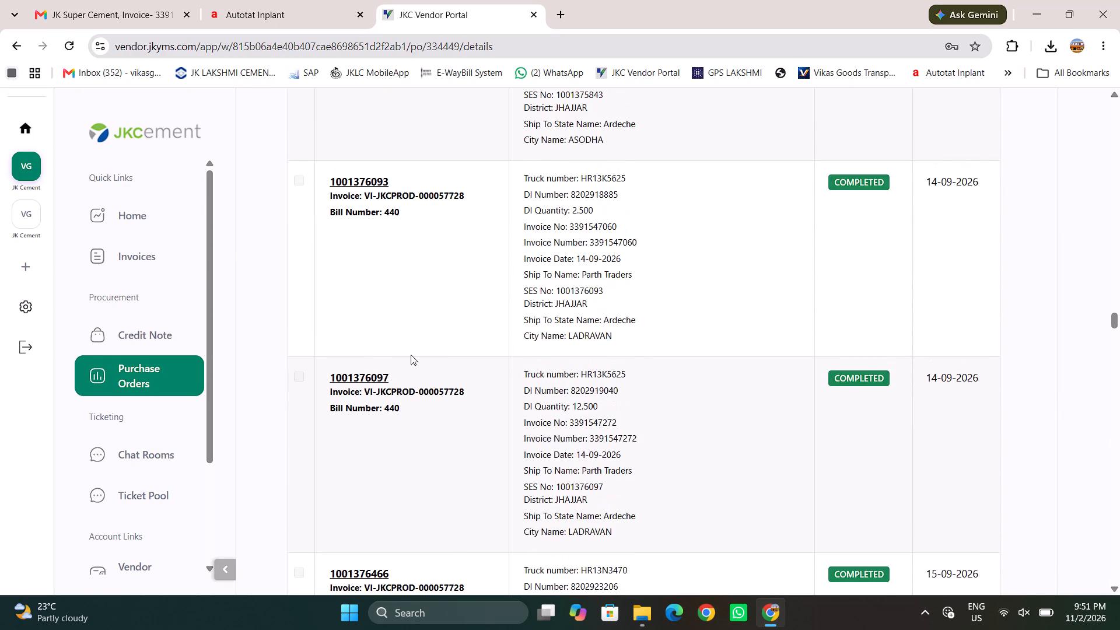
scroll(411, 355, "up", 11)
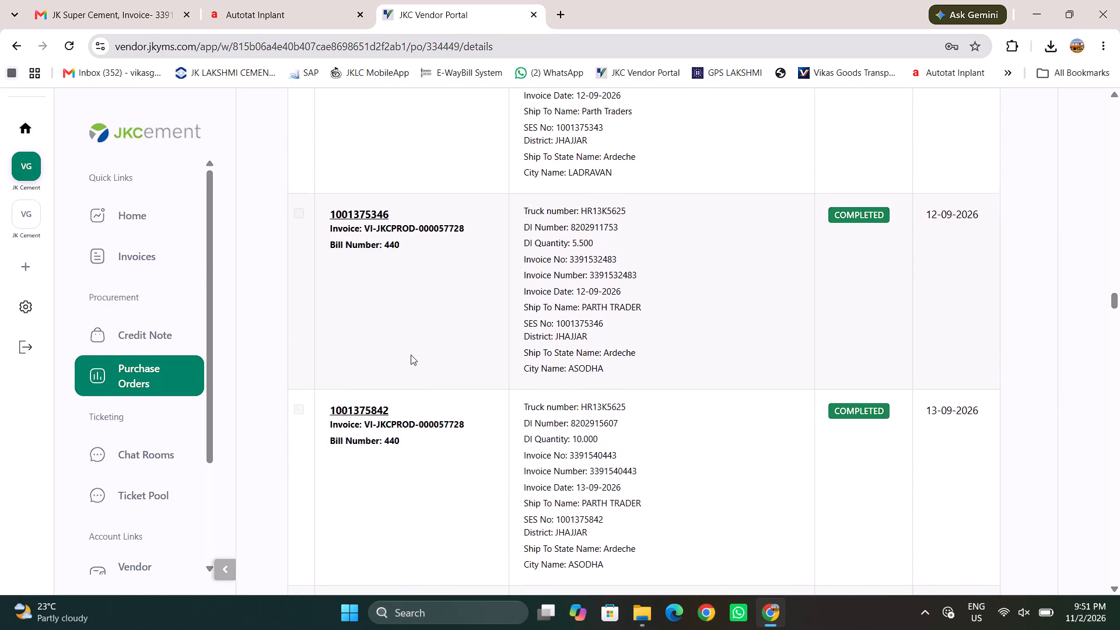
scroll(411, 355, "up", 4)
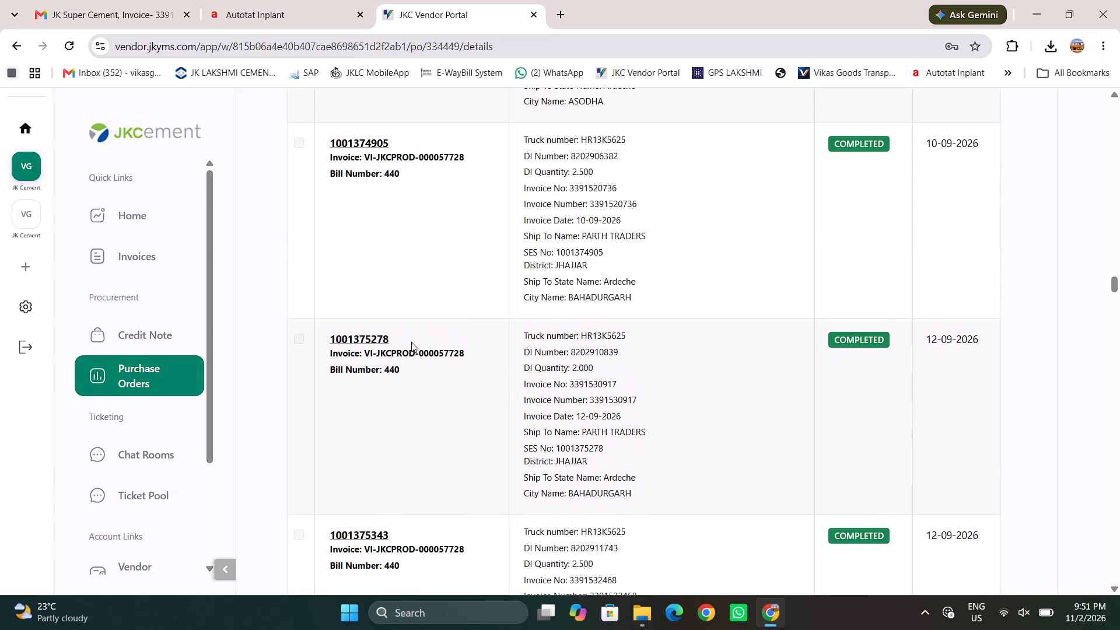
Recheck the order's September 2026 GRN/SES entries for their status, truck and invoice details, and assigned bill number.
scroll(411, 342, "up", 1)
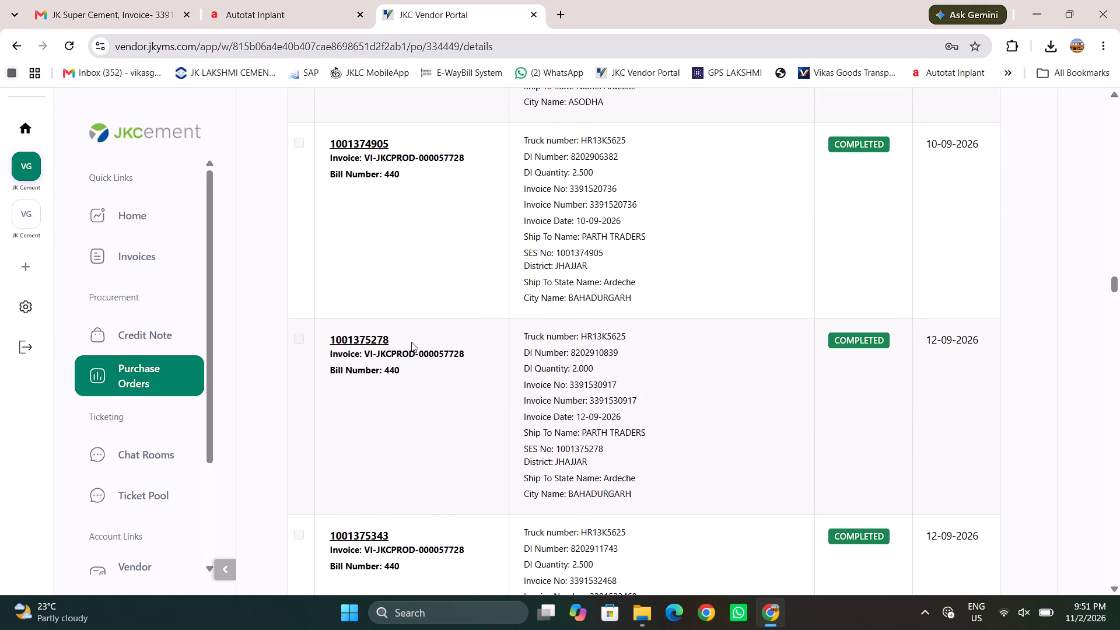
scroll(411, 342, "down", 1)
scroll(397, 246, "down", 4)
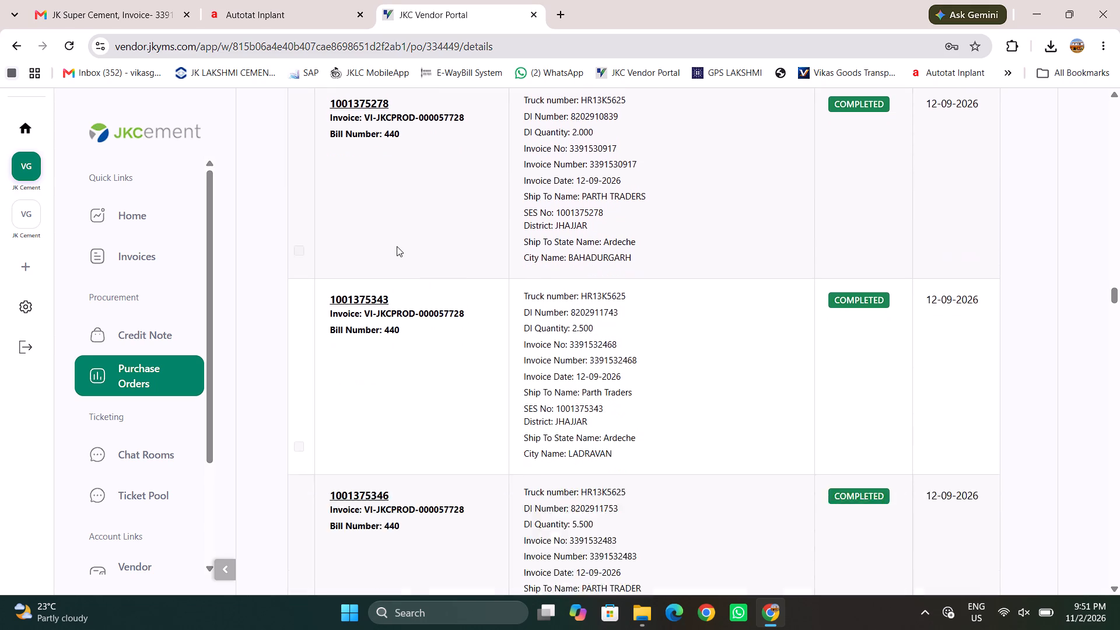
scroll(397, 246, "down", 2)
scroll(397, 246, "up", 14)
scroll(397, 246, "up", 8)
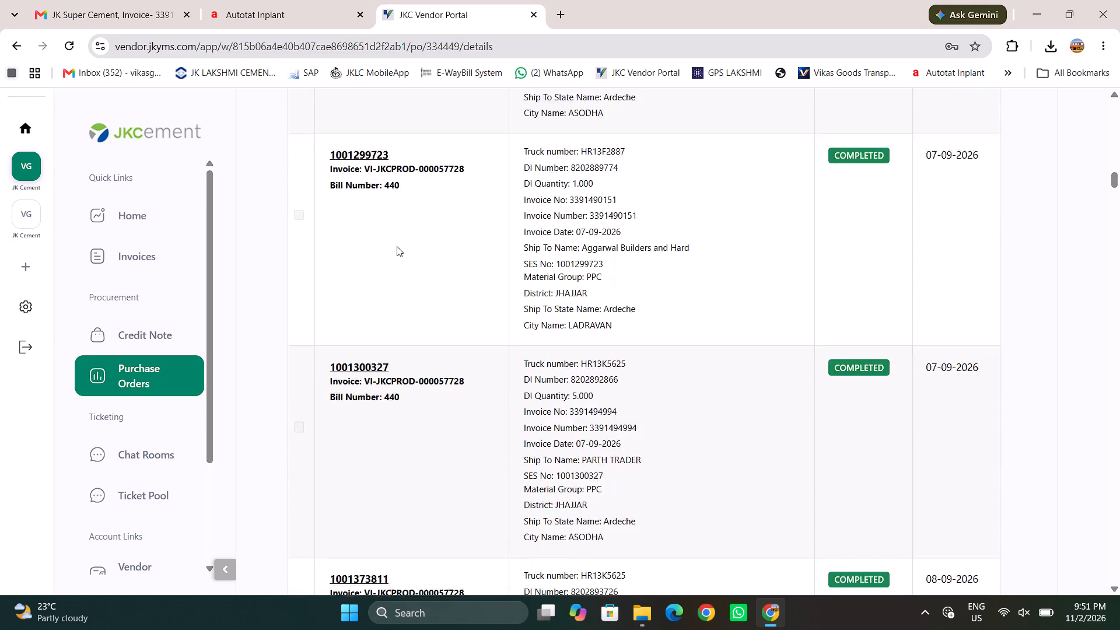
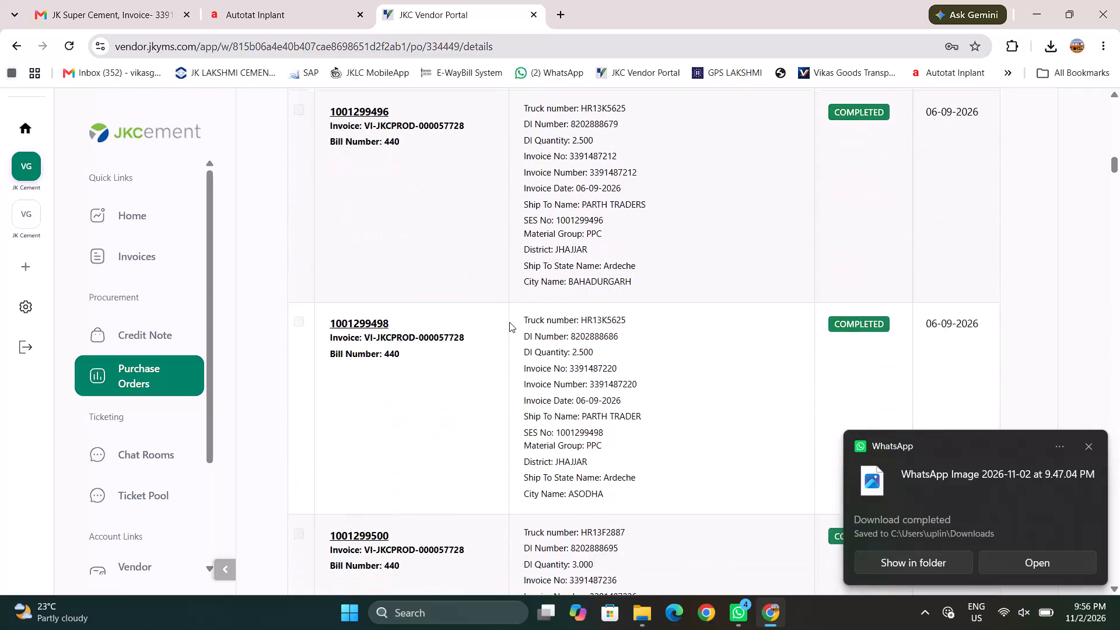
scroll(509, 322, "down", 15)
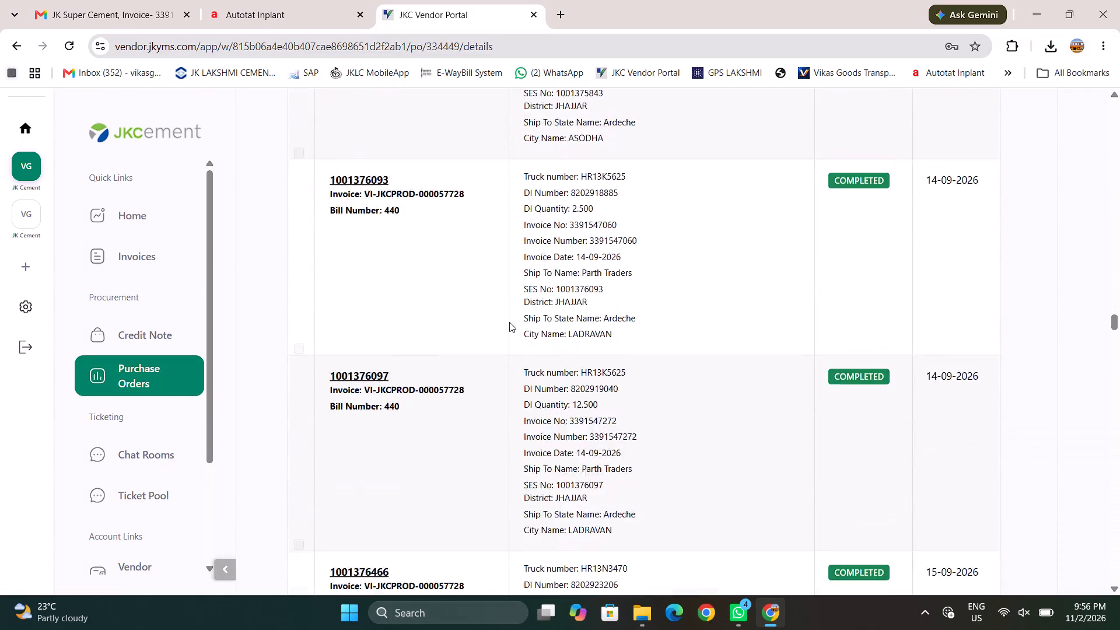
scroll(509, 322, "down", 11)
scroll(509, 322, "up", 13)
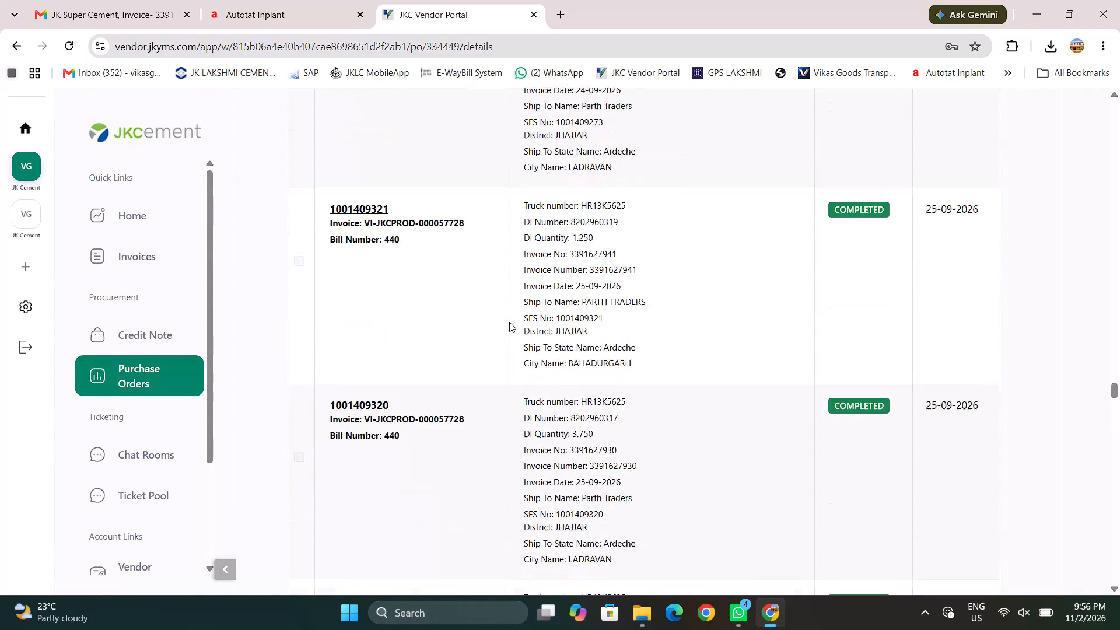
scroll(509, 322, "up", 17)
scroll(509, 322, "up", 17)
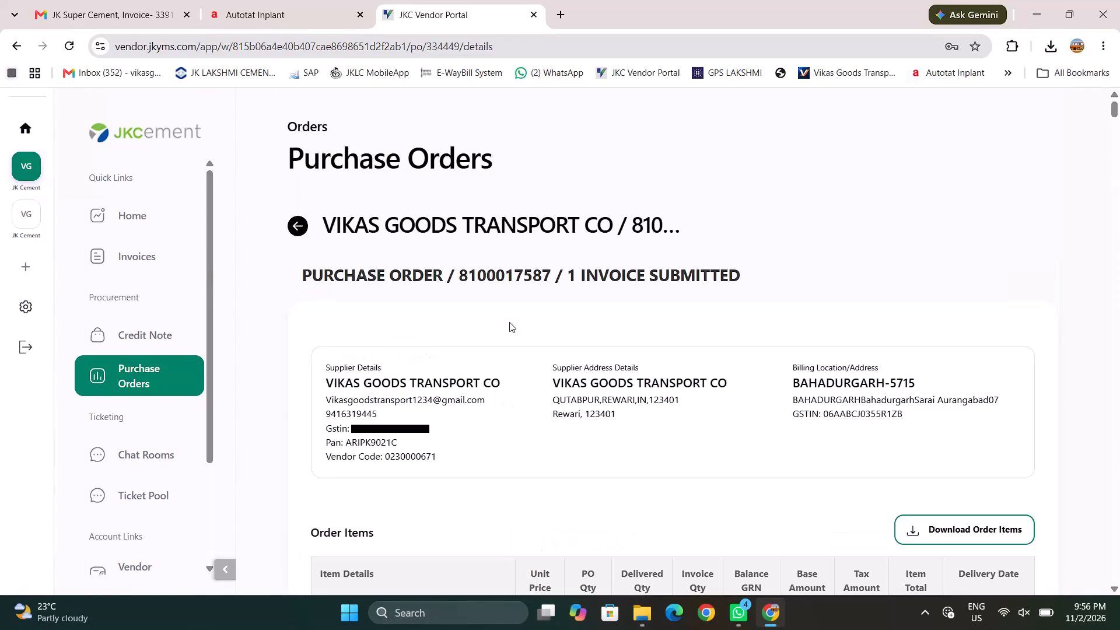
scroll(509, 322, "down", 17)
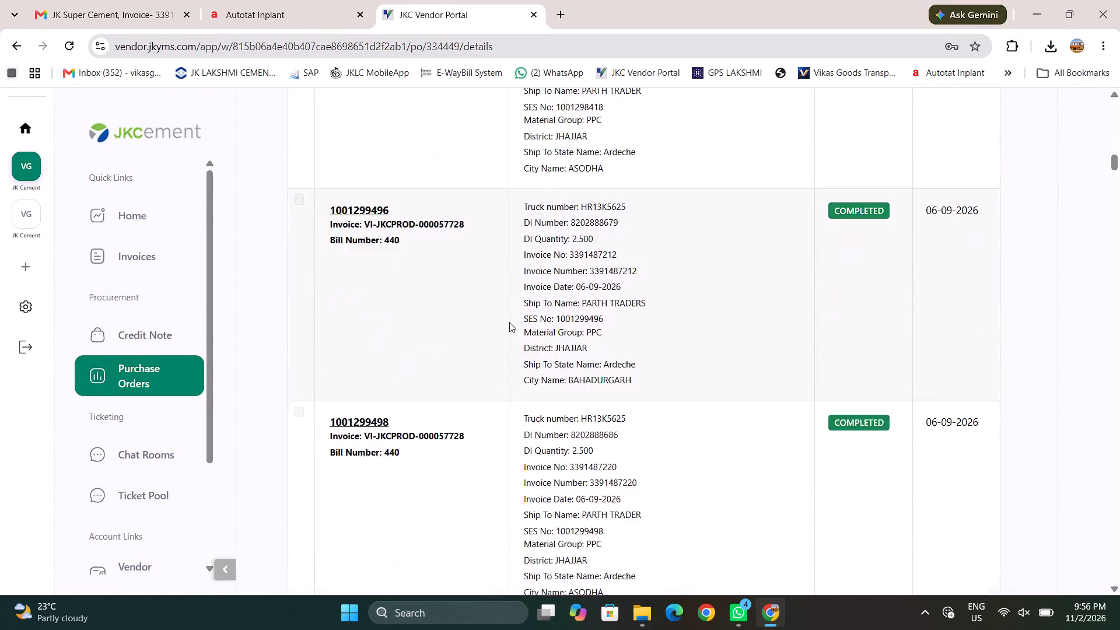
scroll(509, 322, "up", 1)
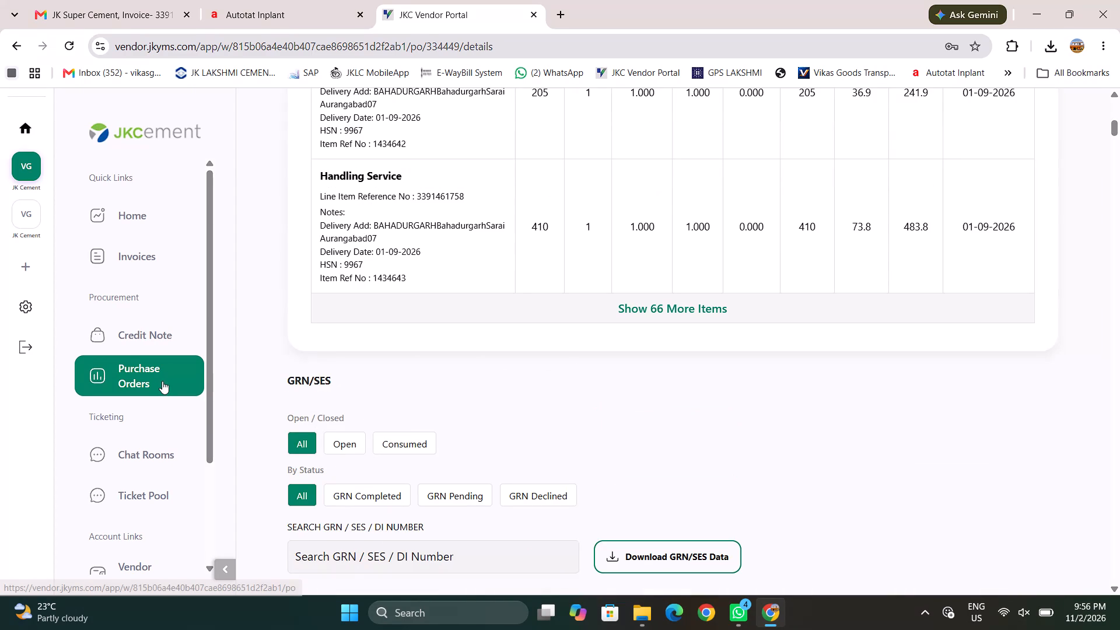
Return from the order's details to the current vendor account's list of purchase orders.
left_click(162, 381)
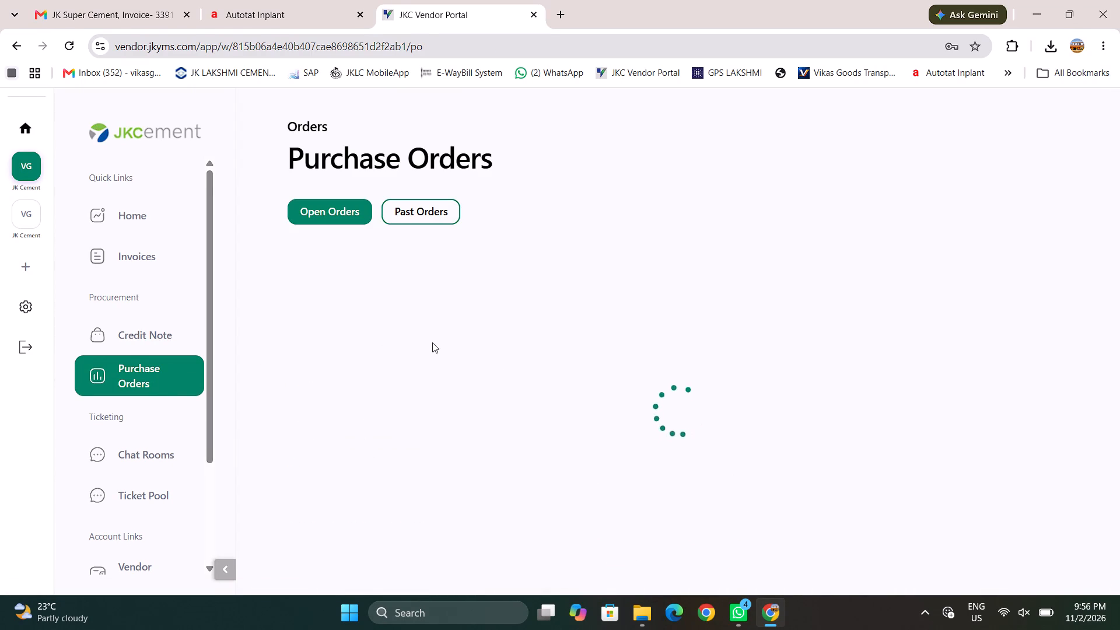
scroll(432, 342, "down", 6)
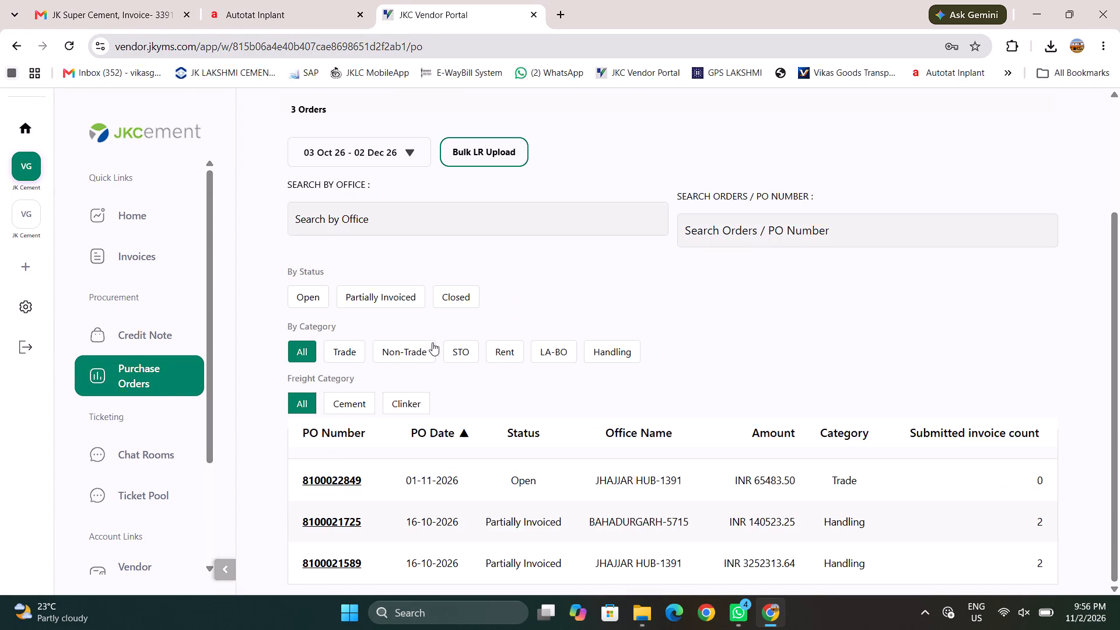
Switch to the Rewari workspace of VIKAS GOODS TRANSPORT CO and open its list of purchase orders.
left_click(34, 220)
scroll(679, 506, "down", 3)
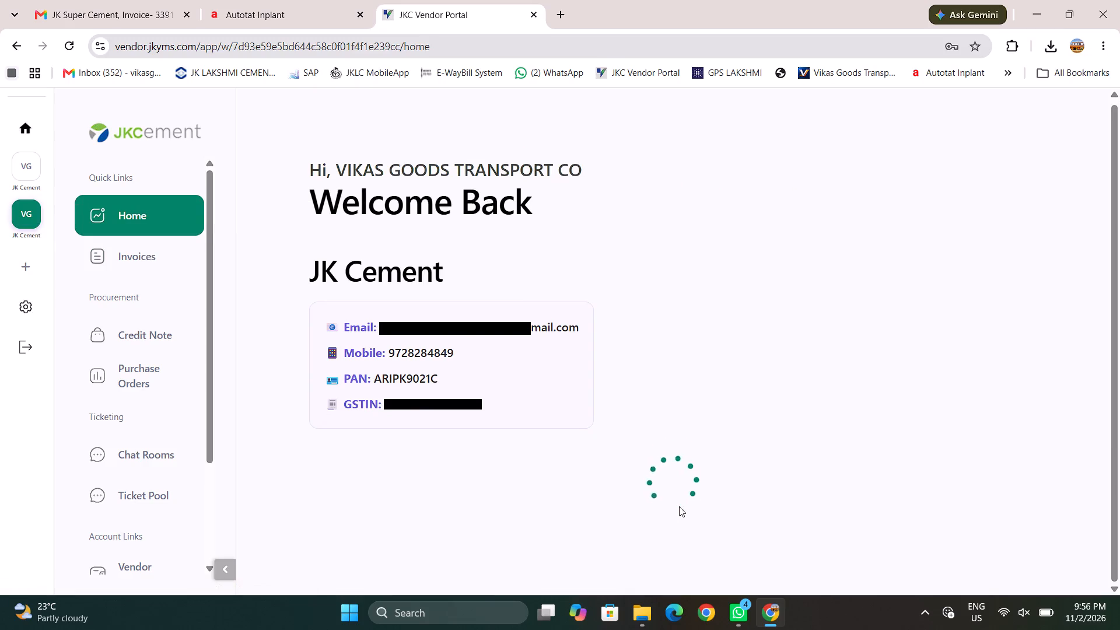
scroll(679, 506, "down", 3)
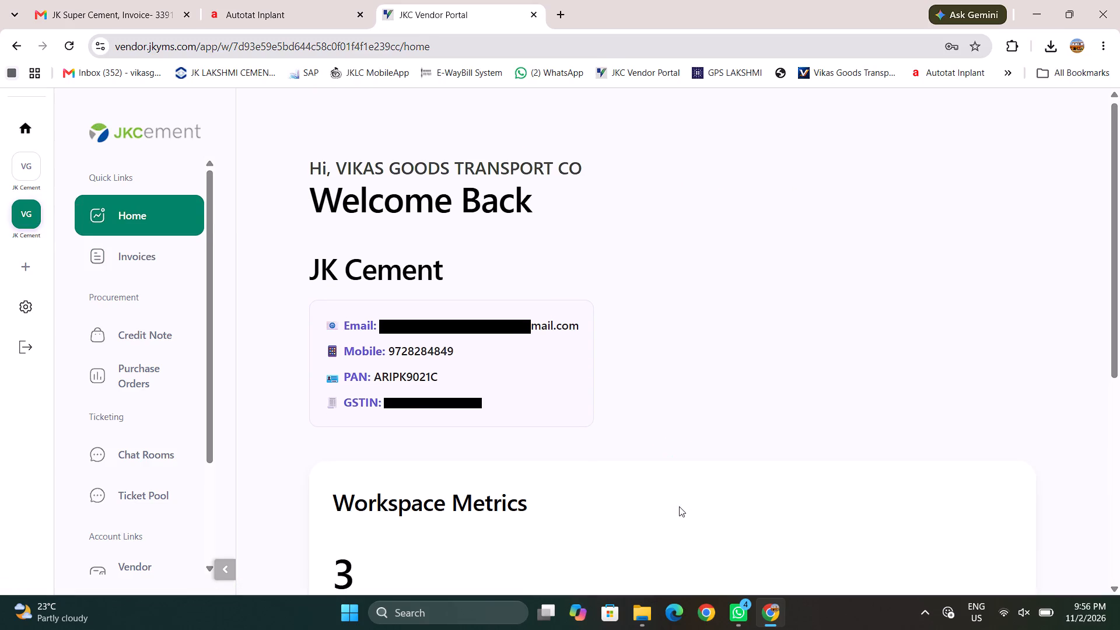
scroll(679, 506, "down", 4)
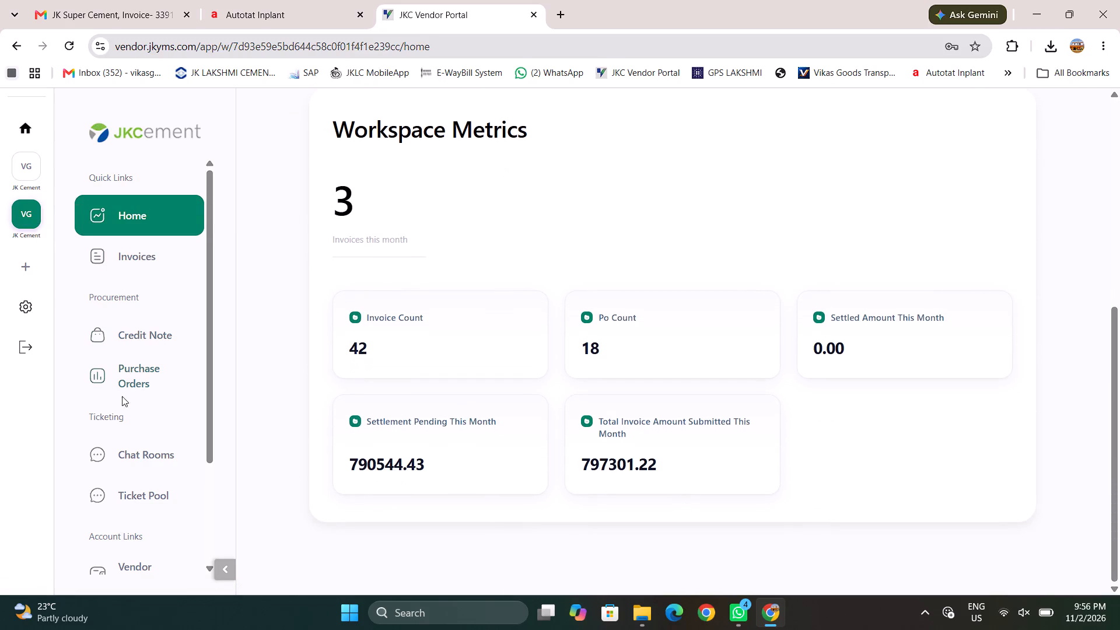
left_click(125, 384)
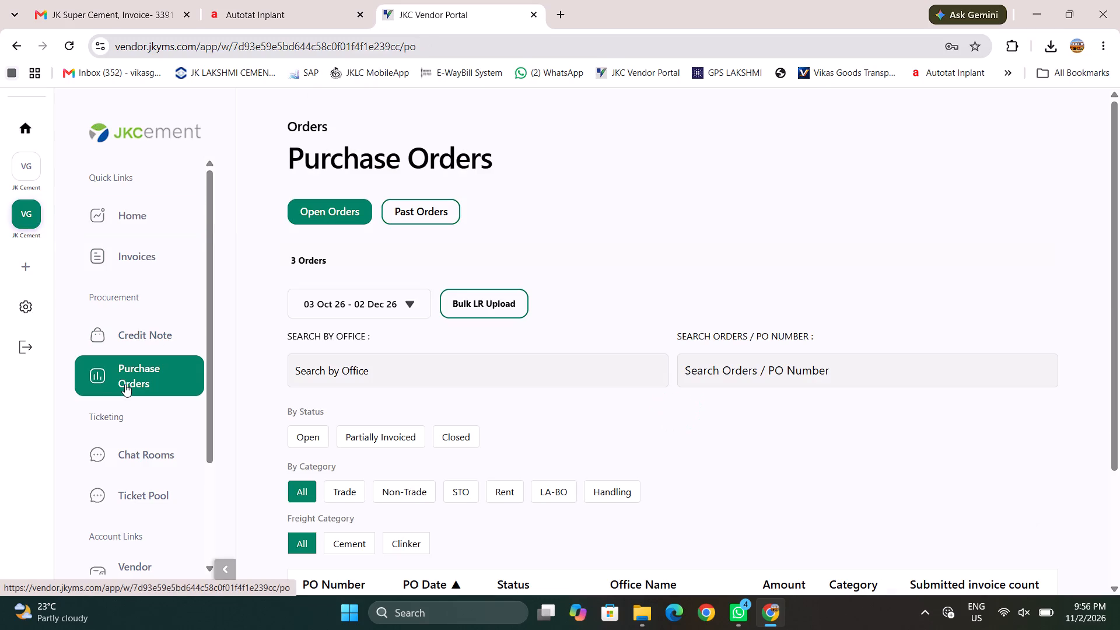
scroll(685, 499, "down", 6)
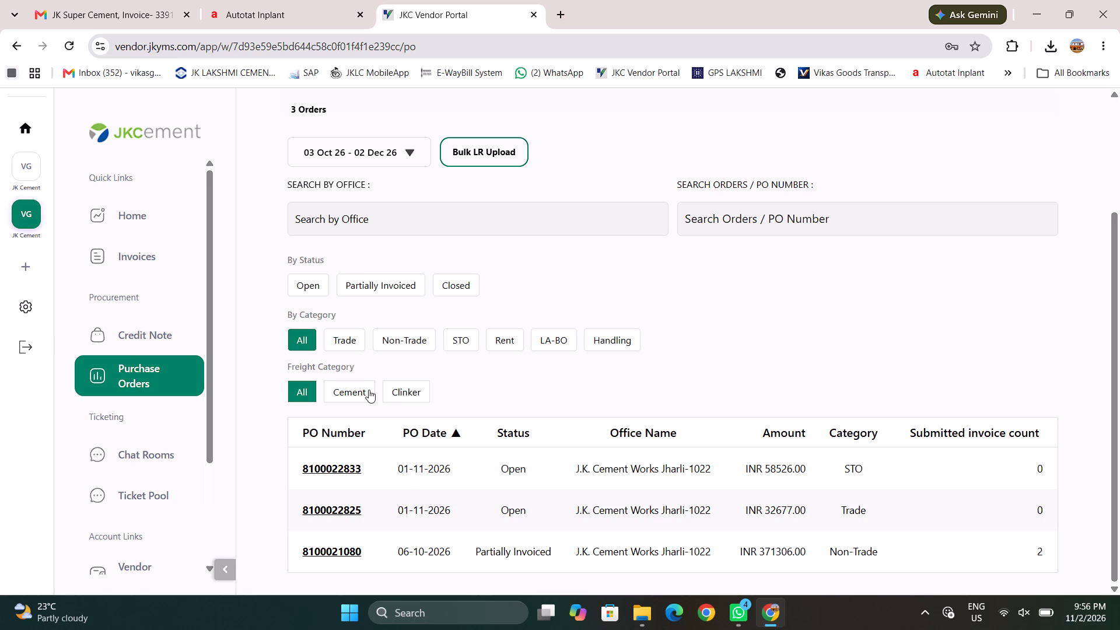
Set the purchase orders' date range to 1 July 2026 through 2 November 2026.
left_click(387, 156)
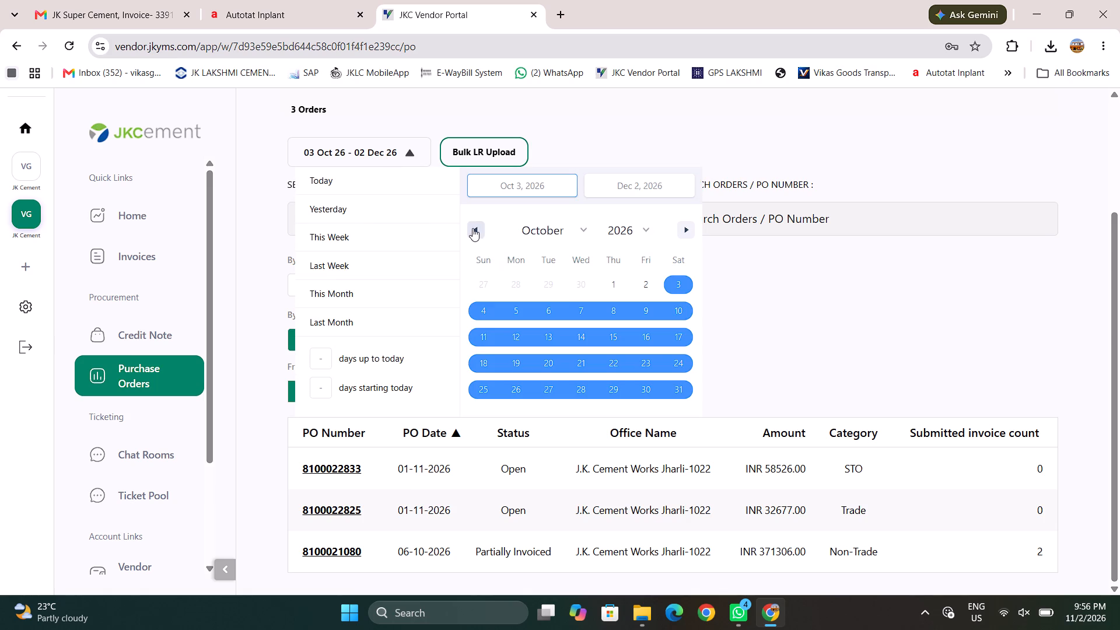
double_click(473, 228)
left_click(473, 228)
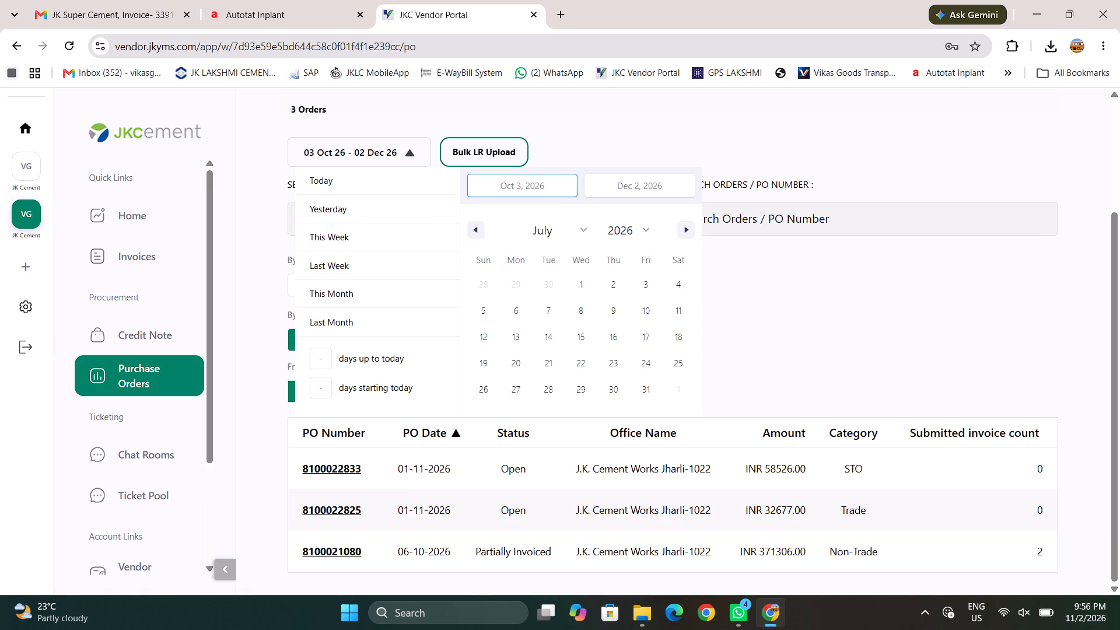
left_click(580, 283)
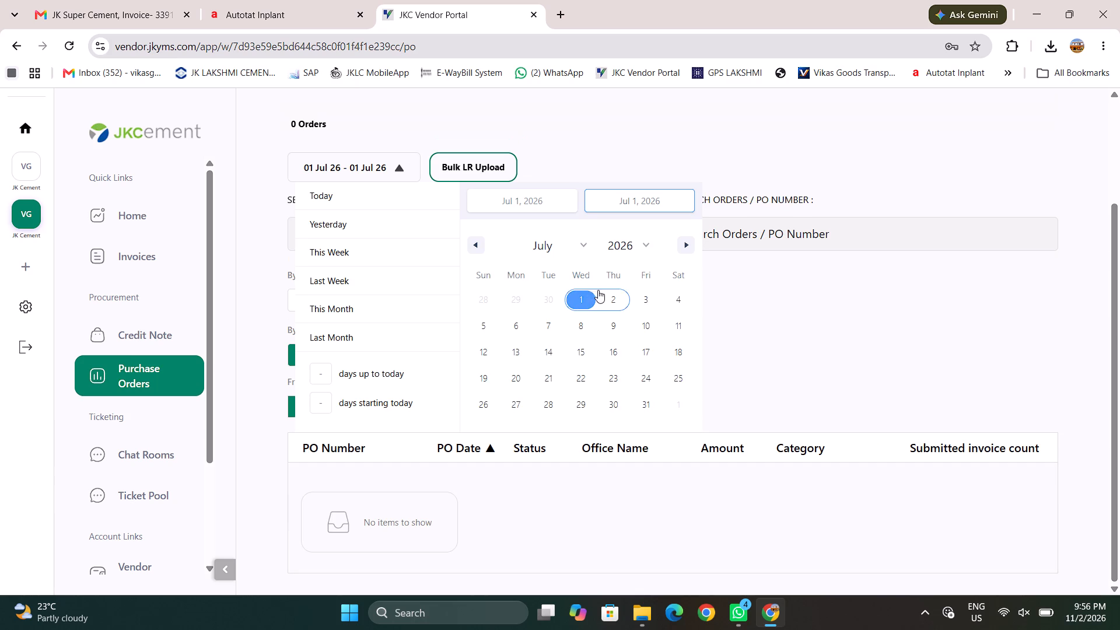
triple_click(695, 247)
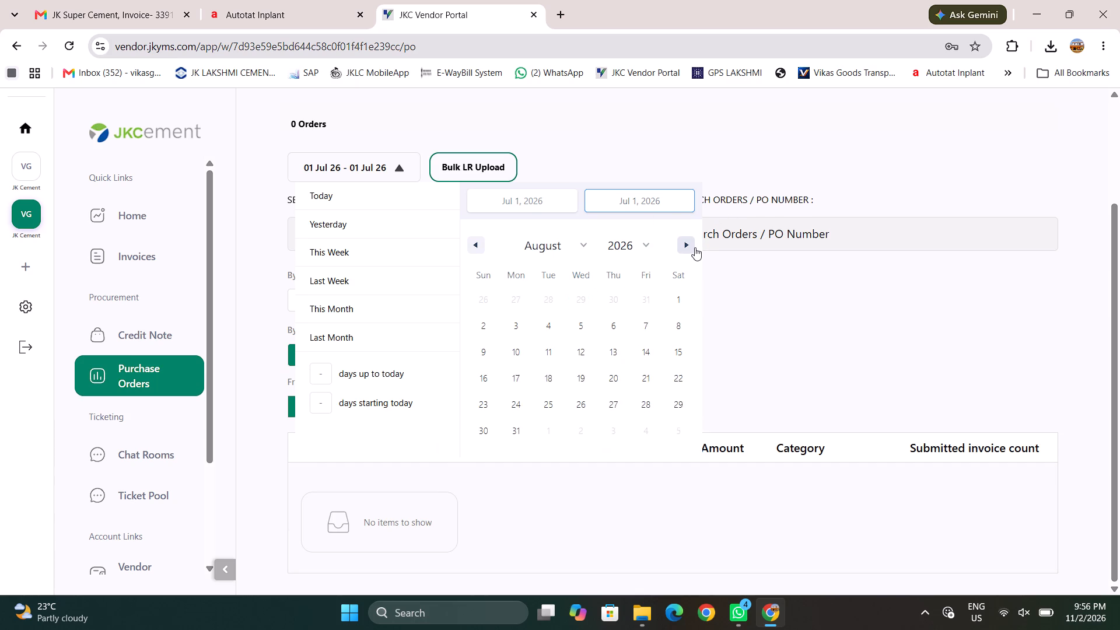
left_click(695, 247)
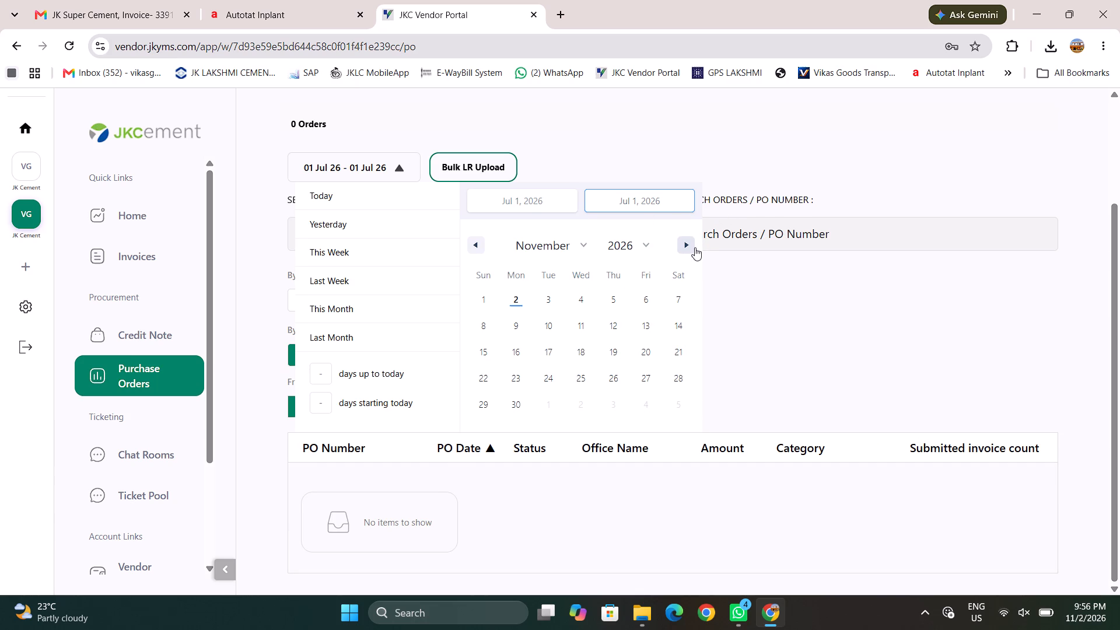
left_click(695, 247)
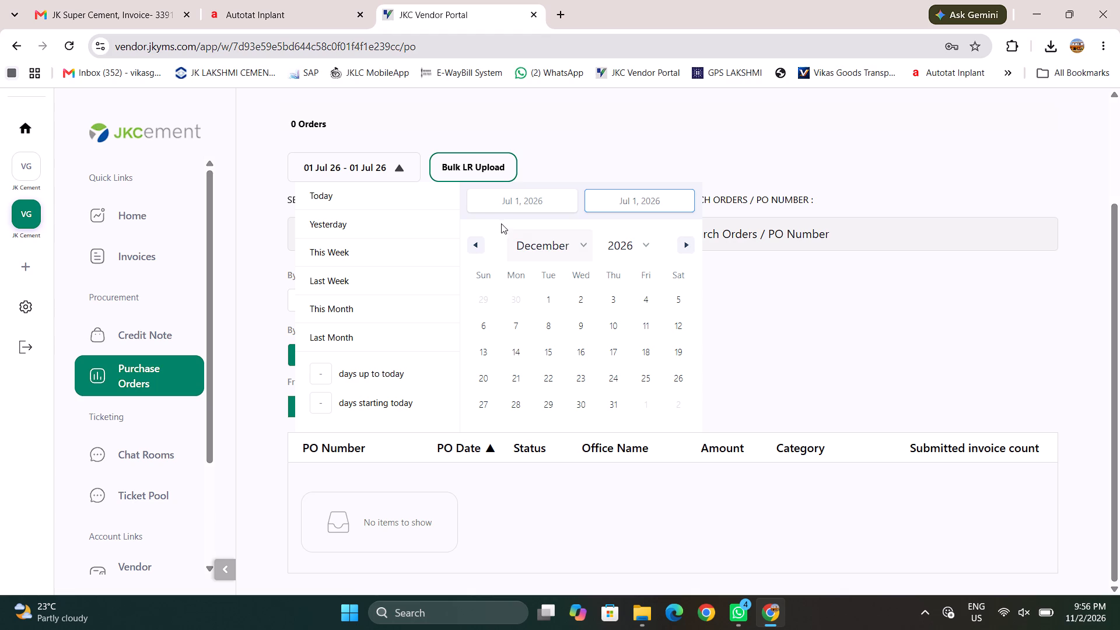
left_click(473, 243)
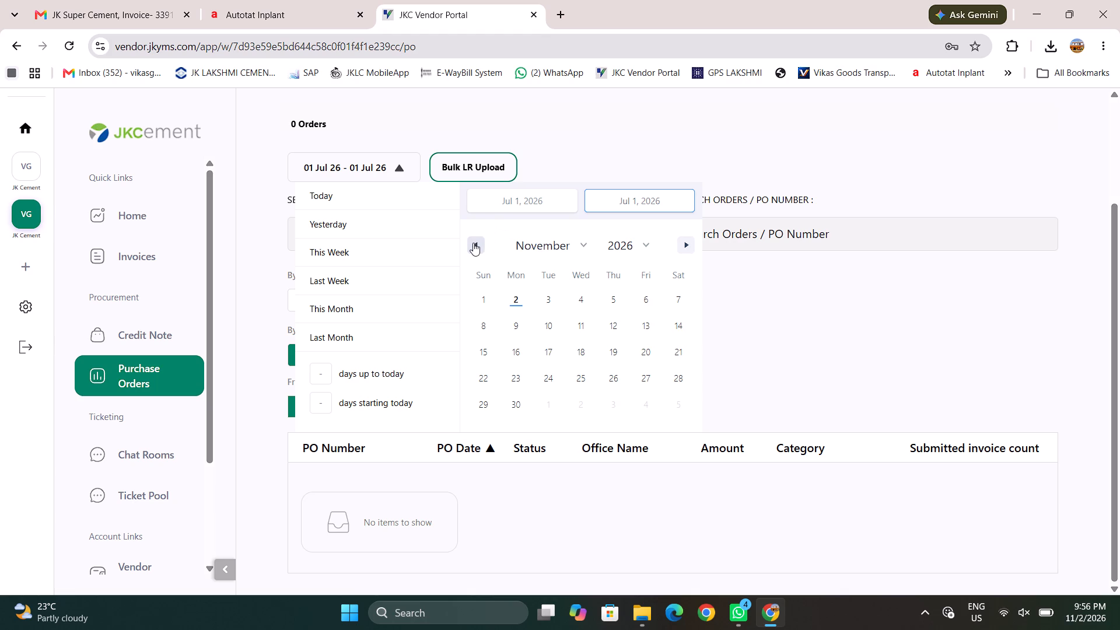
left_click(520, 293)
scroll(865, 381, "down", 1)
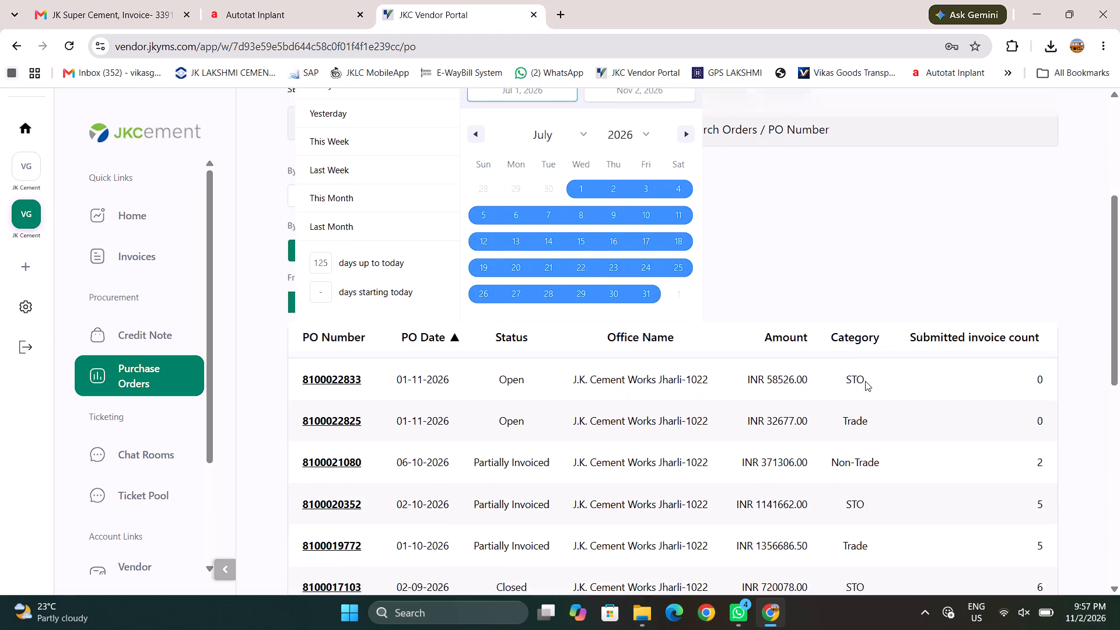
scroll(865, 381, "down", 2)
scroll(865, 381, "up", 2)
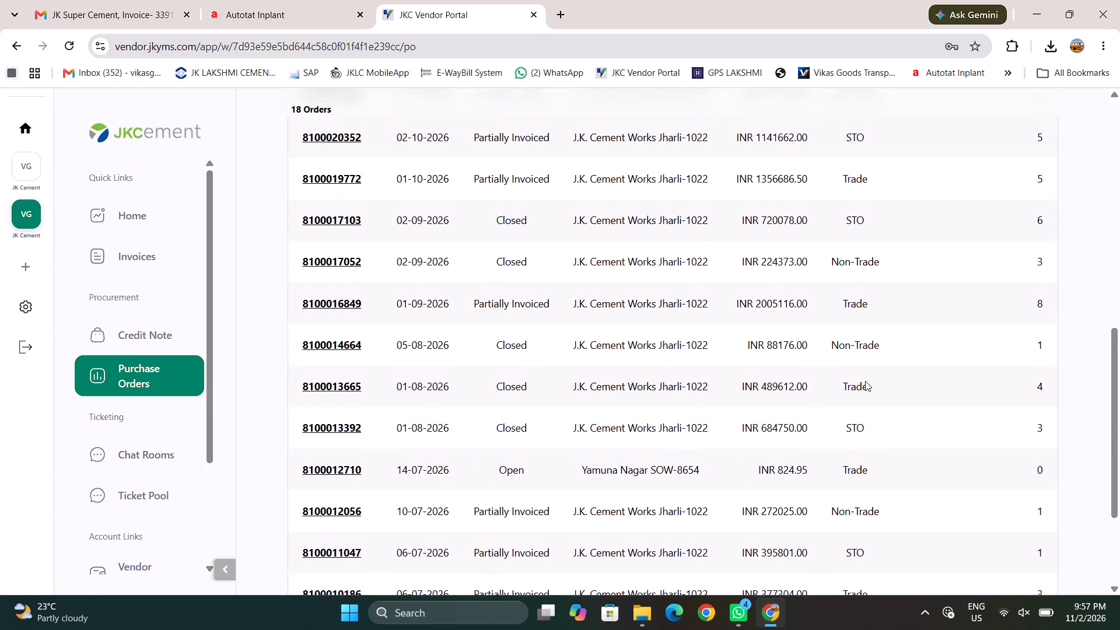
scroll(865, 381, "up", 4)
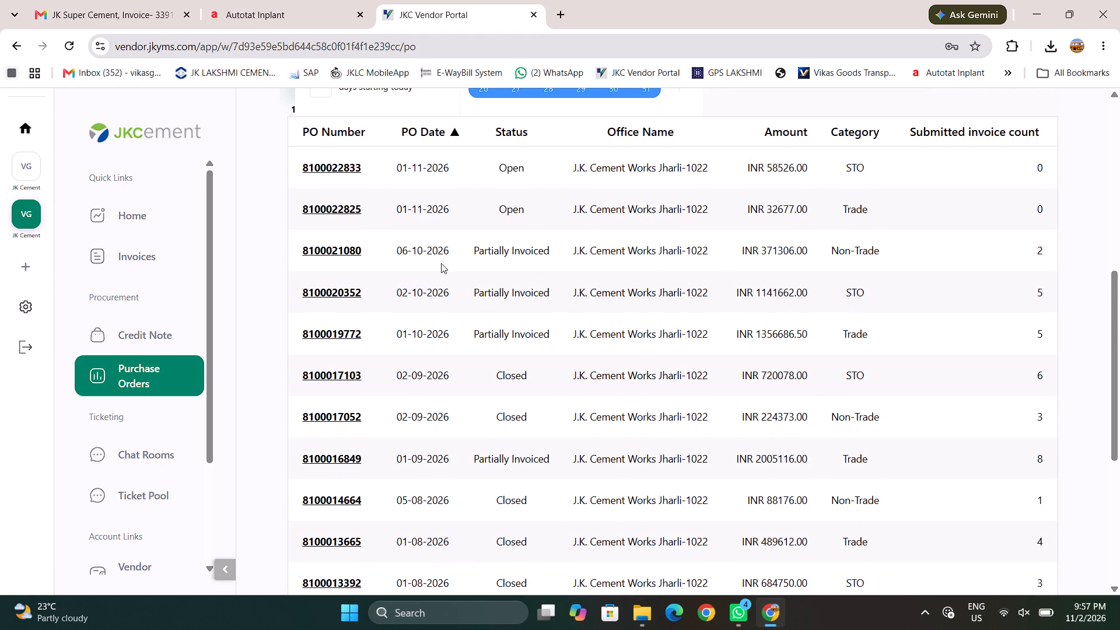
left_click(358, 246)
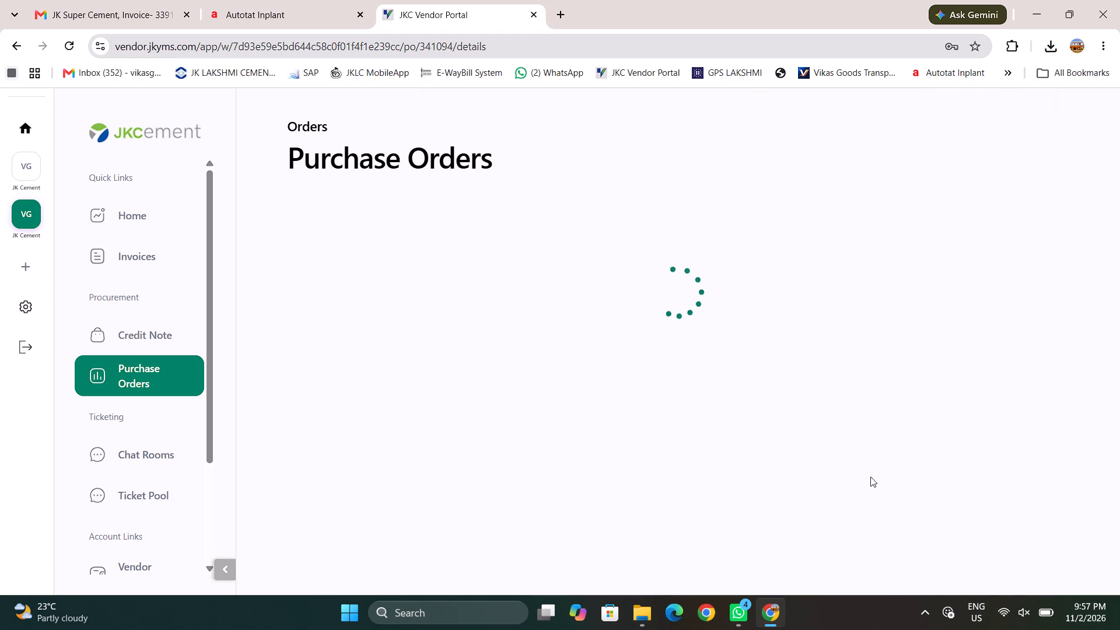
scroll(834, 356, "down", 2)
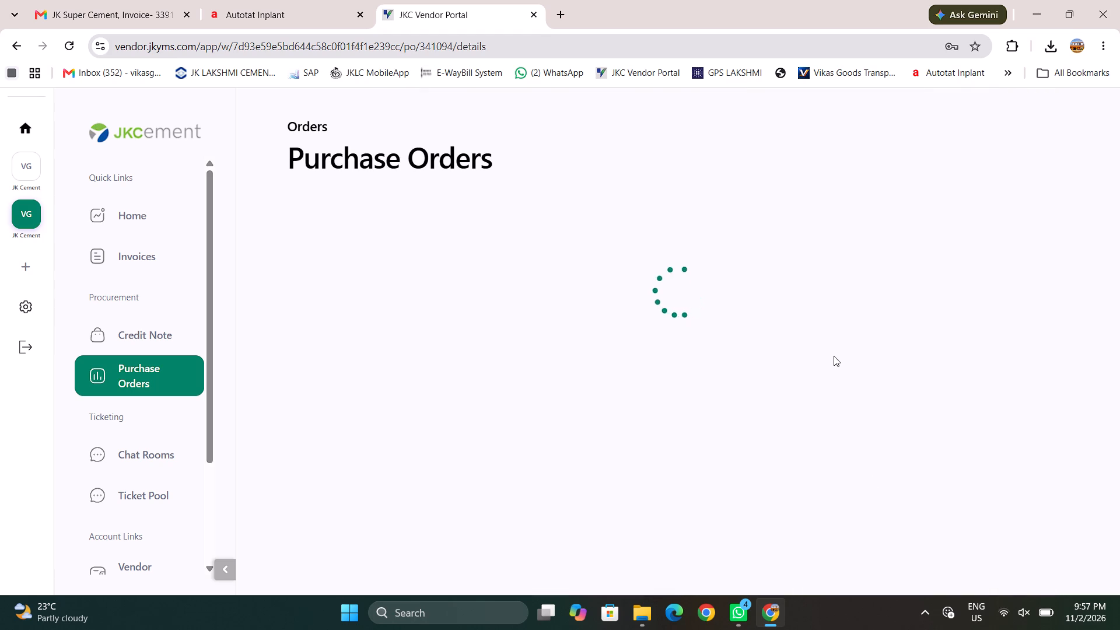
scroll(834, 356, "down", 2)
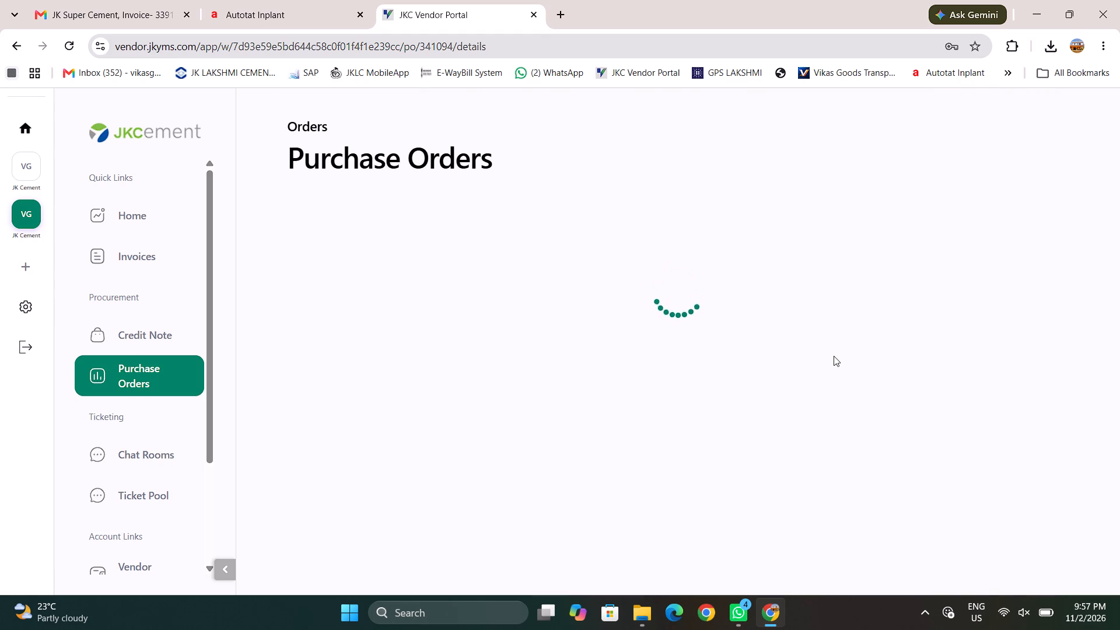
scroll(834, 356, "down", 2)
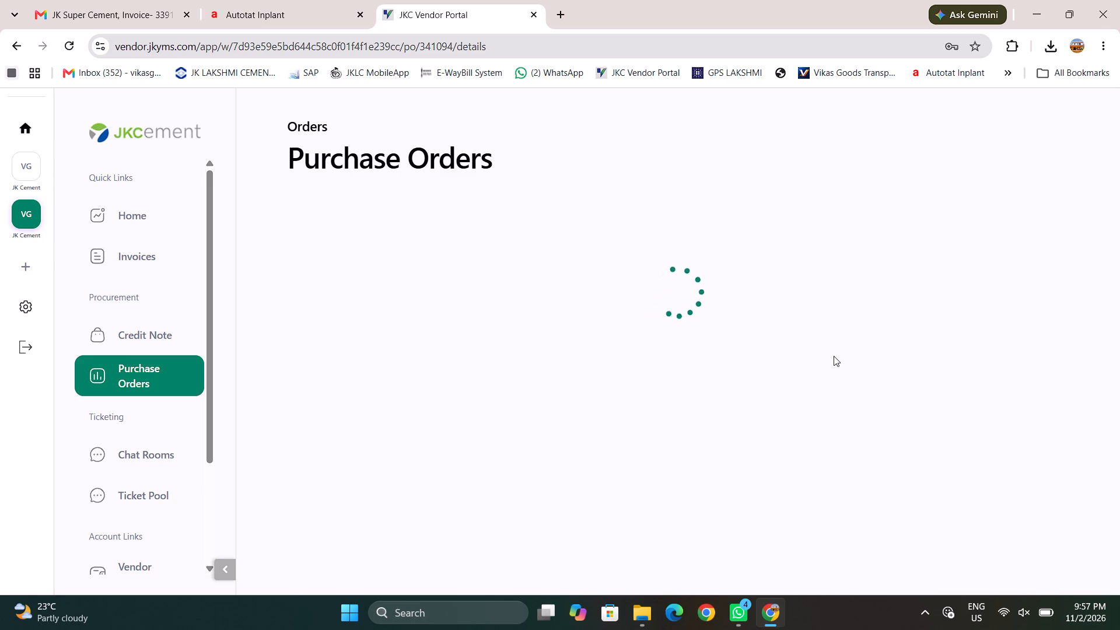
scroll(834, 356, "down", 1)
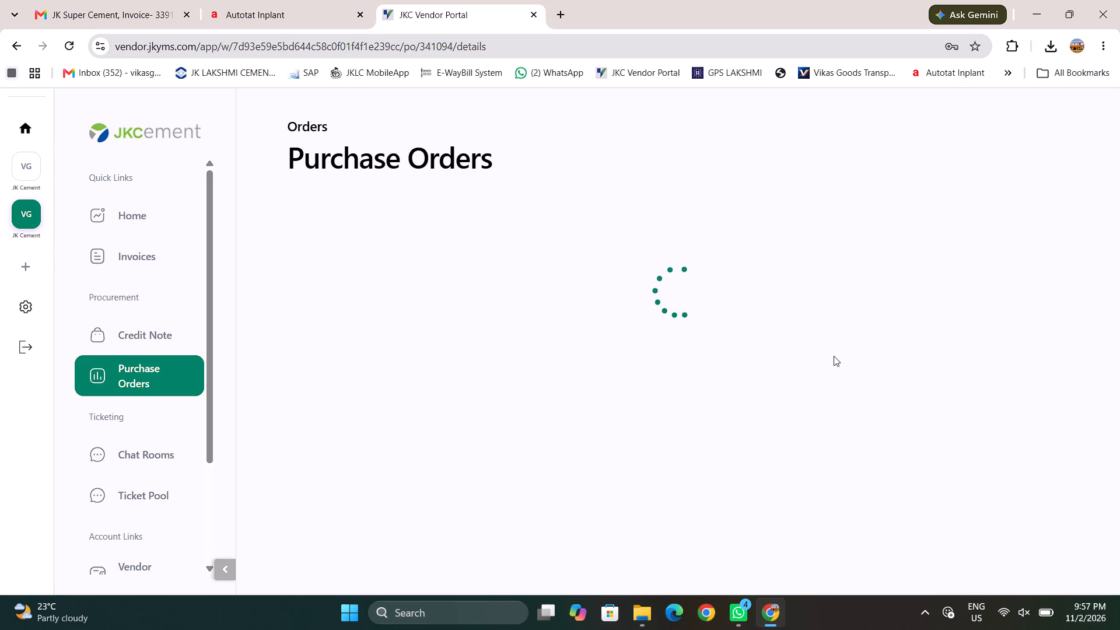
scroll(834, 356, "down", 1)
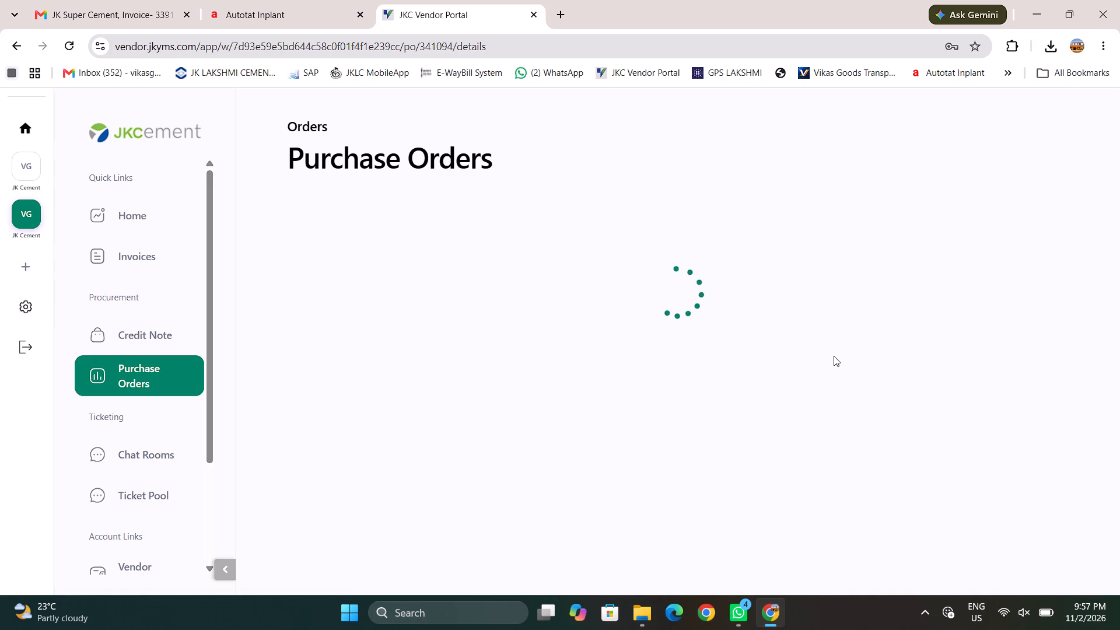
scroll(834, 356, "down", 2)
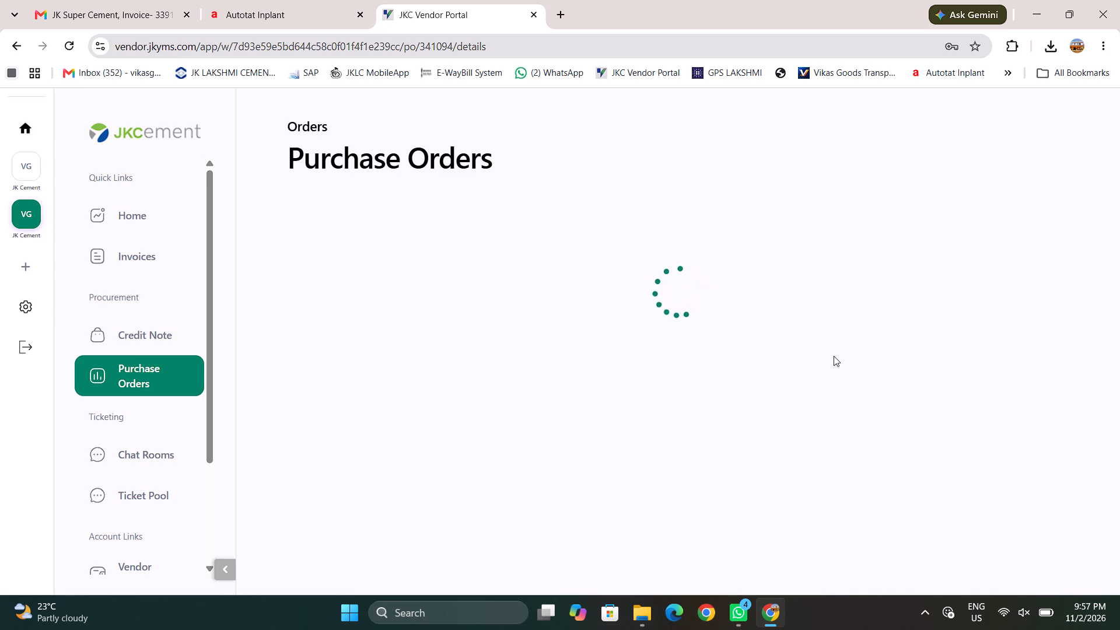
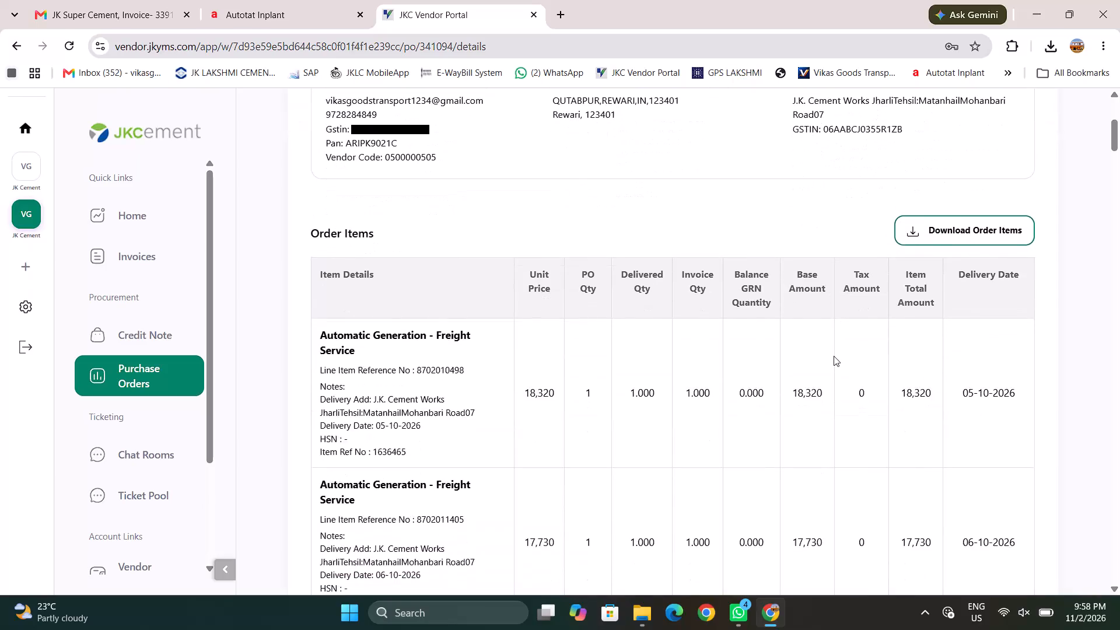
scroll(834, 356, "down", 7)
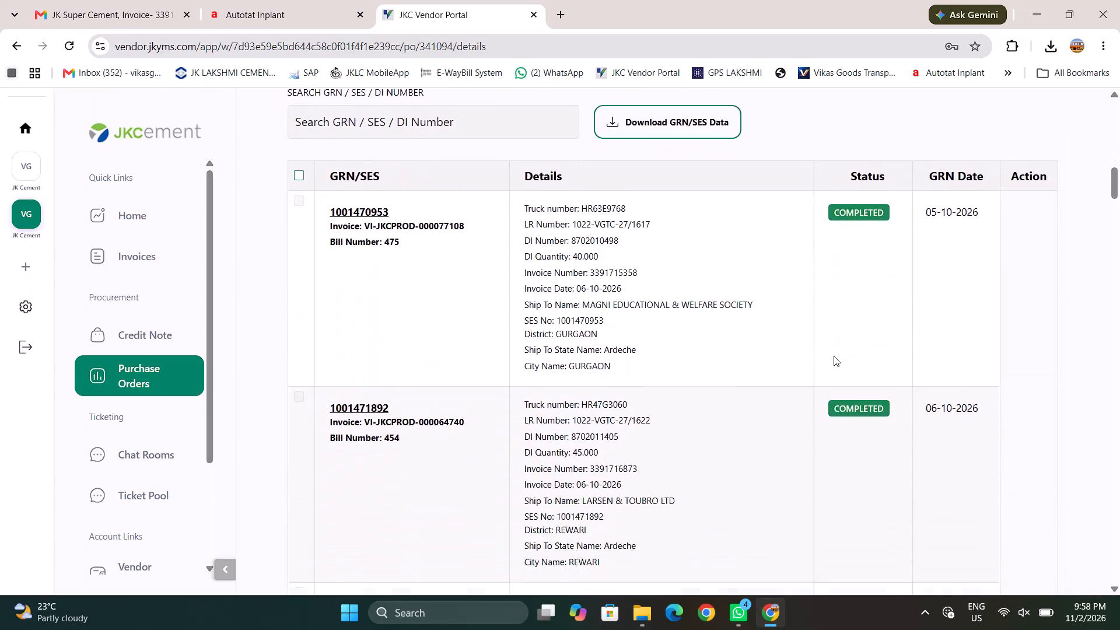
scroll(834, 356, "down", 14)
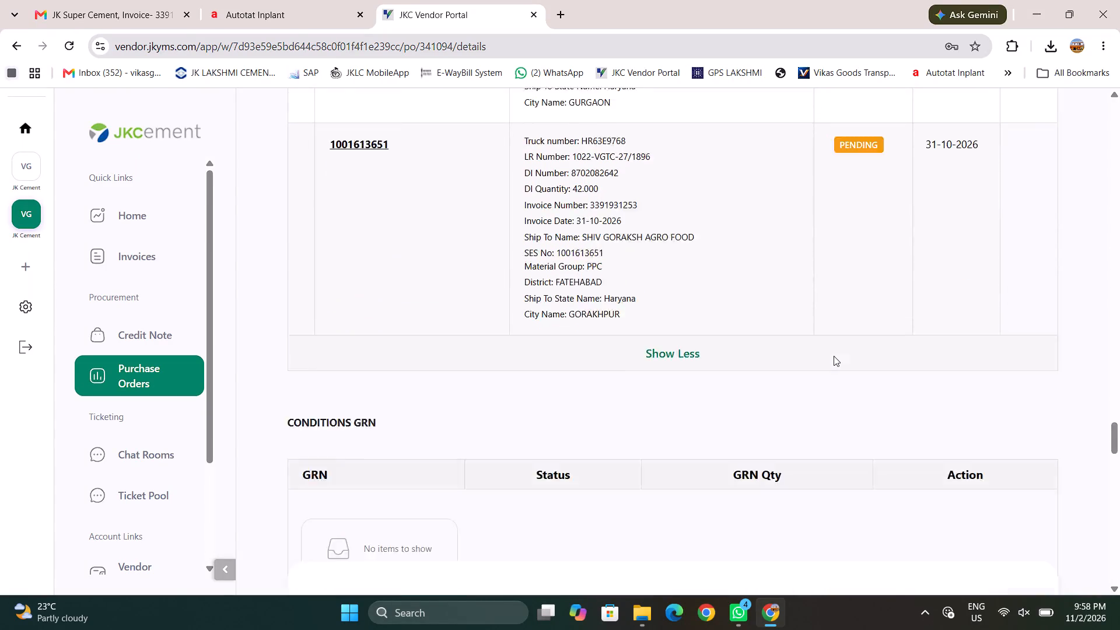
scroll(834, 356, "down", 2)
scroll(834, 356, "up", 9)
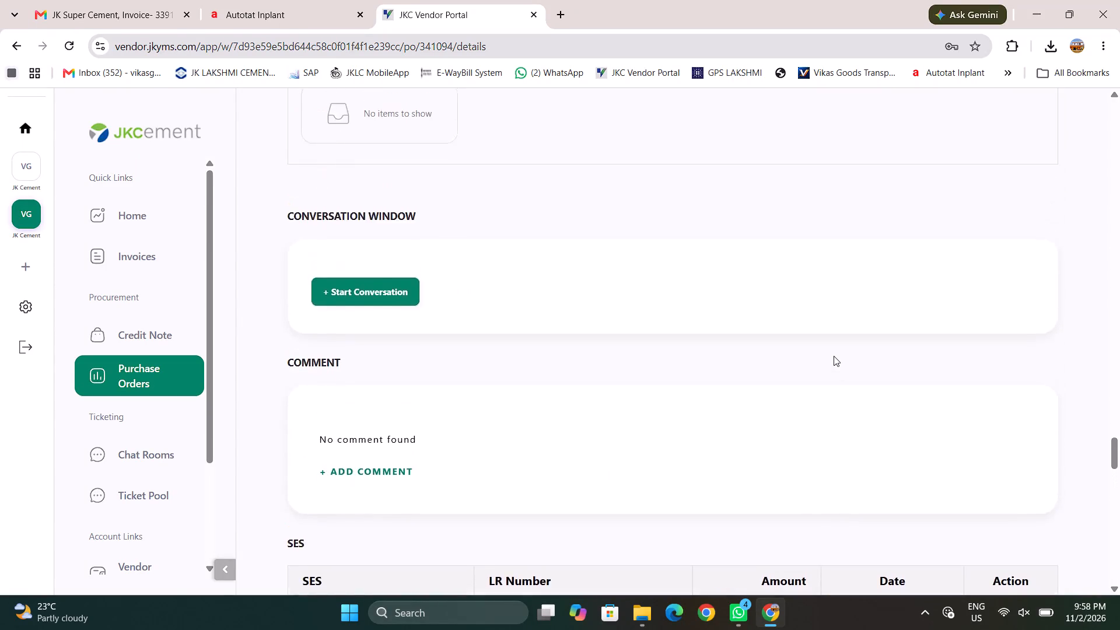
scroll(834, 356, "up", 4)
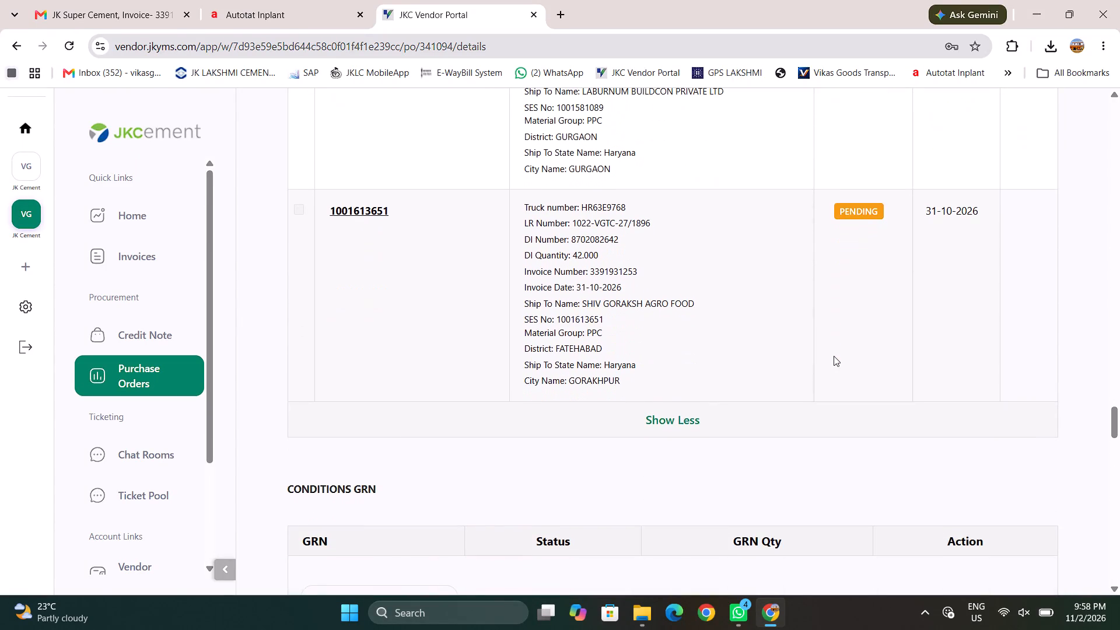
scroll(834, 356, "up", 2)
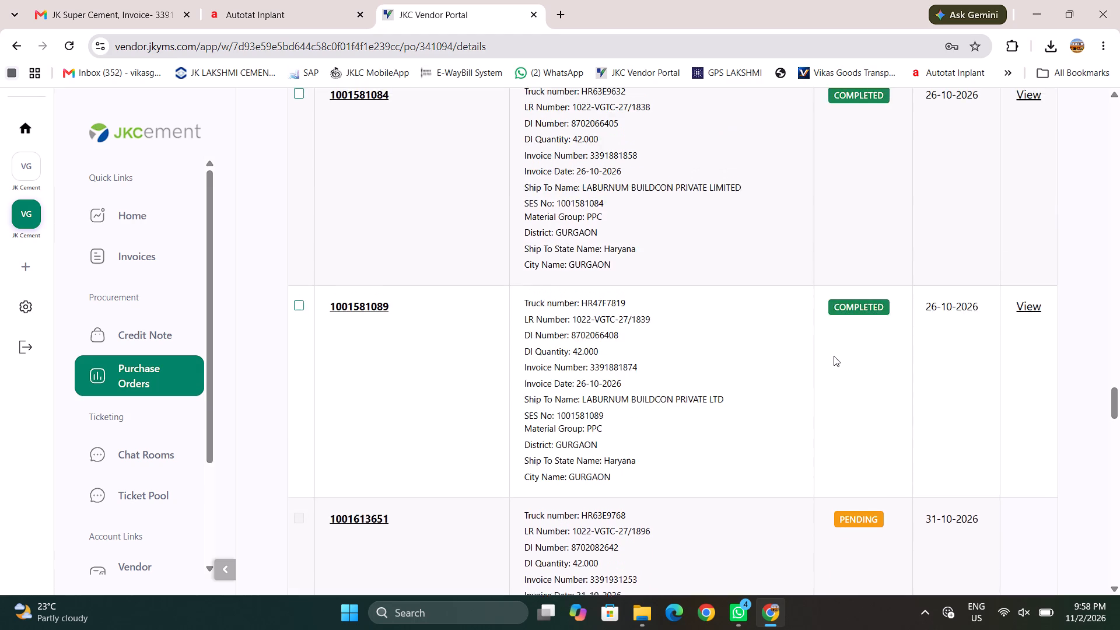
scroll(834, 356, "up", 5)
scroll(834, 356, "down", 7)
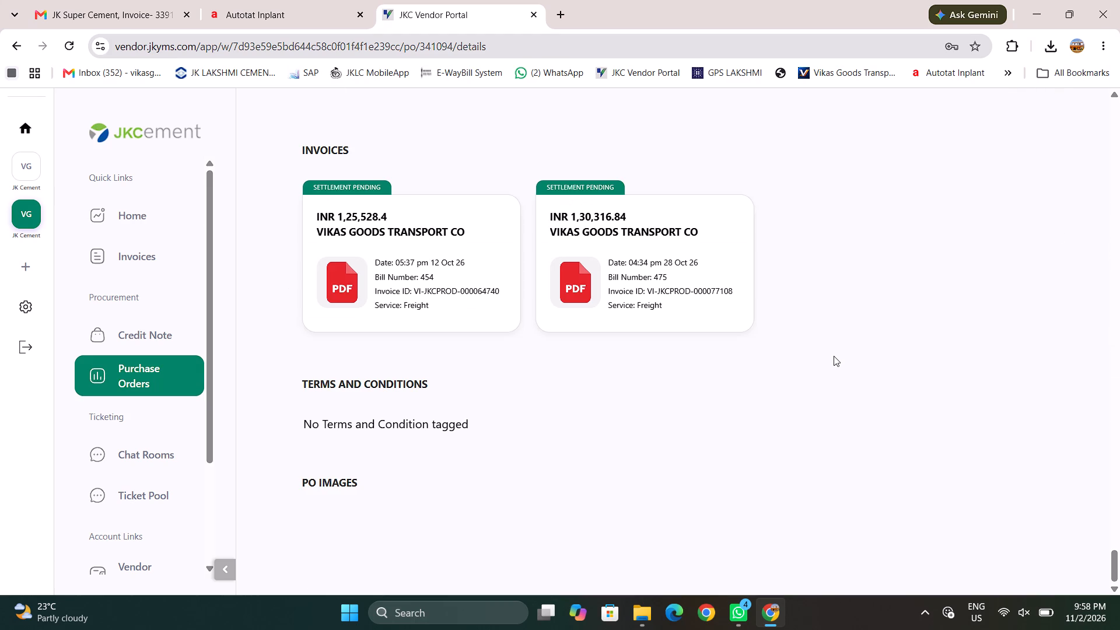
scroll(834, 356, "down", 2)
scroll(834, 356, "up", 6)
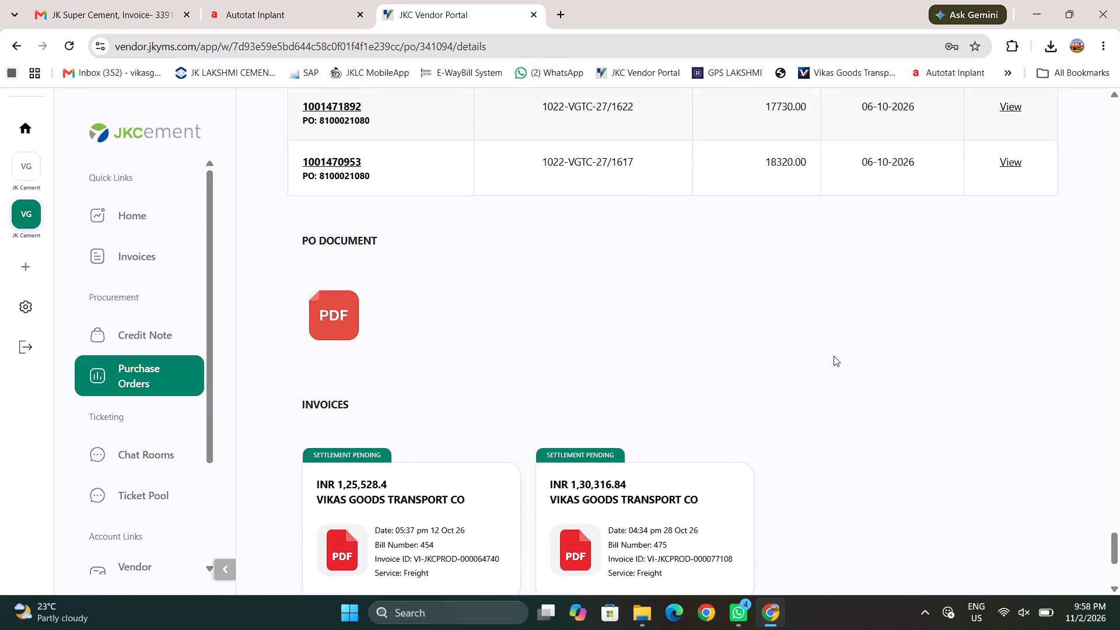
scroll(834, 356, "up", 6)
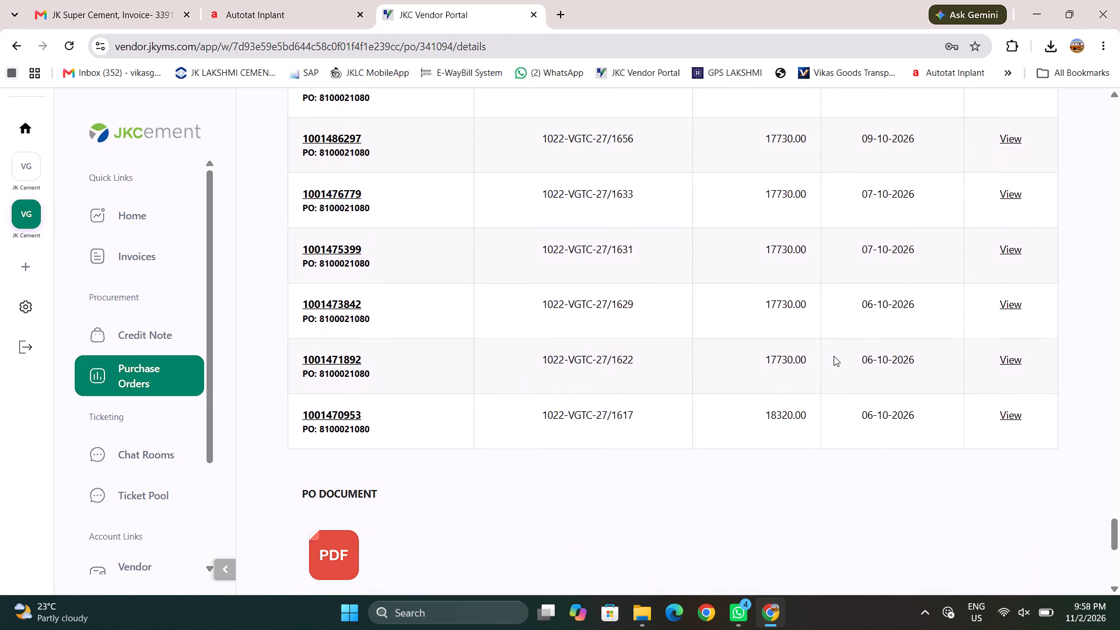
scroll(834, 356, "up", 8)
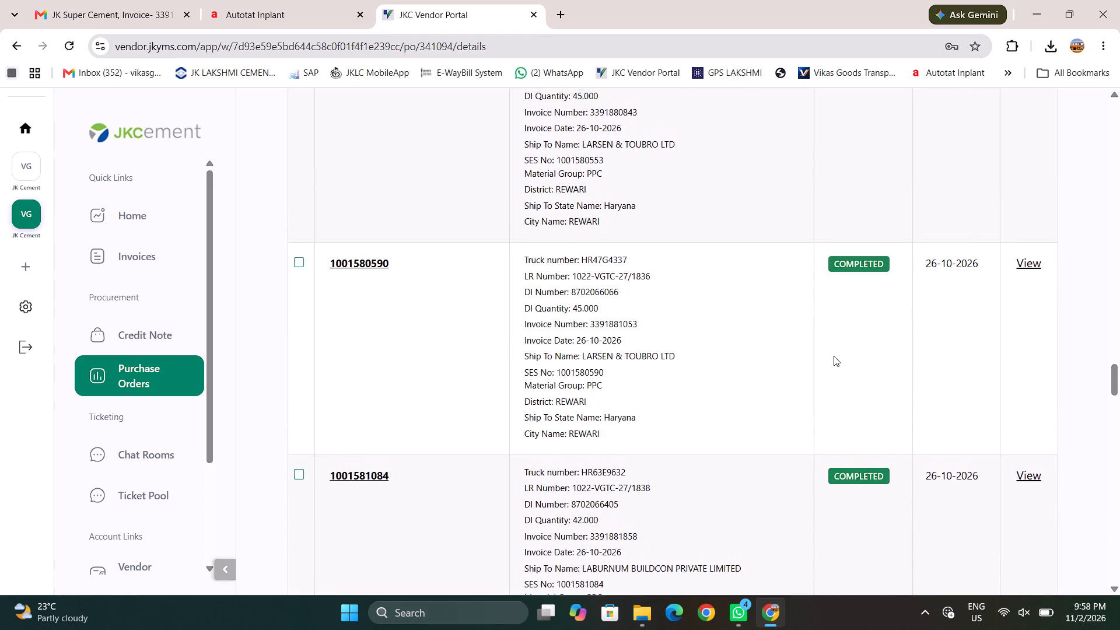
scroll(834, 356, "down", 9)
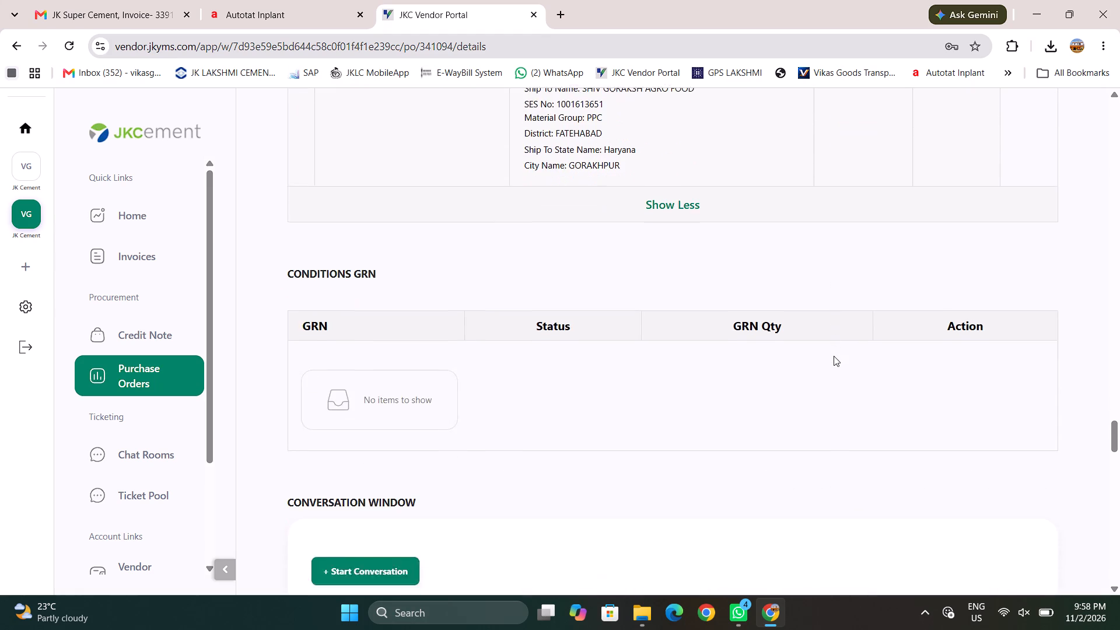
scroll(834, 356, "down", 6)
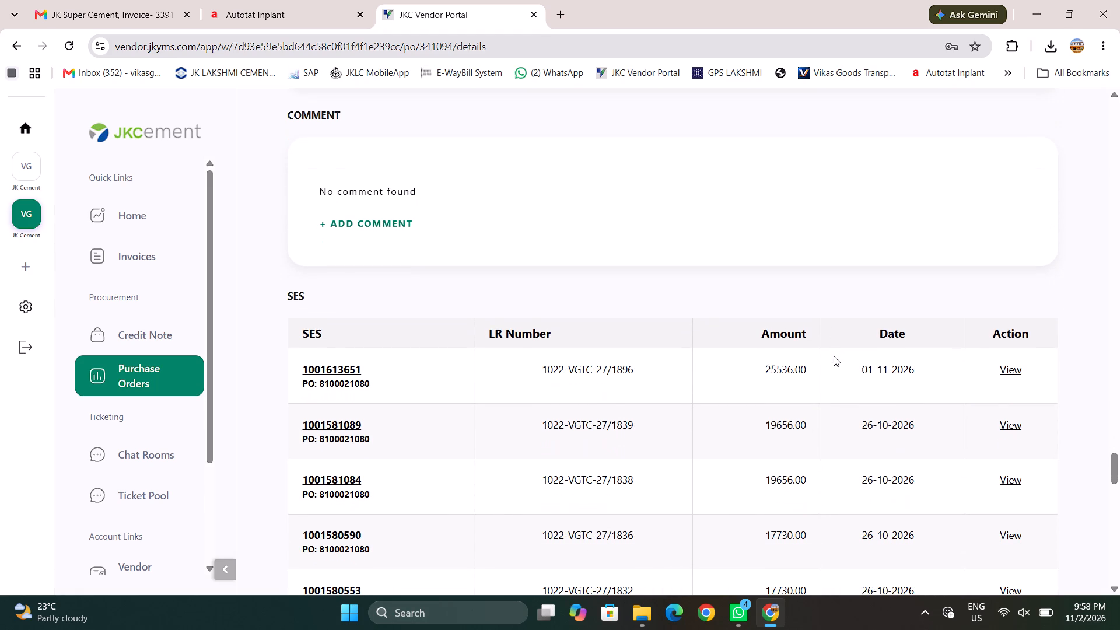
left_click(1015, 375)
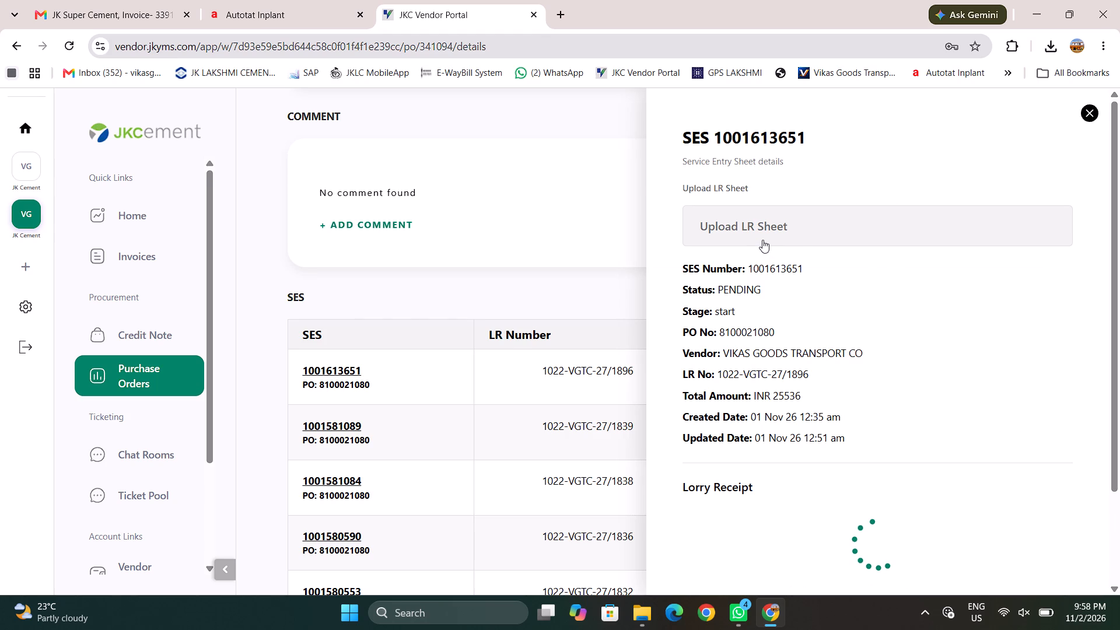
left_click(762, 240)
left_click(444, 337)
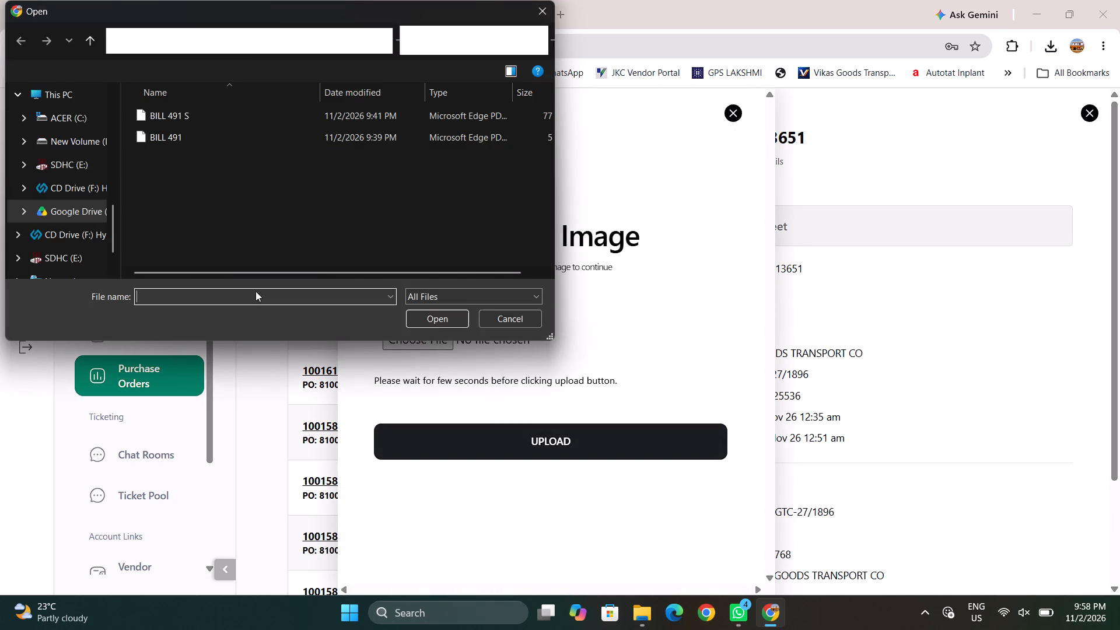
scroll(57, 171, "up", 3)
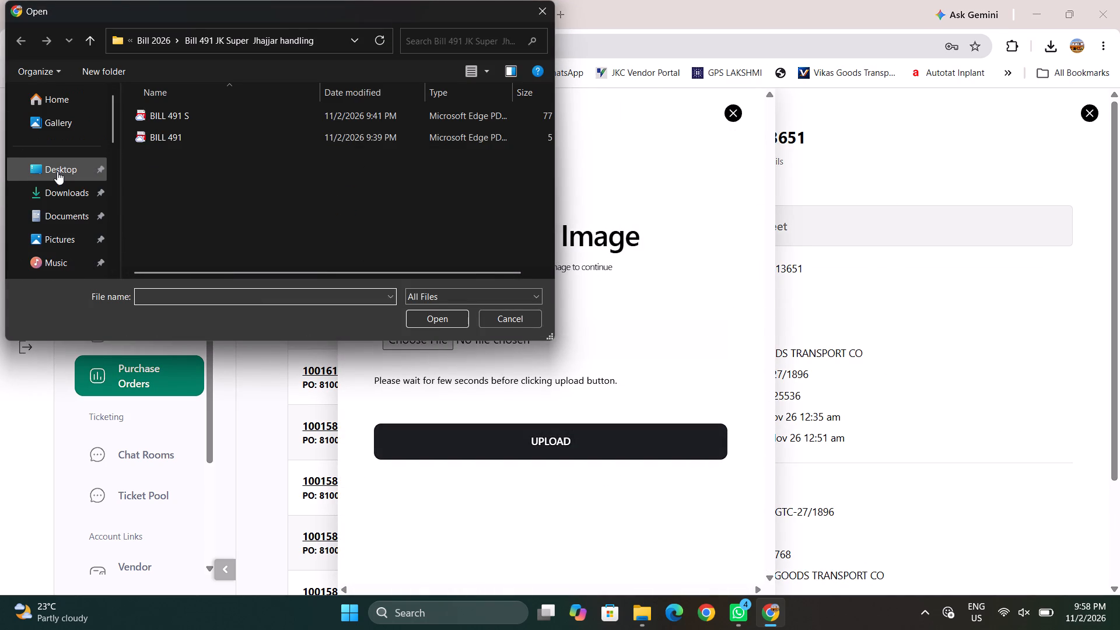
left_click(64, 169)
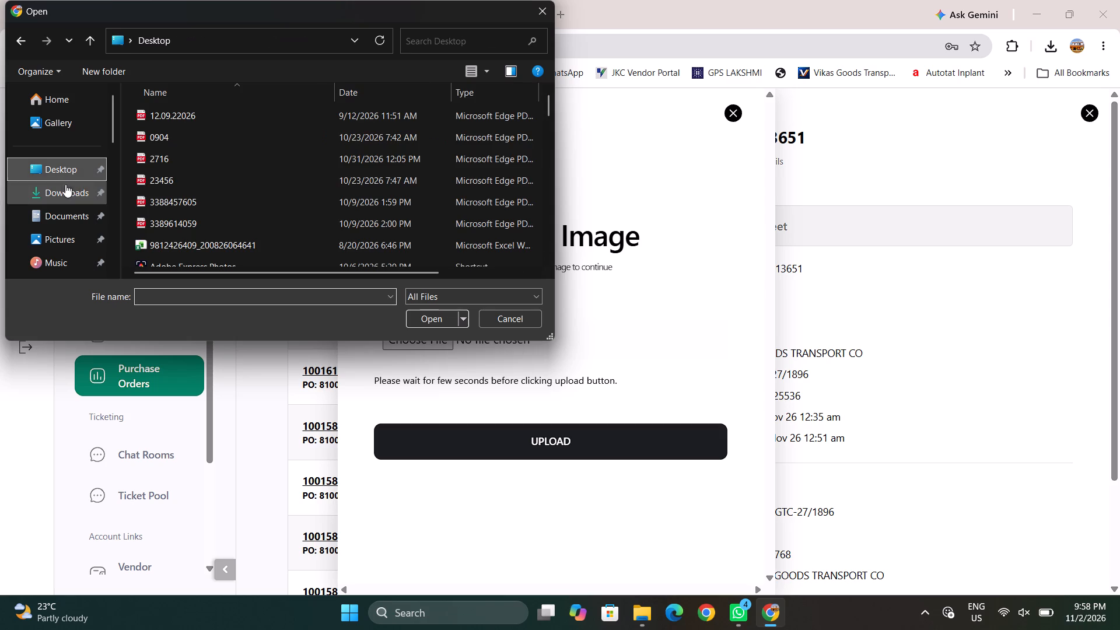
left_click(65, 190)
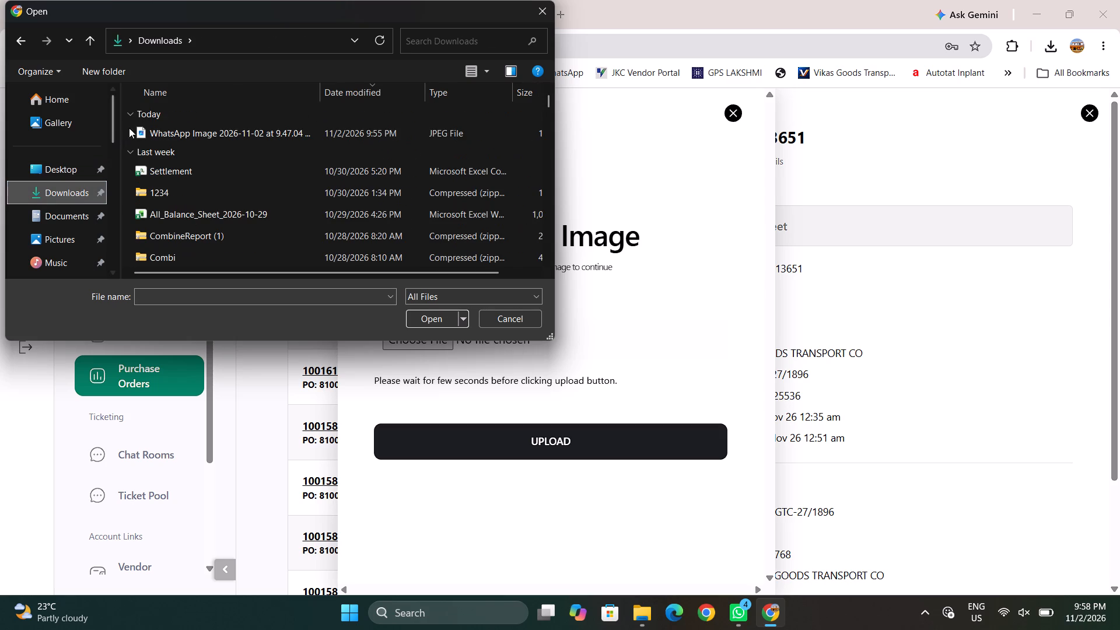
left_click(171, 134)
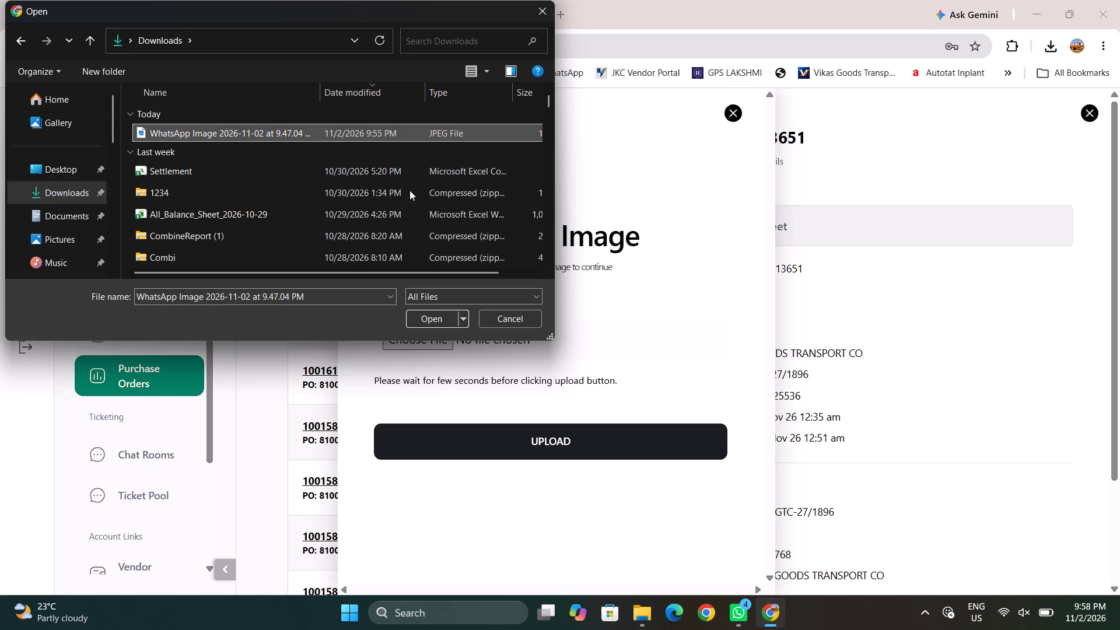
left_click(437, 322)
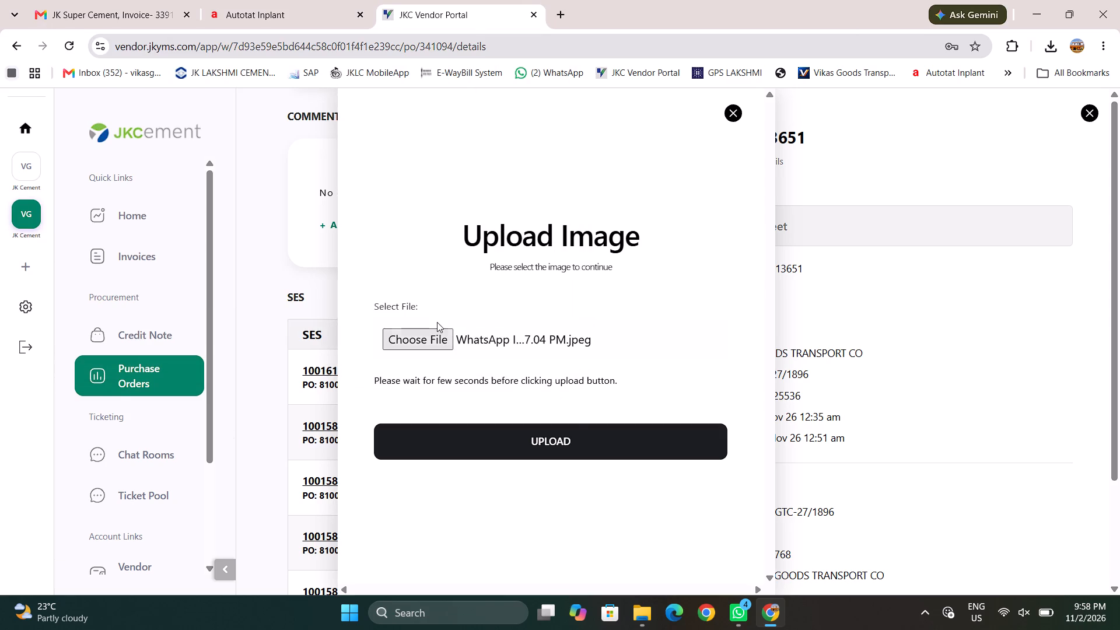
left_click(582, 436)
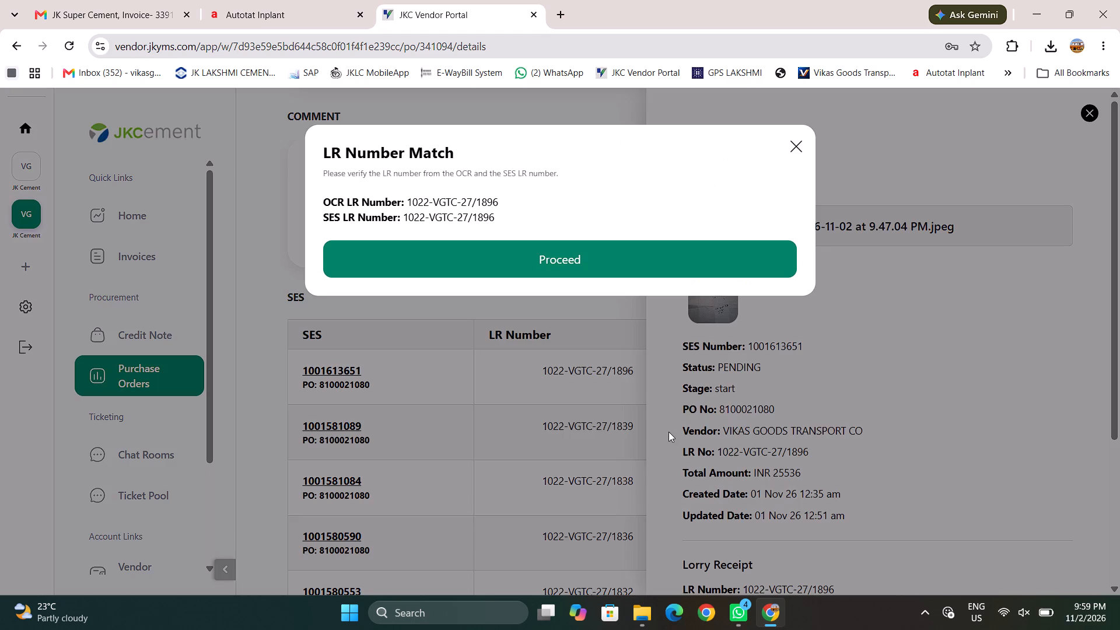
left_click(551, 269)
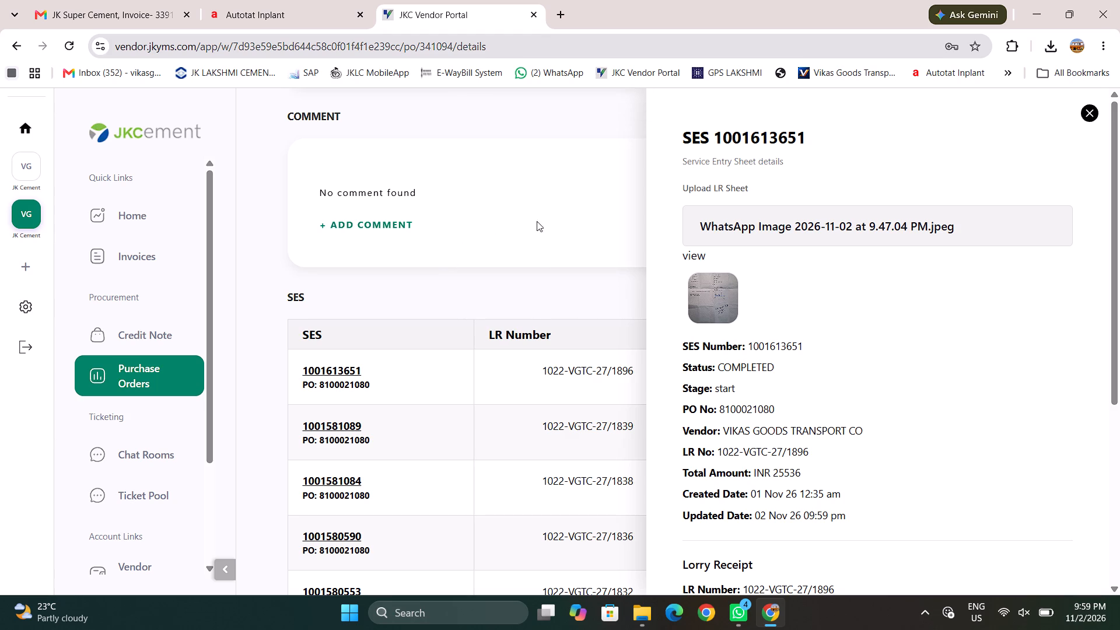
scroll(836, 177, "down", 6)
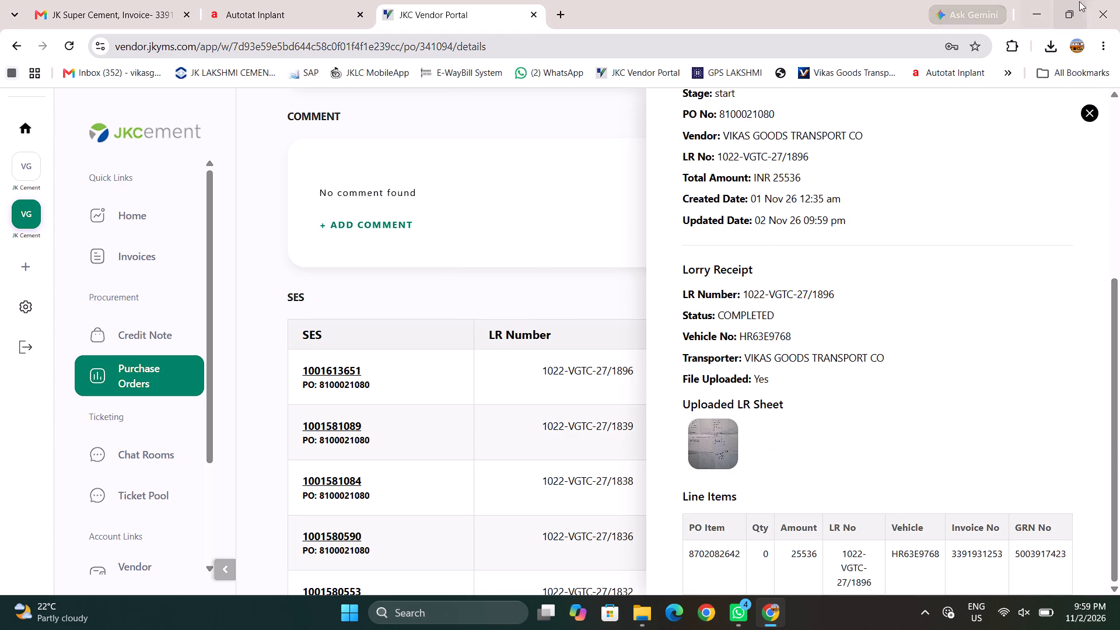
left_click(1093, 112)
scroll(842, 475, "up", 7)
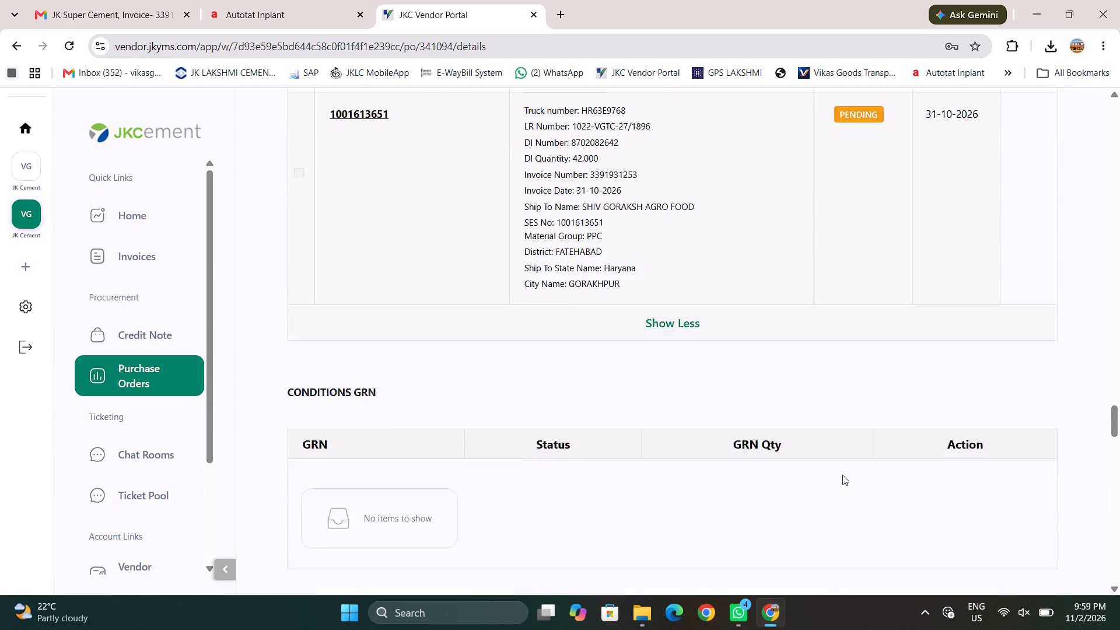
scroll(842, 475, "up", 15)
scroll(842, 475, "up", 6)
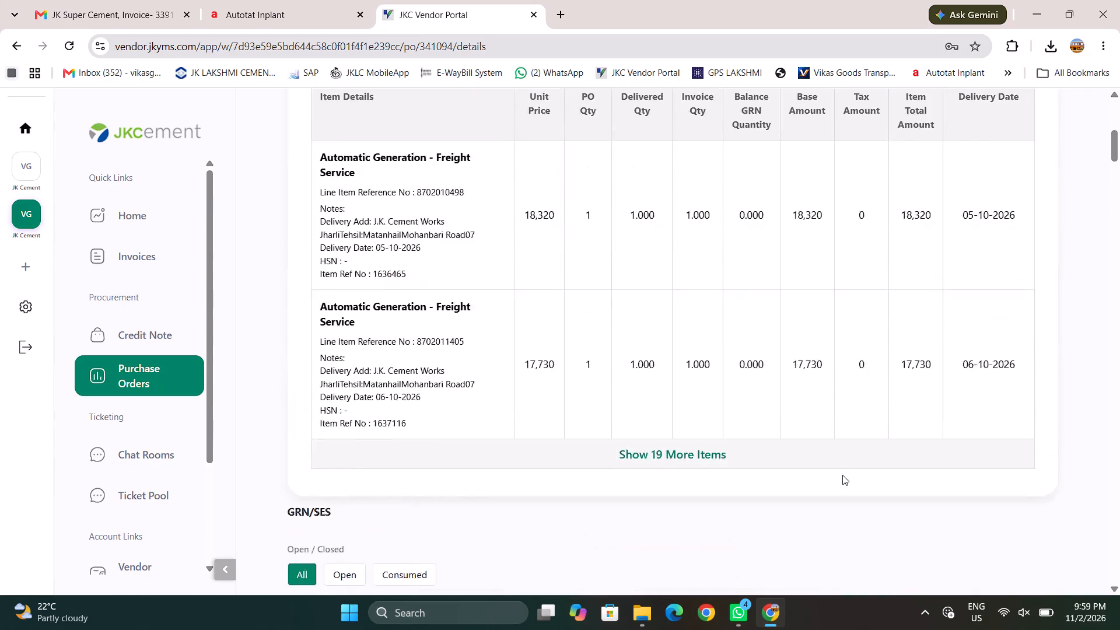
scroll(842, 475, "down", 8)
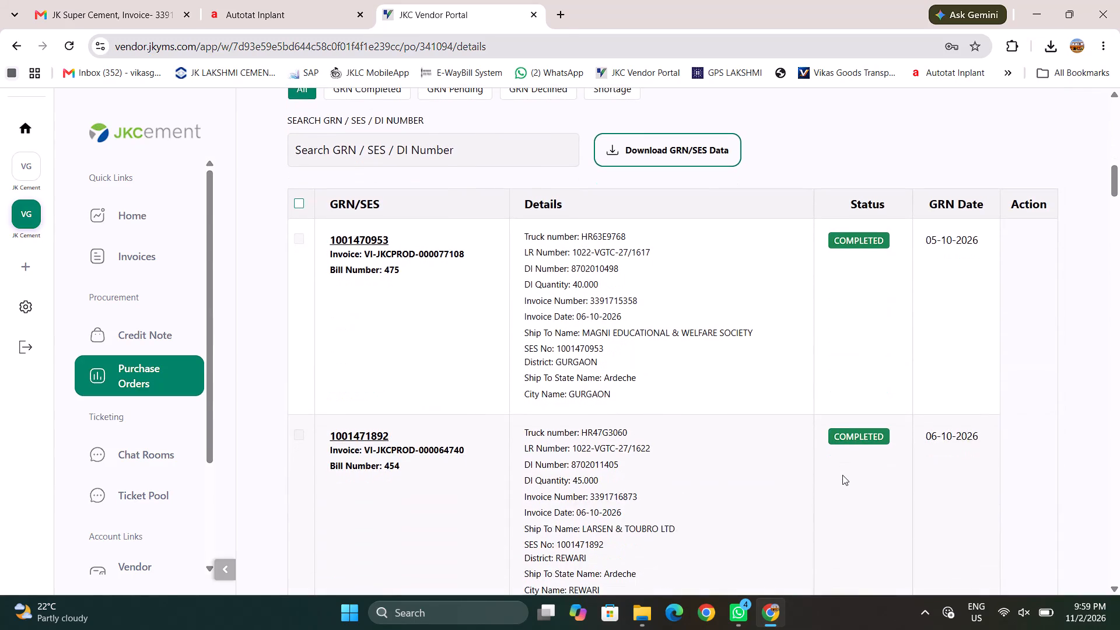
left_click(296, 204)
scroll(400, 191, "down", 1)
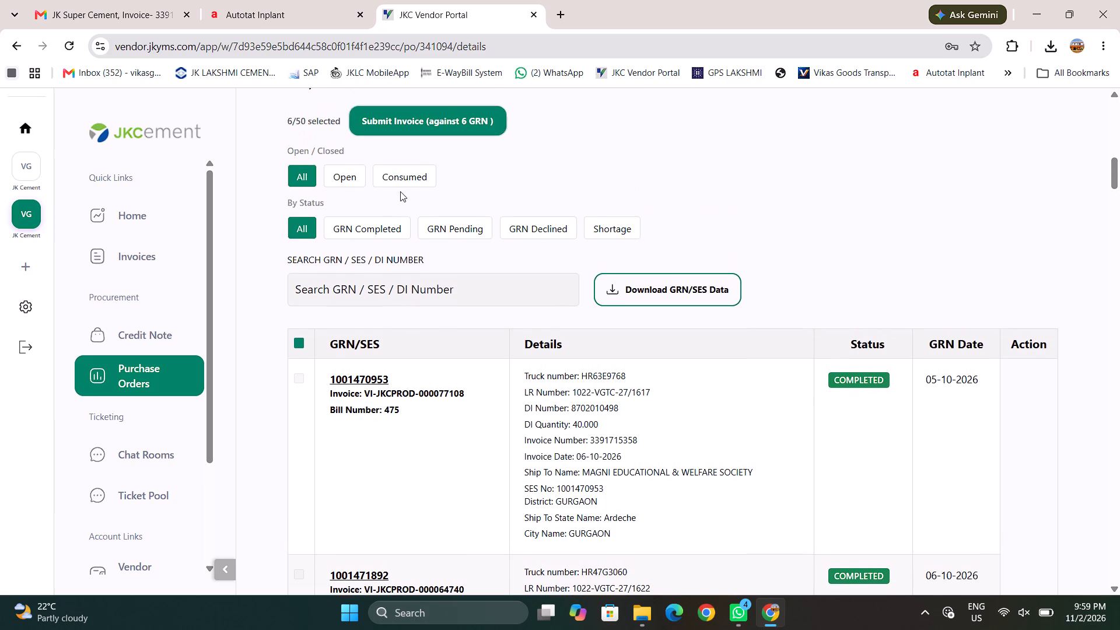
scroll(400, 191, "down", 13)
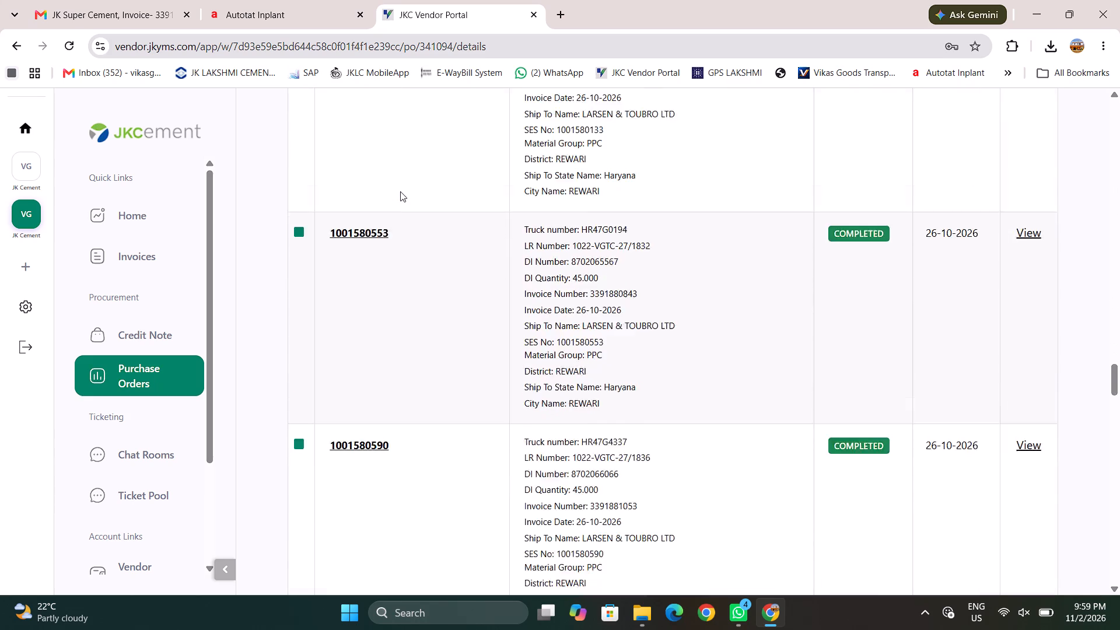
scroll(400, 191, "up", 1)
scroll(400, 191, "down", 2)
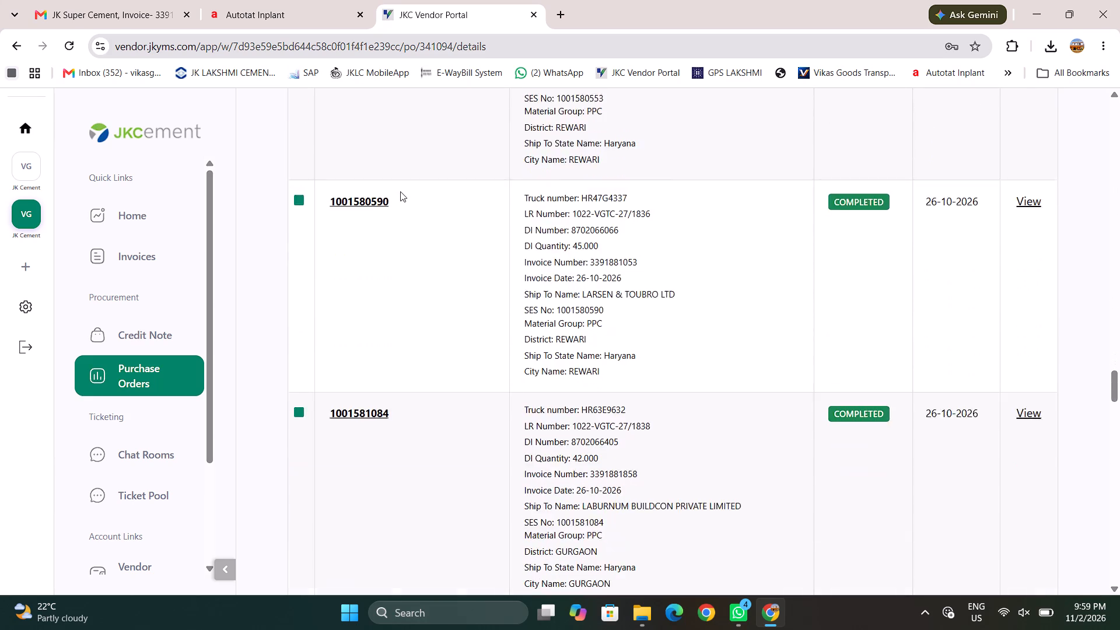
scroll(400, 191, "down", 8)
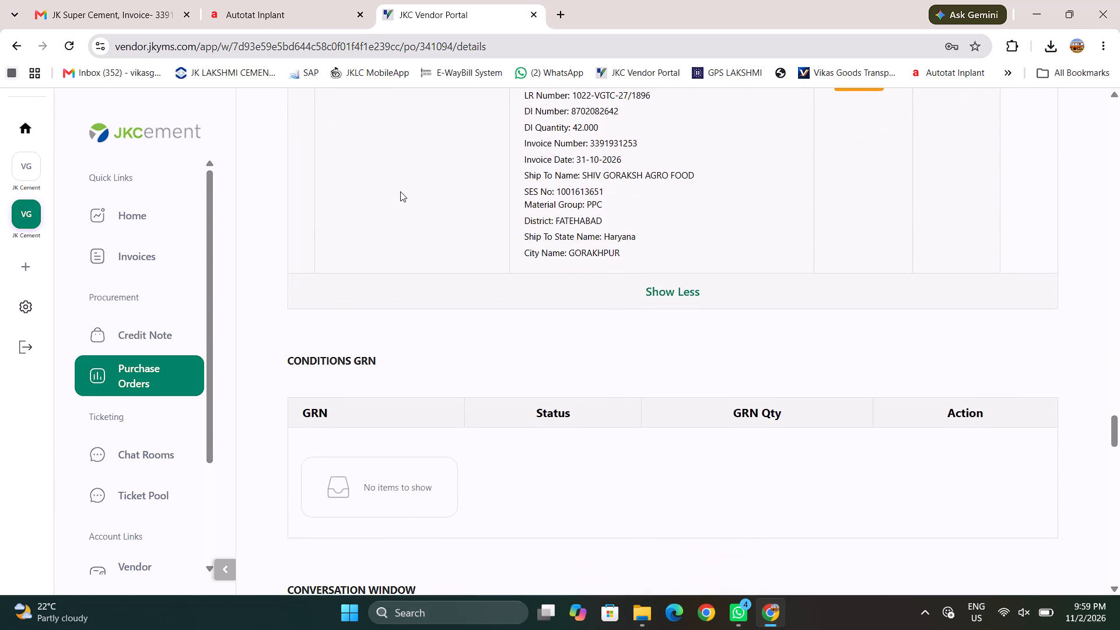
scroll(400, 191, "down", 8)
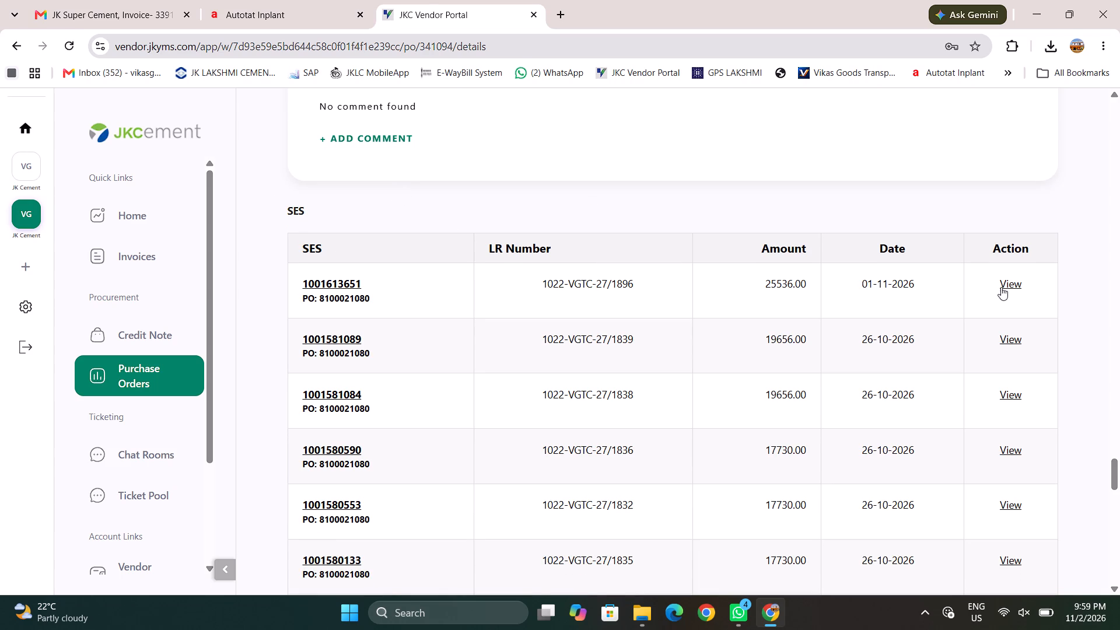
left_click(1015, 282)
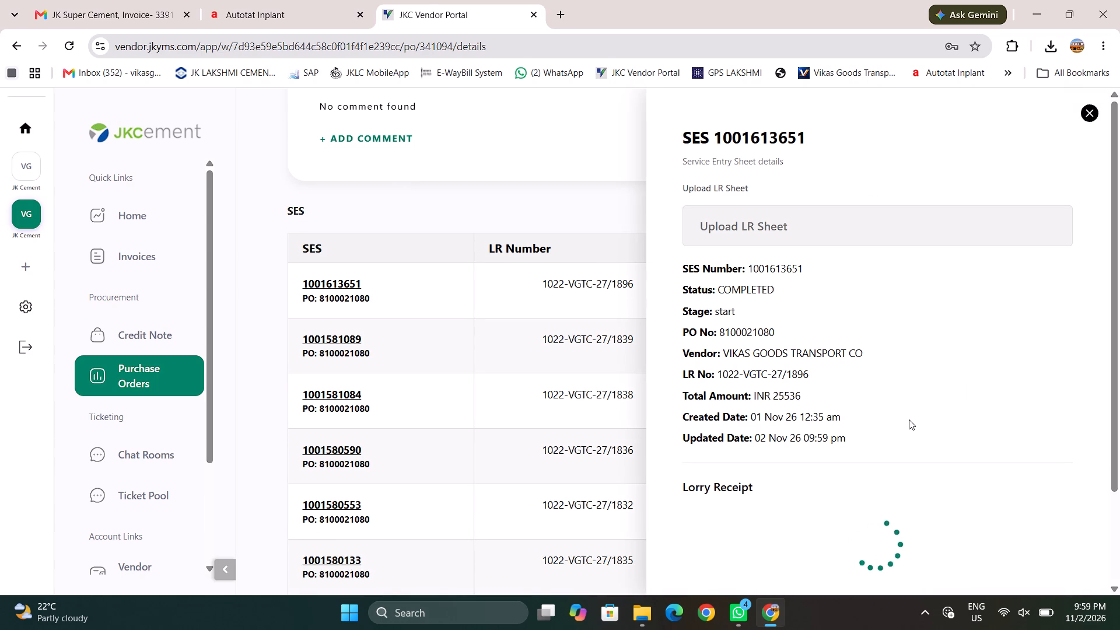
scroll(909, 419, "down", 7)
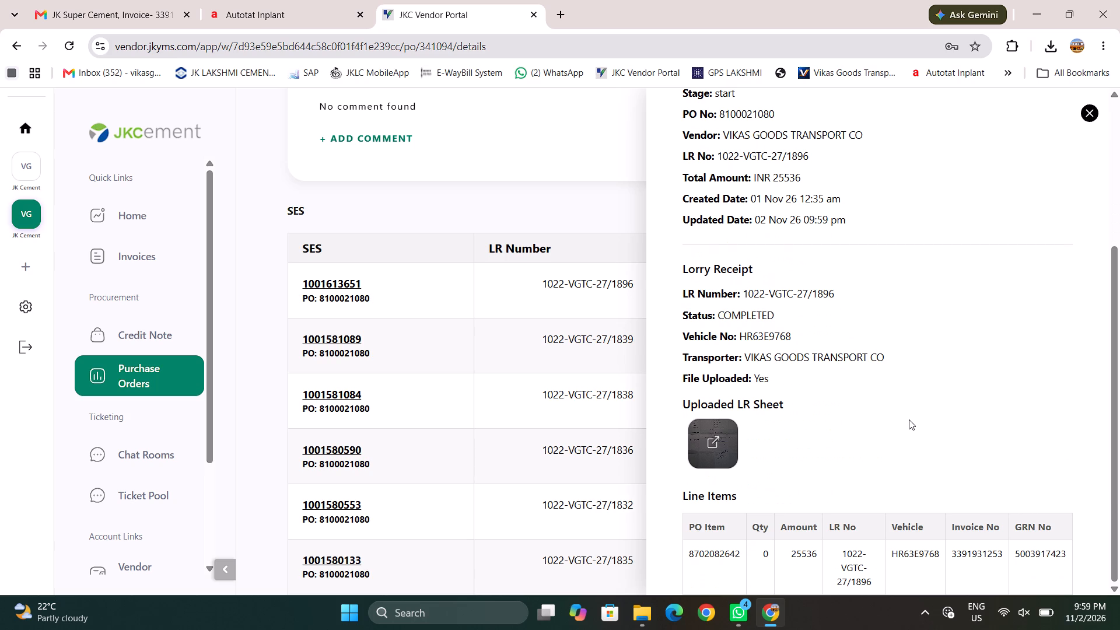
scroll(909, 419, "down", 8)
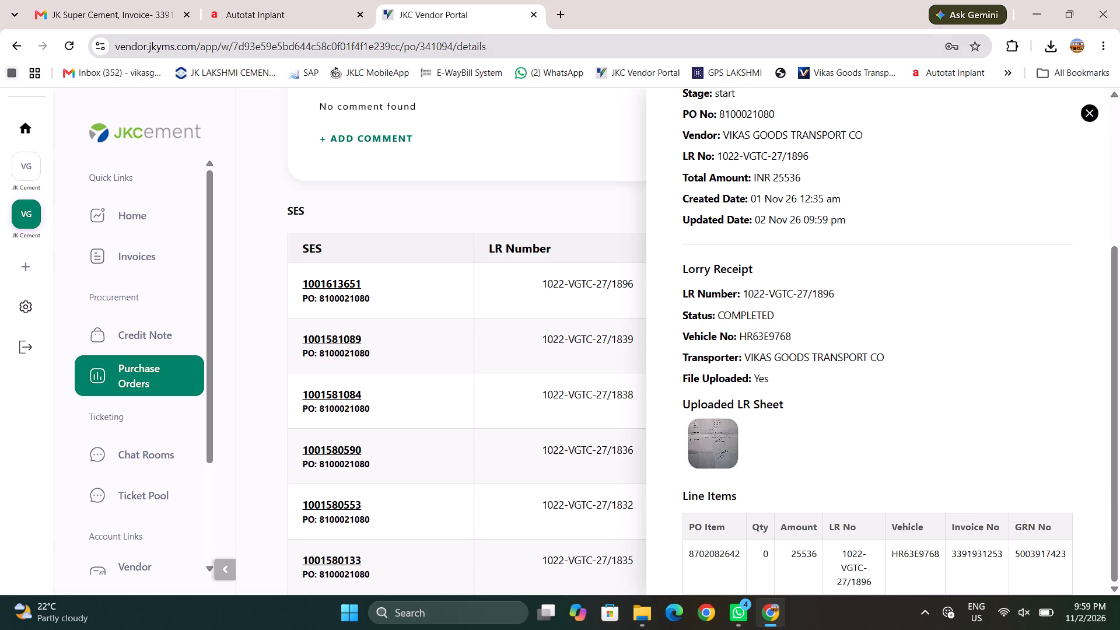
left_click(1079, 117)
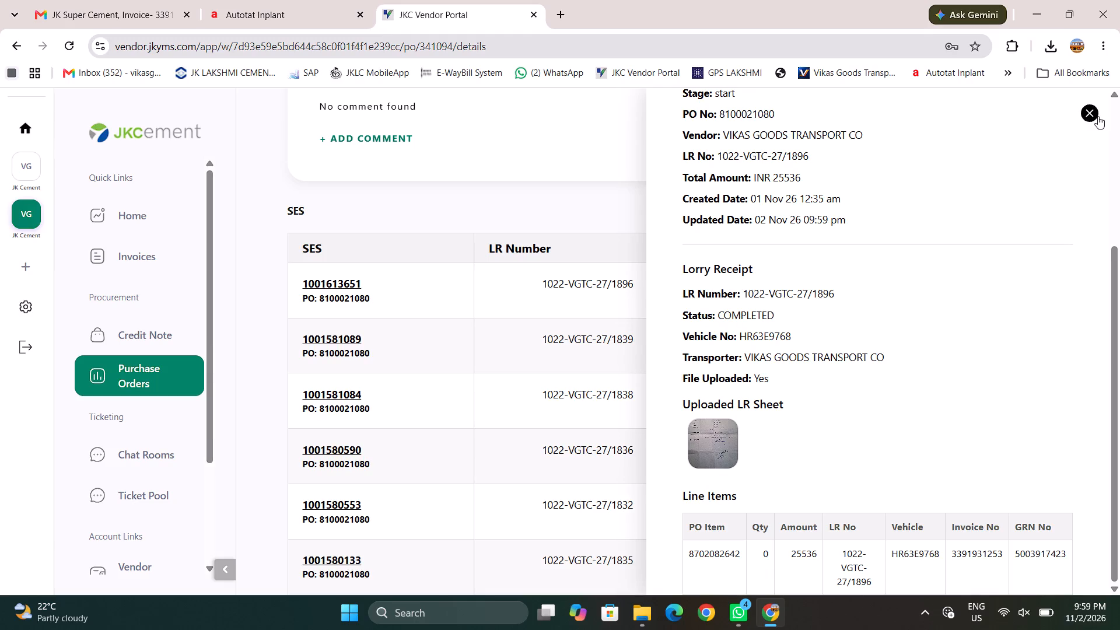
left_click(1096, 116)
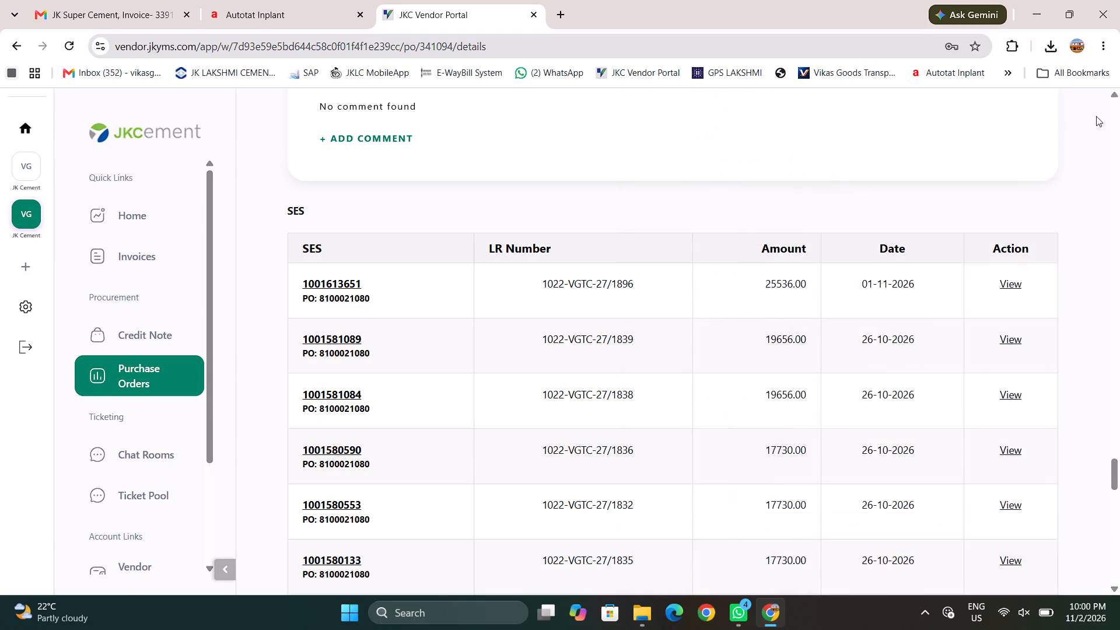
scroll(943, 247, "up", 10)
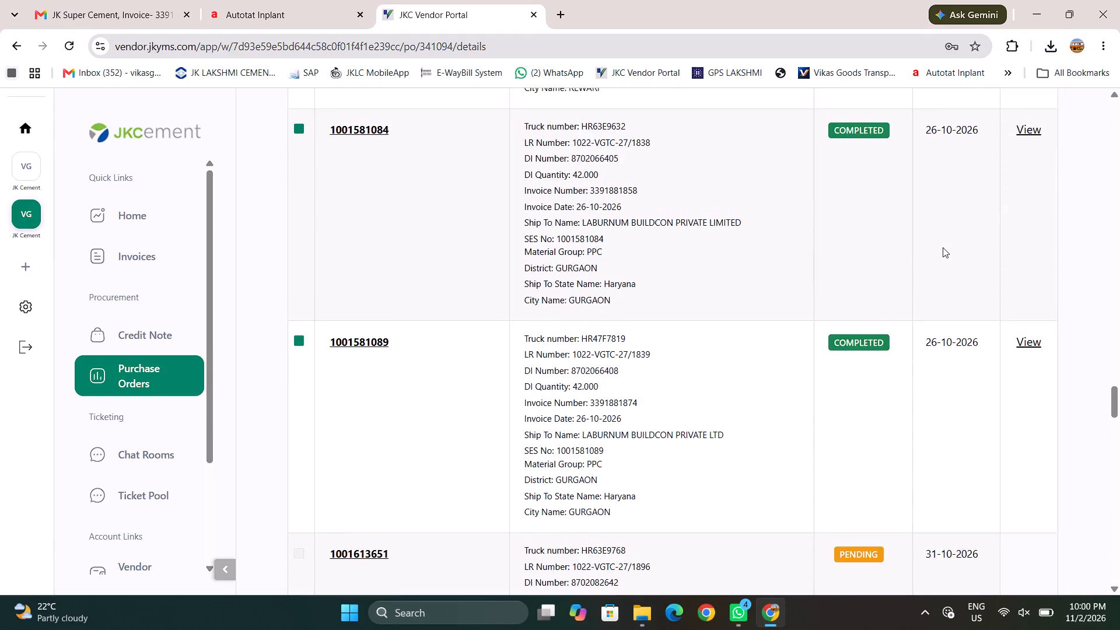
scroll(943, 247, "up", 16)
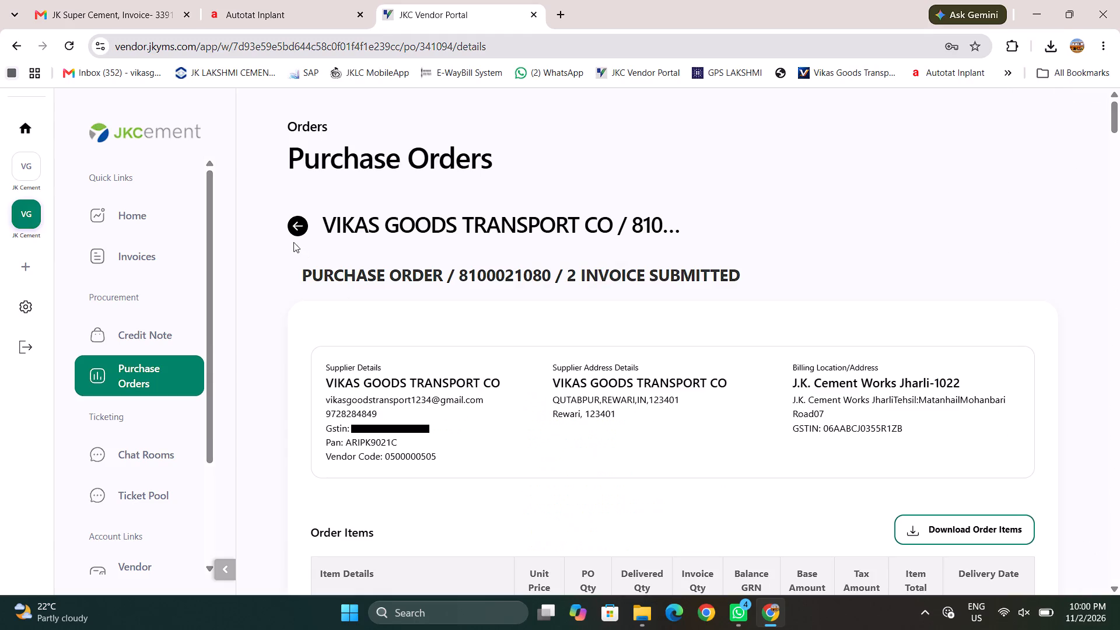
left_click(296, 216)
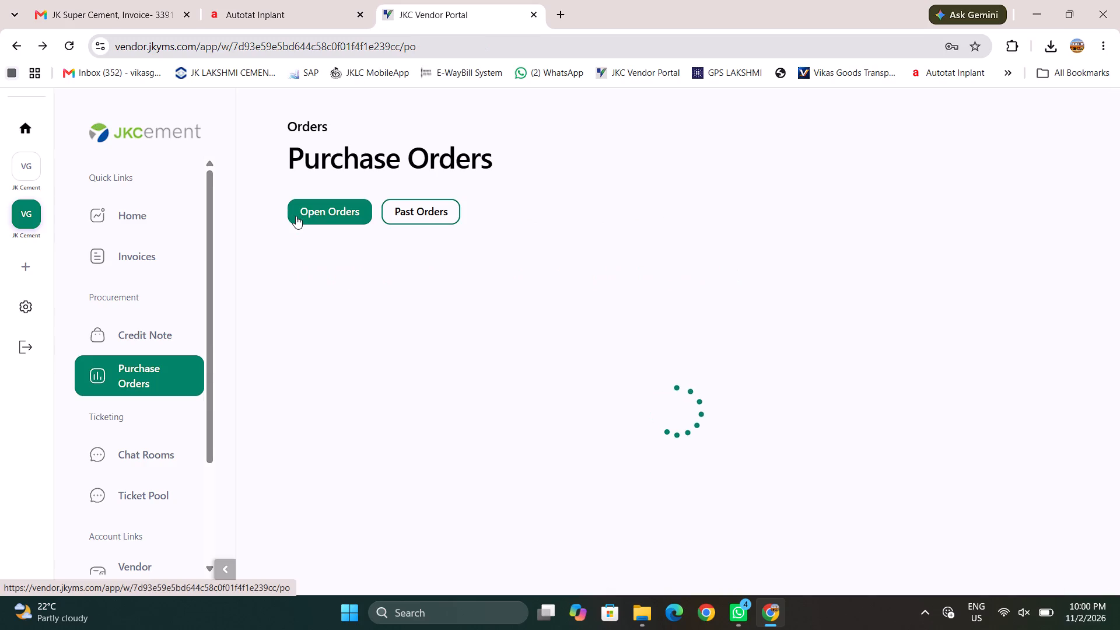
scroll(441, 379, "down", 5)
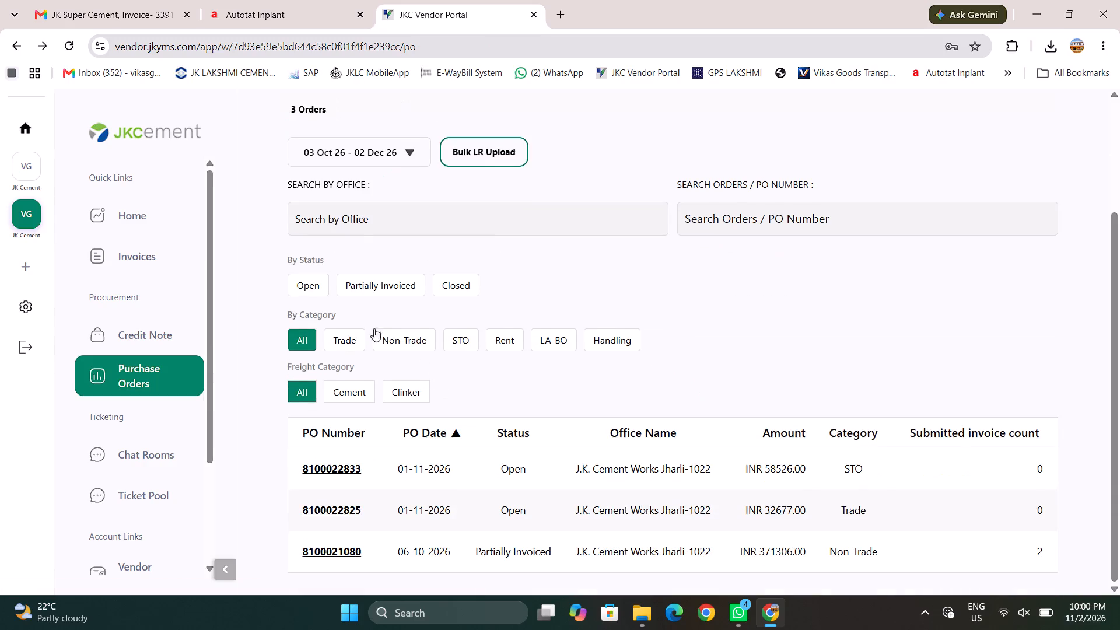
left_click(333, 560)
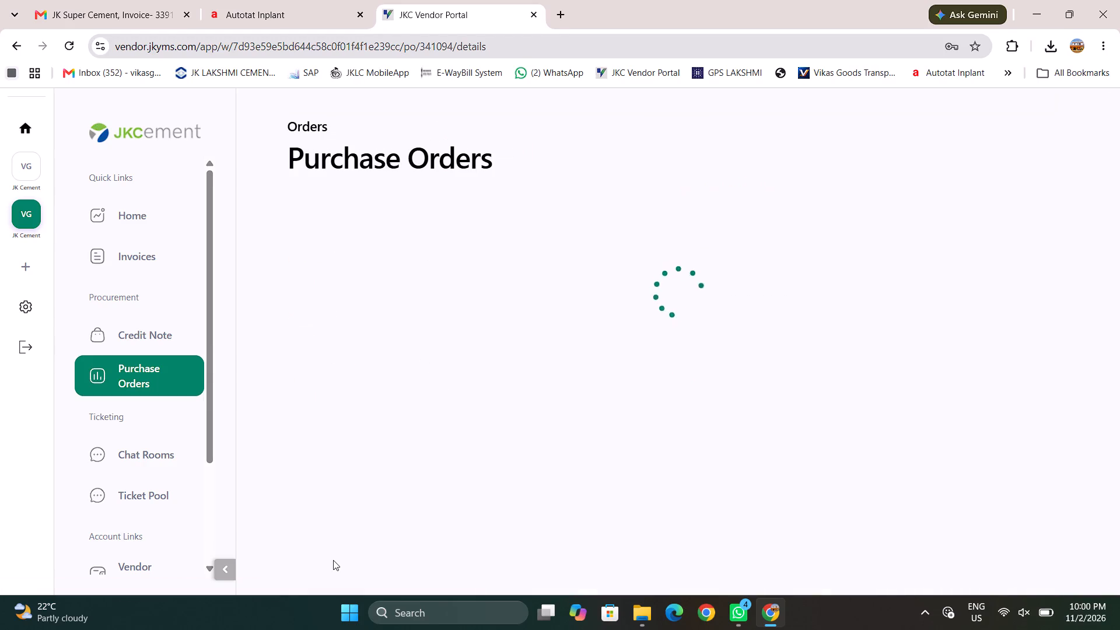
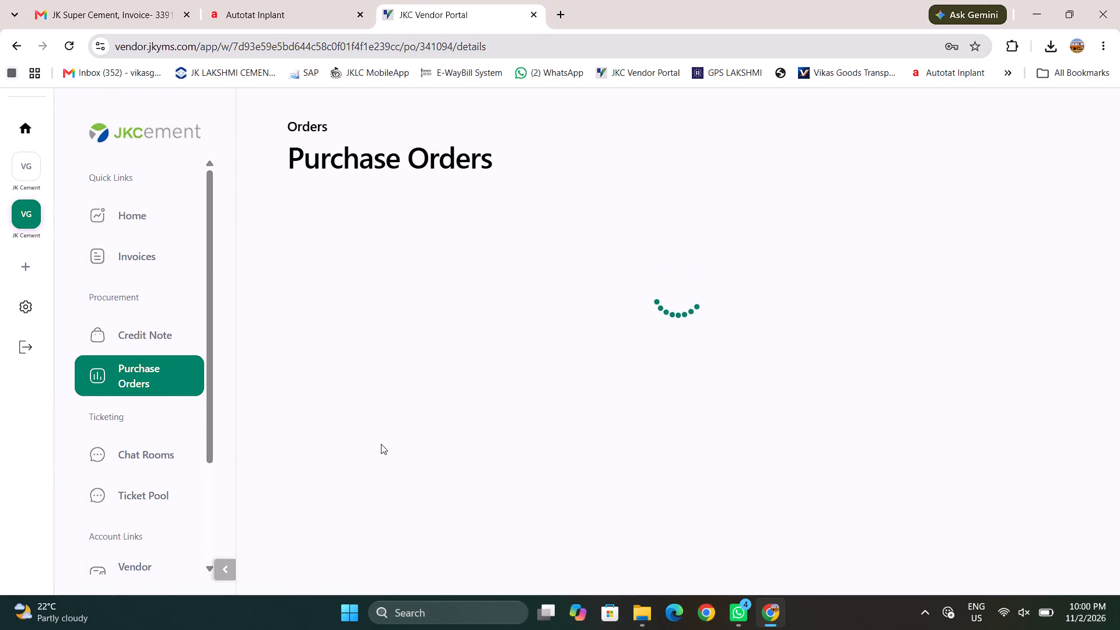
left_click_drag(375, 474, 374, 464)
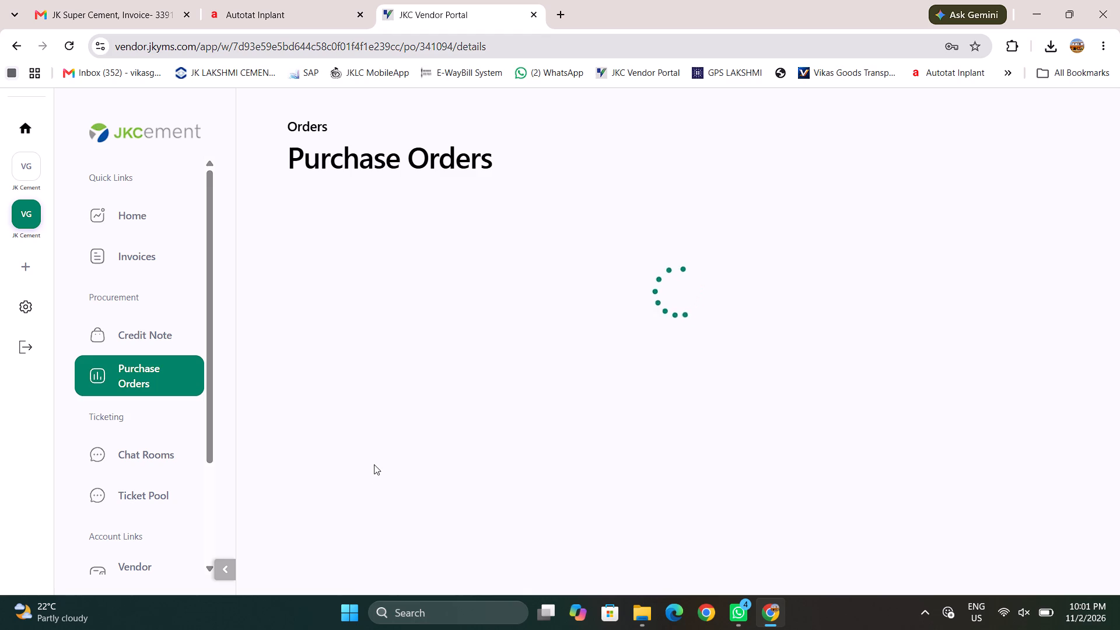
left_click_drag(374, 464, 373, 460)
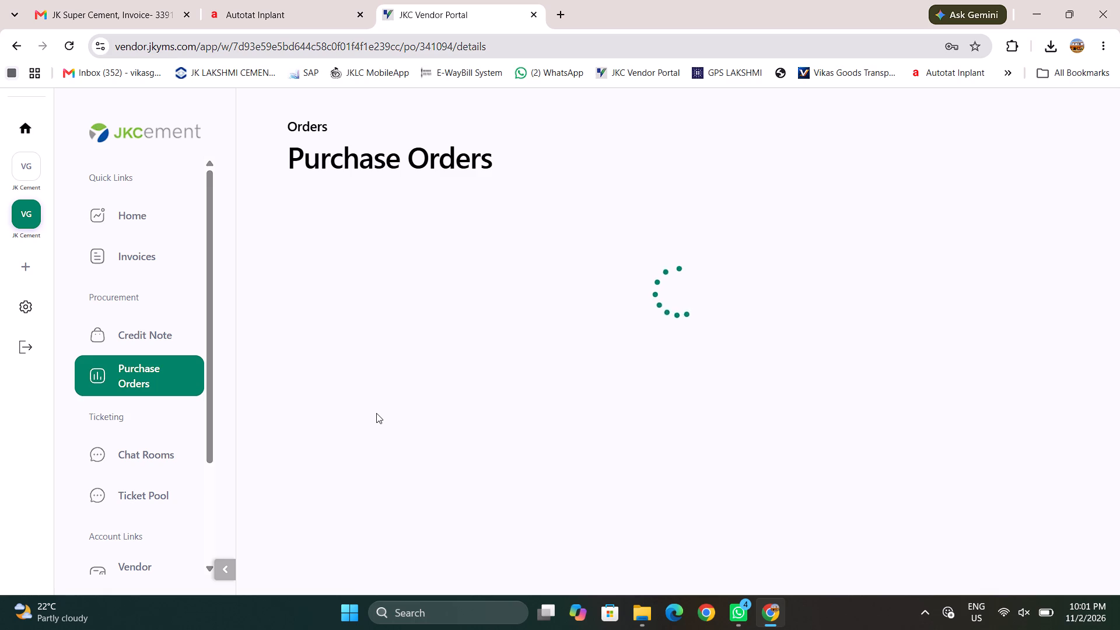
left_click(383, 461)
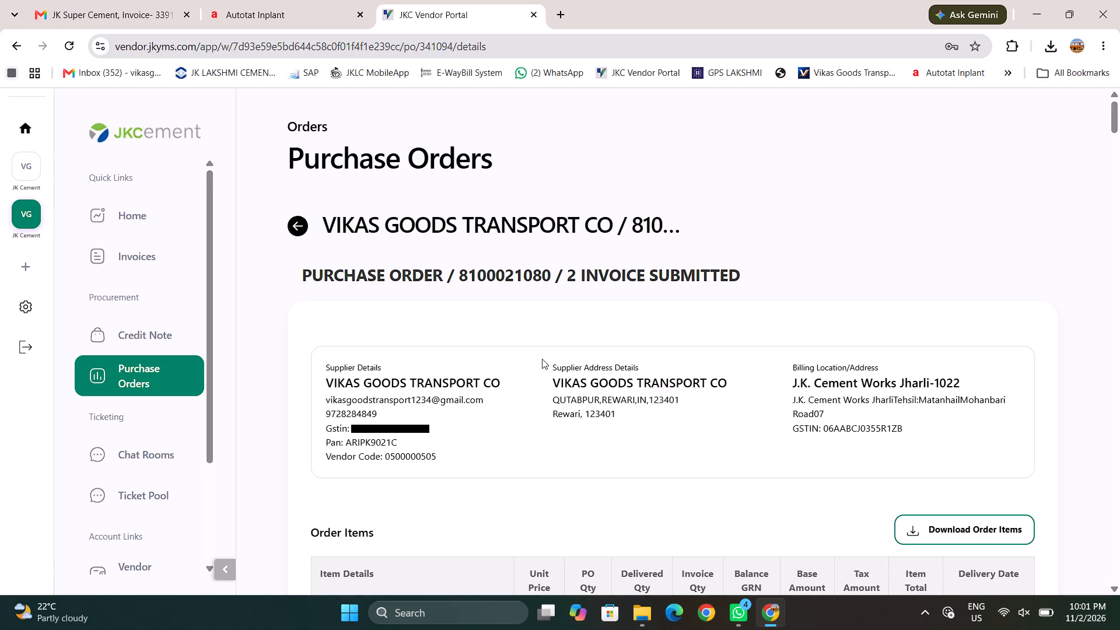
Select all available GRN/SES entries of the purchase order and generate a billing summary for an invoice against them.
scroll(542, 359, "down", 8)
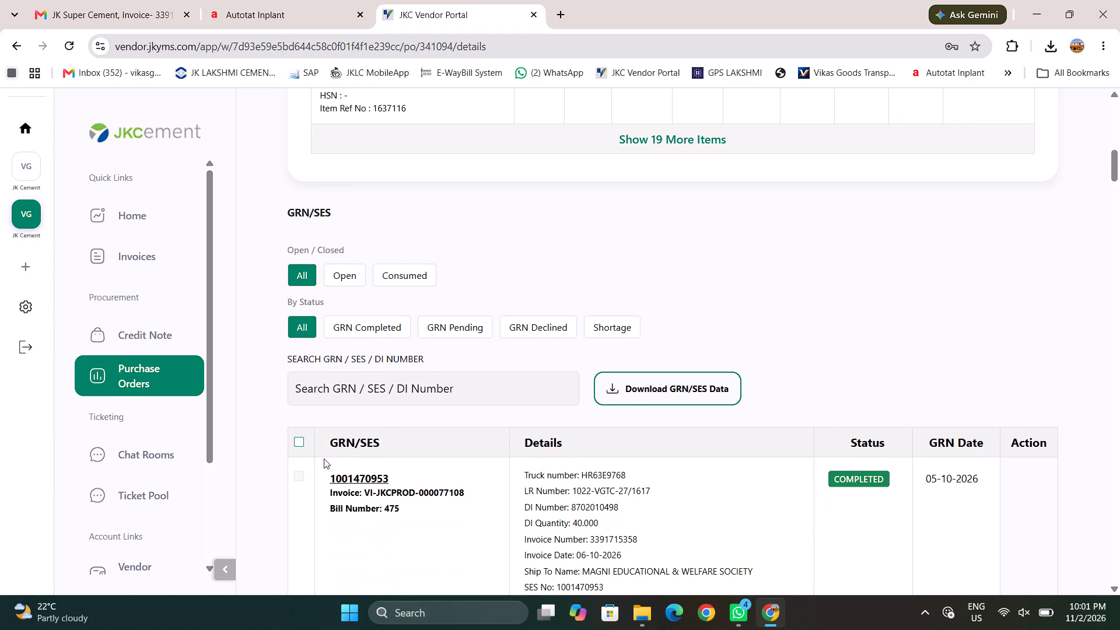
left_click(297, 445)
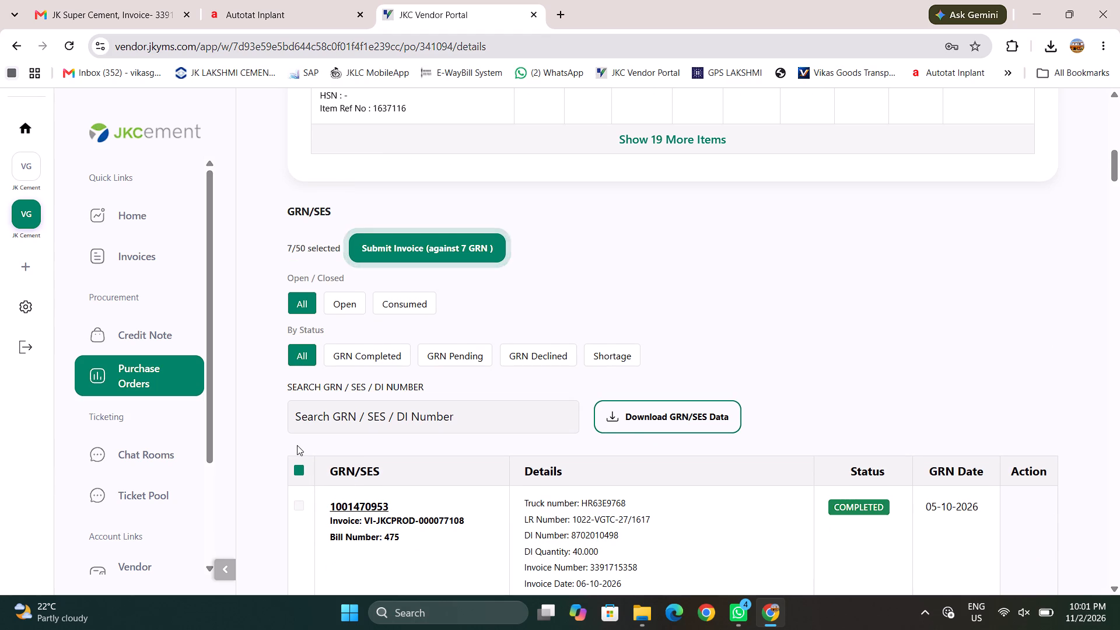
left_click(383, 253)
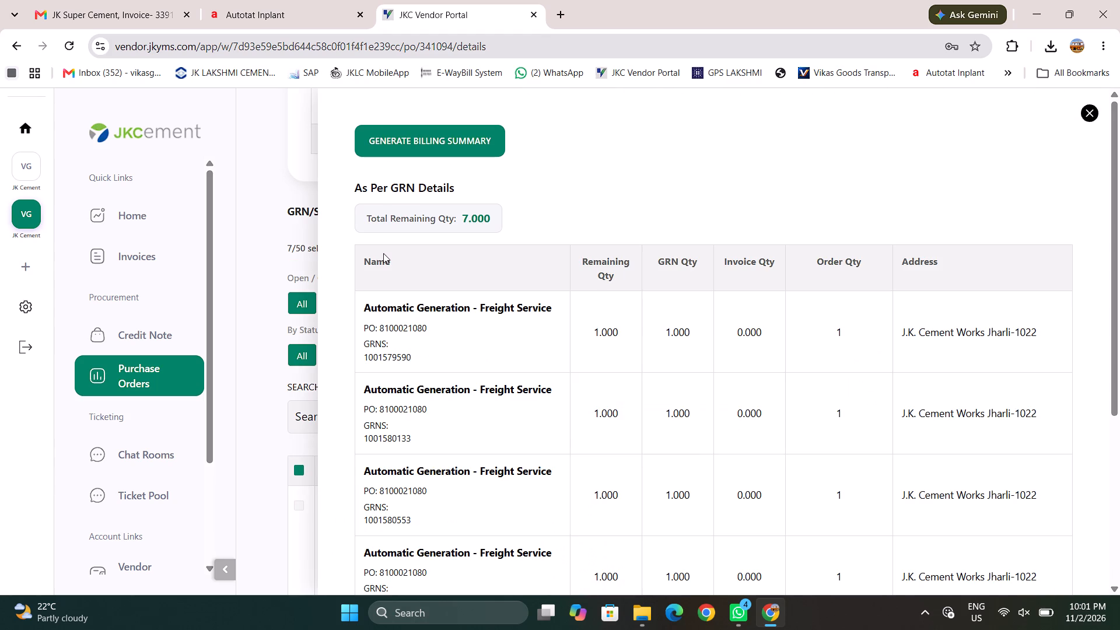
left_click(420, 135)
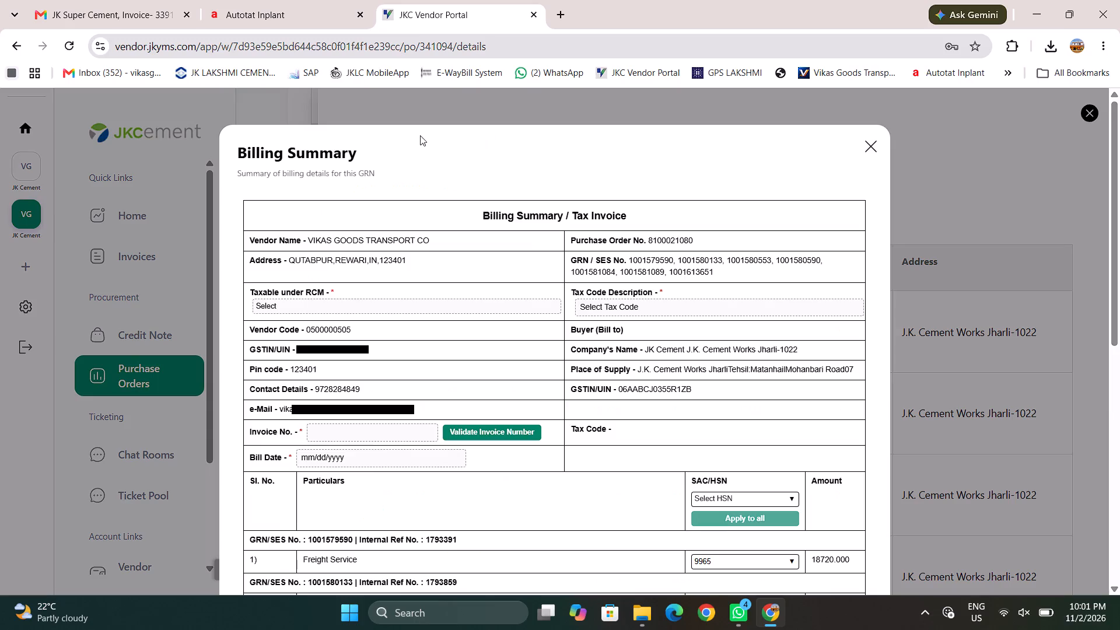
Set Taxable under RCM to No and the tax code description to GST: IN: CGST(9%) SGST(9%) - GC.
left_click(487, 301)
left_click(454, 352)
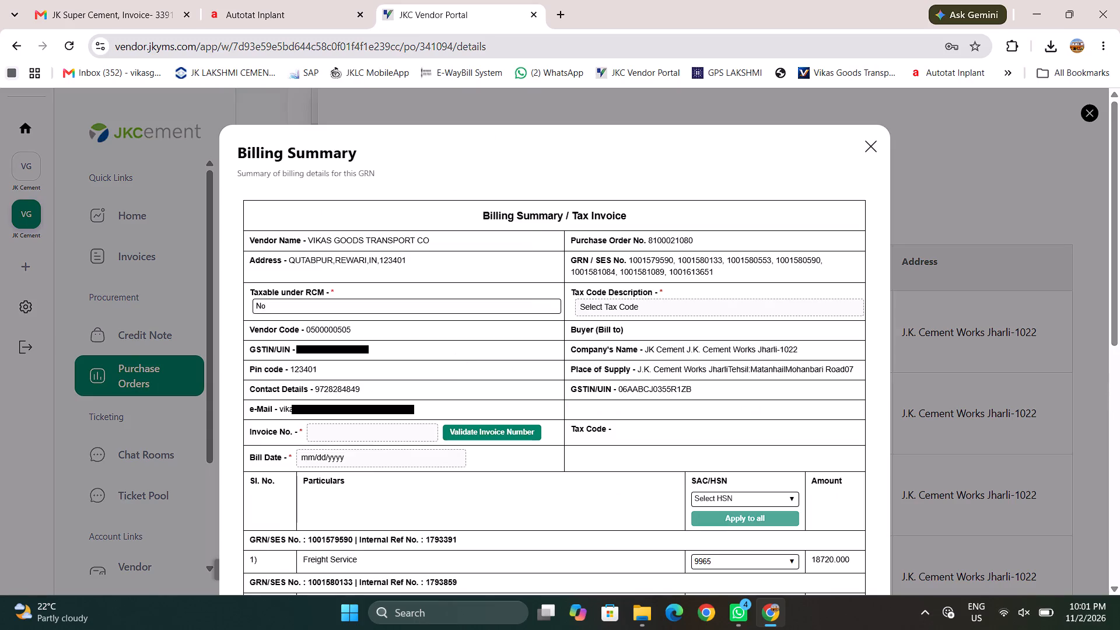
left_click(673, 307)
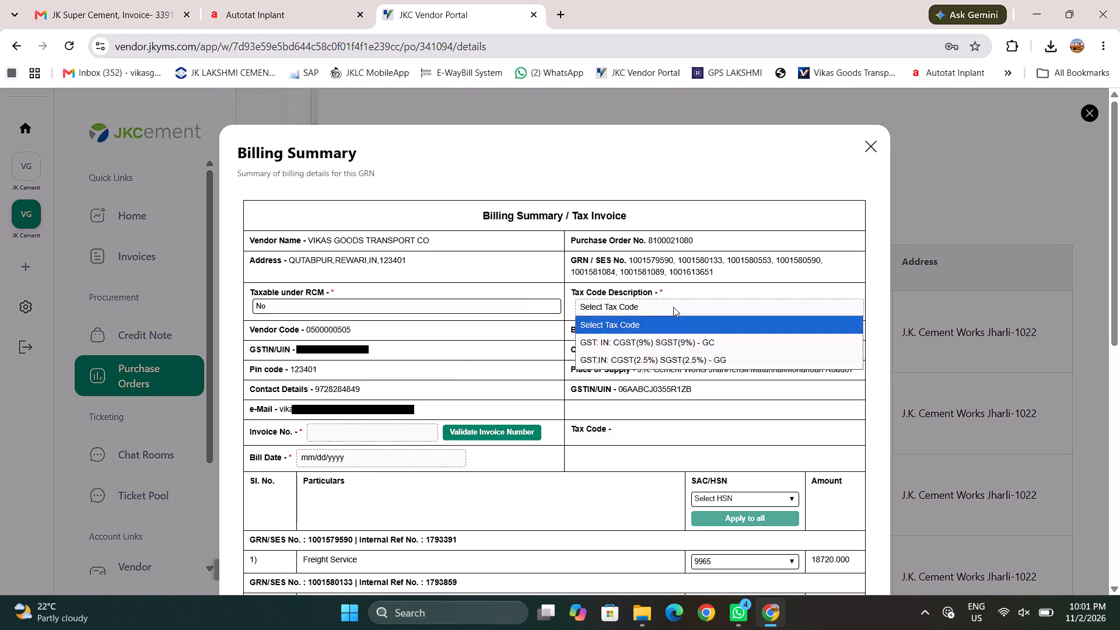
left_click(682, 350)
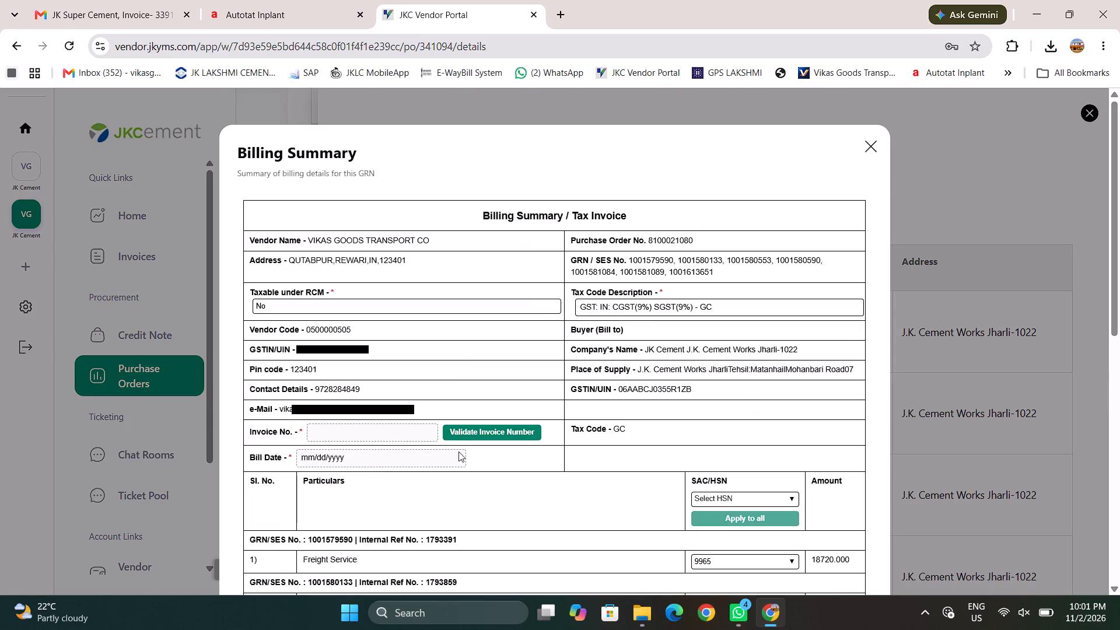
Enter invoice number 492 with bill date 11/02/2026 in the billing summary and validate the invoice number.
scroll(459, 452, "down", 2)
left_click(363, 337)
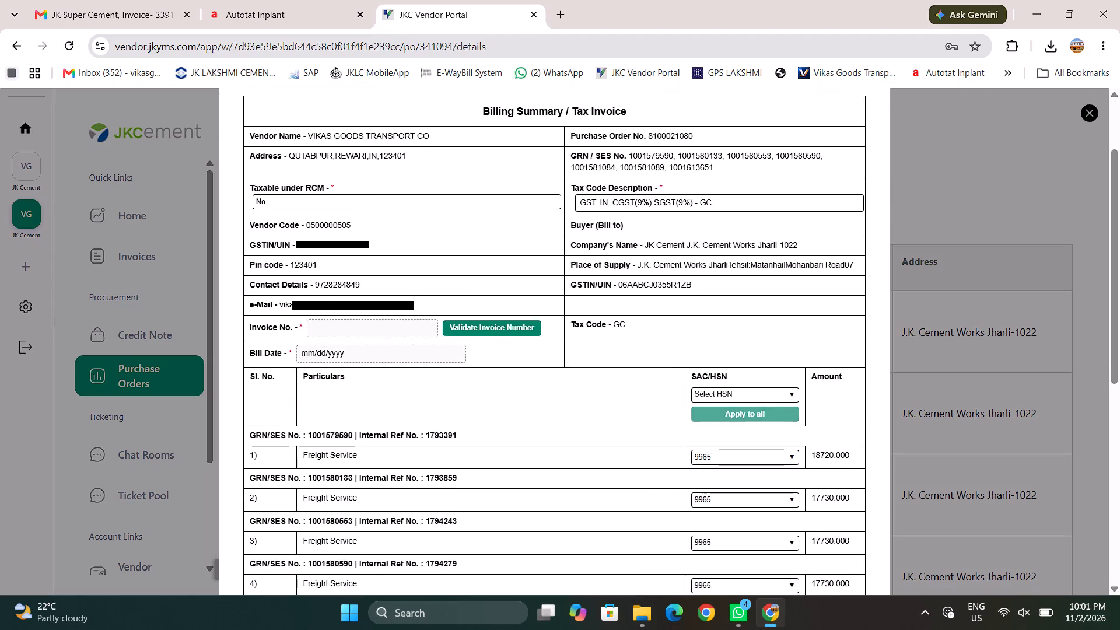
type("492")
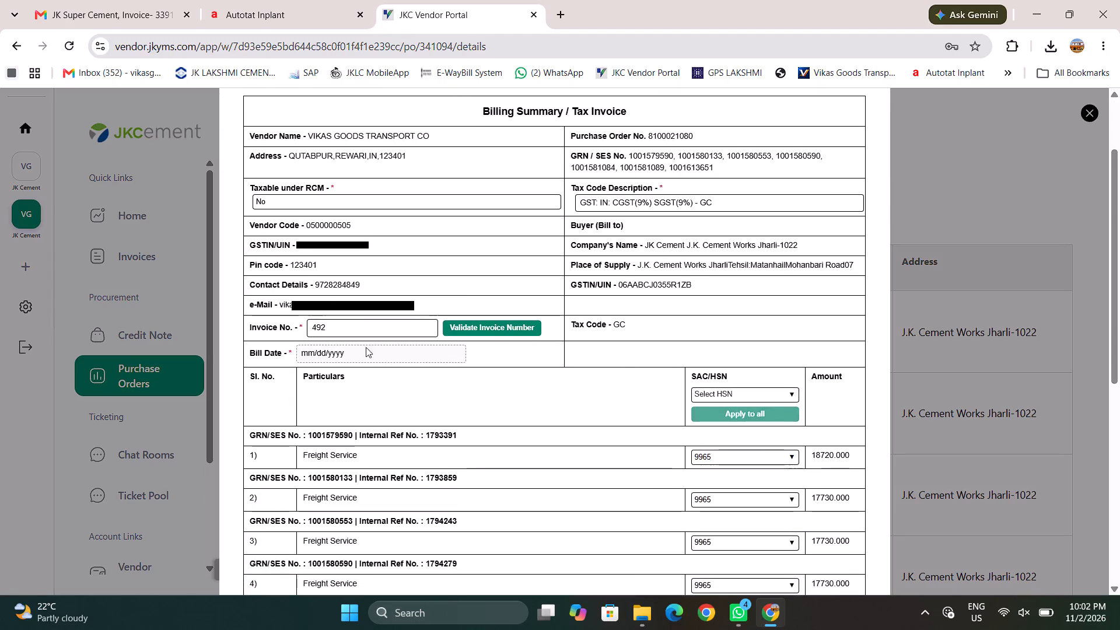
left_click(379, 352)
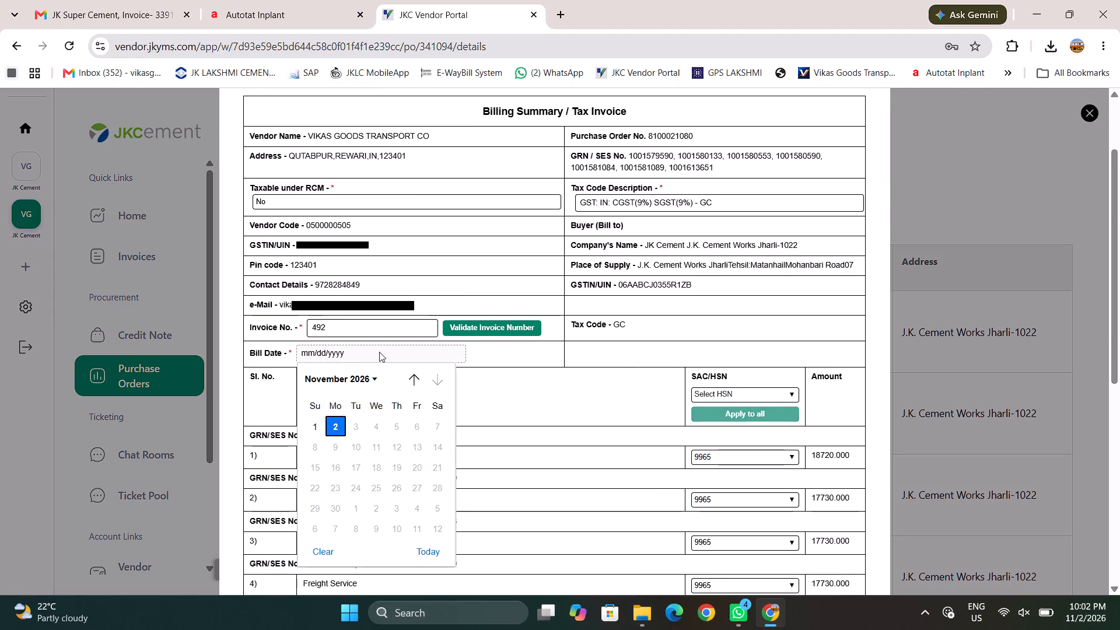
left_click(331, 419)
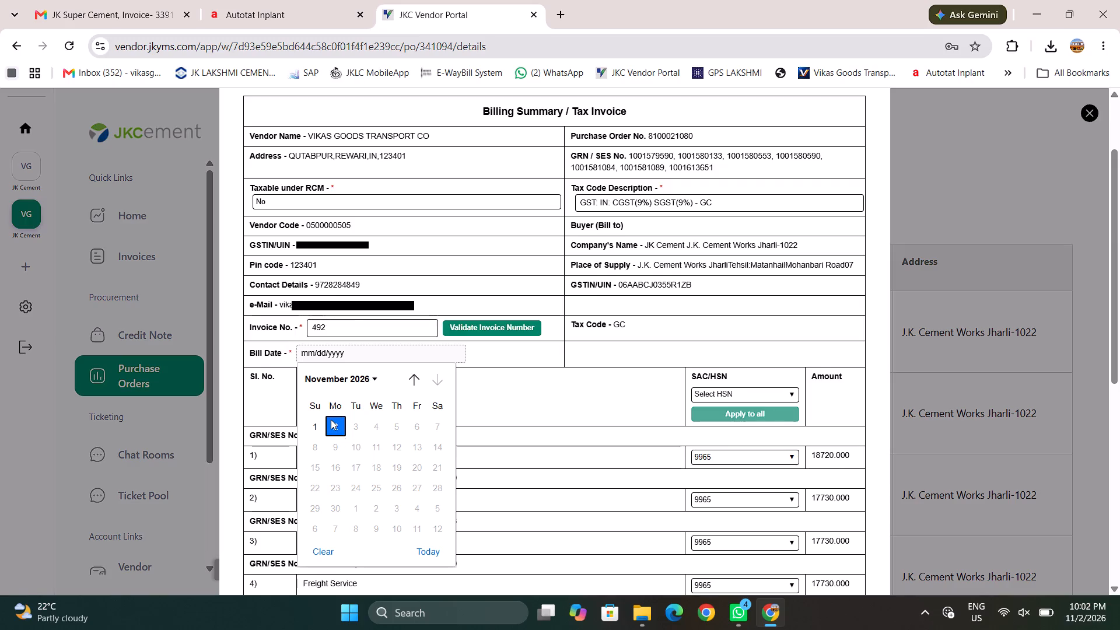
left_click(337, 418)
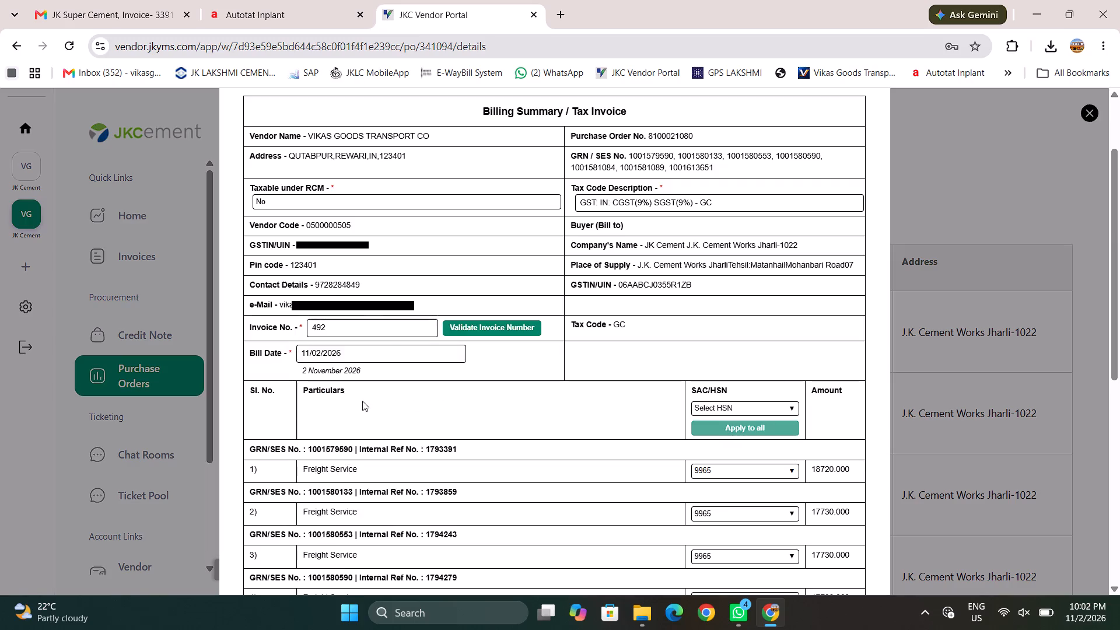
left_click(487, 328)
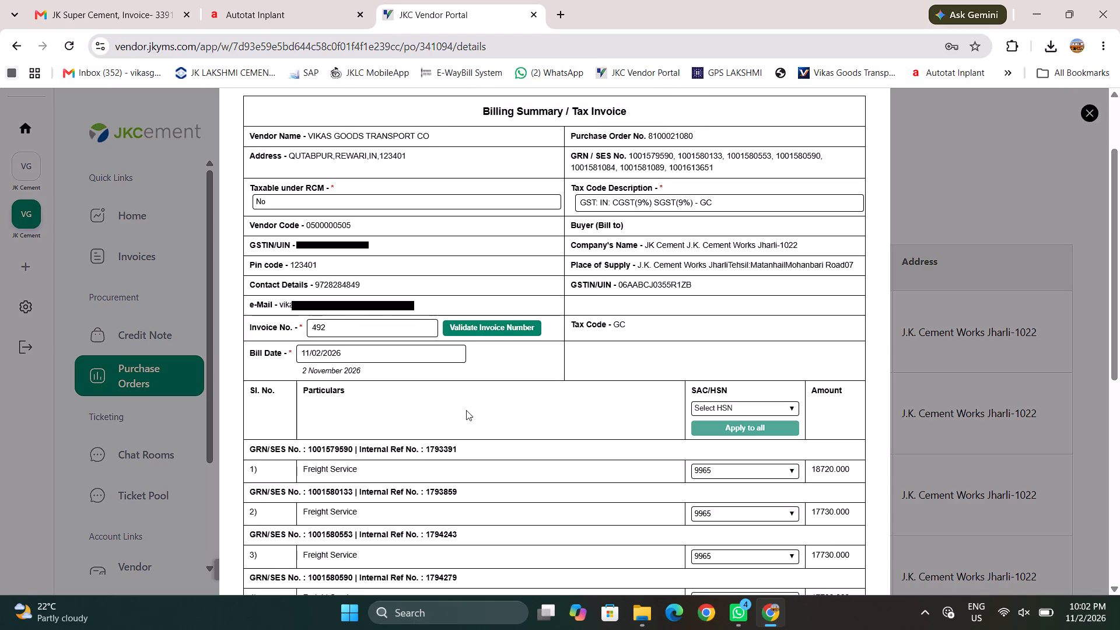
Download the completed billing summary and move on to the invoice submission form.
scroll(466, 410, "down", 9)
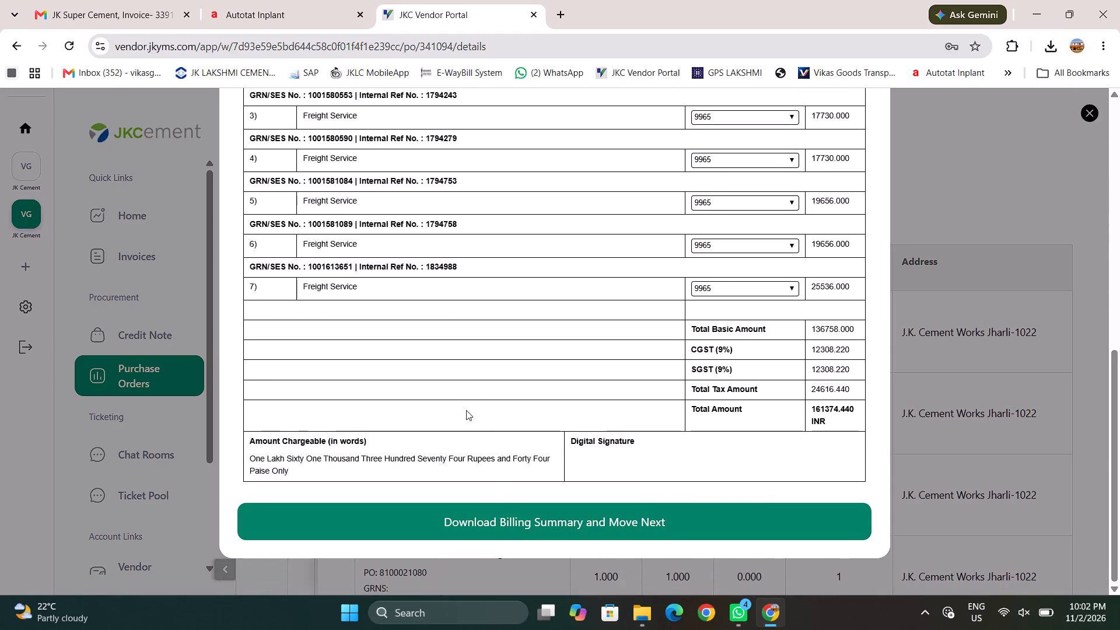
left_click(527, 528)
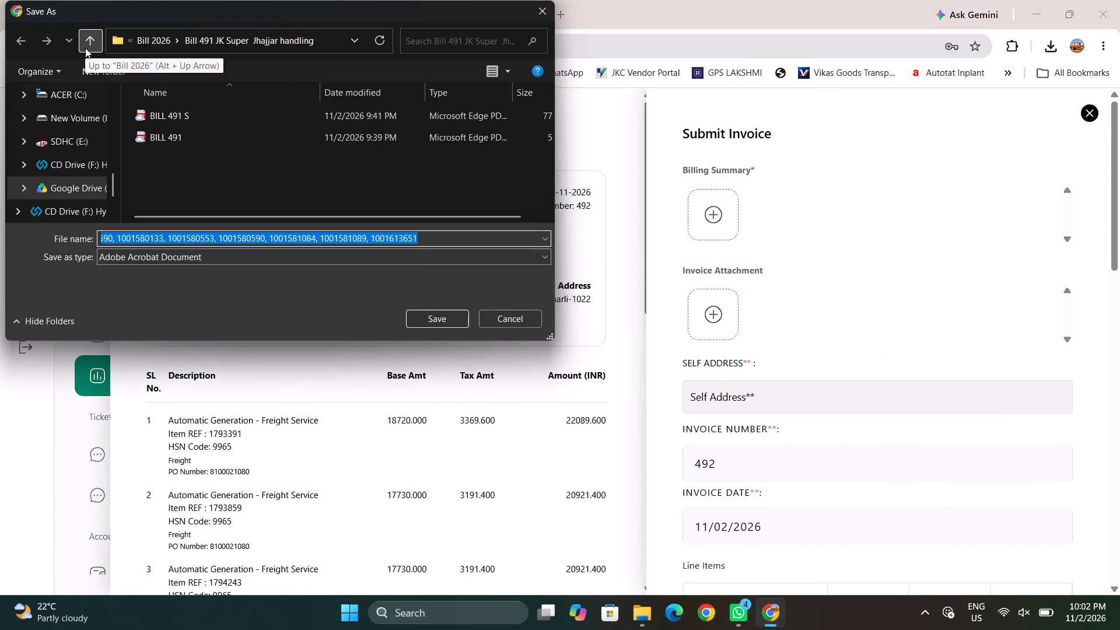
While choosing the save location, duplicate the "Bill 491 JK Super Jhajjar handling" folder inside the Bill 2026 folder.
left_click(85, 48)
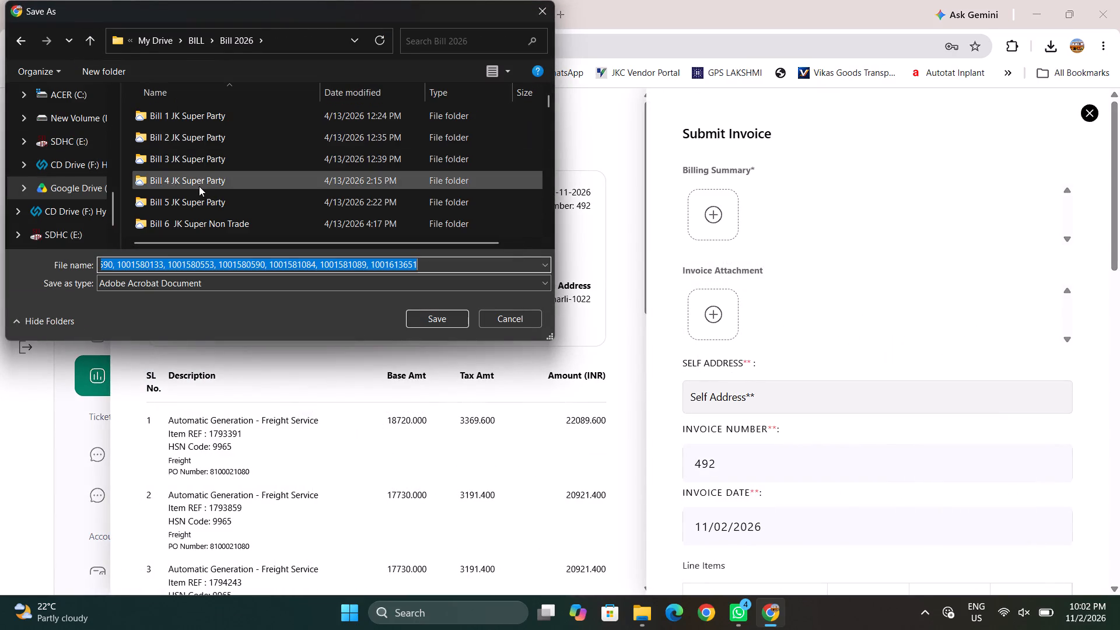
scroll(199, 186, "down", 10)
scroll(199, 186, "down", 20)
scroll(199, 186, "down", 20)
scroll(199, 186, "down", 20)
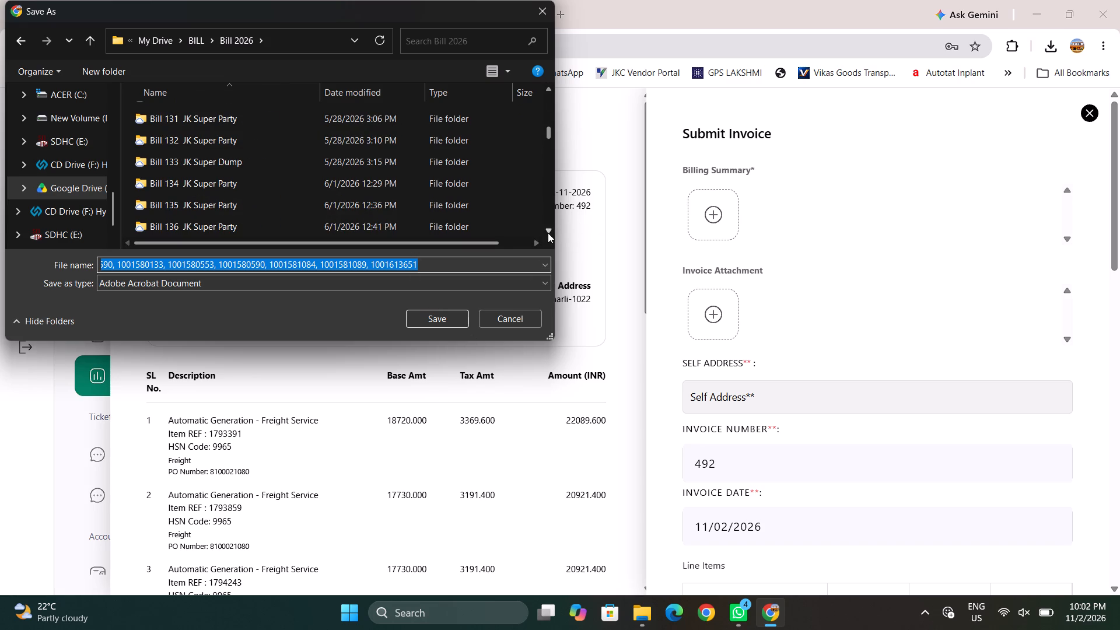
left_click(549, 229)
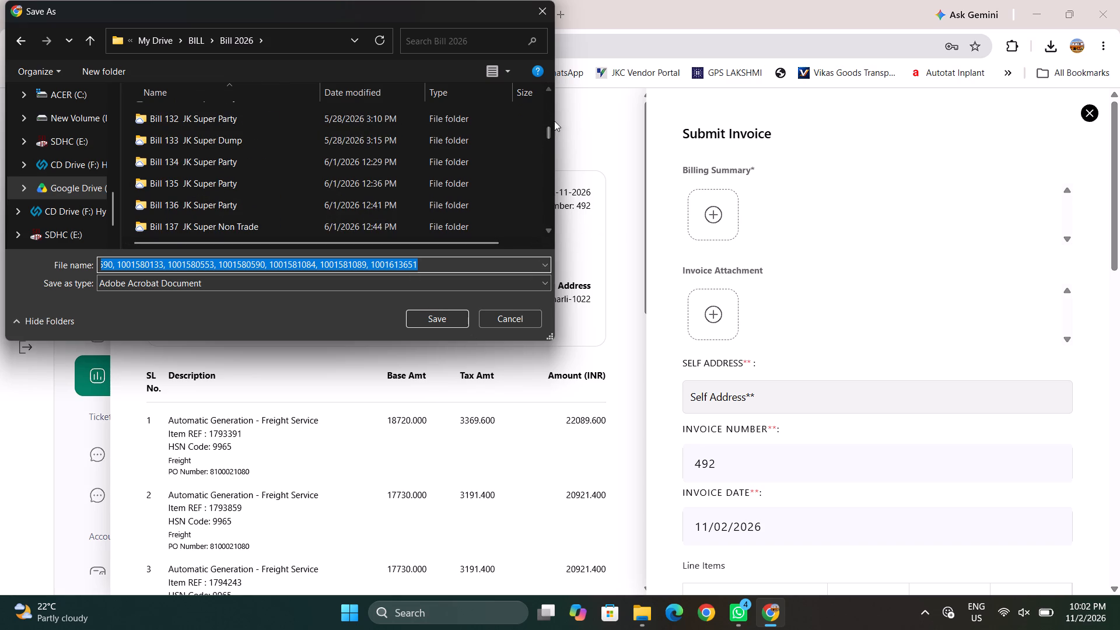
left_click_drag(550, 130, 549, 242)
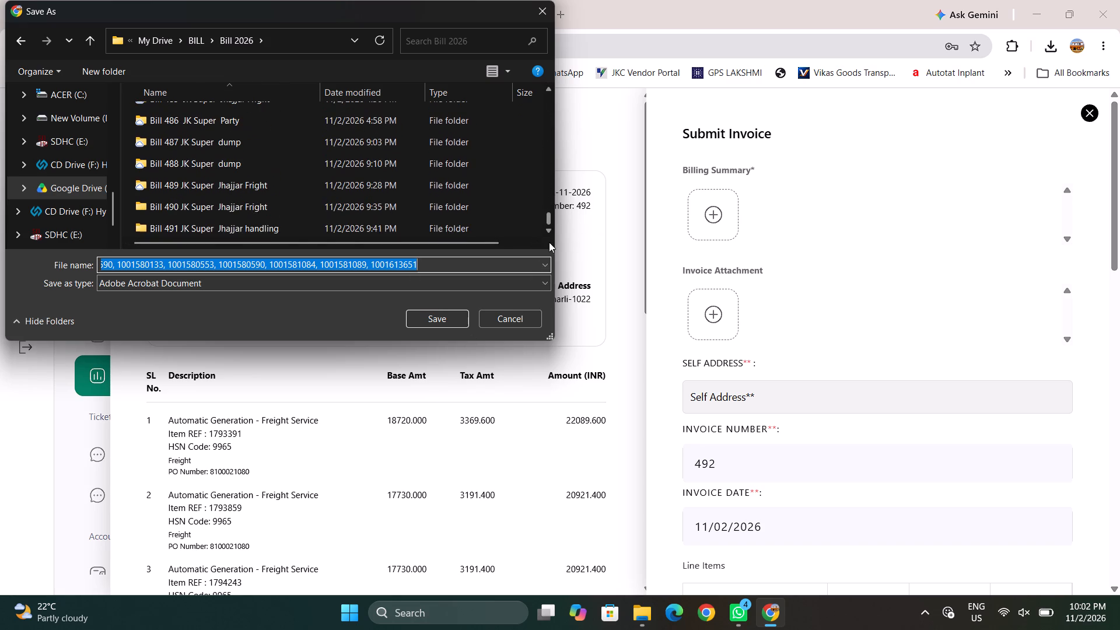
left_click_drag(549, 242, 549, 249)
left_click(279, 233)
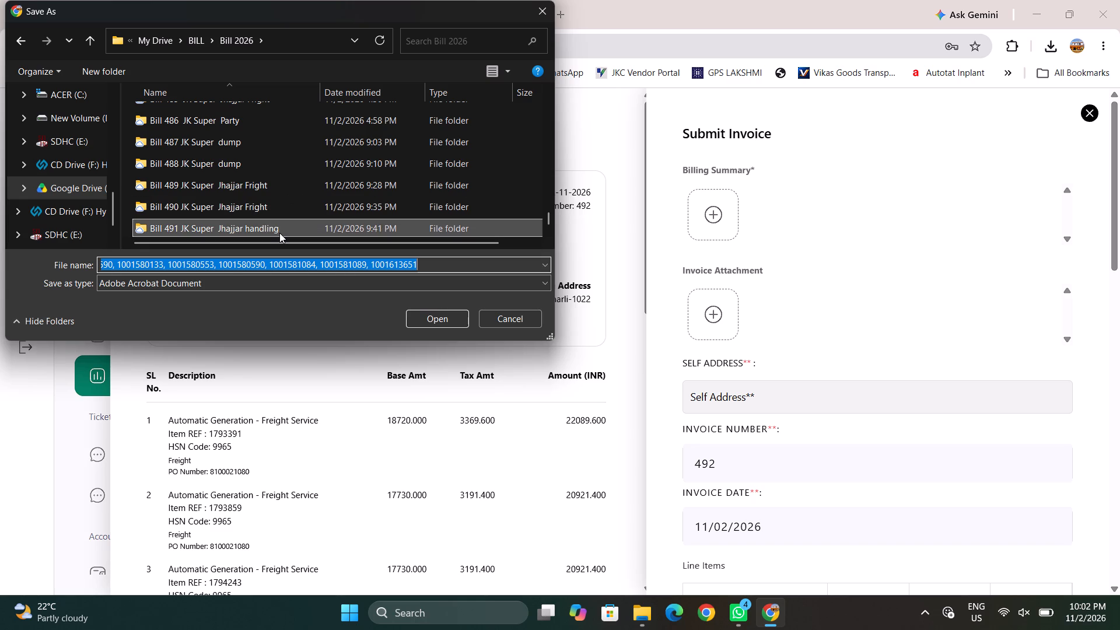
scroll(273, 138, "up", 1)
scroll(273, 138, "down", 1)
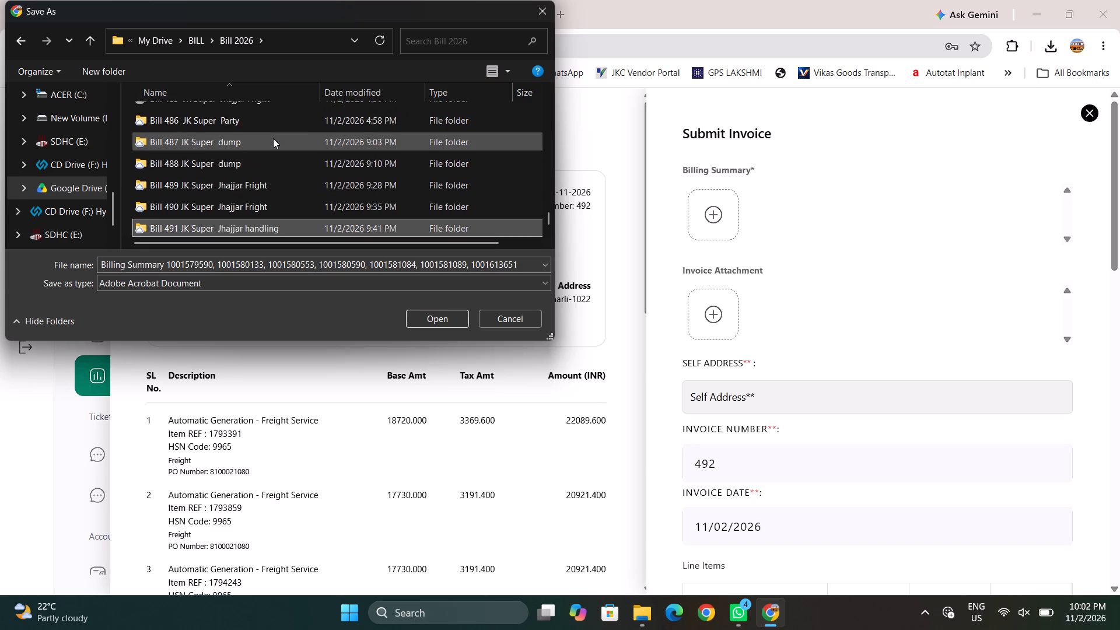
scroll(273, 138, "down", 1)
left_click(285, 226)
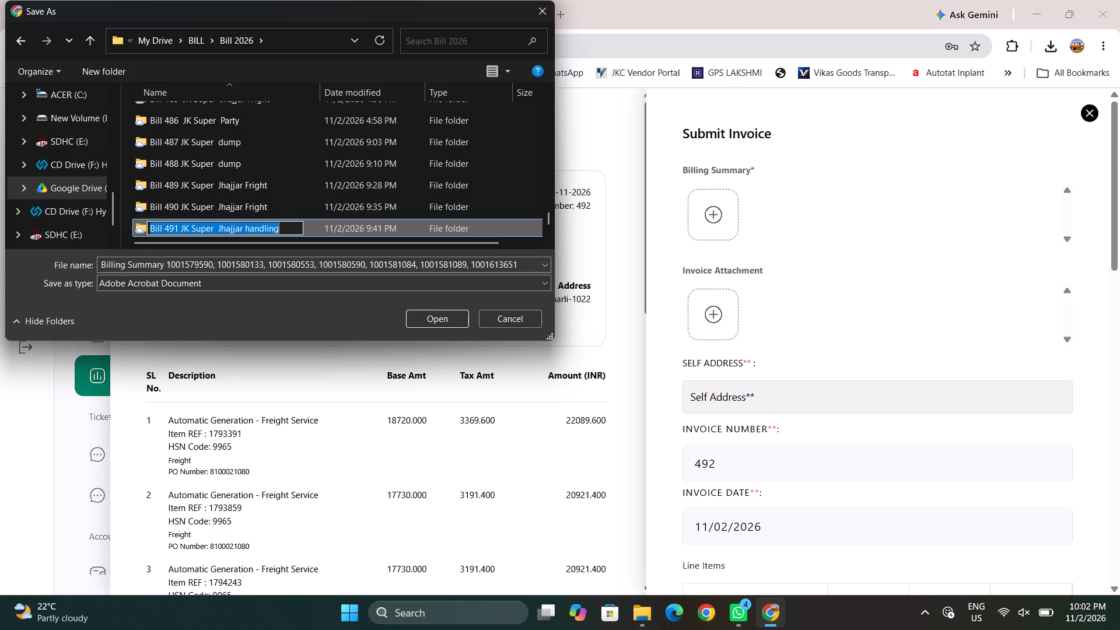
key("ctrl+v")
left_click(320, 174)
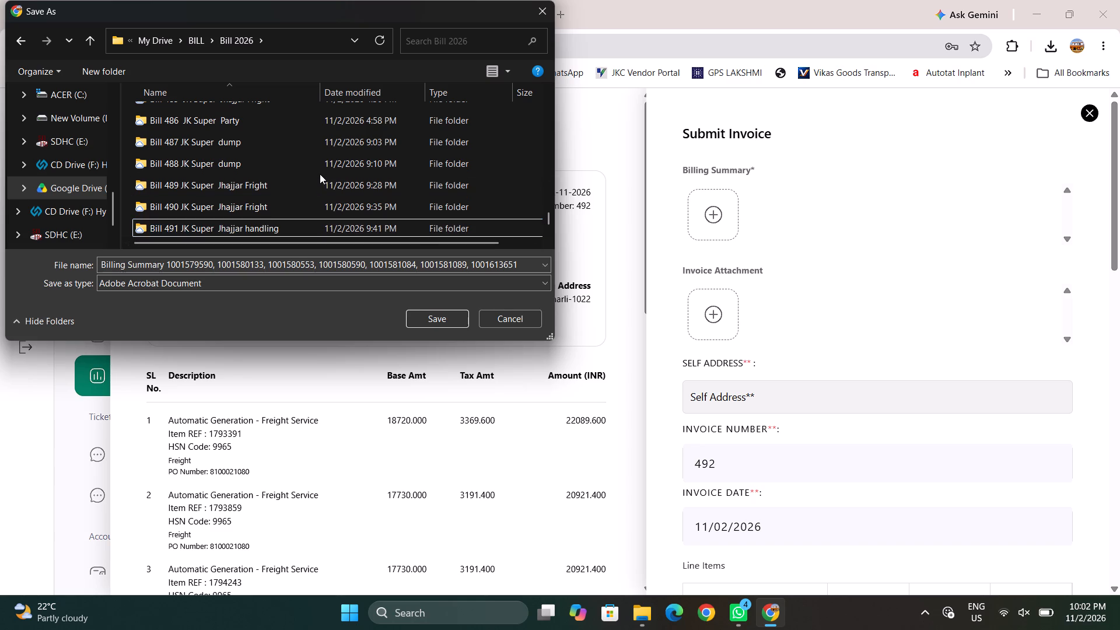
left_click(262, 226)
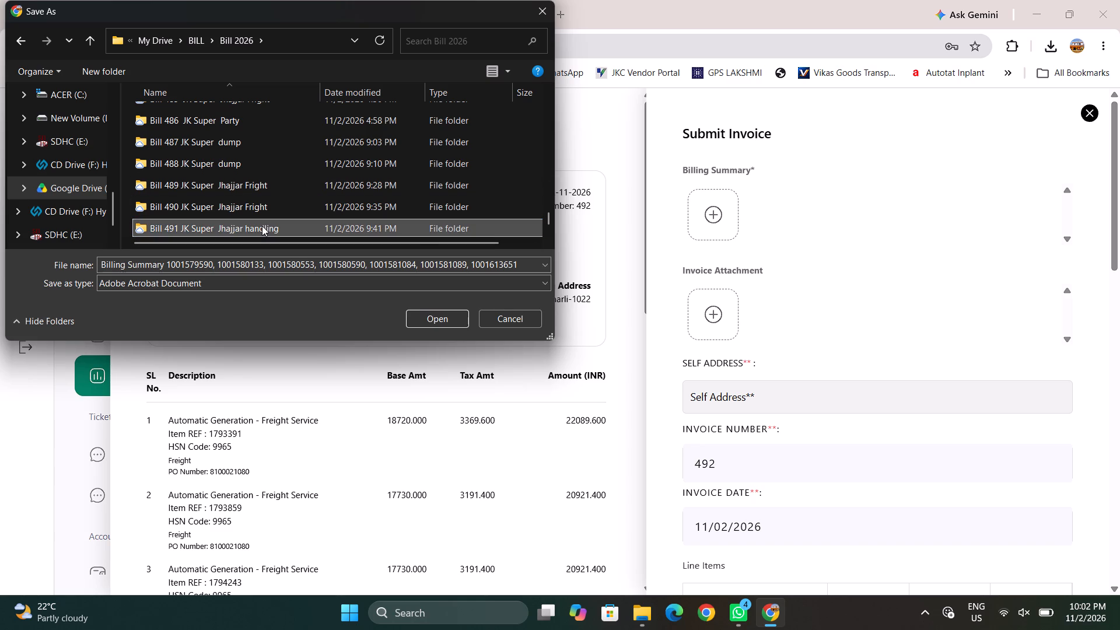
key("ctrl+c")
key("ctrl+v")
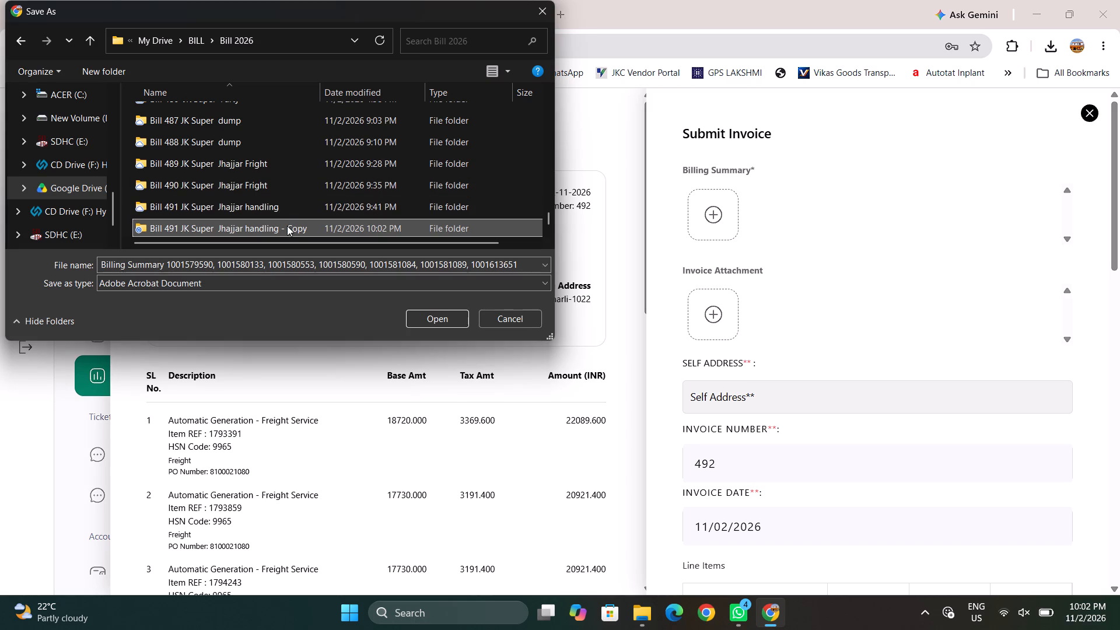
Rename the copied Bill 491 folder as "Bill 492 JK Super NON TRADE".
left_click(281, 231)
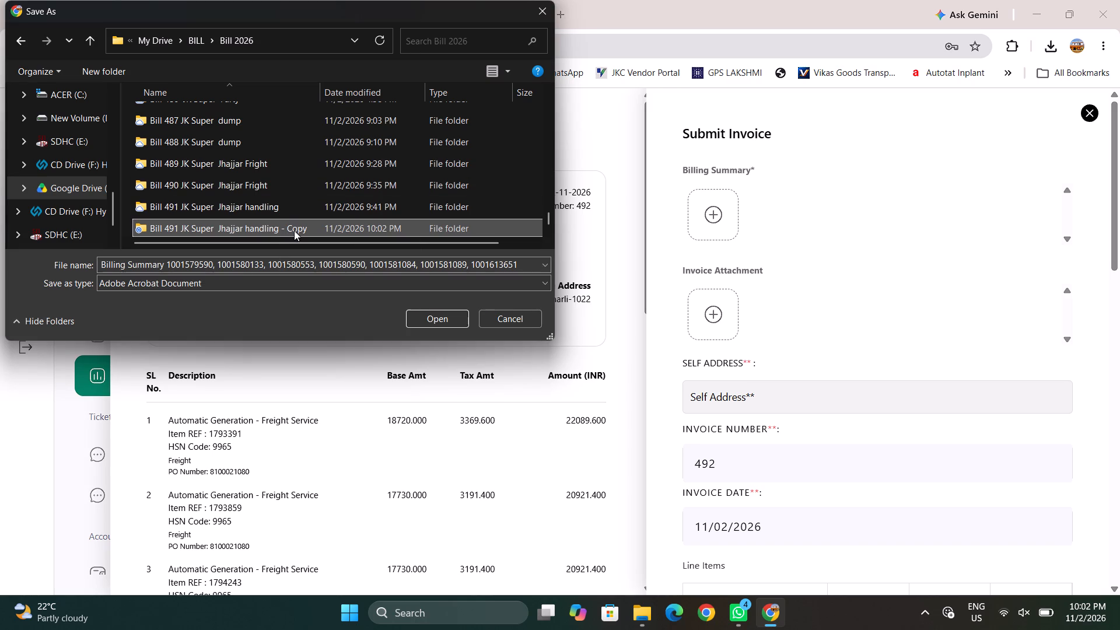
right_click(294, 230)
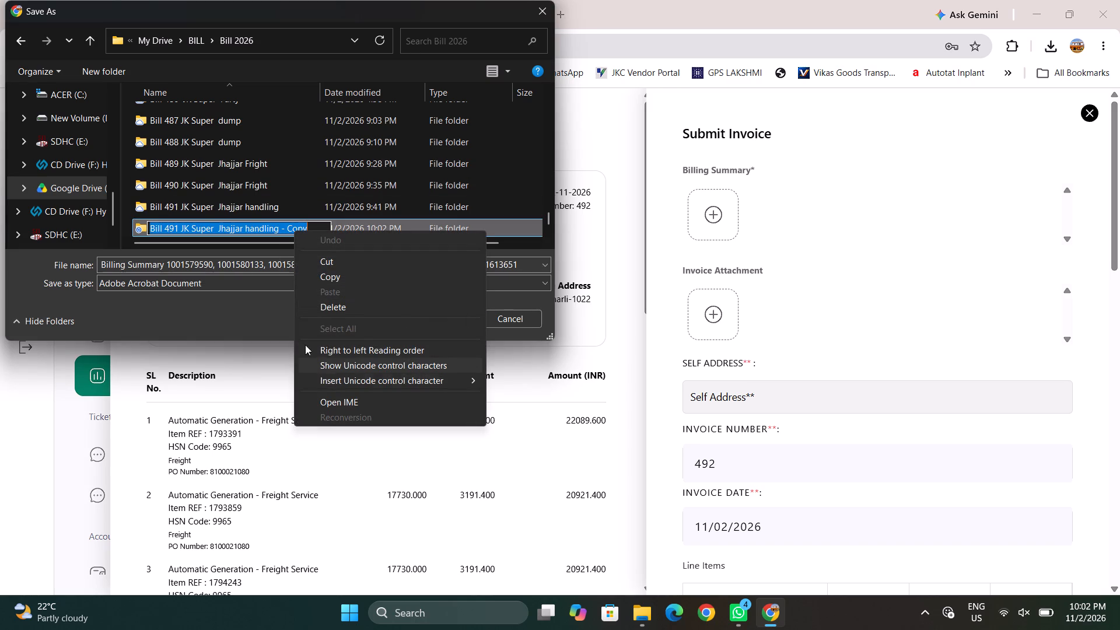
left_click(278, 353)
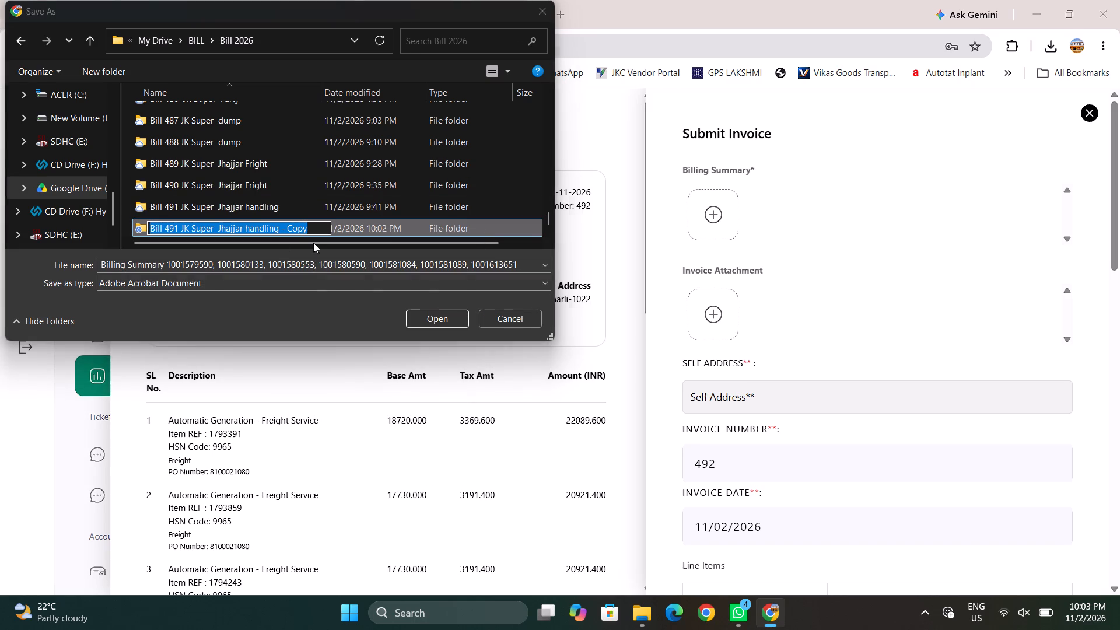
left_click(315, 244)
left_click(315, 220)
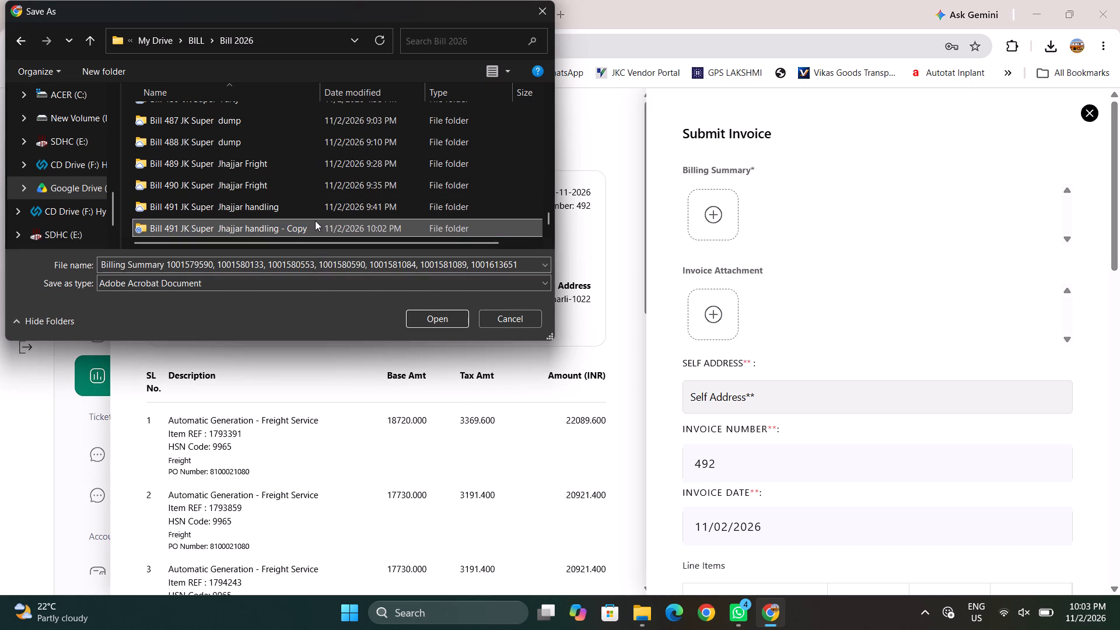
right_click(297, 230)
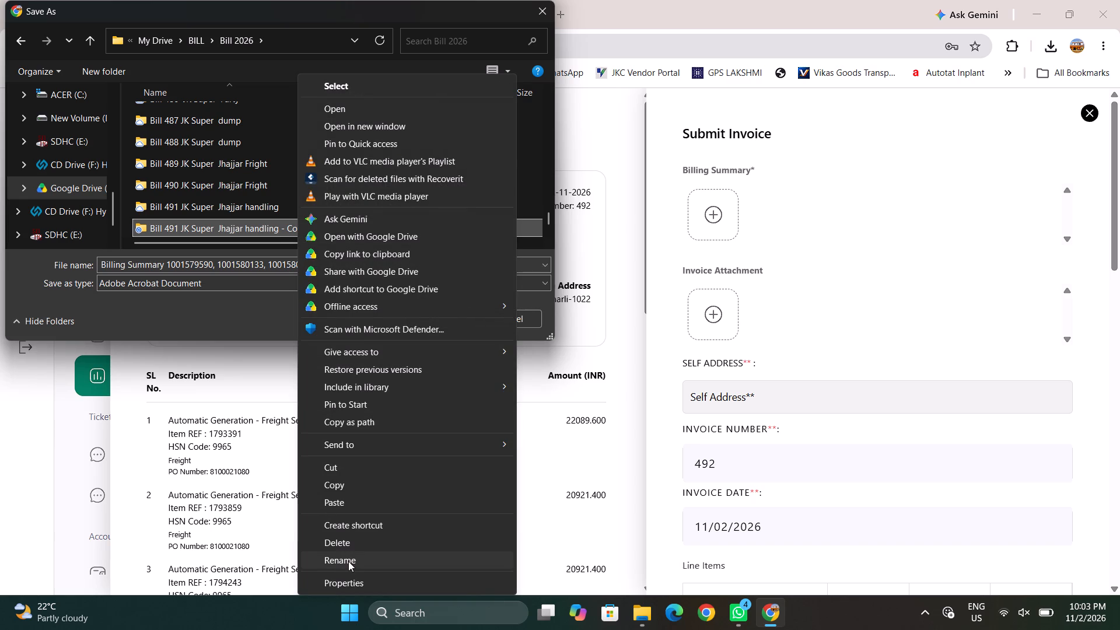
left_click(348, 561)
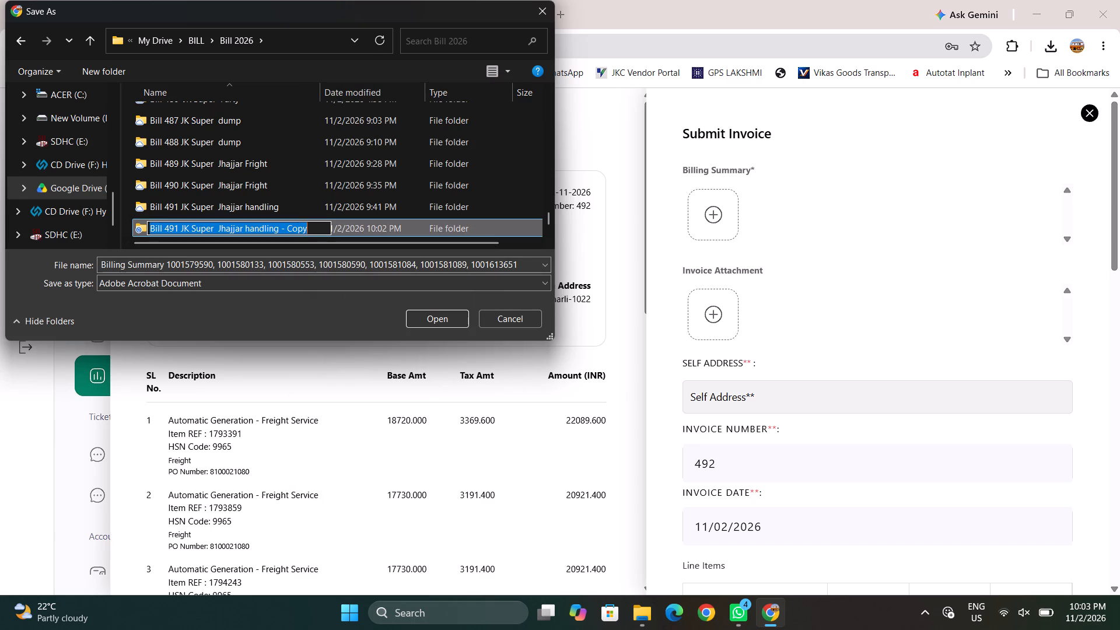
left_click(326, 226)
key("BackSpace")
key("BackSpace")
key("BackSpace")
key("BackSpace")
key("BackSpace")
key("BackSpace")
key("BackSpace")
key("BackSpace")
key("BackSpace")
key("BackSpace")
key("BackSpace")
key("BackSpace")
key("BackSpace")
key("BackSpace")
key("BackSpace")
key("BackSpace")
key("BackSpace")
key("BackSpace")
key("BackSpace")
key("BackSpace")
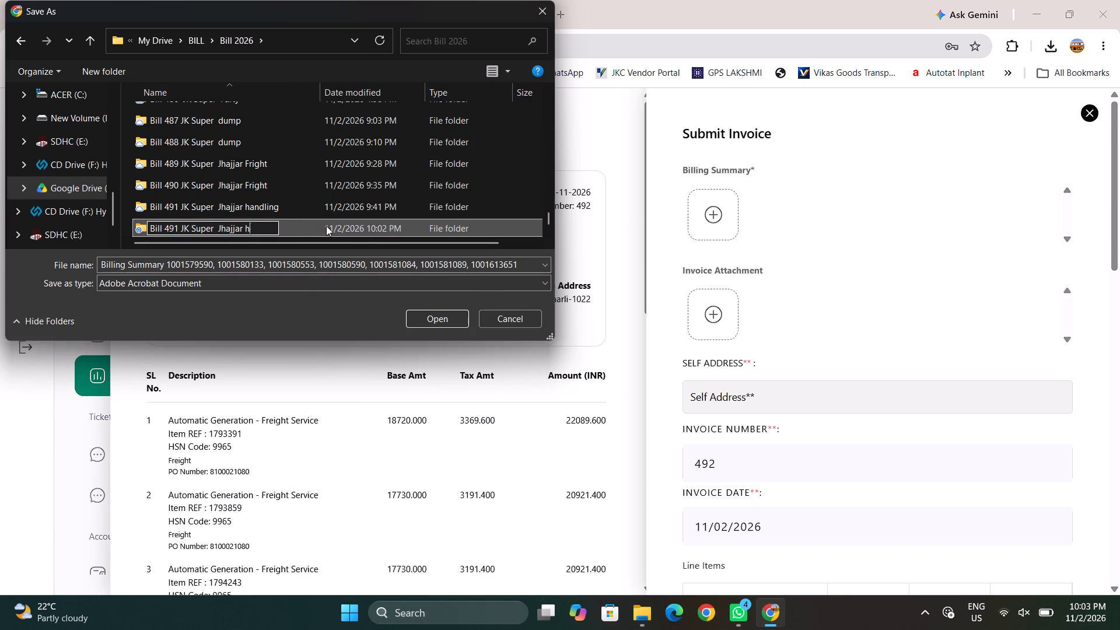
key("BackSpace")
type("NON TRADE")
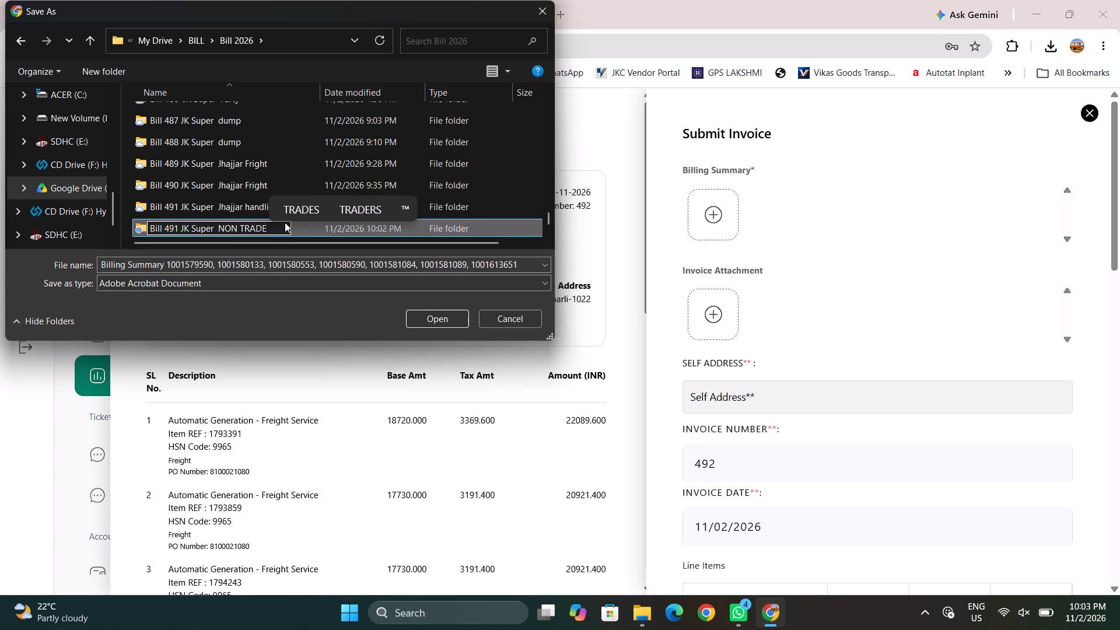
key("Left")
key("Left")
key("Left")
key("Left")
key("Left")
key("Left")
key("Left")
key("Left")
key("Left")
key("Left")
key("Left")
key("Left")
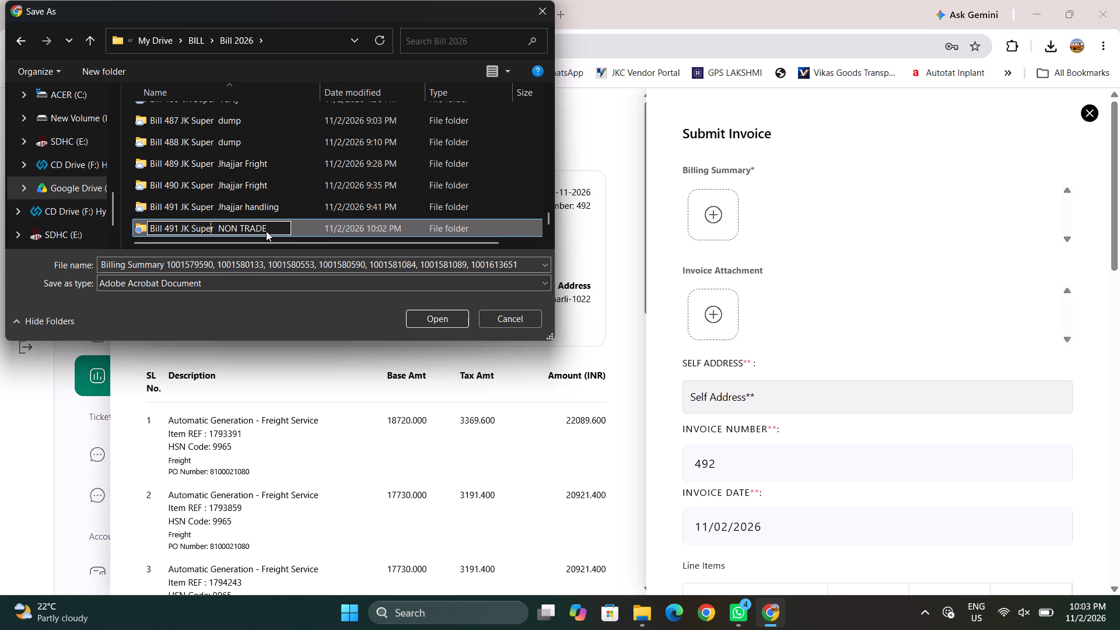
key("Left")
key("Left")
key("Left")
key("Left")
key("Left")
key("Left")
key("Left")
key("Left")
key("BackSpace")
key("2")
left_click(523, 267)
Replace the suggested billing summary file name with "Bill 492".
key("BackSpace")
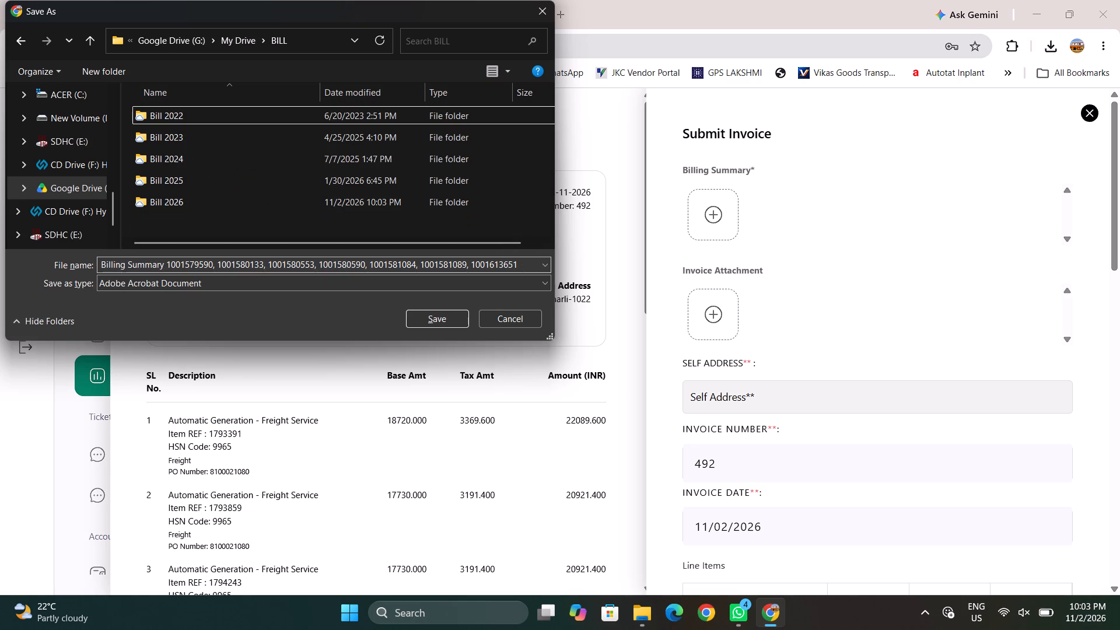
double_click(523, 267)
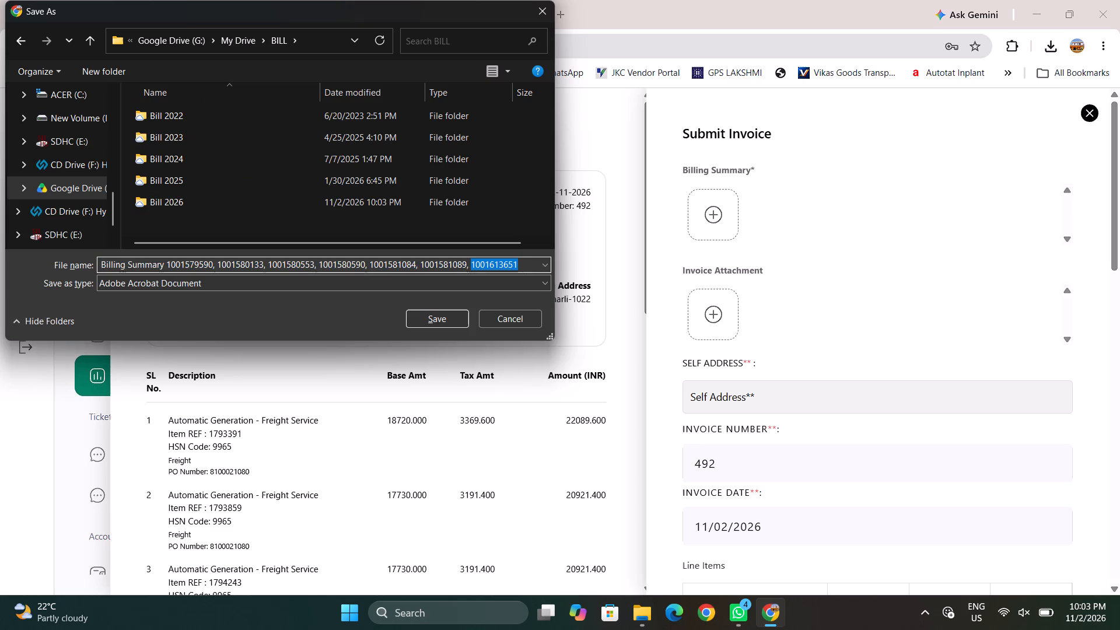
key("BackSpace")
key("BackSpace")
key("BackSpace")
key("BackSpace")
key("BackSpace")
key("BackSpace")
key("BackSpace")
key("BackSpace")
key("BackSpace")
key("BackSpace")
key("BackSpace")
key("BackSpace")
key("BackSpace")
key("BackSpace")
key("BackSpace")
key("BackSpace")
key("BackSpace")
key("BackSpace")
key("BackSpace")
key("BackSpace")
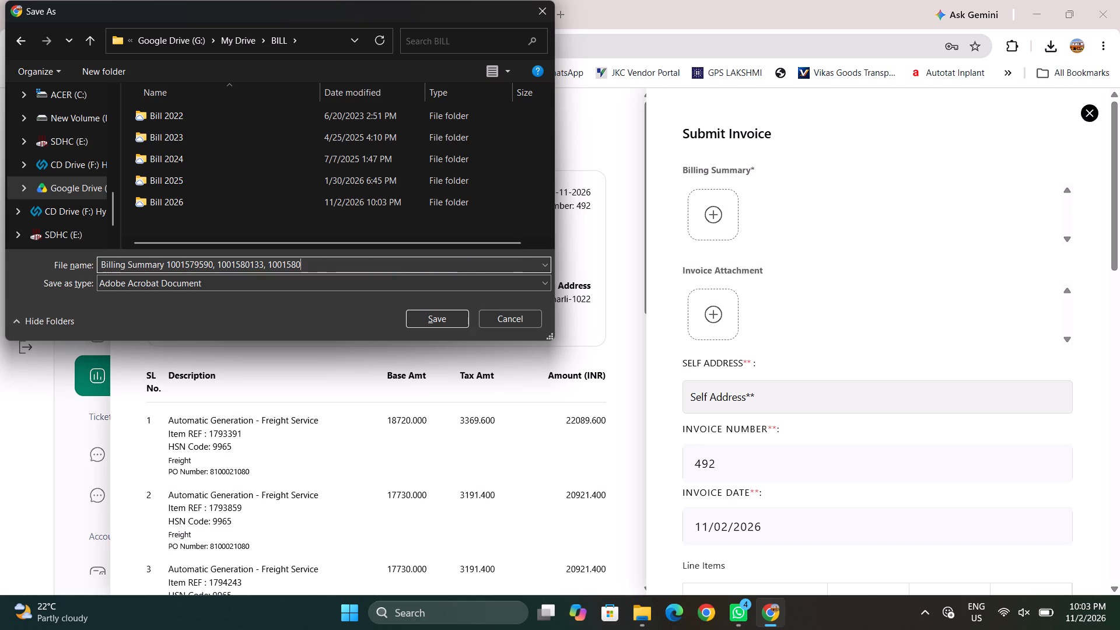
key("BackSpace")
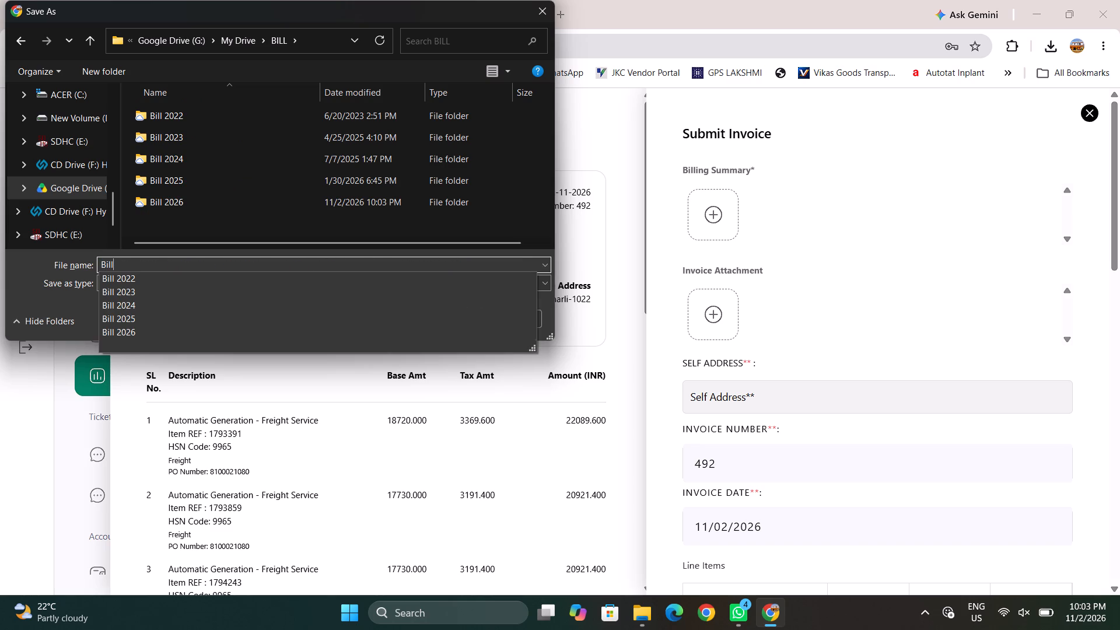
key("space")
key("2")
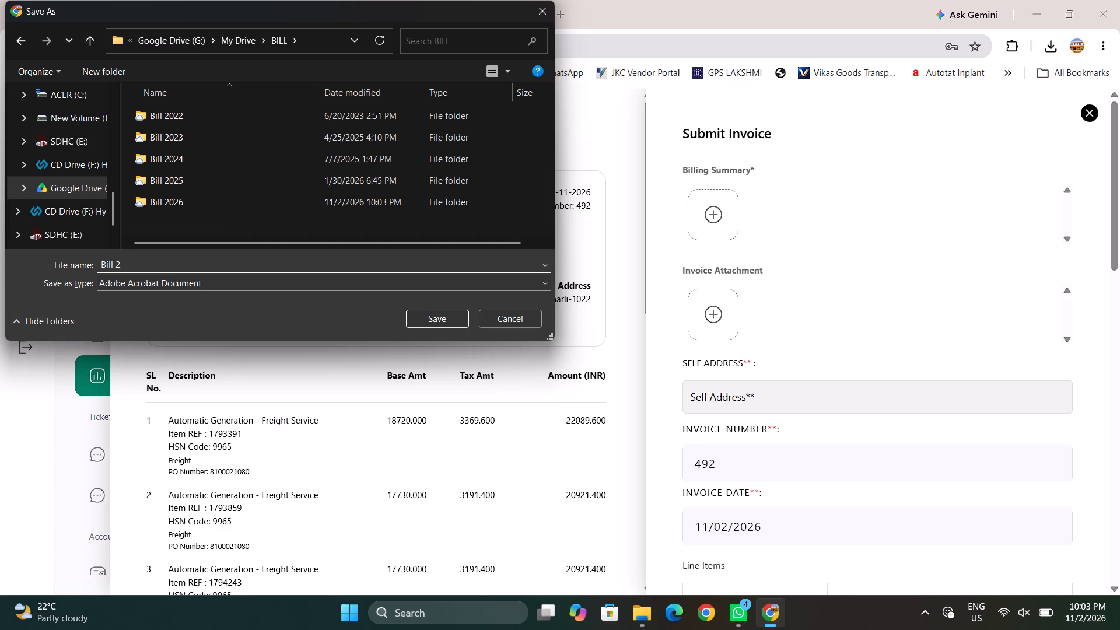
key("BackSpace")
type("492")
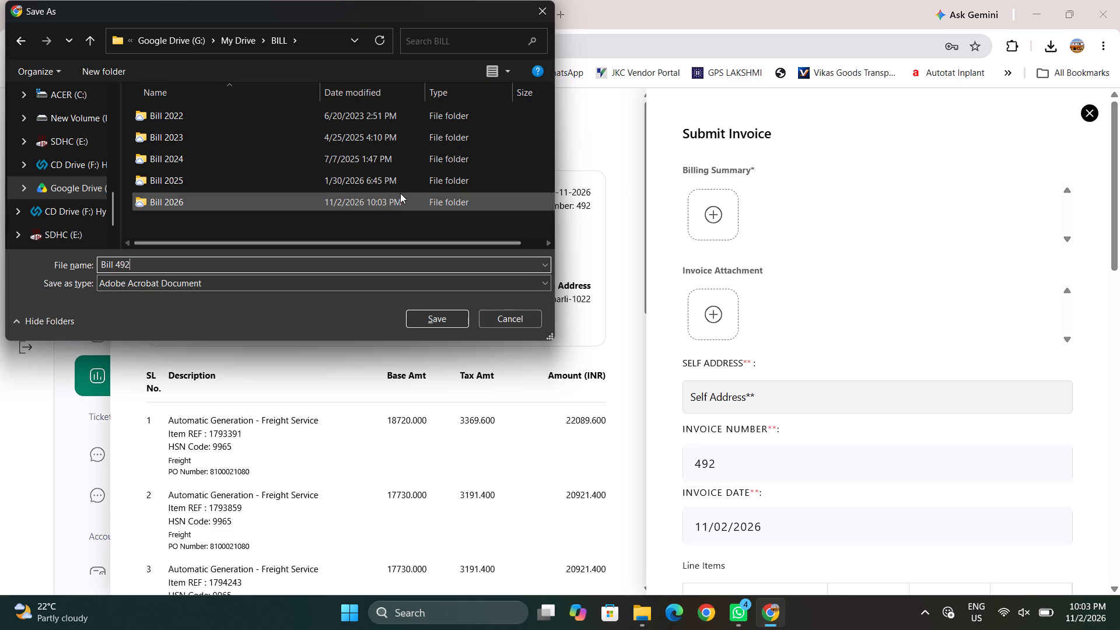
In Bill 2026, open the "Bill 492 JK Super NON TRADE" folder and delete the leftover BILL 491 S and BILL 491 PDFs.
double_click(400, 192)
double_click(358, 202)
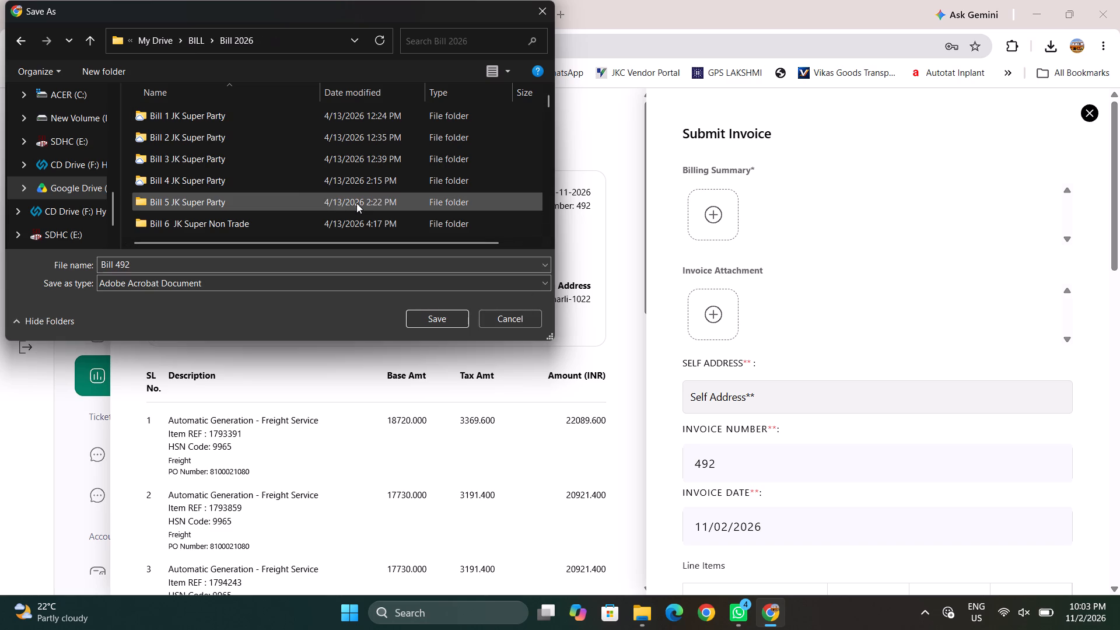
scroll(327, 195, "down", 10)
scroll(327, 195, "down", 20)
scroll(327, 195, "down", 20)
scroll(327, 195, "down", 20)
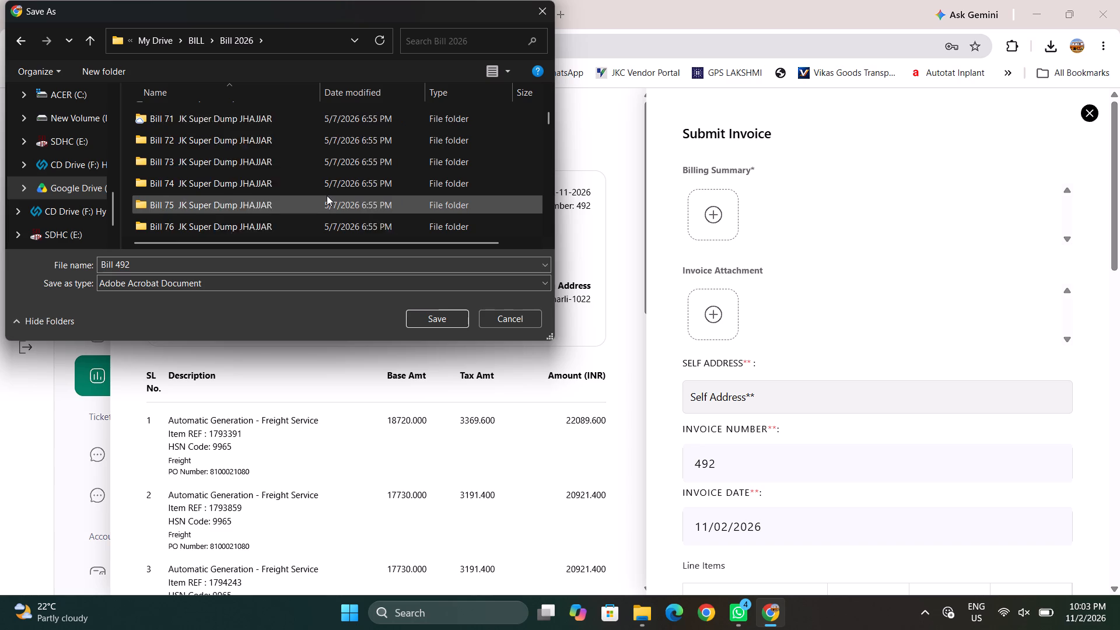
scroll(327, 195, "down", 20)
scroll(327, 195, "down", 20)
scroll(327, 195, "down", 20)
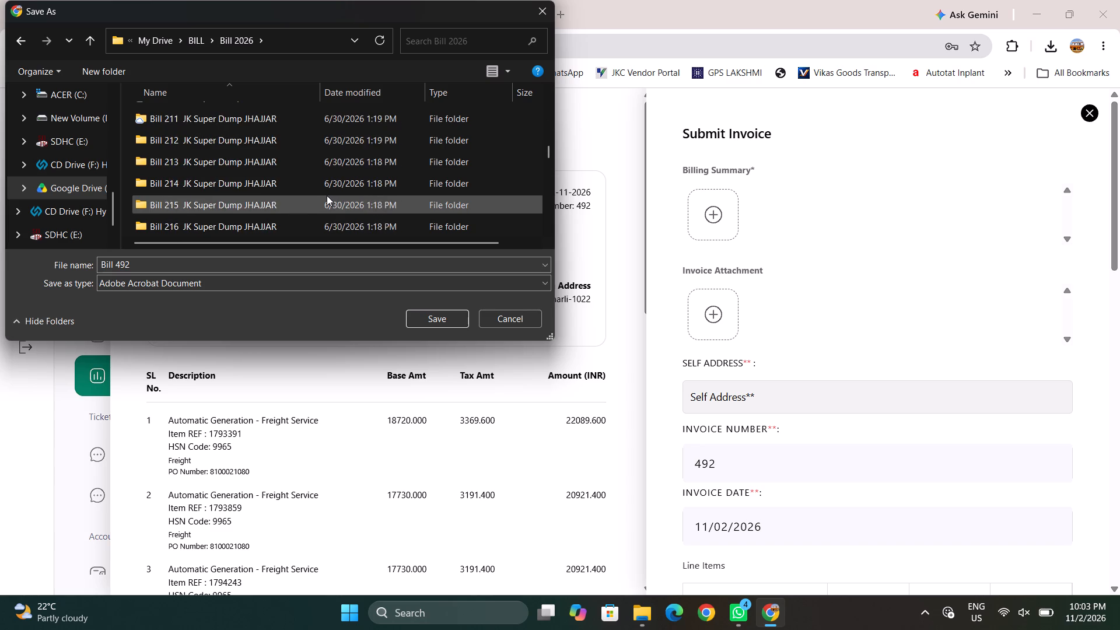
scroll(327, 195, "down", 20)
scroll(327, 195, "down", 20)
scroll(327, 195, "down", 20)
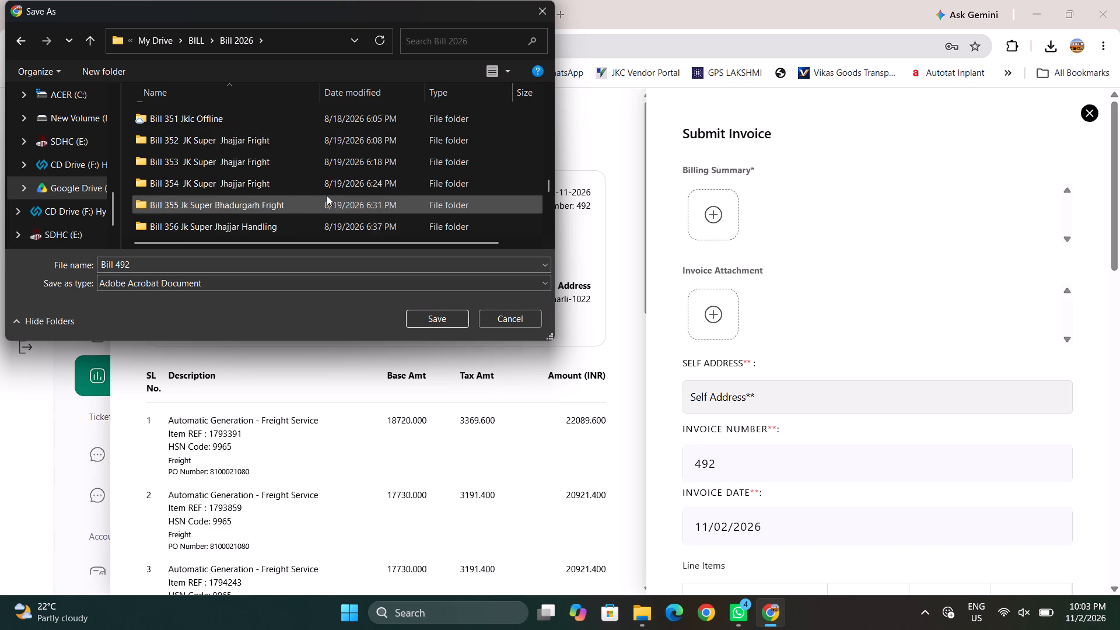
scroll(327, 195, "down", 20)
scroll(327, 195, "down", 20)
scroll(327, 195, "down", 20)
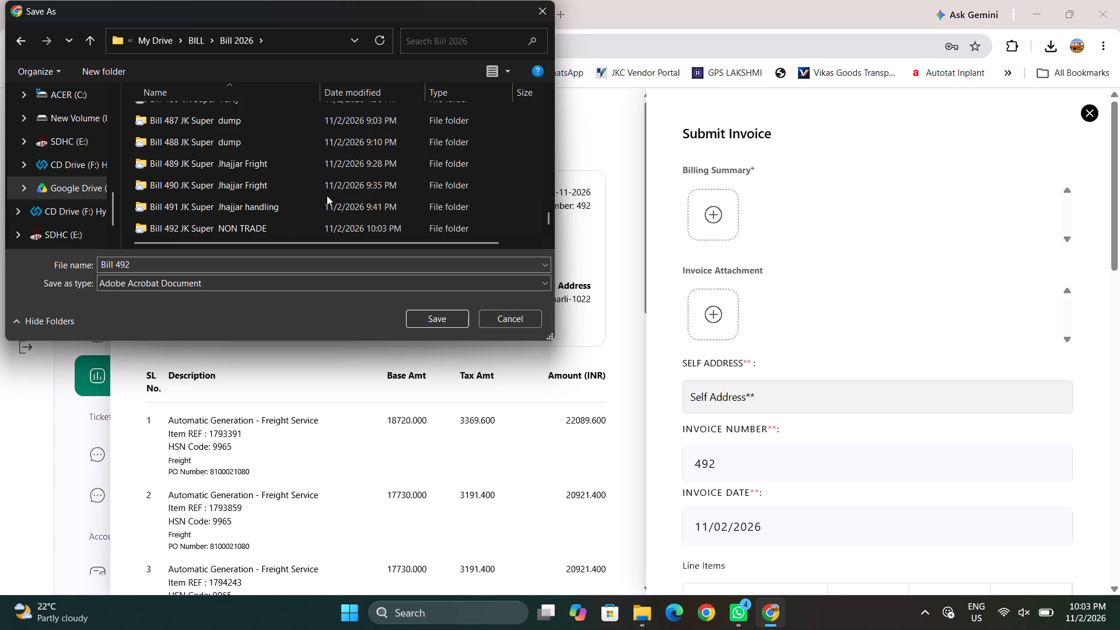
scroll(327, 195, "down", 20)
scroll(327, 195, "down", 20)
scroll(327, 195, "down", 20)
double_click(236, 232)
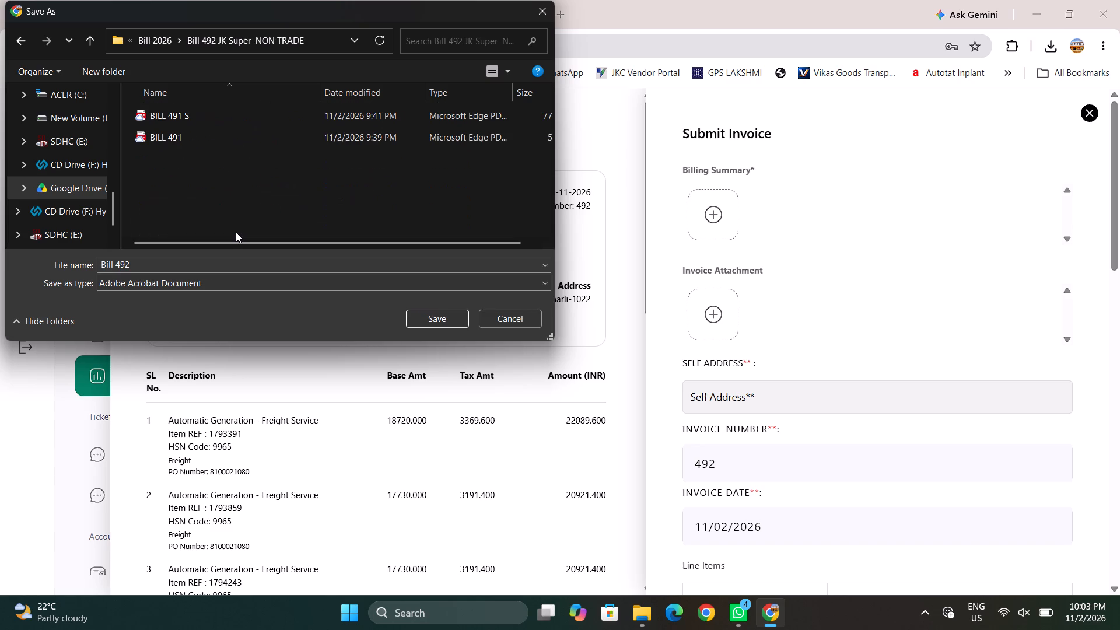
left_click(221, 118)
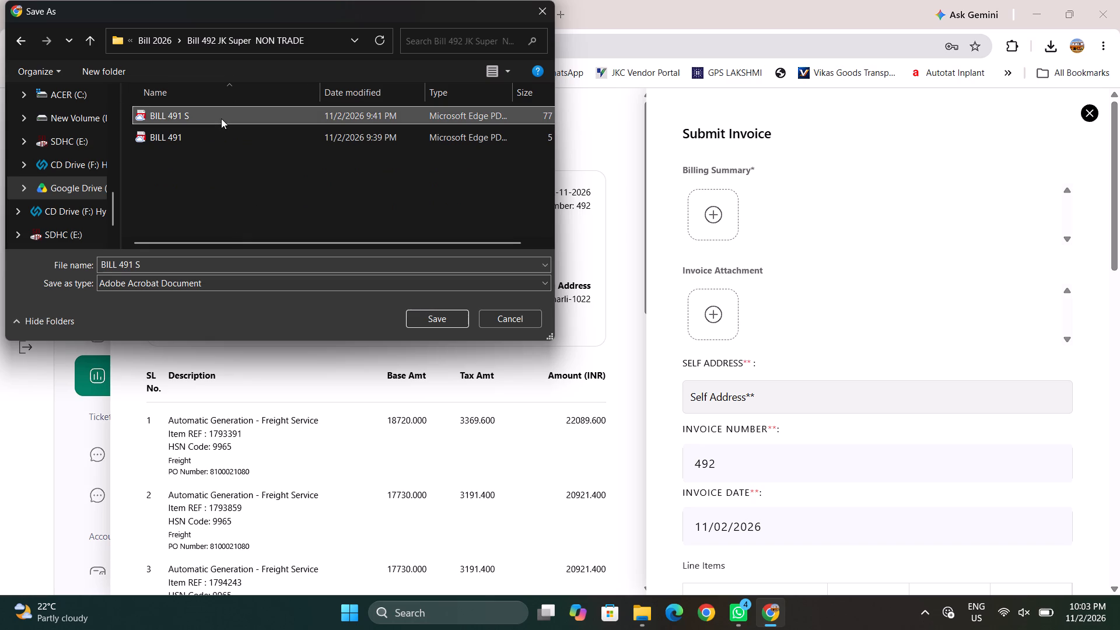
key("Delete")
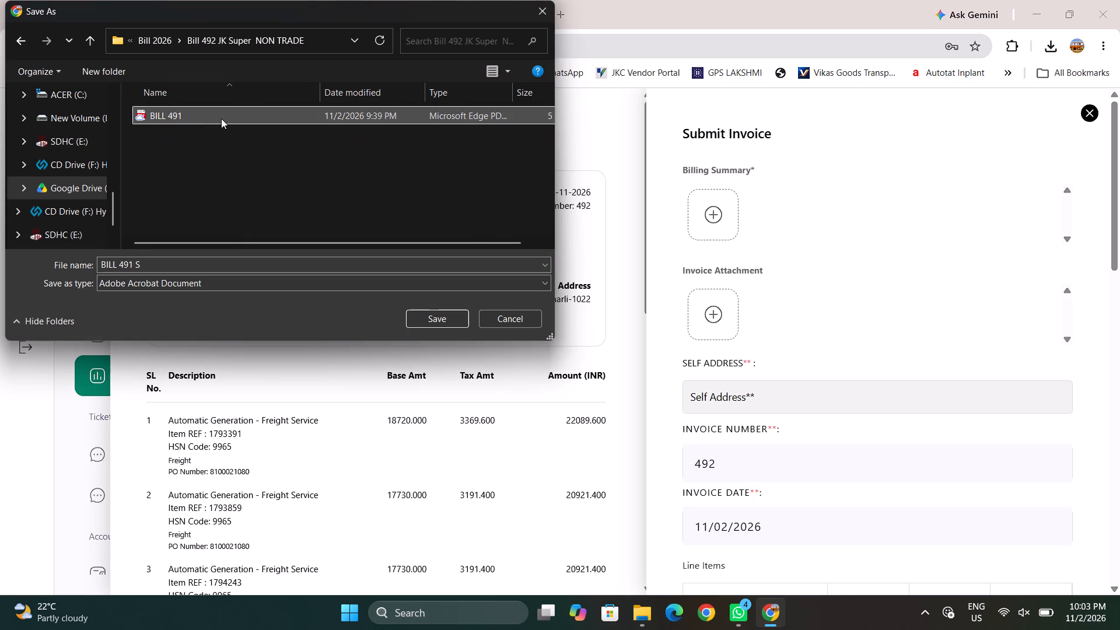
left_click(220, 114)
key("Delete")
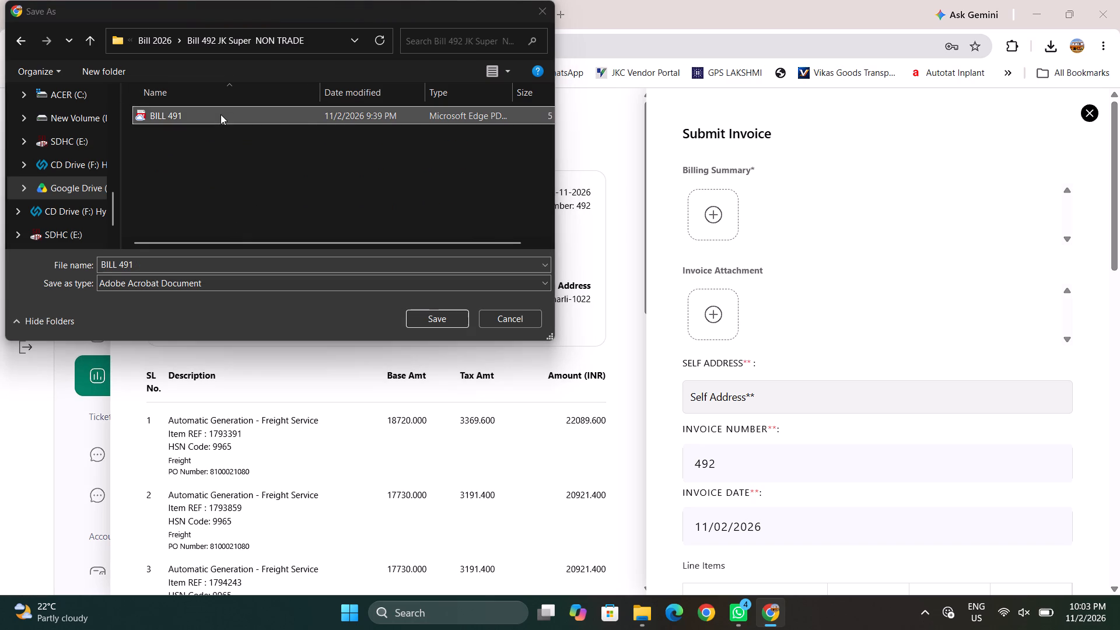
Save the billing summary PDF as "BILL 492" in the Bill 492 JK Super NON TRADE folder.
left_click(154, 266)
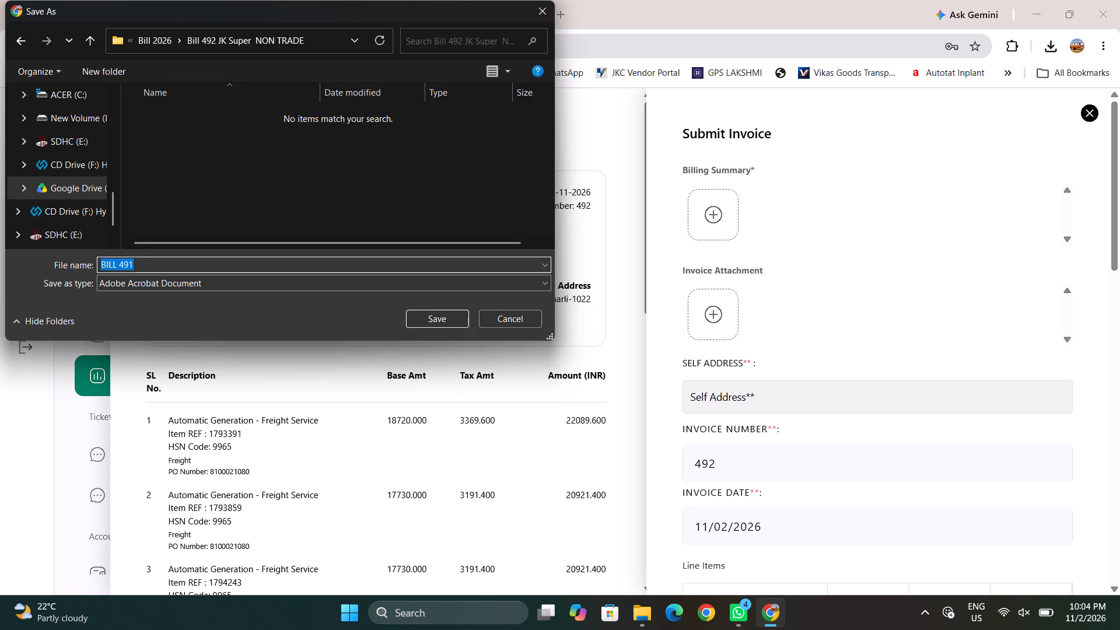
left_click(154, 266)
key("BackSpace")
key("2")
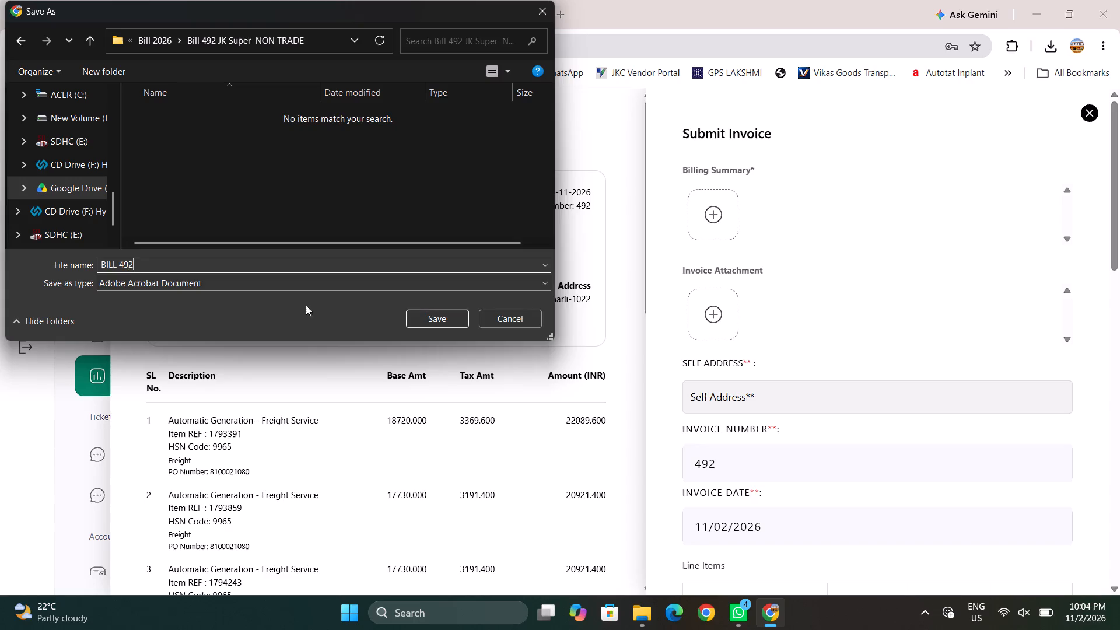
left_click(425, 325)
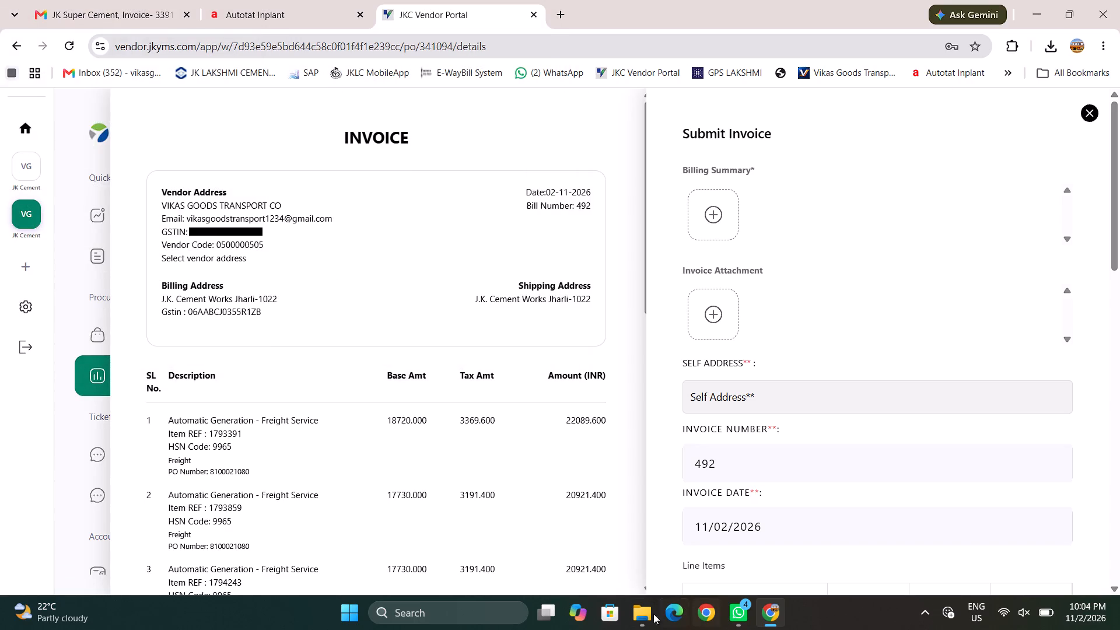
Switch to File Explorer and open the BILL 492 PDF from the Bill 492 JK Super NON TRADE folder in Adobe Acrobat.
left_click(648, 619)
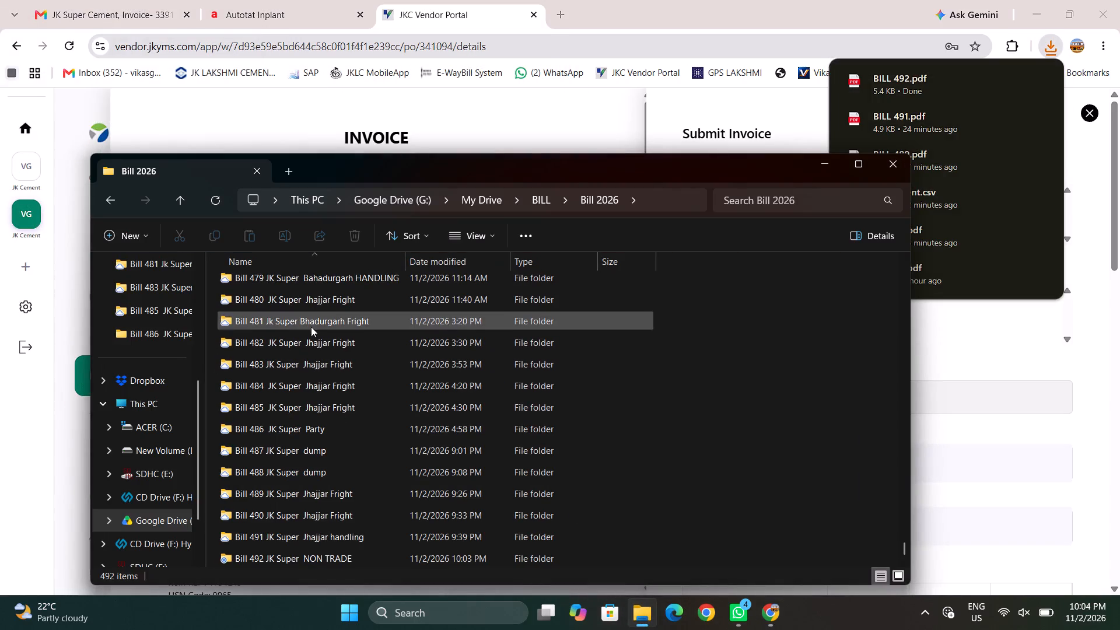
left_click(358, 457)
scroll(358, 457, "down", 4)
double_click(344, 554)
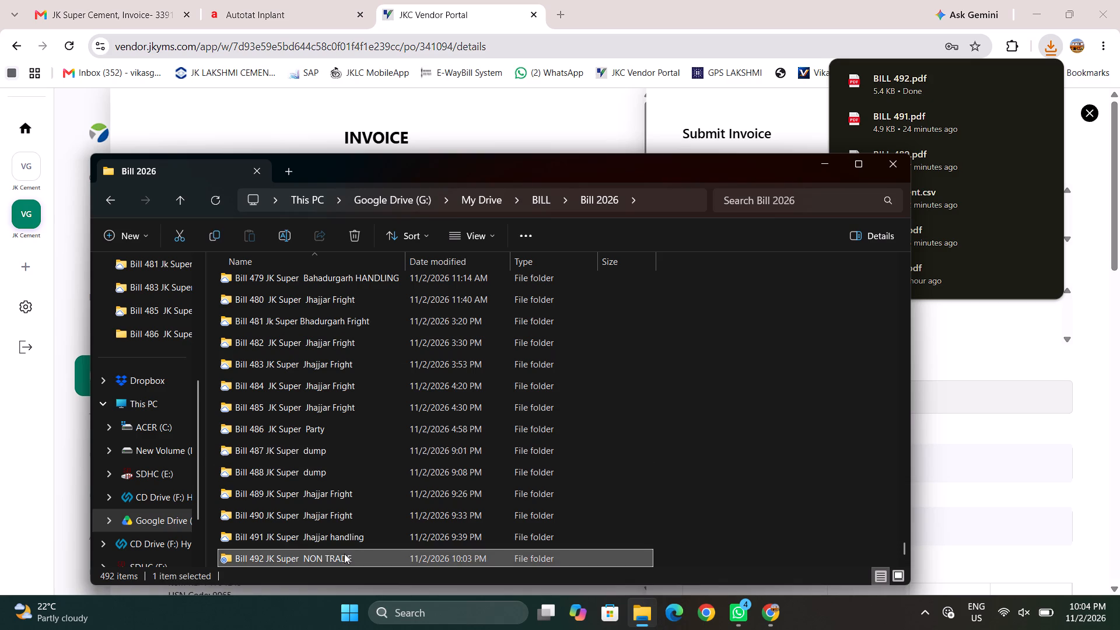
right_click(288, 290)
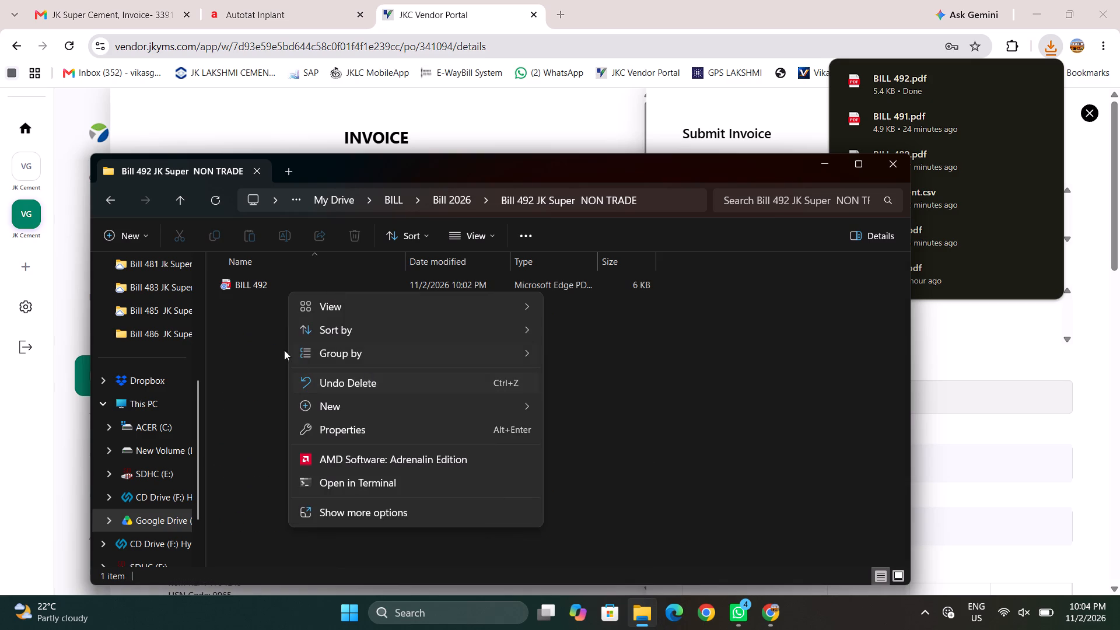
left_click(262, 345)
right_click(254, 281)
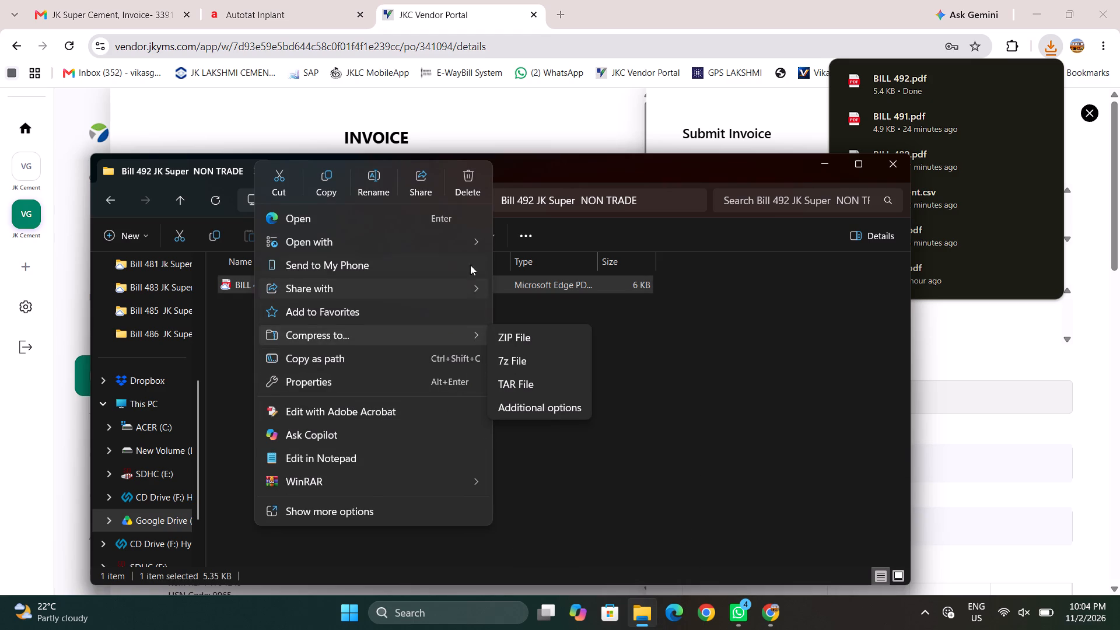
left_click(474, 239)
left_click(516, 244)
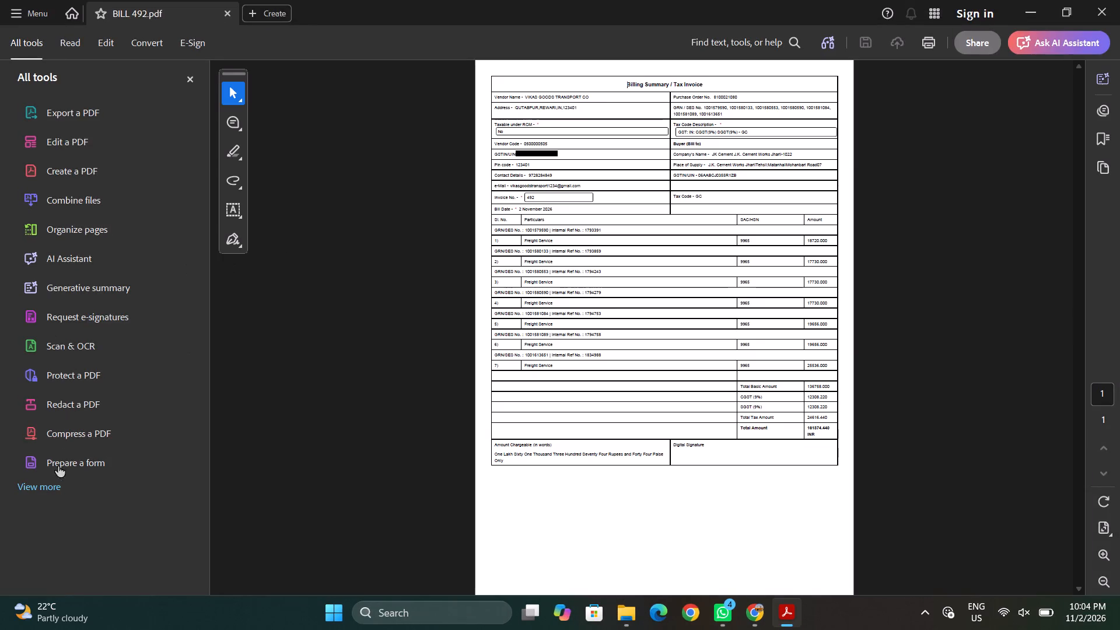
Start a certificate-based digital signature and draw its signature area inside the billing summary's Digital Signature box.
left_click(39, 488)
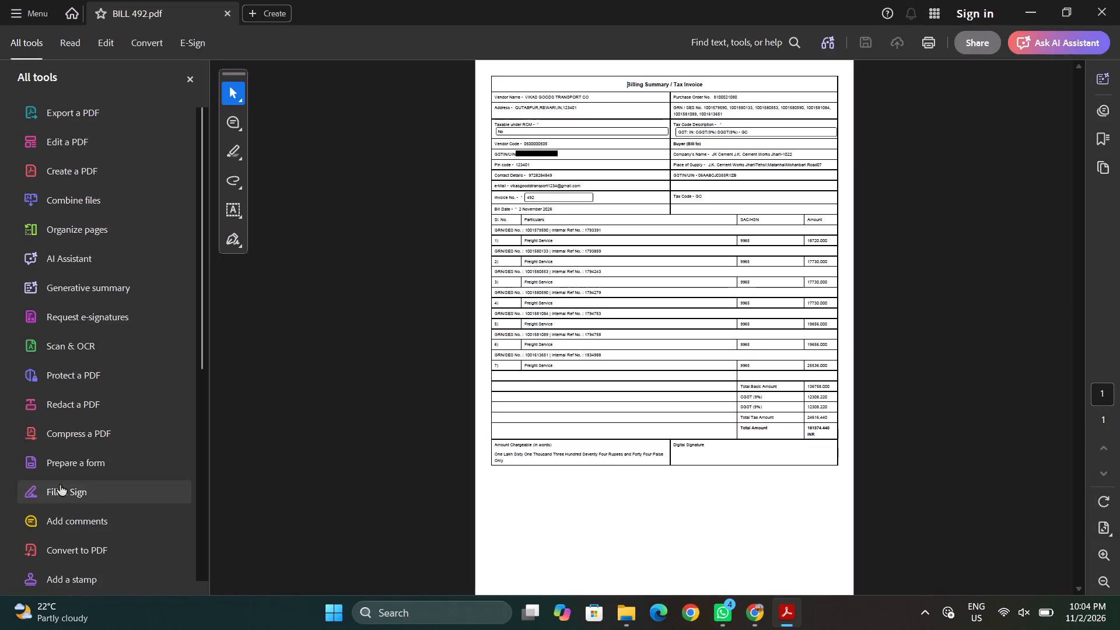
scroll(96, 484, "down", 5)
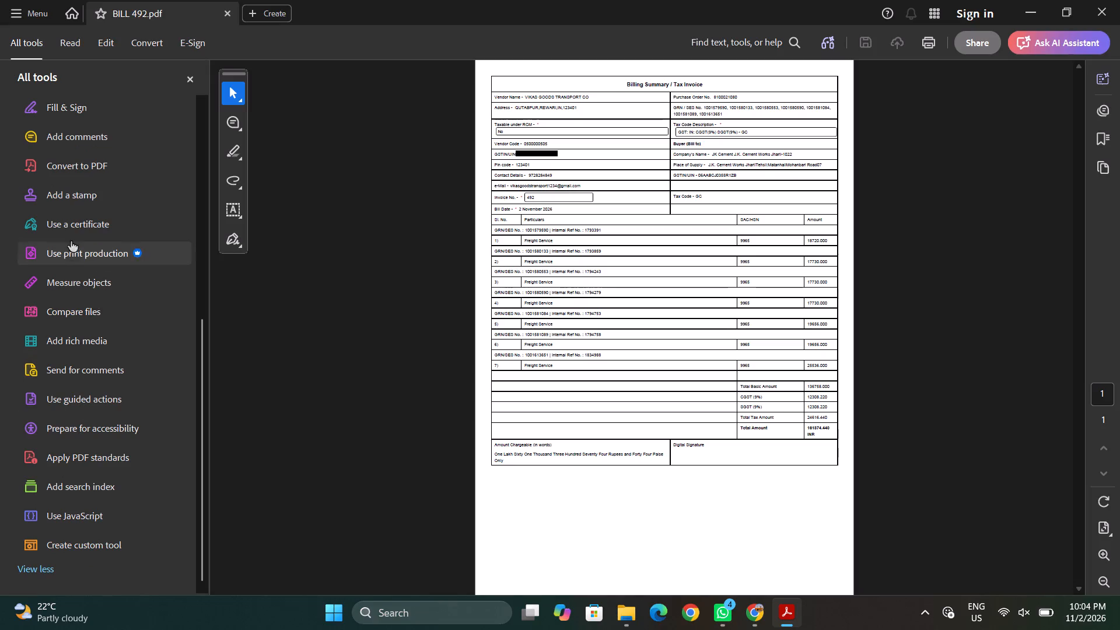
left_click(62, 213)
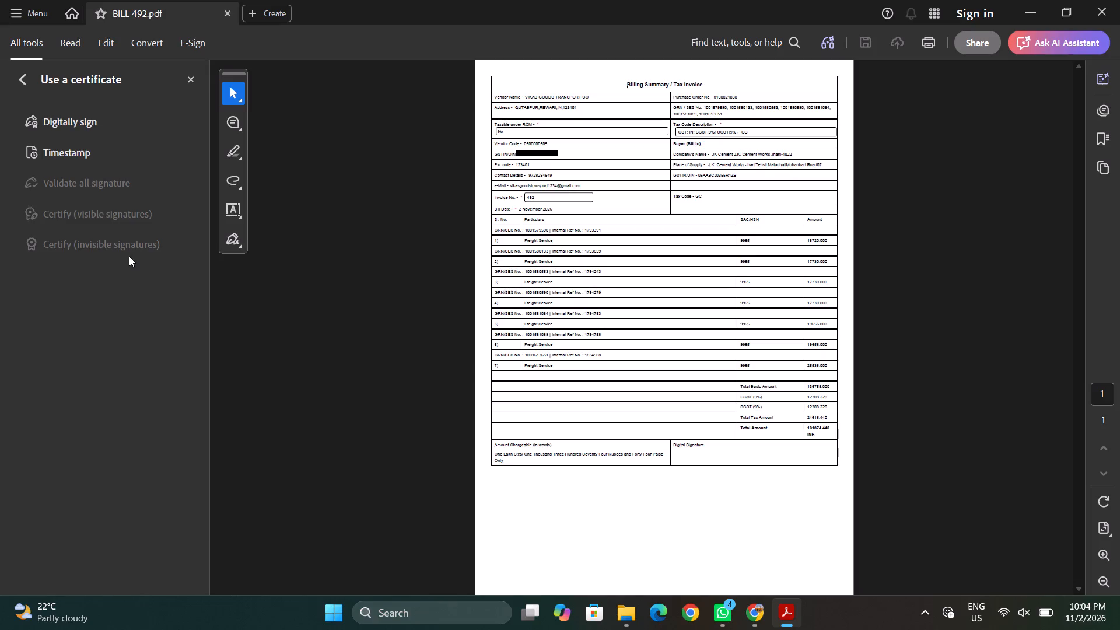
left_click(75, 117)
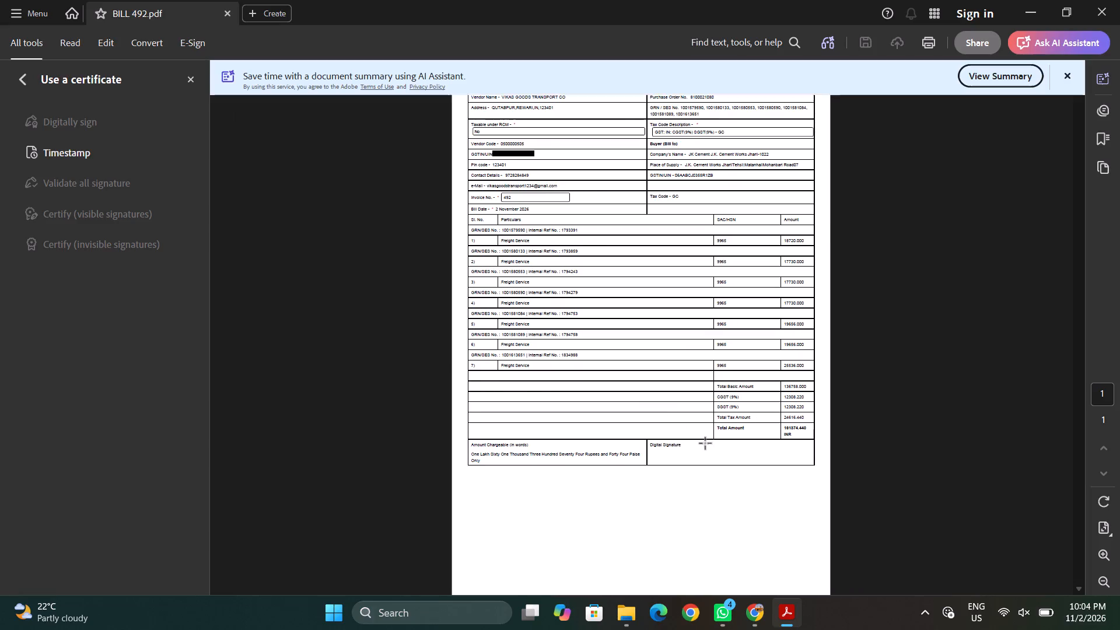
left_click_drag(689, 453, 708, 461)
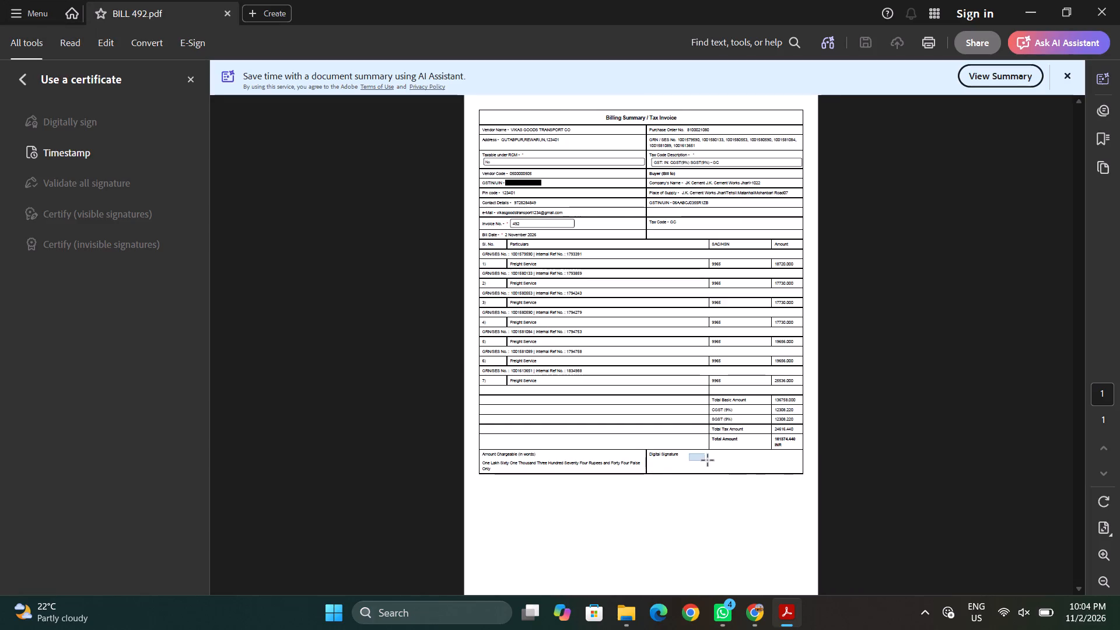
left_click_drag(708, 461, 757, 472)
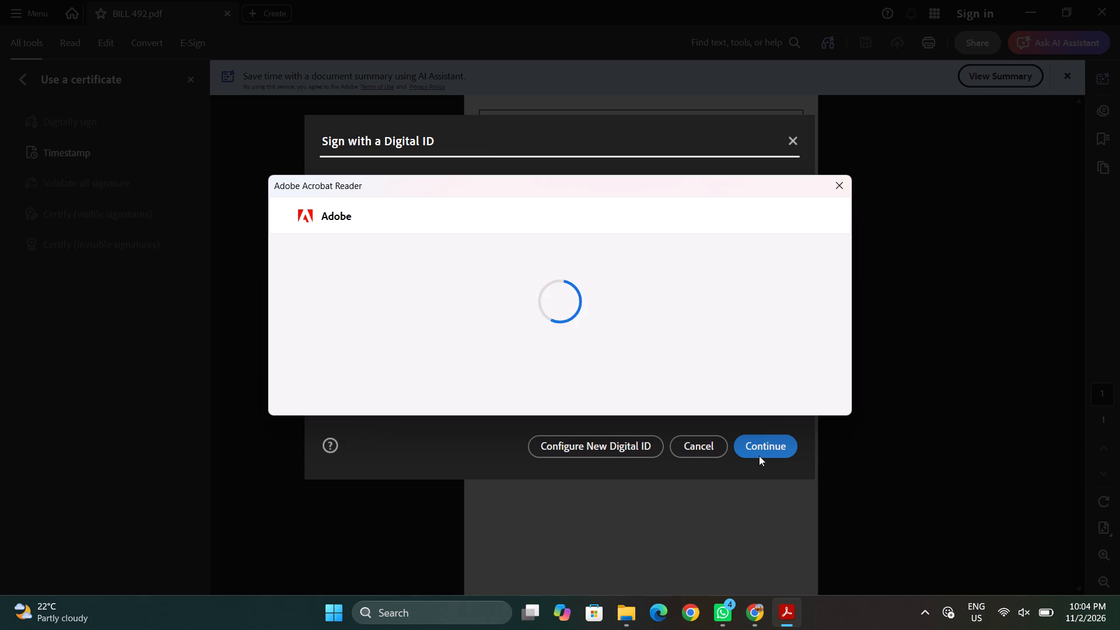
Sign with the Windows digital ID issued by PantaSign Sub CA for DSC 2022, dismissing the Adobe pop-up window.
left_click(759, 456)
left_click(840, 197)
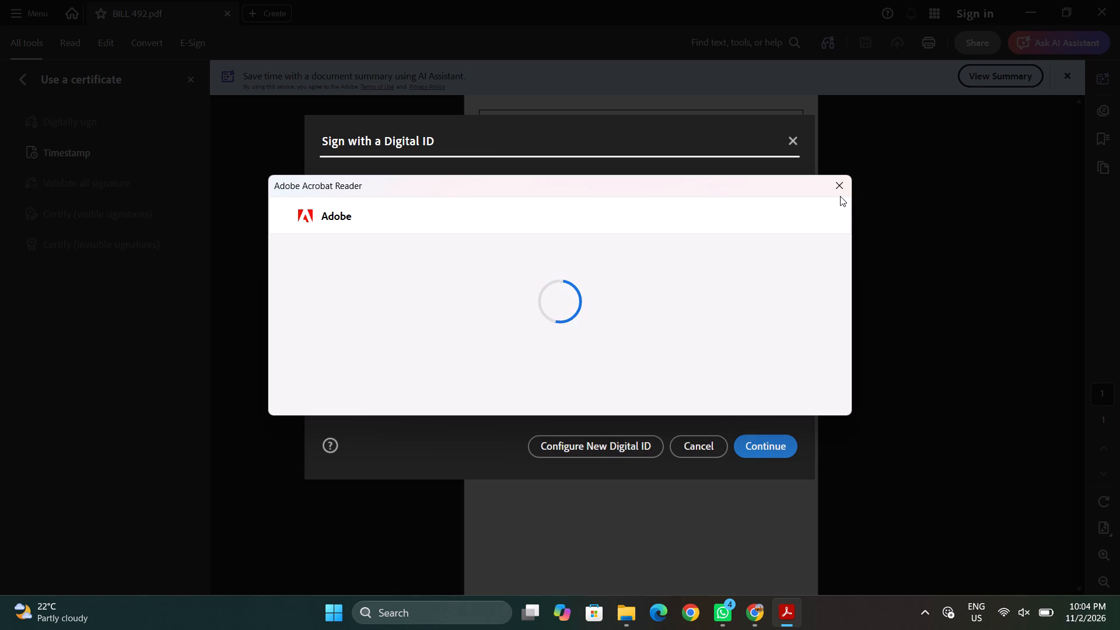
left_click(846, 183)
left_click(758, 446)
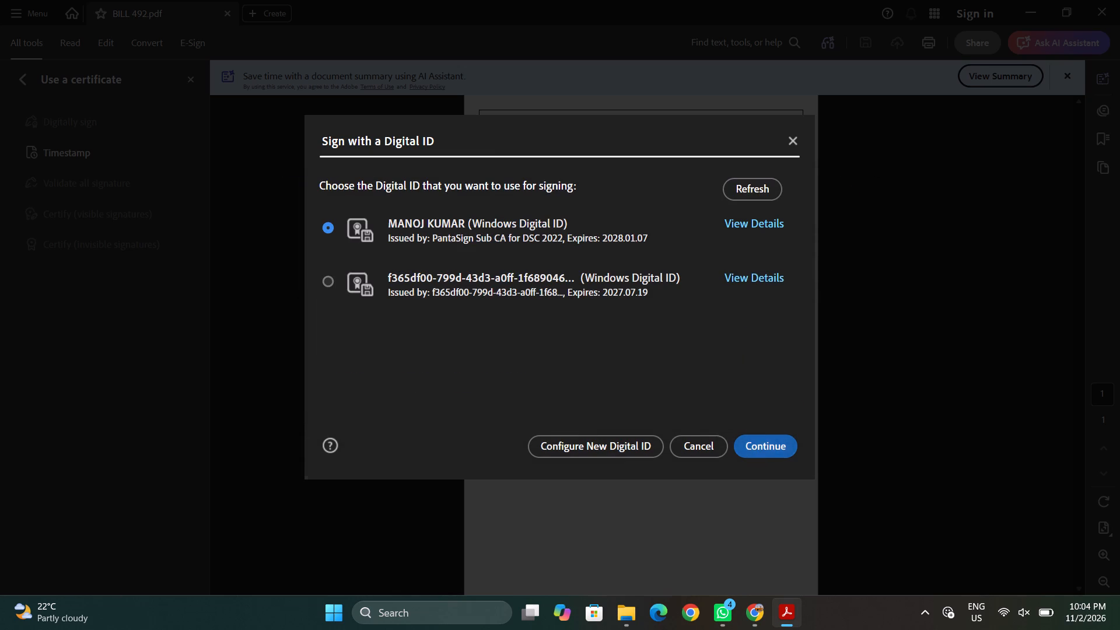
left_click(764, 416)
left_click(764, 425)
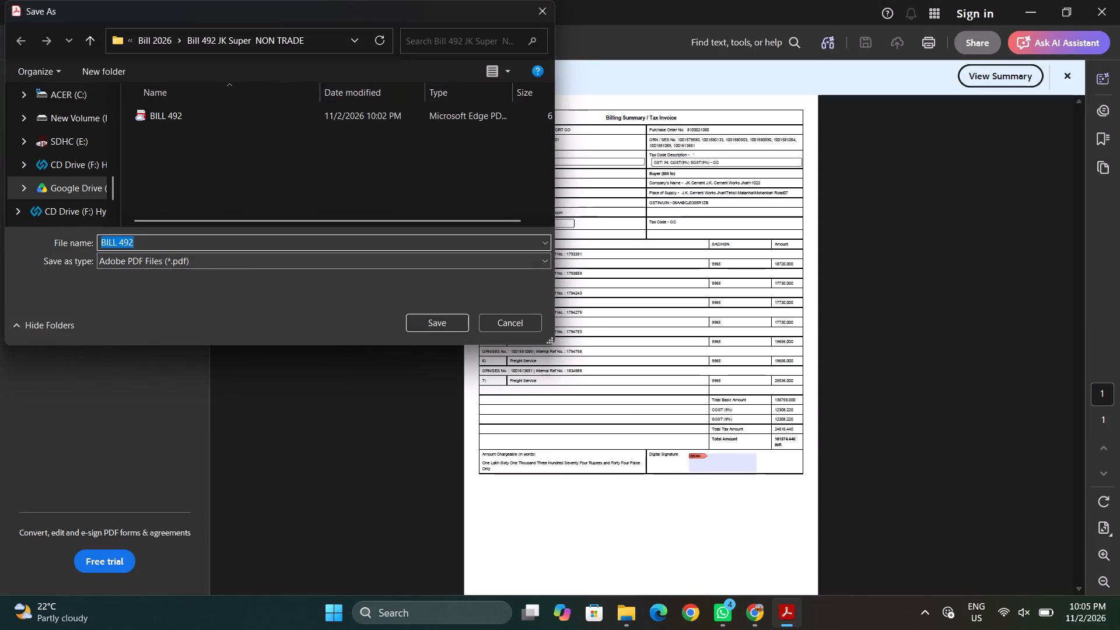
Save the signed PDF as "BILL 492 S" in the Bill 492 JK Super NON TRADE folder.
left_click(173, 249)
key("space")
type("S")
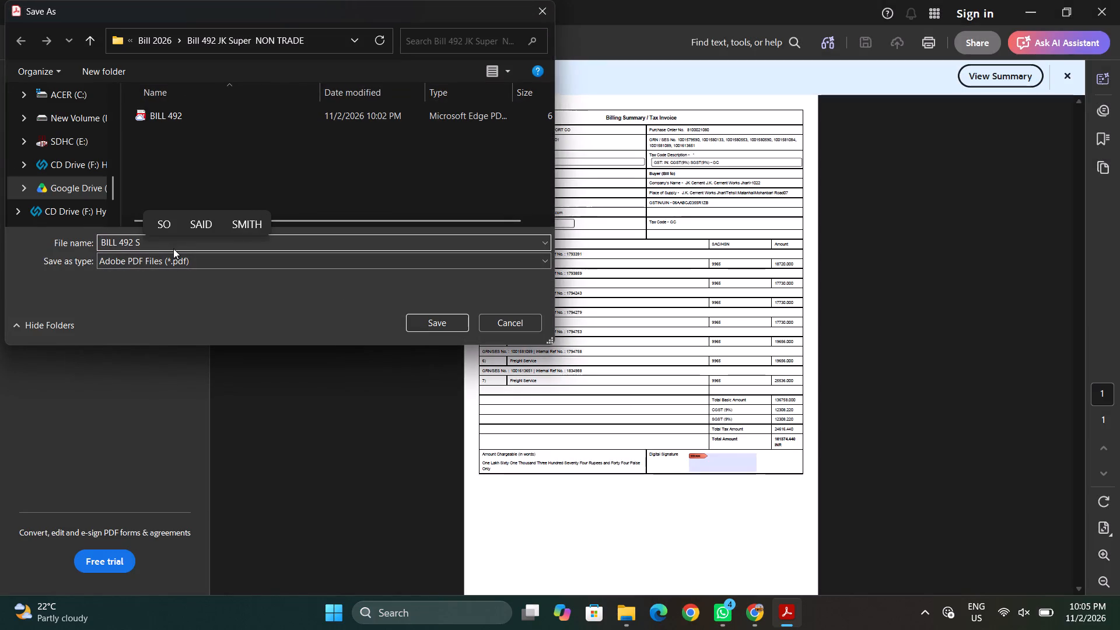
left_click(427, 327)
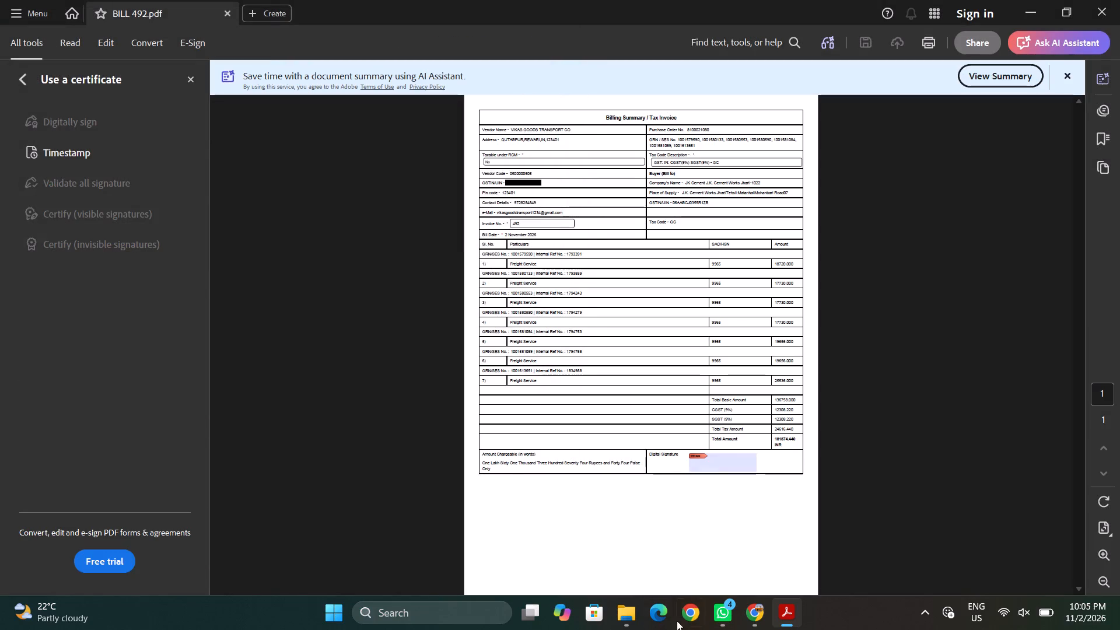
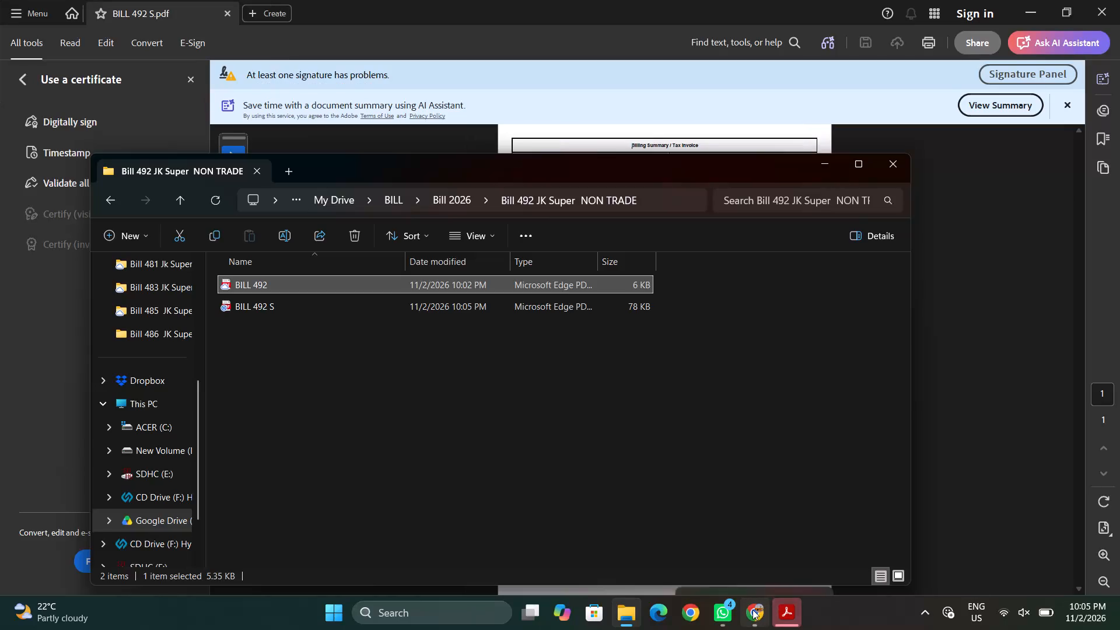
Switch to Chrome and attach BILL 492 S from Google Drive's Bill 492 JK Super NON TRADE folder as the invoice's Billing Summary.
left_click(752, 610)
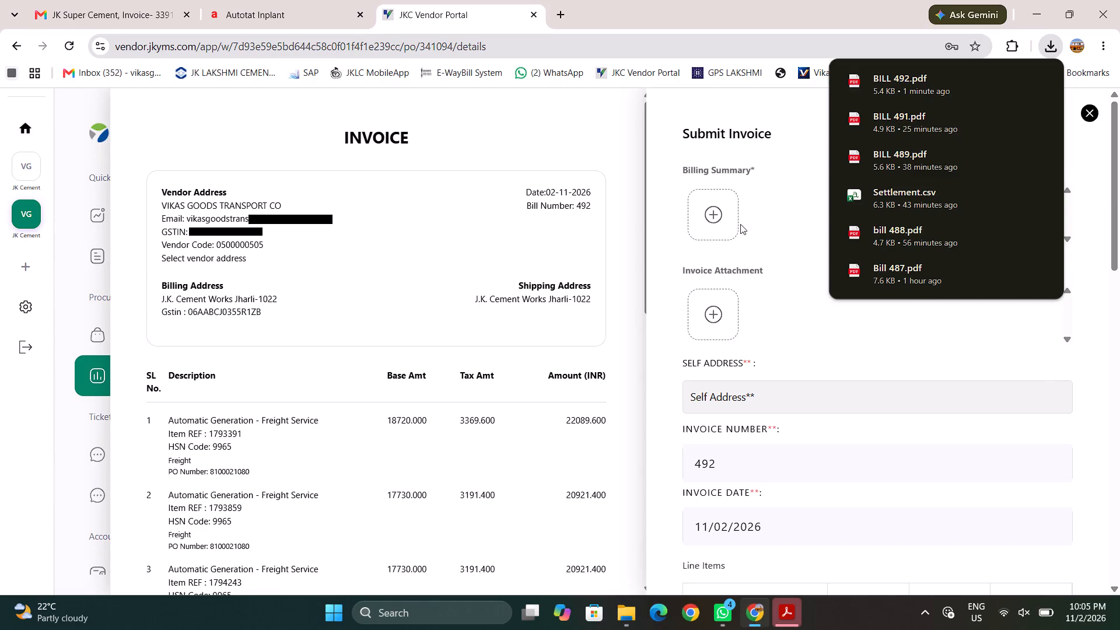
left_click(716, 192)
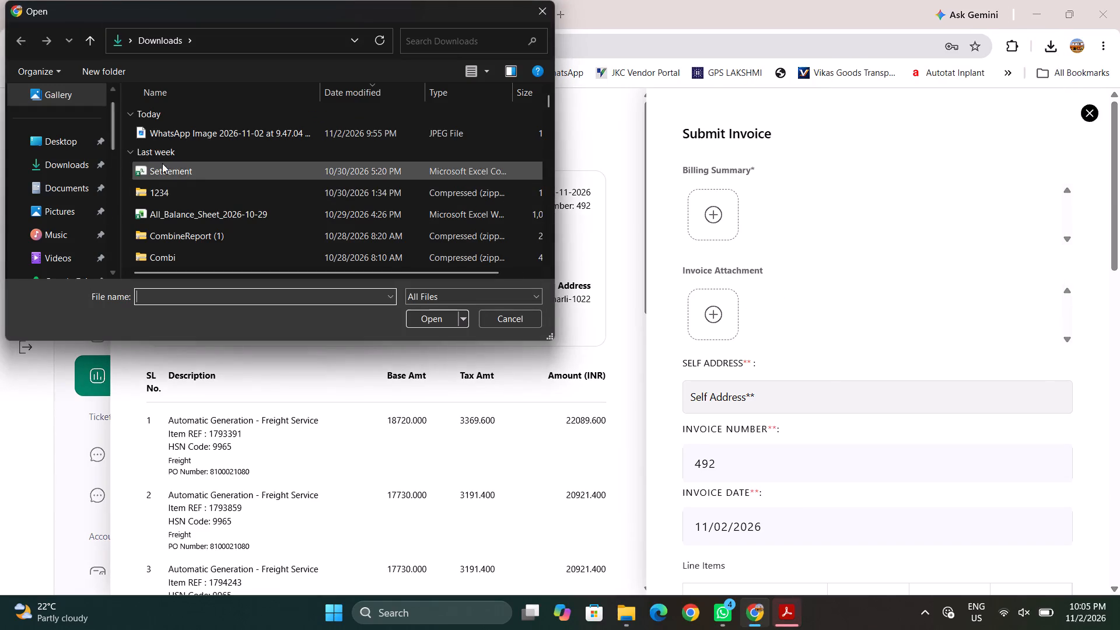
scroll(84, 226, "down", 3)
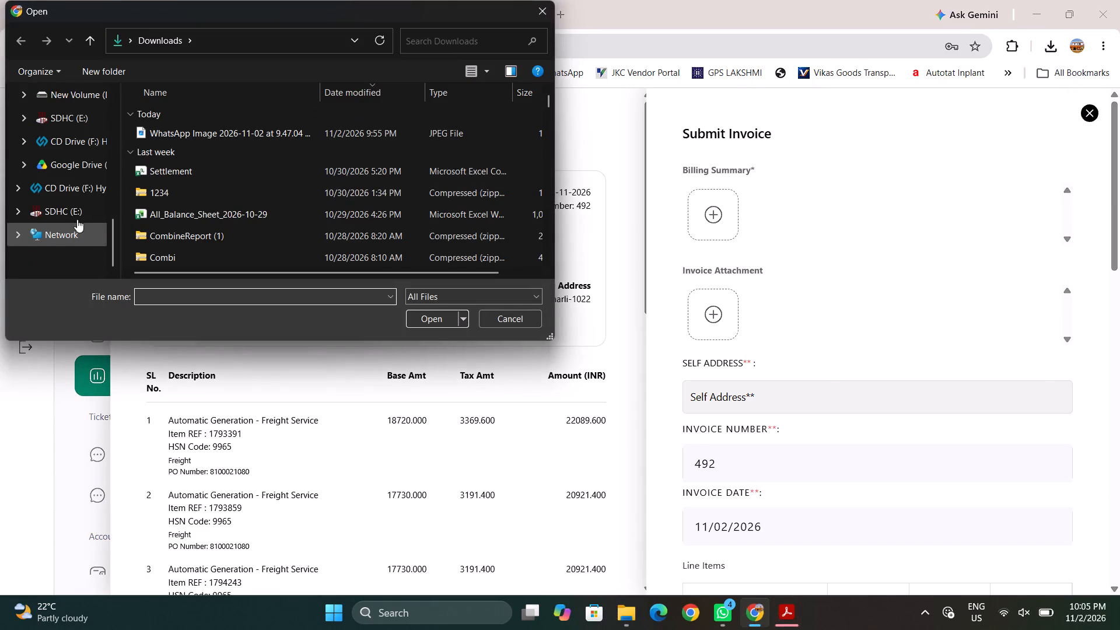
double_click(61, 164)
double_click(187, 118)
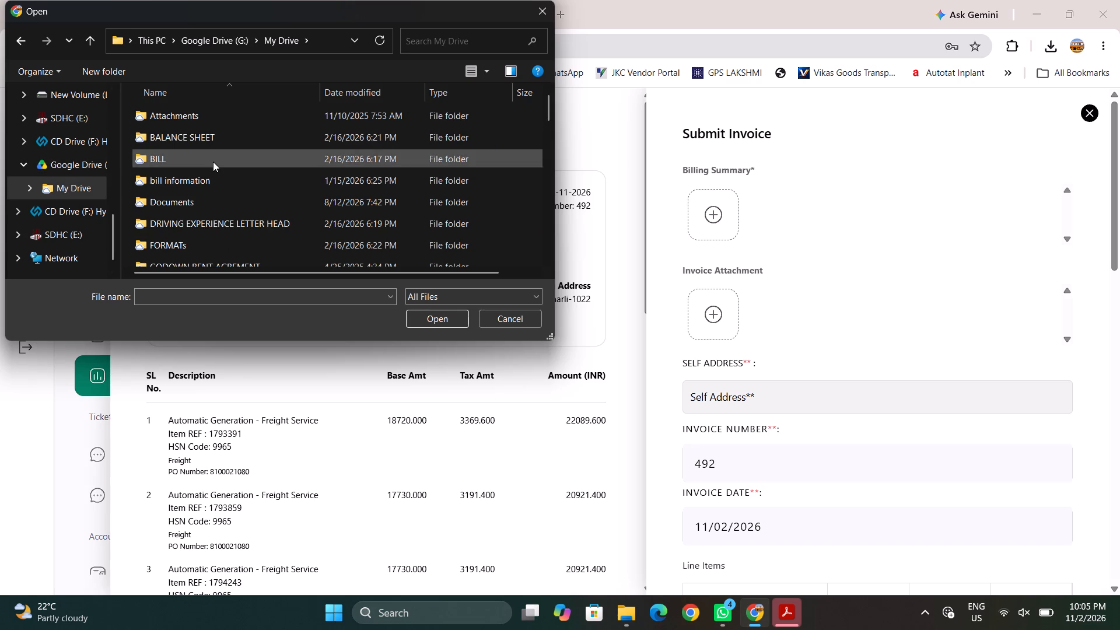
double_click(213, 163)
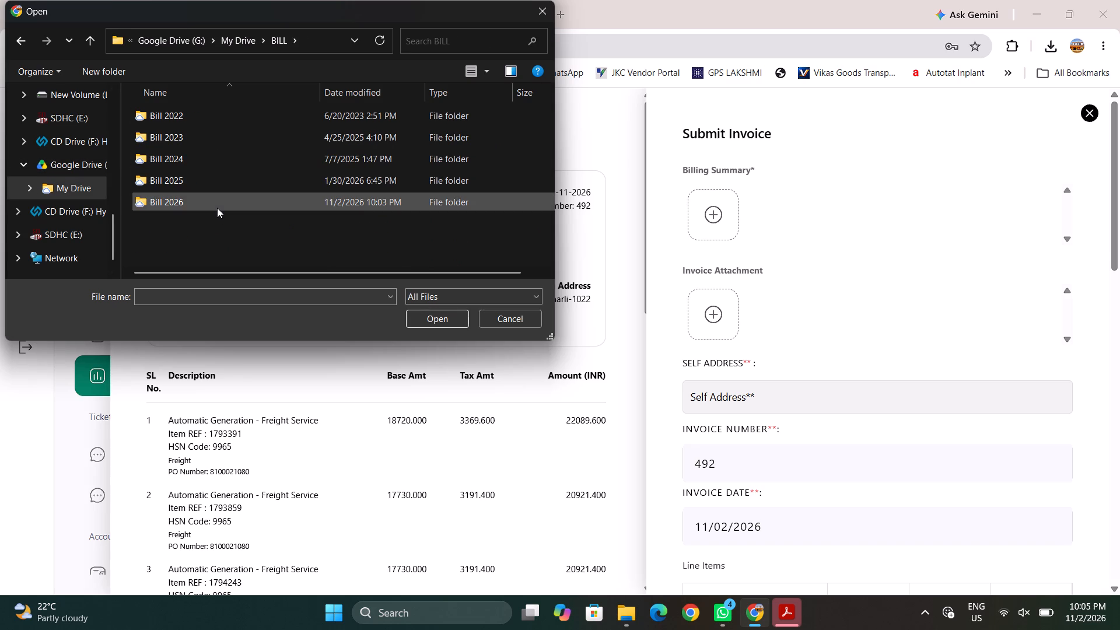
double_click(217, 208)
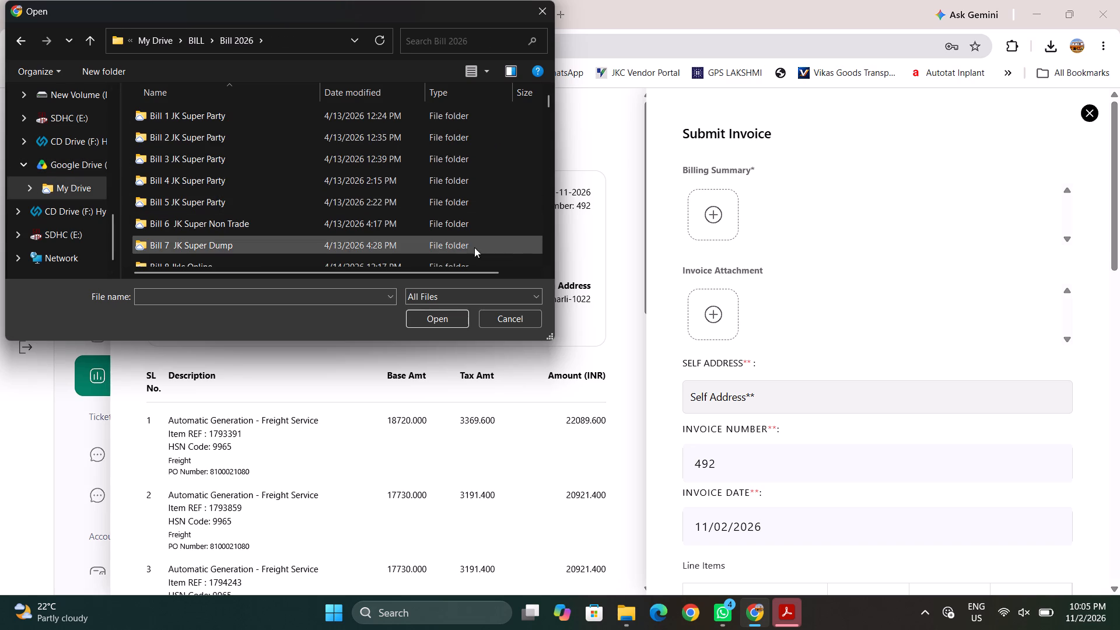
left_click(546, 248)
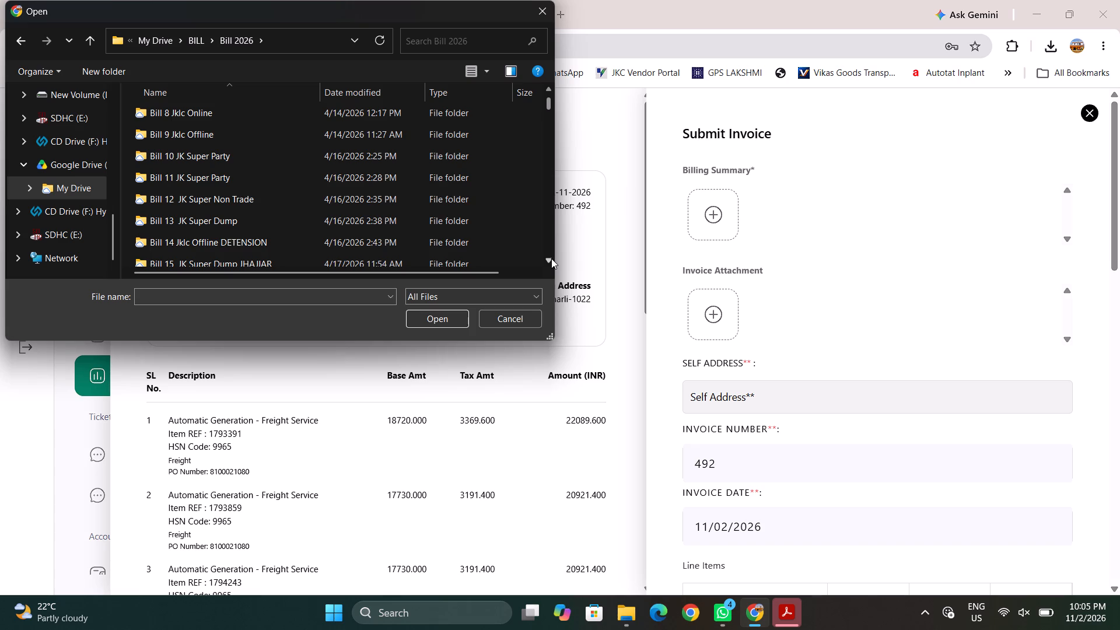
double_click(551, 255)
double_click(548, 247)
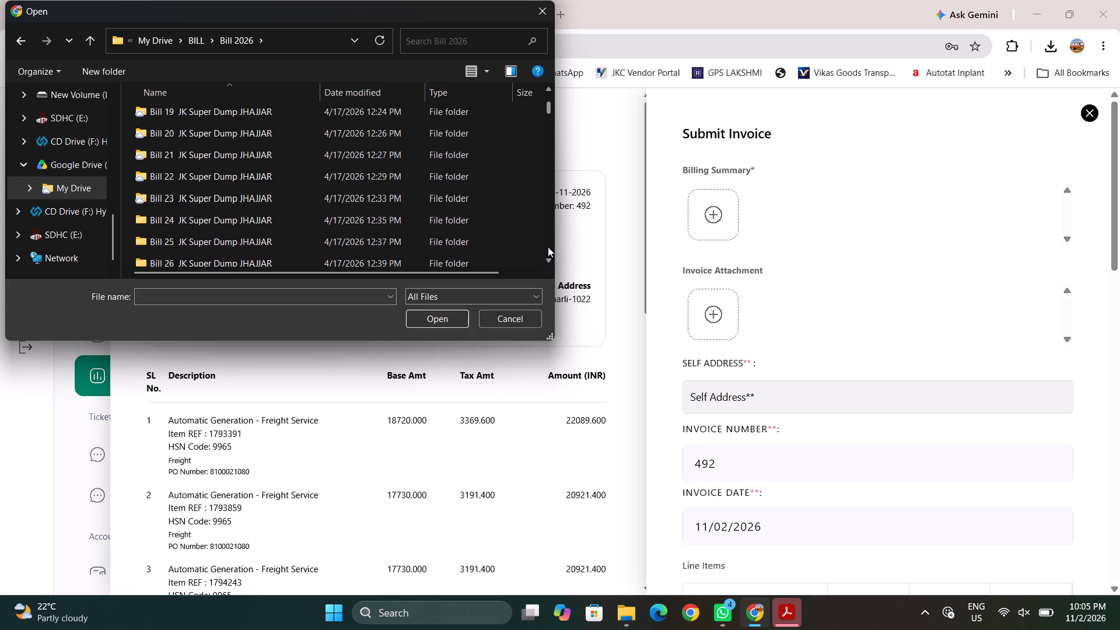
double_click(548, 247)
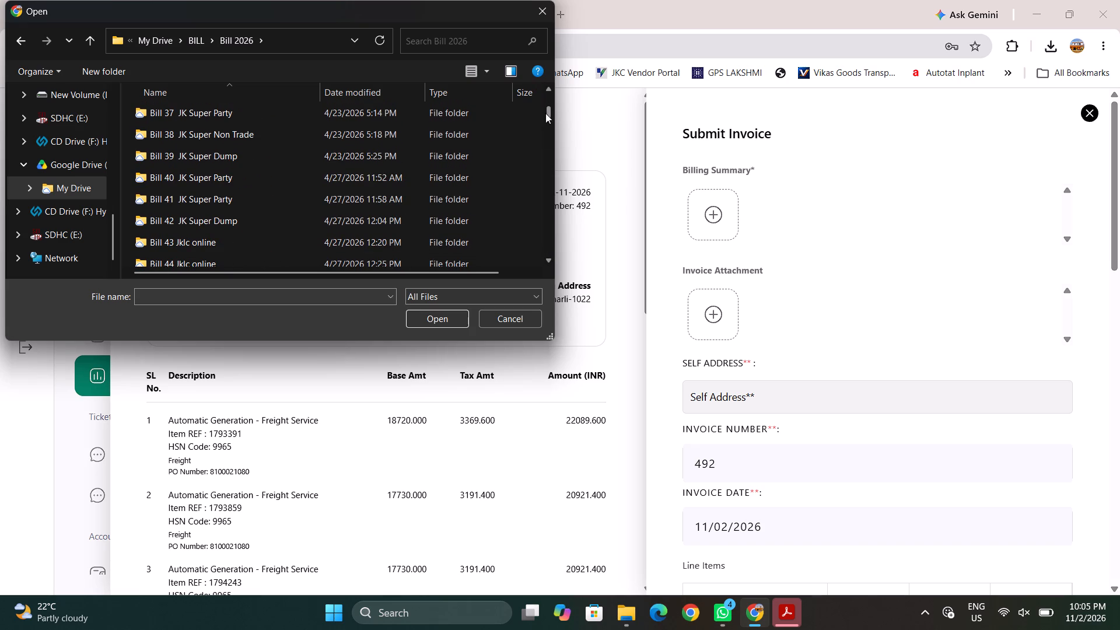
left_click_drag(551, 116, 557, 167)
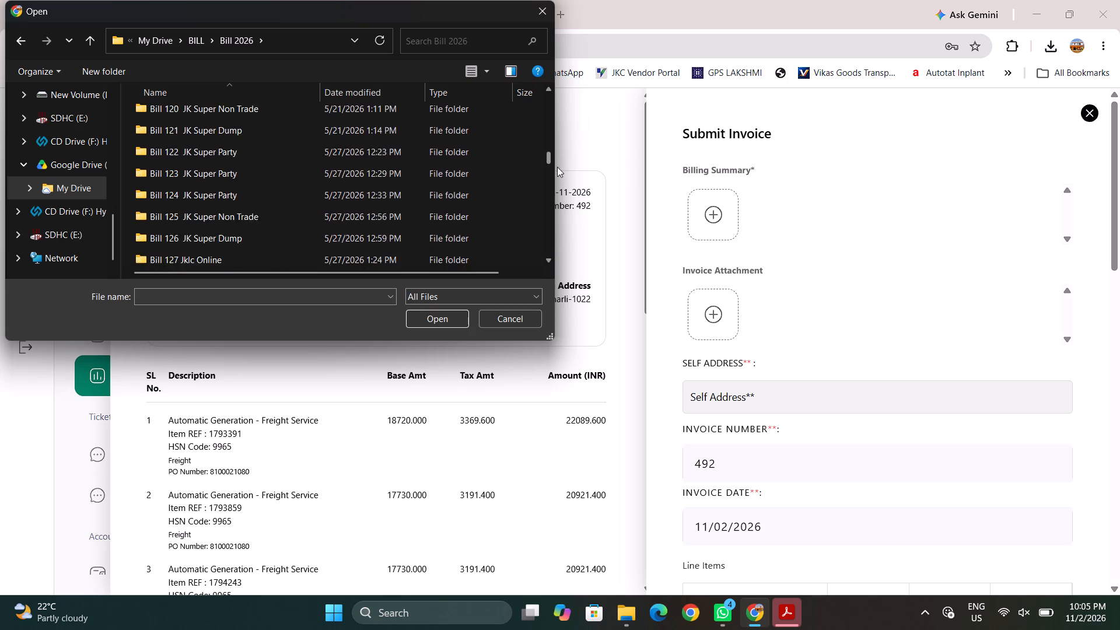
left_click_drag(557, 167, 502, 257)
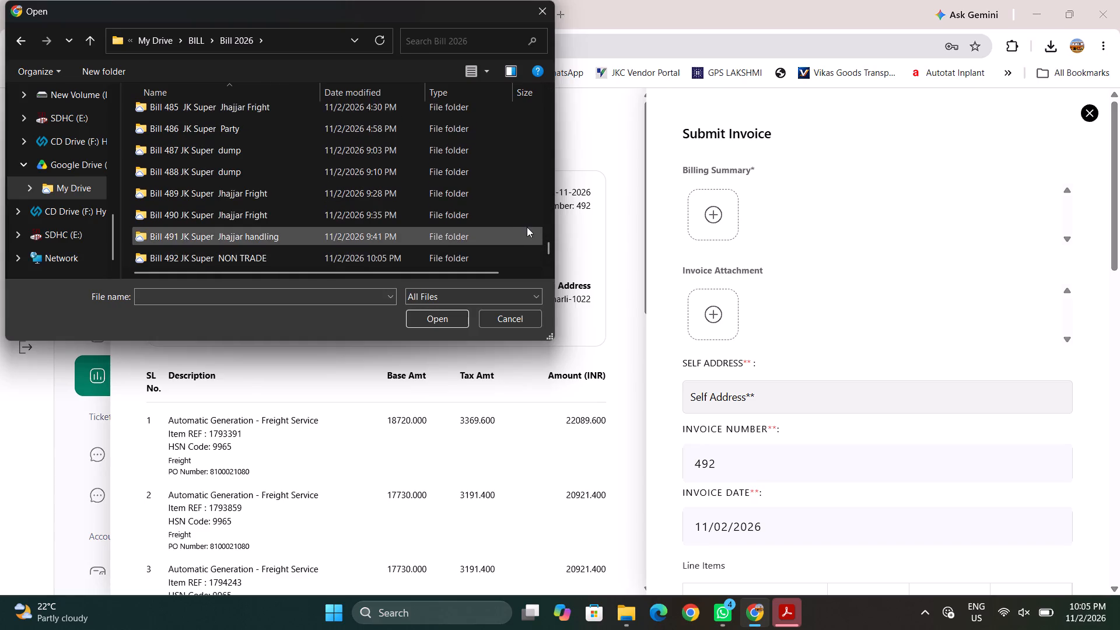
double_click(417, 249)
left_click(255, 116)
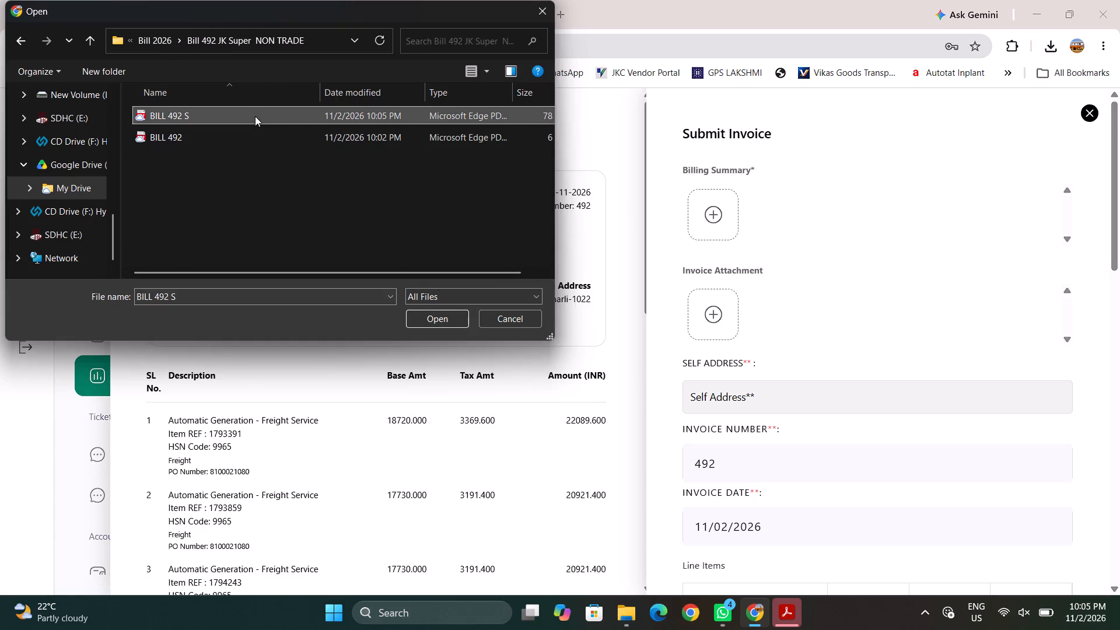
left_click(440, 314)
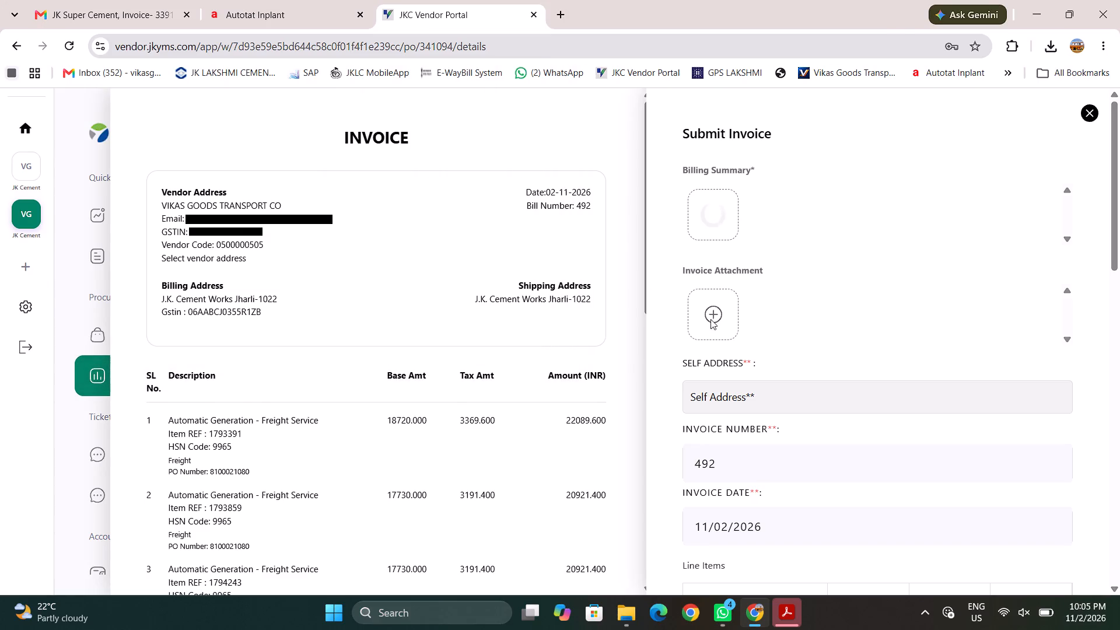
Attach the same signed BILL 492 S PDF as the Invoice Attachment.
left_click(710, 319)
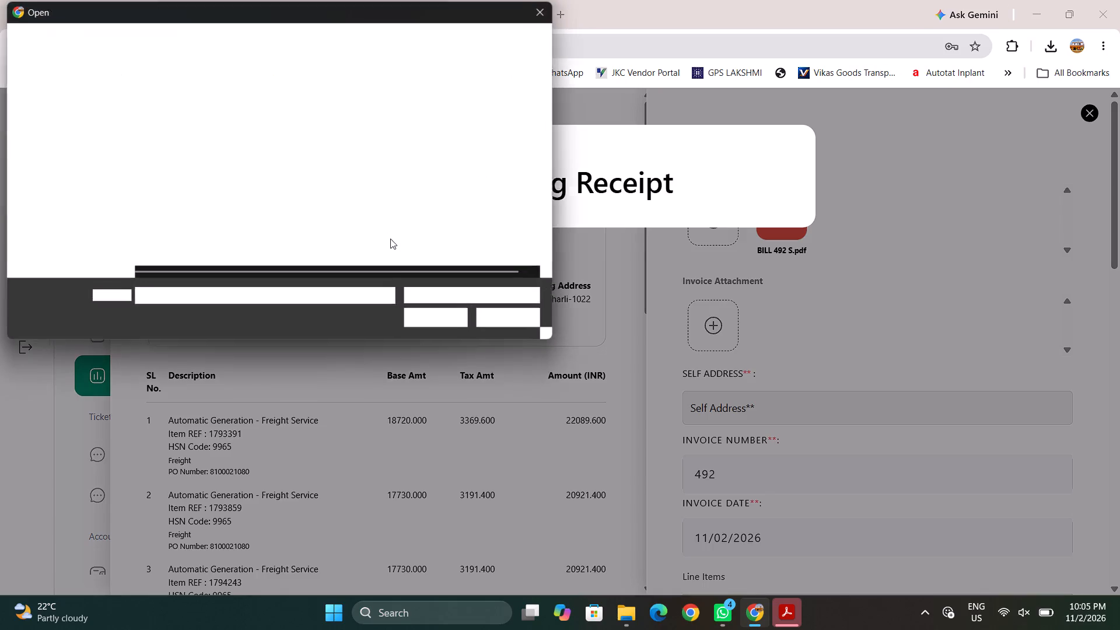
left_click(230, 115)
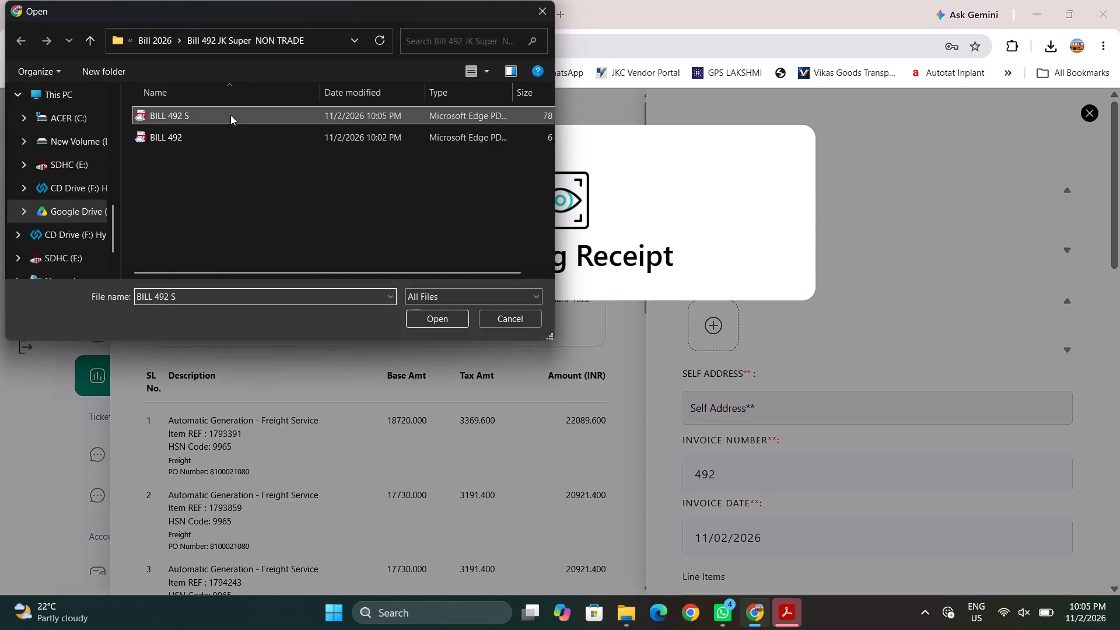
left_click(428, 312)
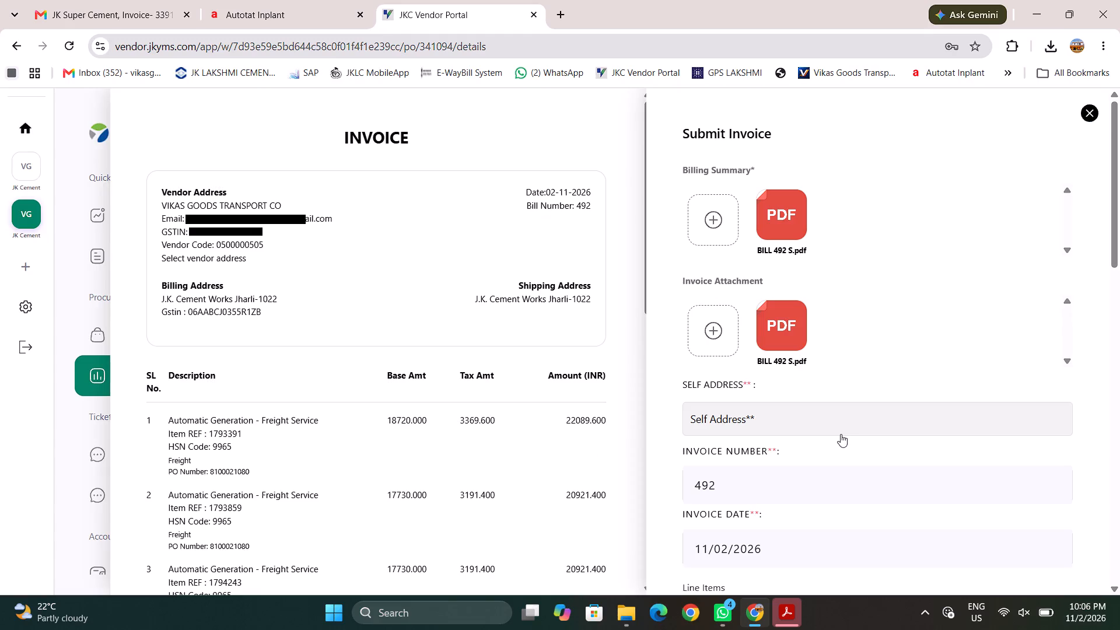
Choose the first-listed Vikas Goods Transport Co address as the invoice's self address.
scroll(801, 432, "down", 1)
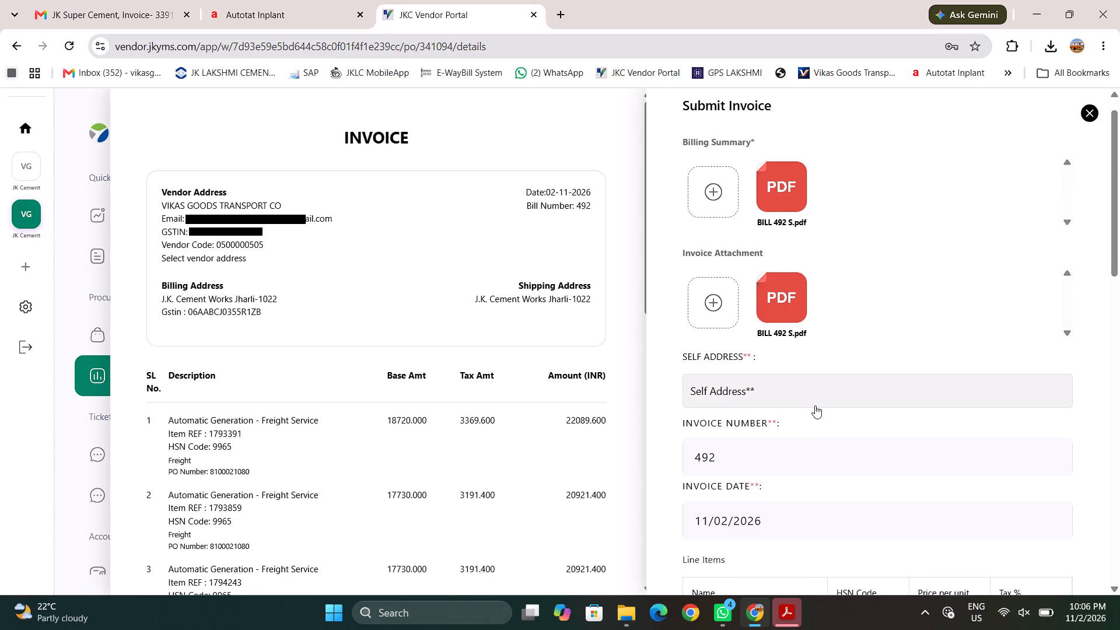
left_click(815, 405)
left_click(815, 422)
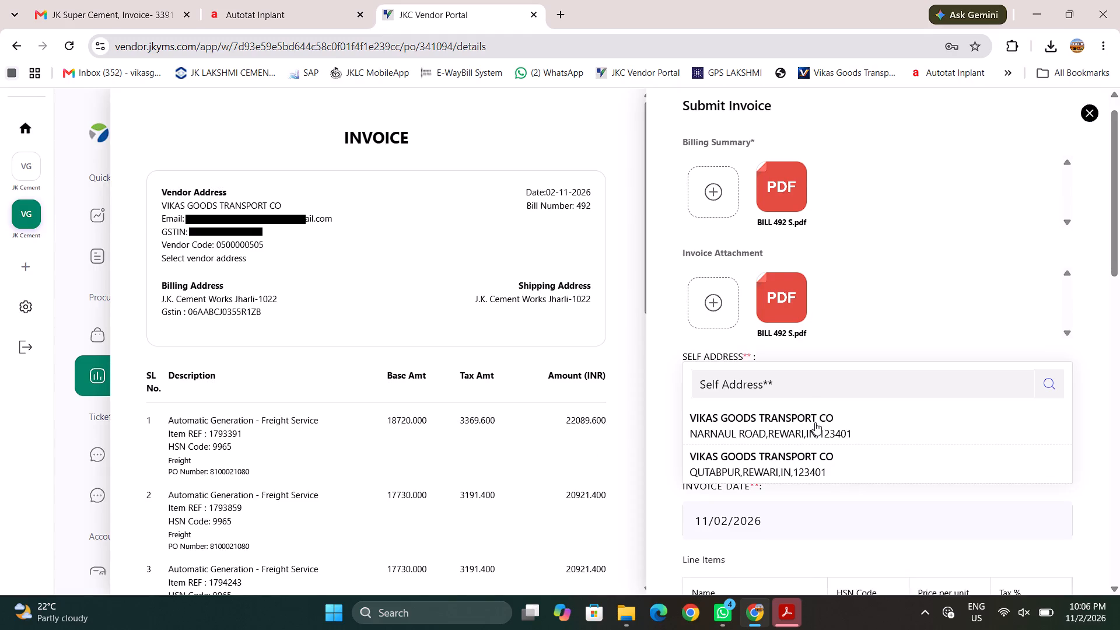
Submit the completed invoice 492 with its round off and discount fields left as they are.
scroll(820, 498, "down", 14)
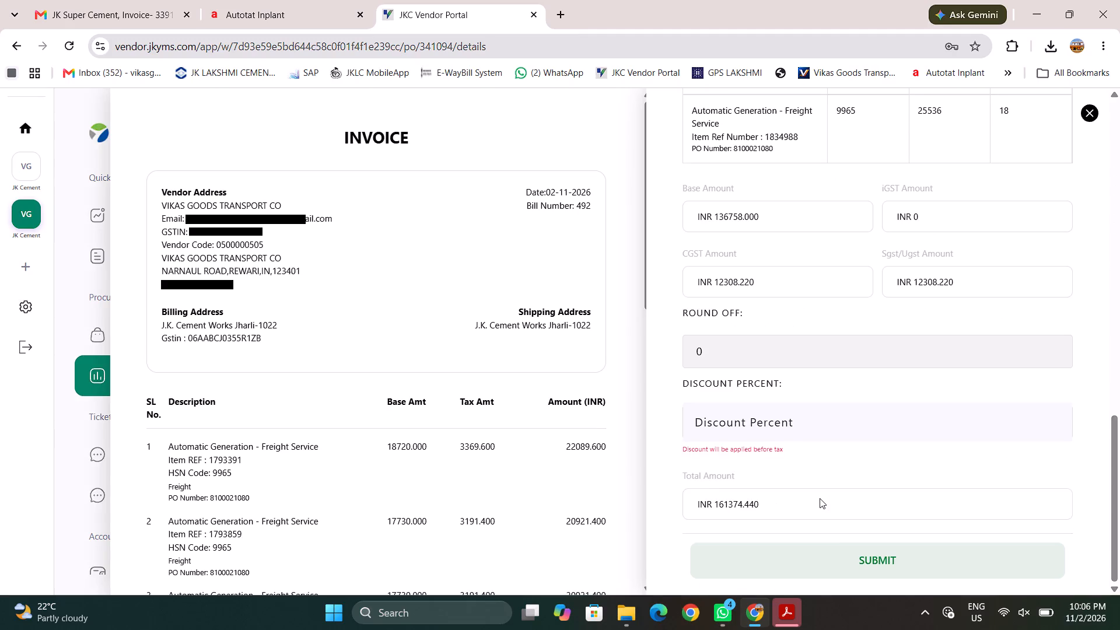
left_click(828, 563)
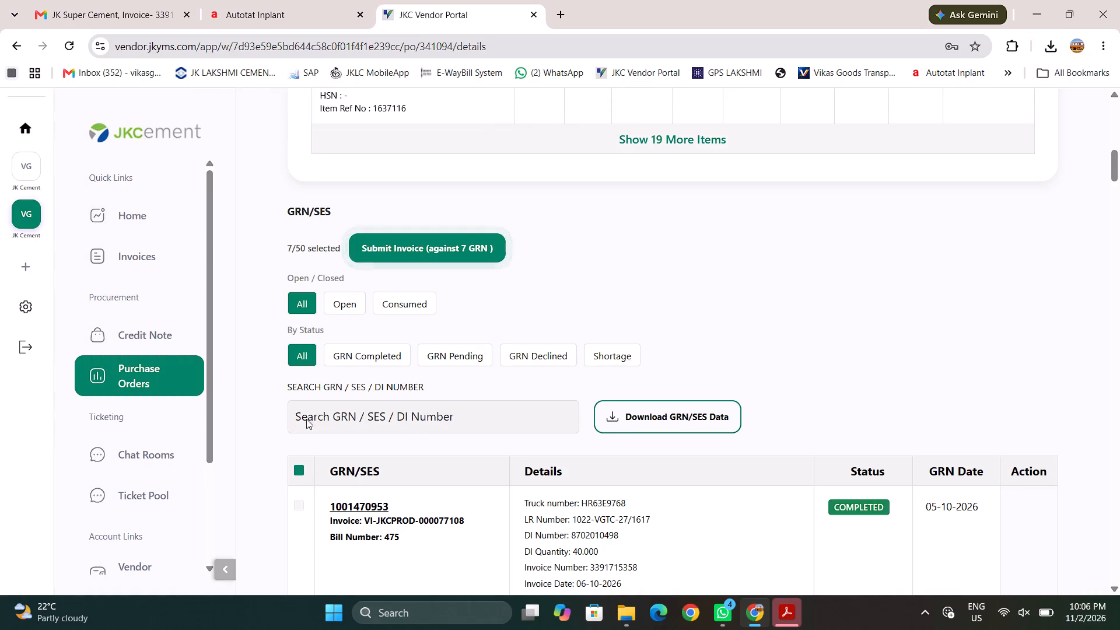
Open the vendor portal's Credit Note page.
left_click(166, 353)
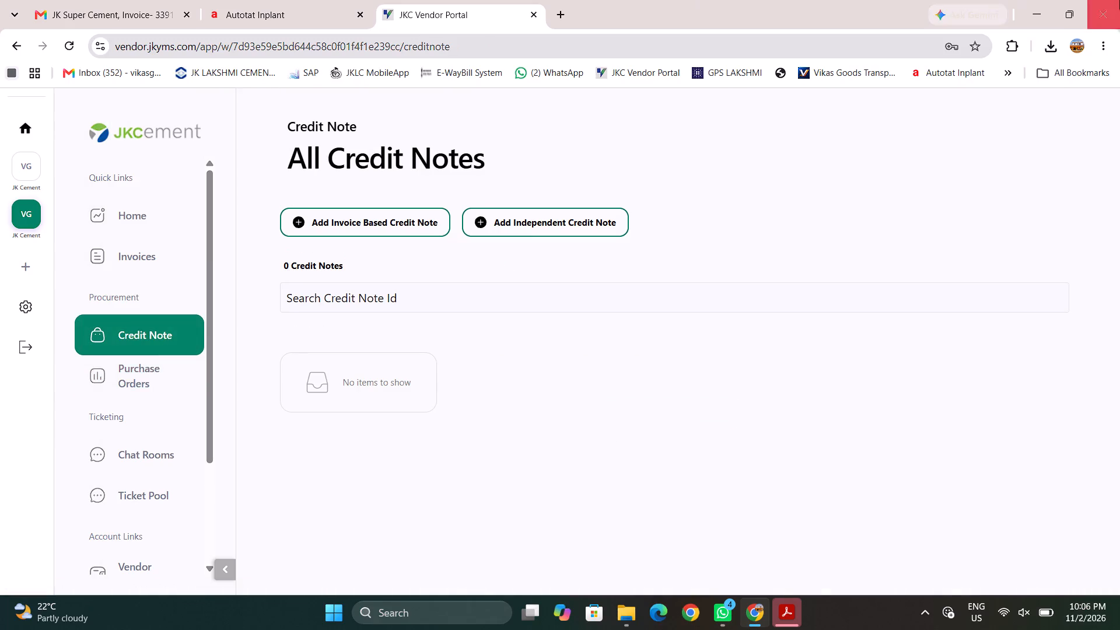
Close the Chrome and Adobe Acrobat windows.
triple_click(1119, 0)
triple_click(1119, 0)
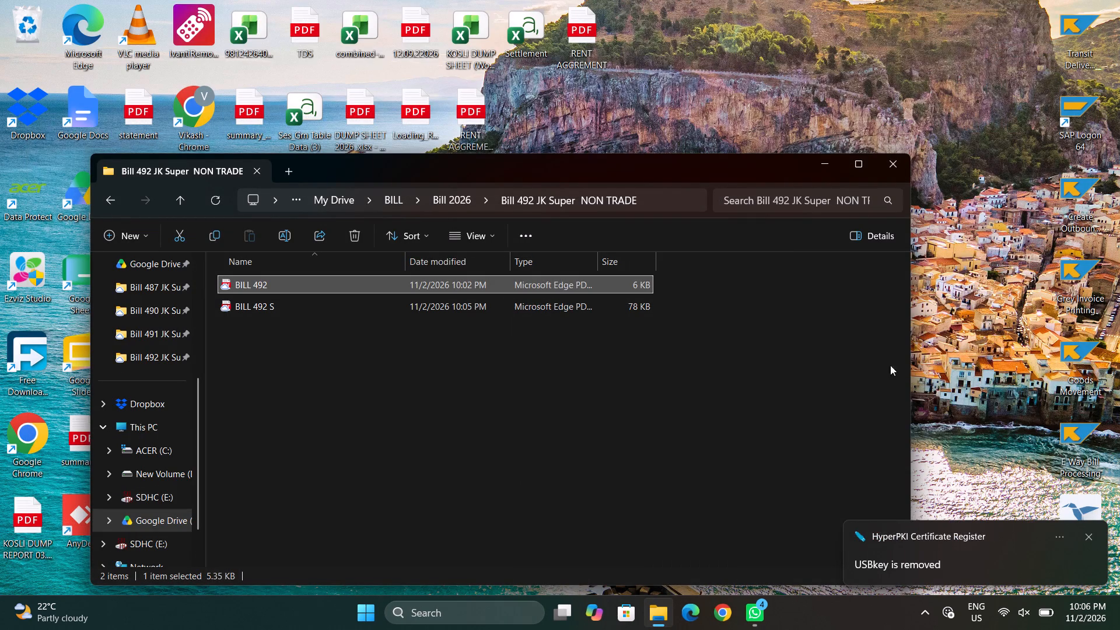
Open the computer's power options and choose a power action to end the work session.
left_click(359, 608)
left_click(657, 562)
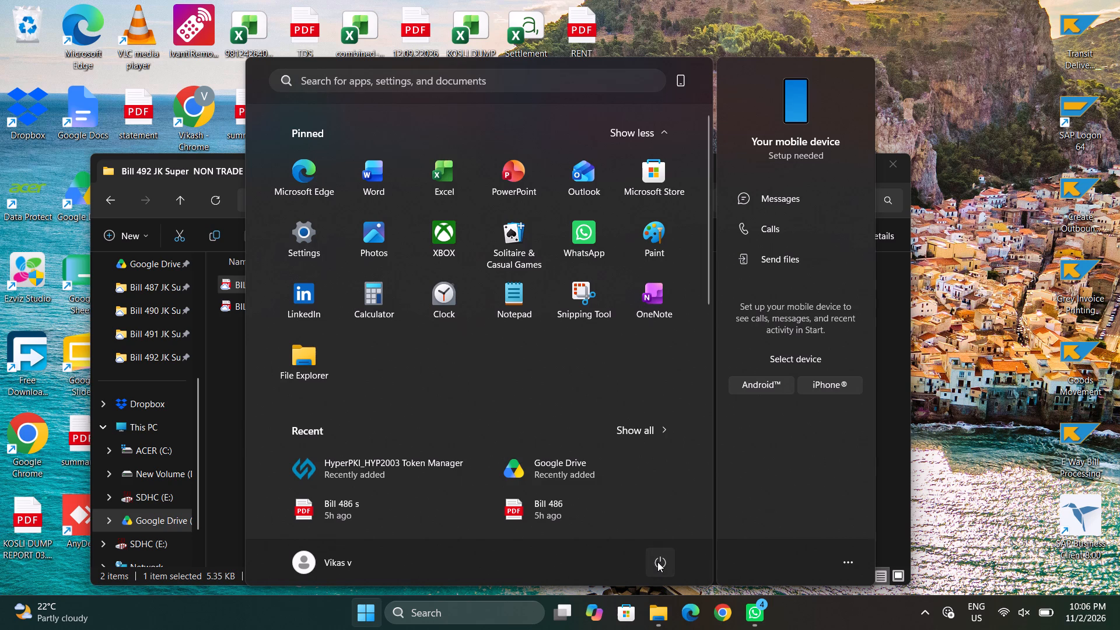
left_click(678, 503)
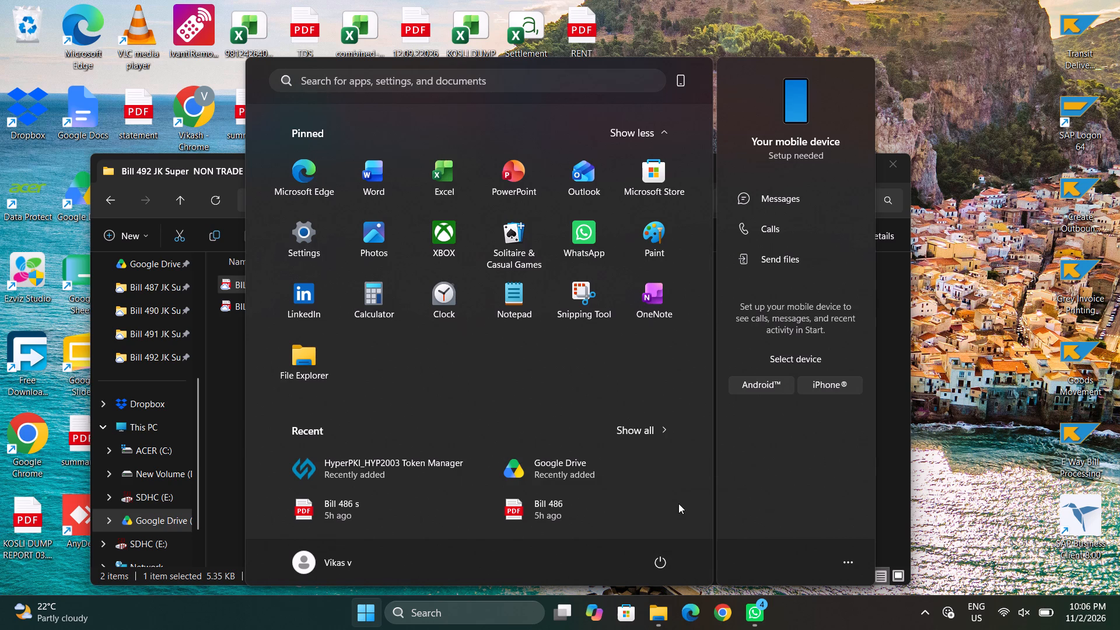